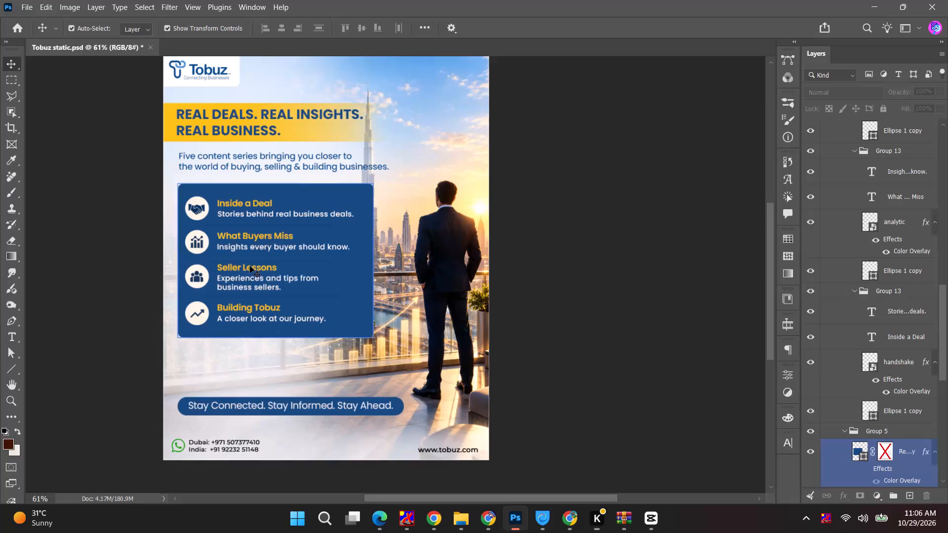
Switch to File Explorer and open the Hindi Medium tight folder inside Paresh > MTG > OCT 2026.
{"action": "left_click", "coordinate": [23, 30]}
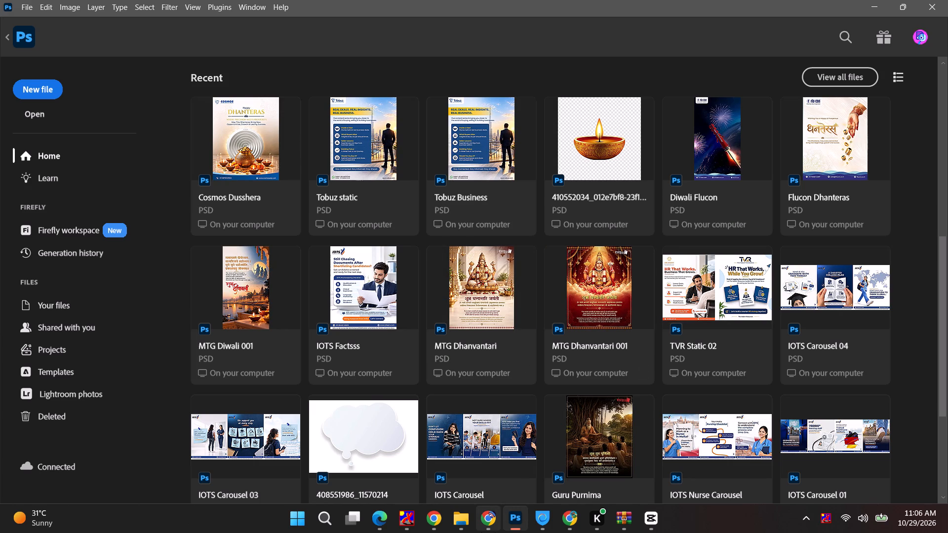
{"action": "left_click", "coordinate": [468, 518]}
{"action": "left_click", "coordinate": [330, 453]}
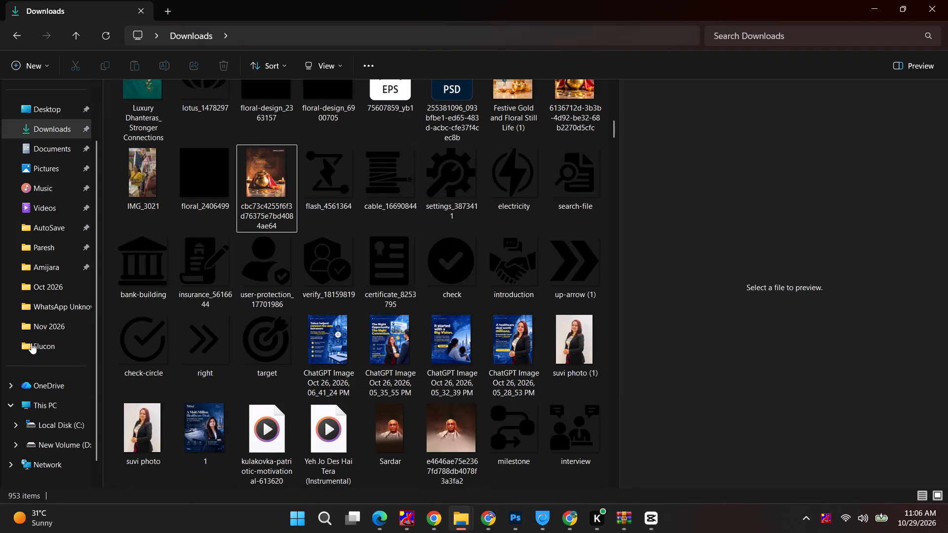
{"action": "left_click", "coordinate": [38, 330]}
{"action": "left_click", "coordinate": [330, 32]}
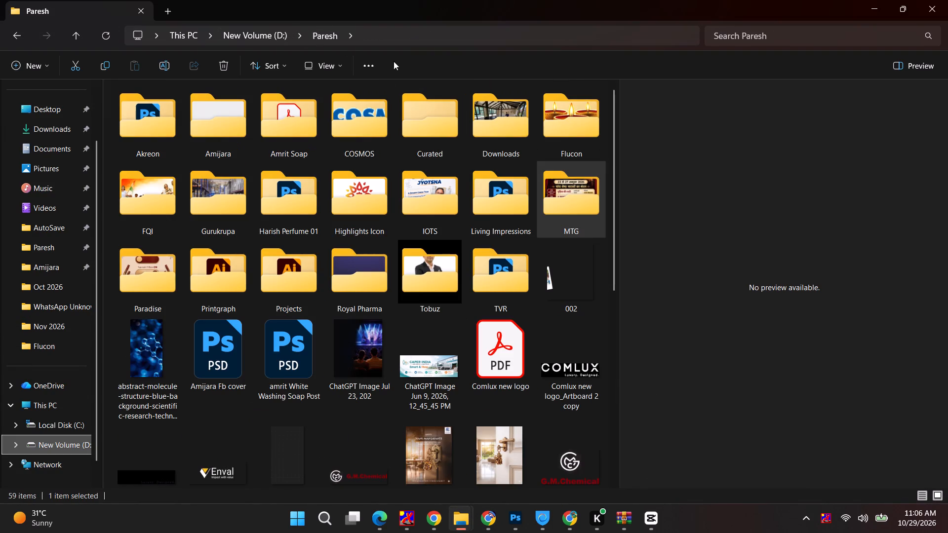
{"action": "double_click", "coordinate": [570, 225]}
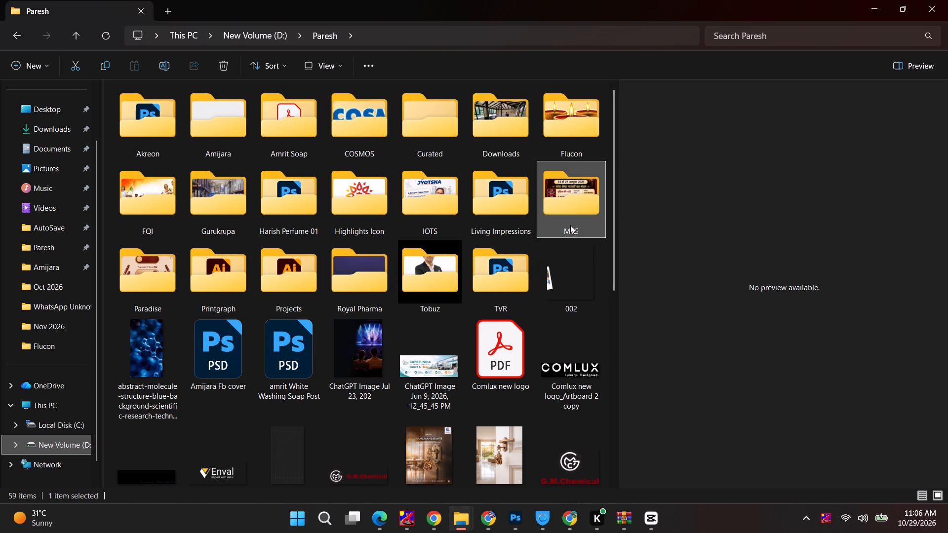
{"action": "left_click", "coordinate": [338, 198]}
{"action": "double_click", "coordinate": [321, 193]}
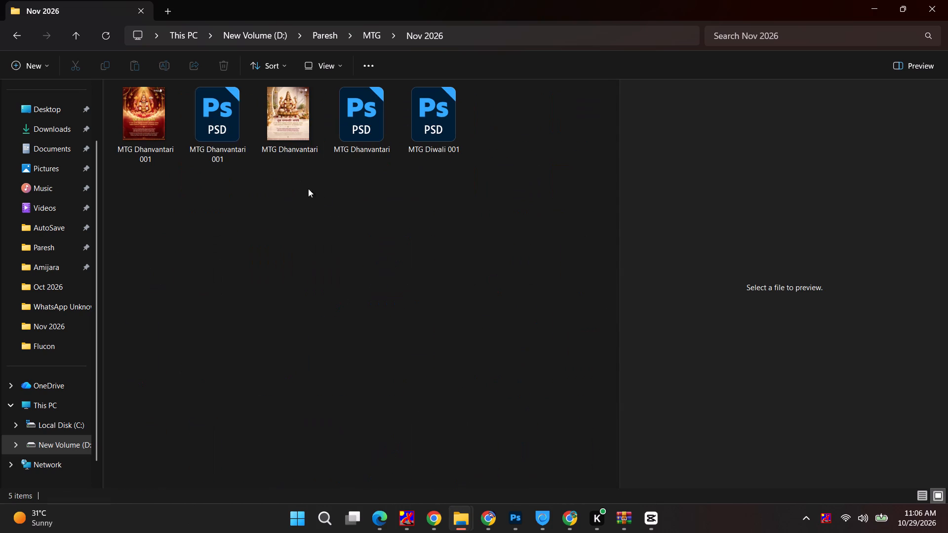
{"action": "left_click", "coordinate": [378, 31]}
{"action": "double_click", "coordinate": [387, 168]}
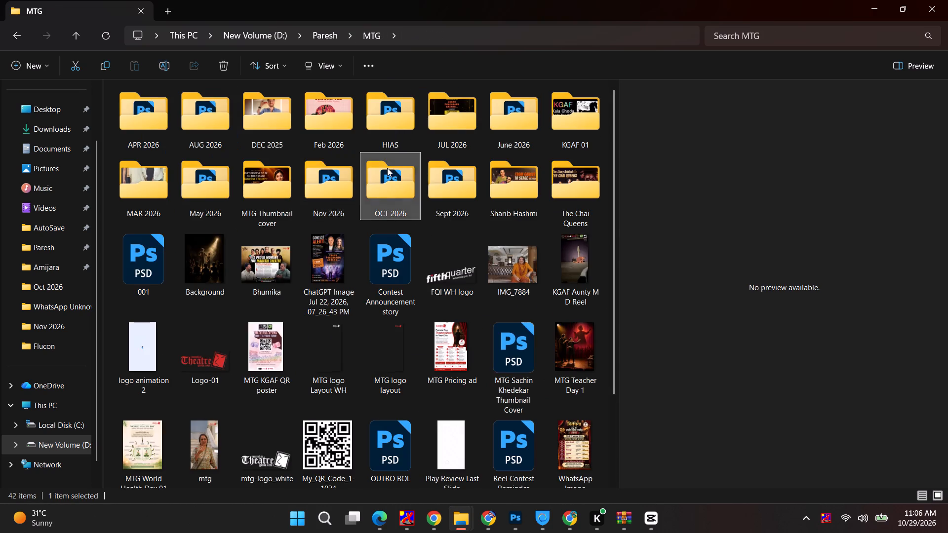
{"action": "double_click", "coordinate": [161, 137]}
Preview the black-and-white stage photos in the Hindi Medium tight folder and select all four.
{"action": "left_click", "coordinate": [156, 148]}
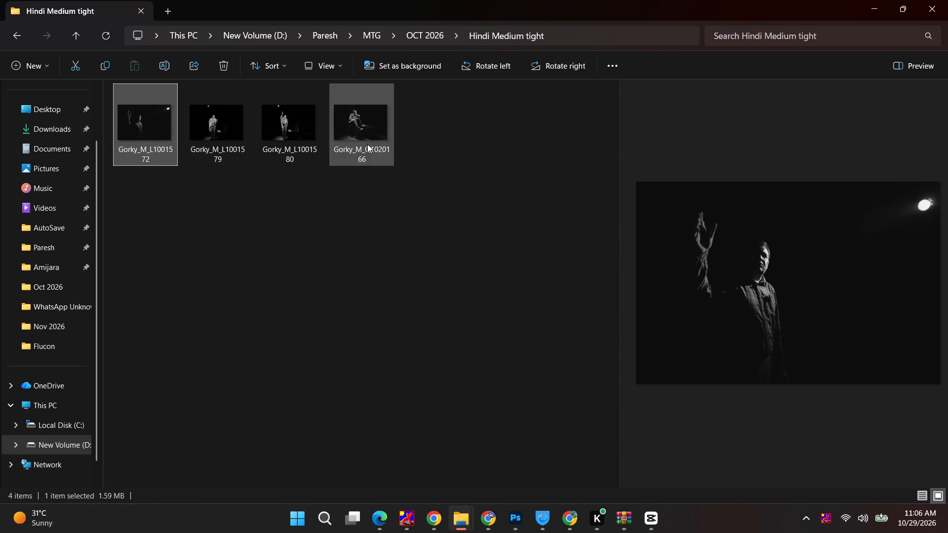
{"action": "left_click", "coordinate": [208, 134]}
{"action": "left_click", "coordinate": [302, 134]}
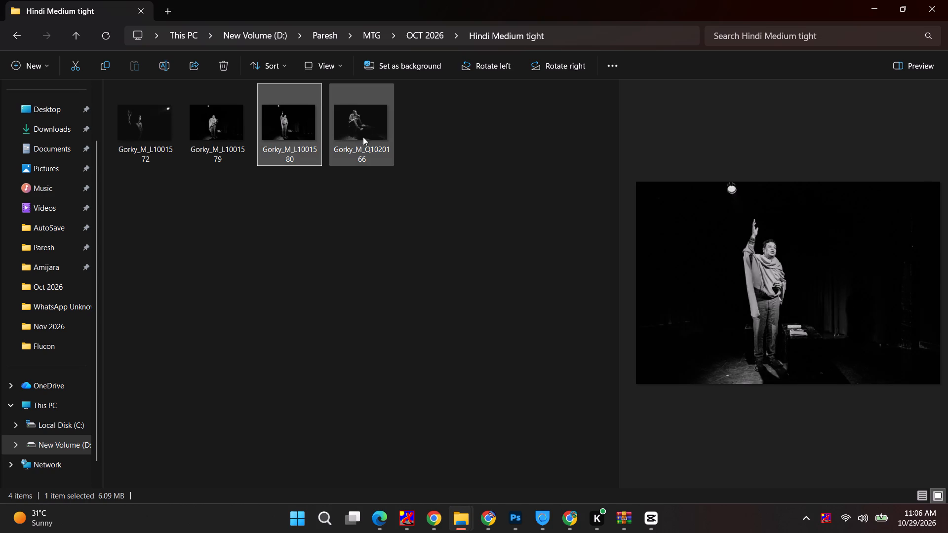
{"action": "left_click", "coordinate": [368, 131]}
{"action": "left_click_drag", "start_coordinate": [136, 175], "coordinate": [346, 154]}
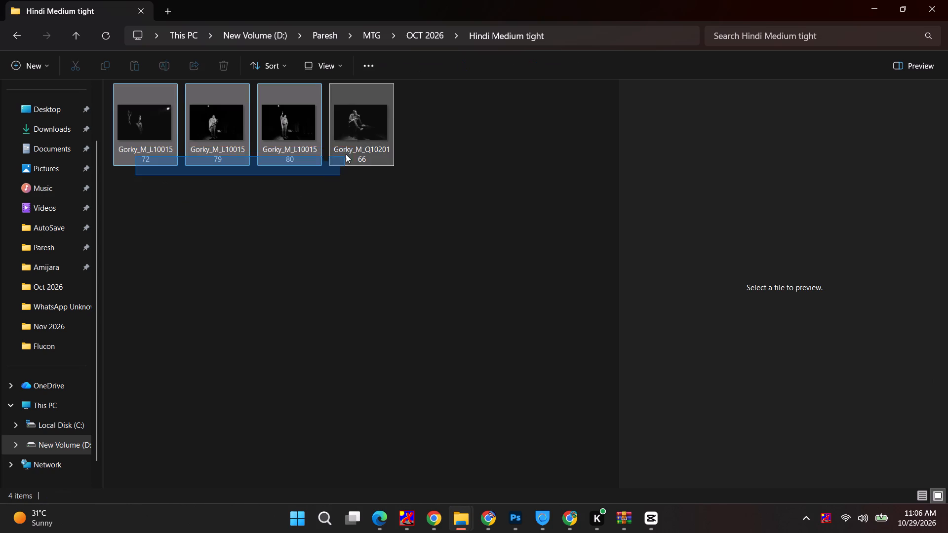
{"action": "left_click_drag", "start_coordinate": [346, 154], "coordinate": [366, 135]}
Switch to CapCut and open a new, empty video project.
{"action": "left_click", "coordinate": [535, 517]}
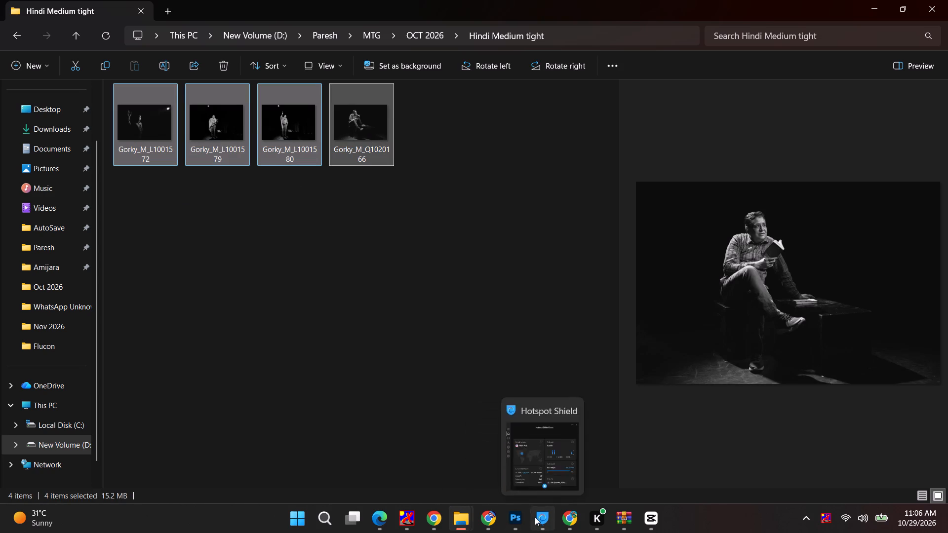
{"action": "left_click", "coordinate": [646, 517]}
{"action": "left_click", "coordinate": [484, 86]}
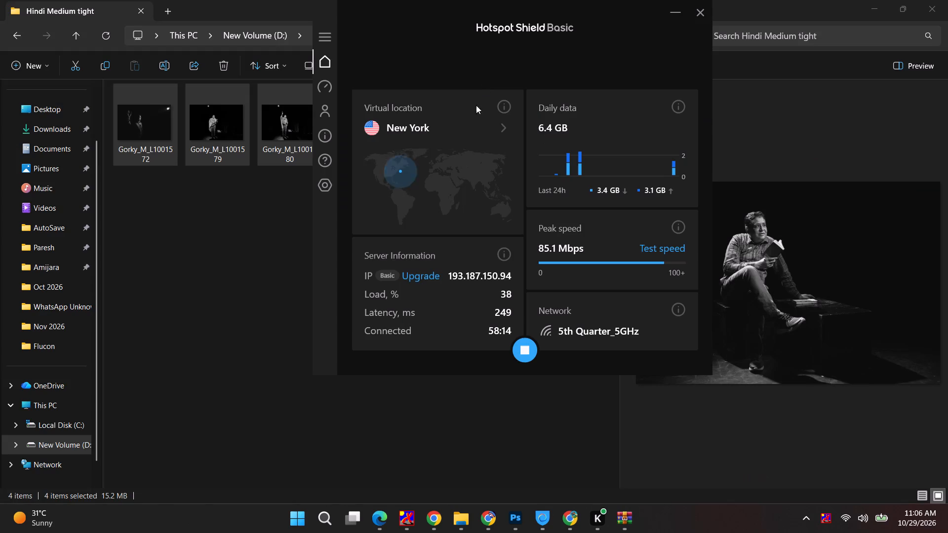
{"action": "key", "text": "alt+Tab"}
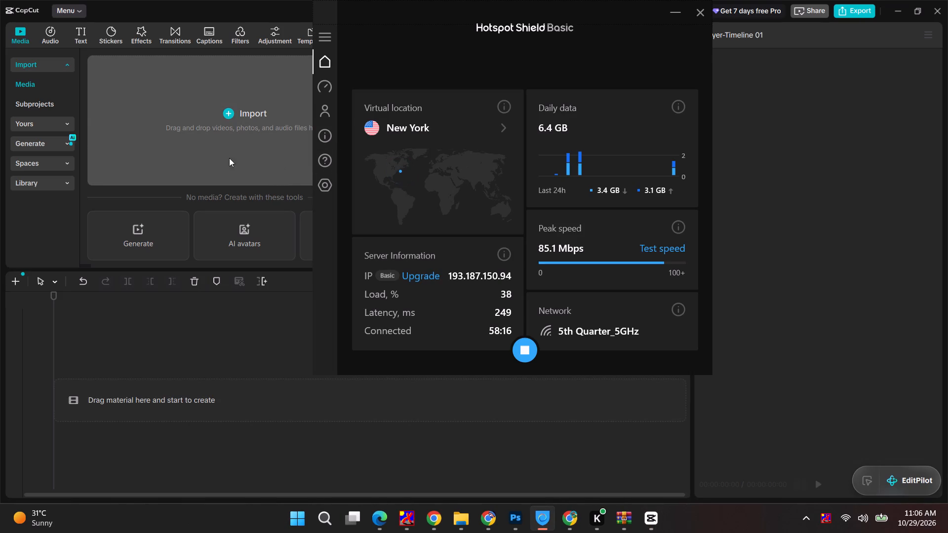
{"action": "key", "text": "alt+Tab"}
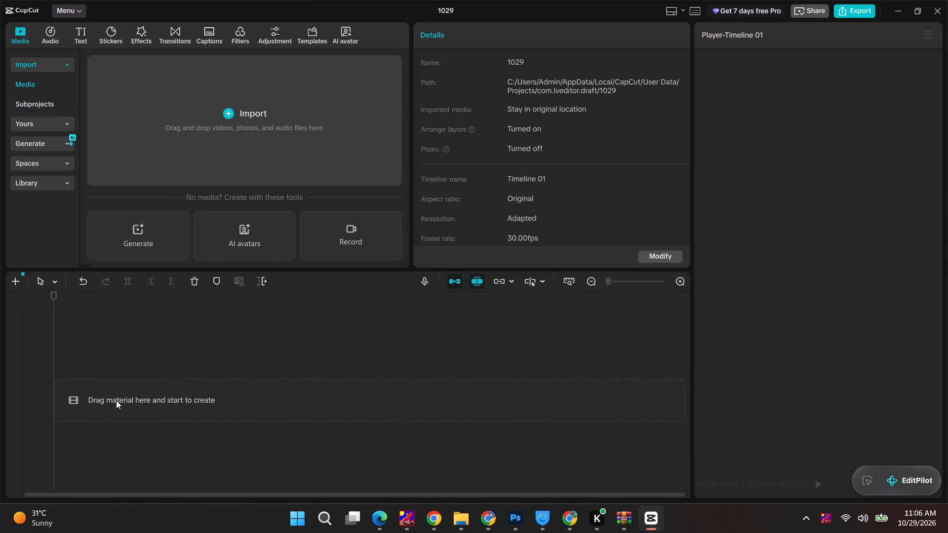
Import the four selected stage photos from the Hindi Medium tight folder into the CapCut project's media.
{"action": "left_click", "coordinate": [116, 401]}
{"action": "key", "text": "alt+Tab"}
{"action": "left_click", "coordinate": [401, 154], "text": "alt"}
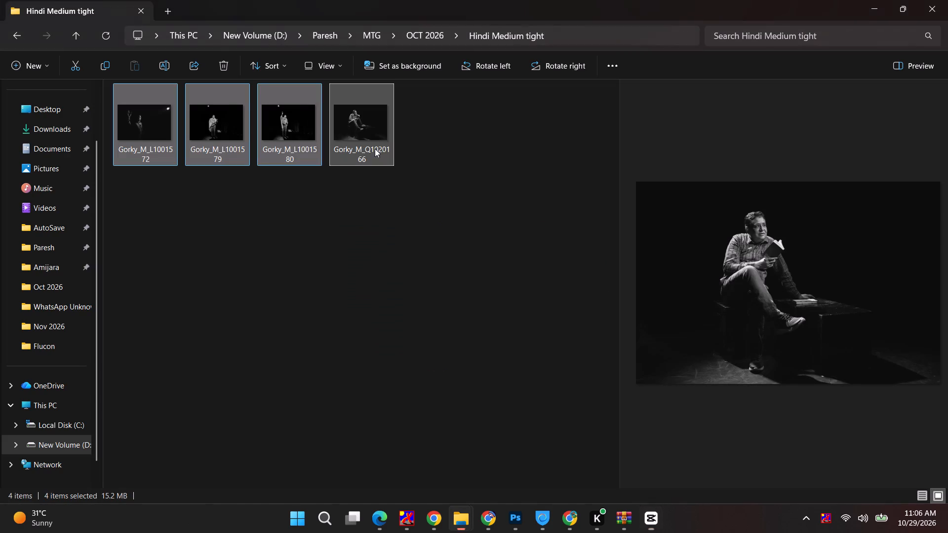
{"action": "left_click_drag", "start_coordinate": [265, 126], "coordinate": [267, 114]}
{"action": "key", "text": "alt+Tab"}
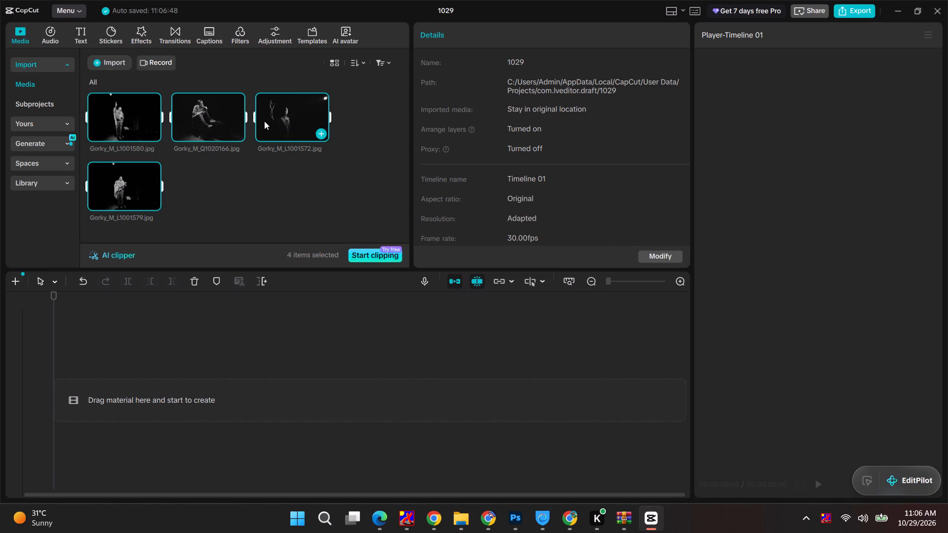
Move the floating EditPilot widget clear of the player controls and try to open the aspect ratio options.
{"action": "left_click", "coordinate": [111, 117]}
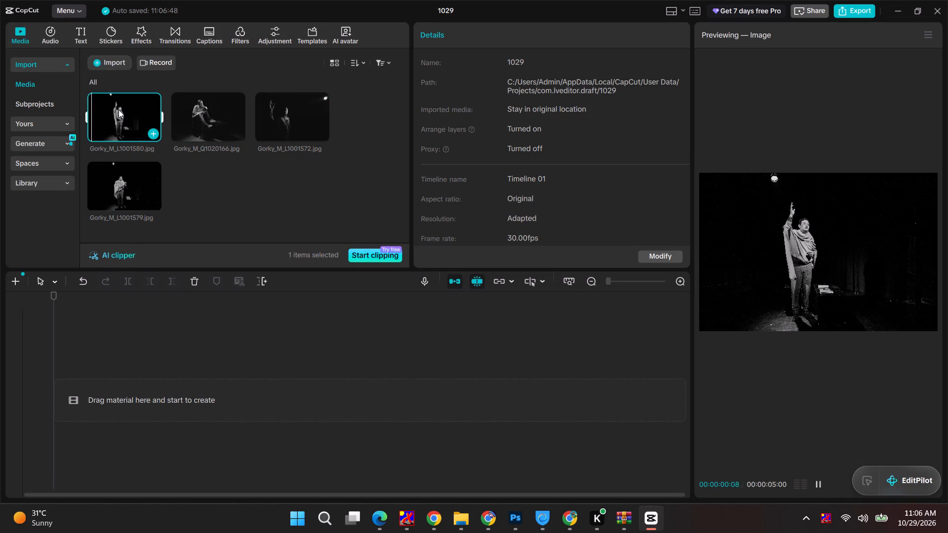
{"action": "left_click_drag", "start_coordinate": [887, 480], "coordinate": [870, 397]}
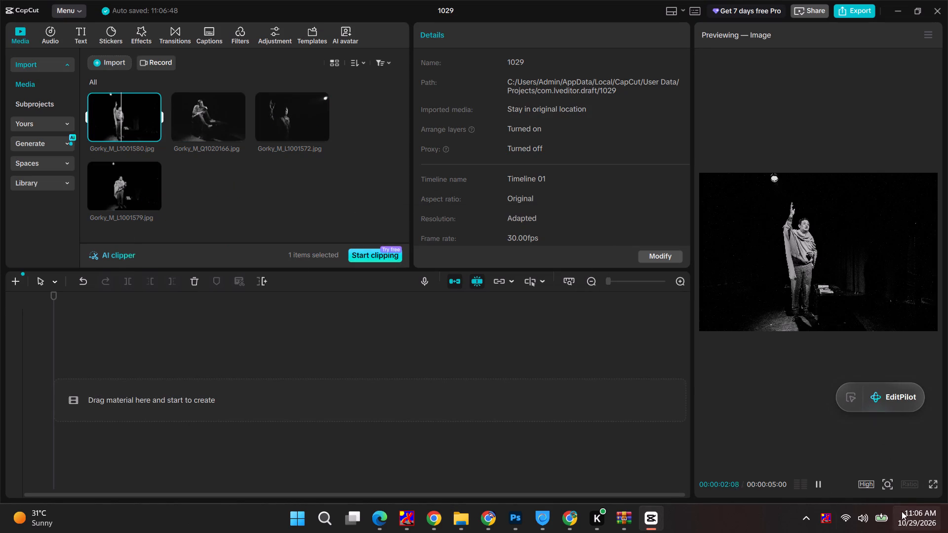
{"action": "left_click", "coordinate": [868, 486]}
{"action": "left_click", "coordinate": [826, 361]}
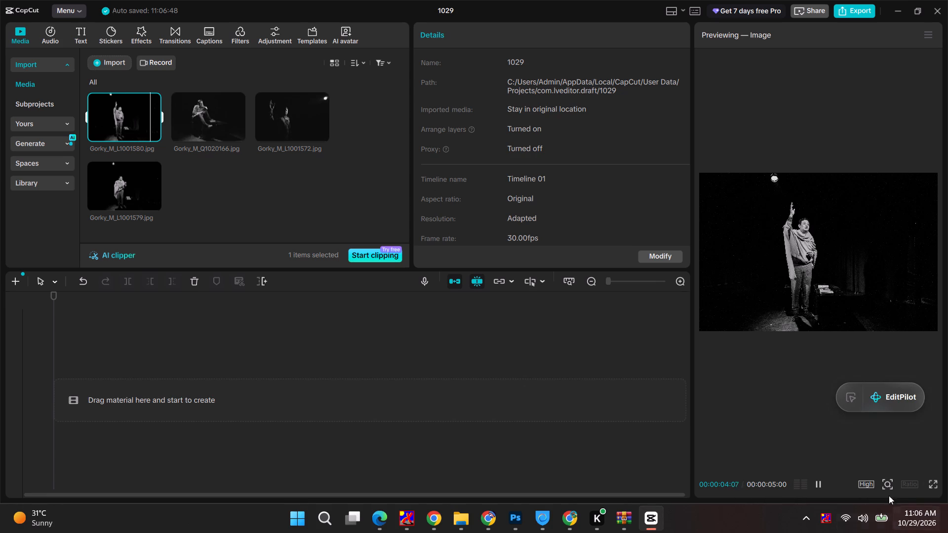
{"action": "left_click", "coordinate": [888, 488]}
{"action": "left_click", "coordinate": [933, 485]}
{"action": "left_click", "coordinate": [904, 485]}
Place Gorky_M_L1001580.jpg at the start of the empty timeline.
{"action": "left_click_drag", "start_coordinate": [128, 131], "coordinate": [129, 401]}
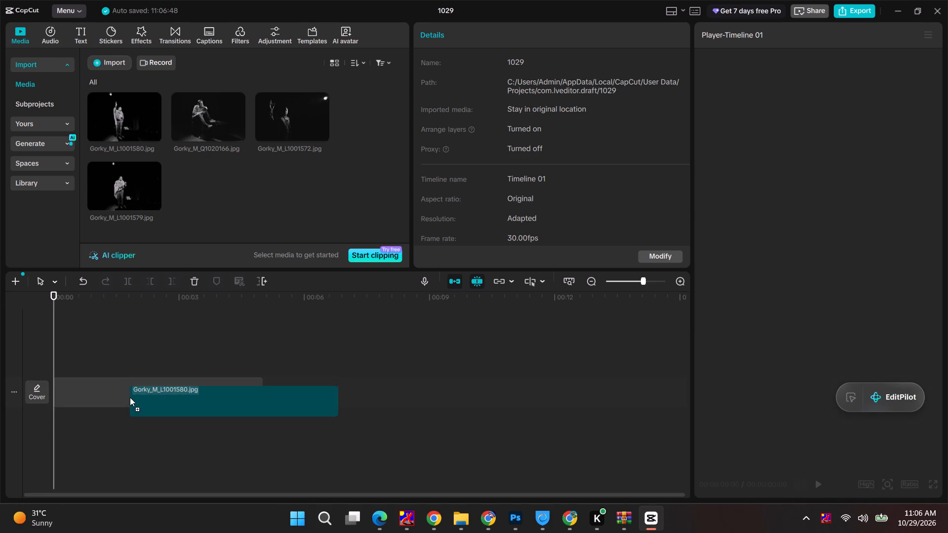
Set the project's aspect ratio to 9:16.
{"action": "left_click", "coordinate": [909, 485]}
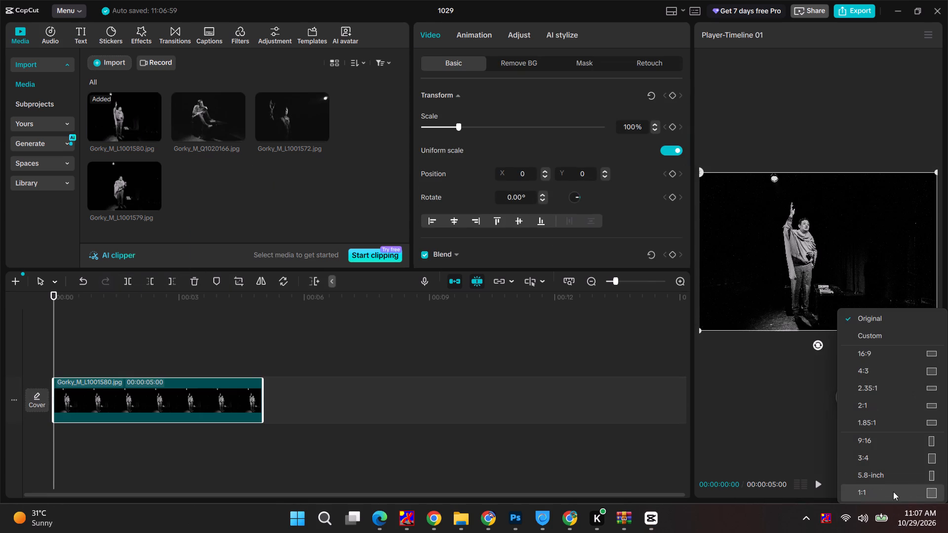
{"action": "left_click", "coordinate": [883, 442]}
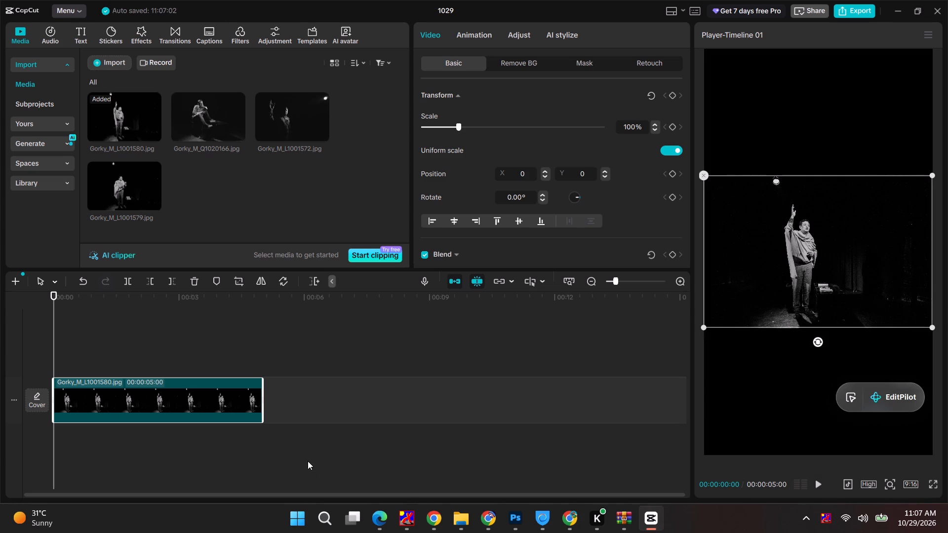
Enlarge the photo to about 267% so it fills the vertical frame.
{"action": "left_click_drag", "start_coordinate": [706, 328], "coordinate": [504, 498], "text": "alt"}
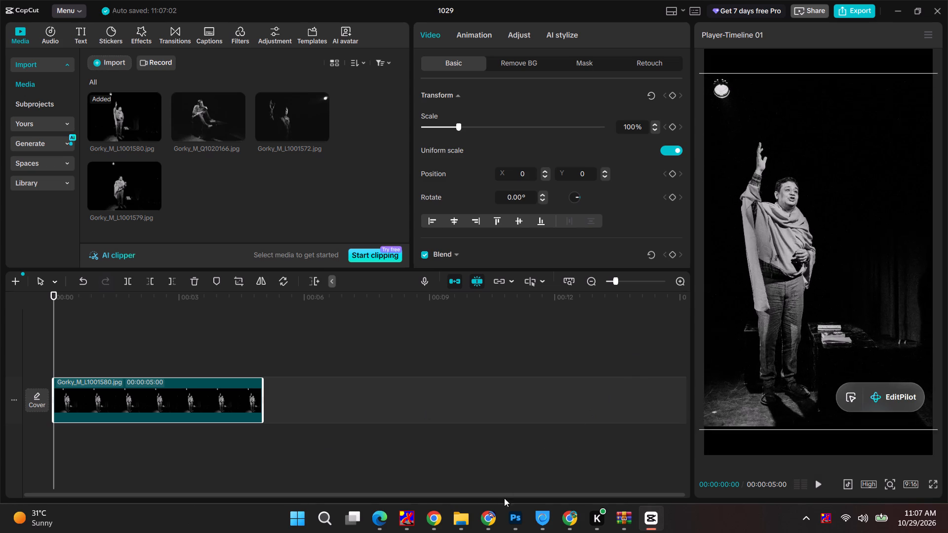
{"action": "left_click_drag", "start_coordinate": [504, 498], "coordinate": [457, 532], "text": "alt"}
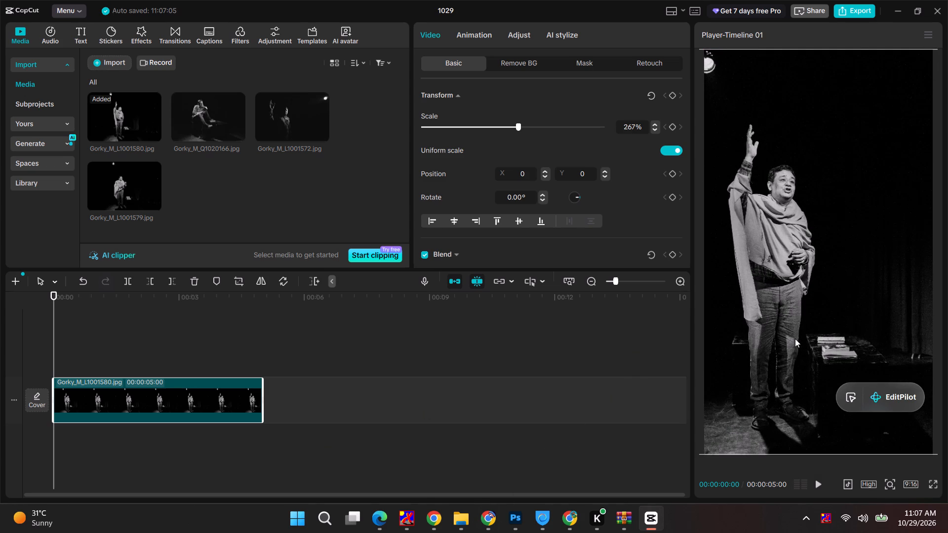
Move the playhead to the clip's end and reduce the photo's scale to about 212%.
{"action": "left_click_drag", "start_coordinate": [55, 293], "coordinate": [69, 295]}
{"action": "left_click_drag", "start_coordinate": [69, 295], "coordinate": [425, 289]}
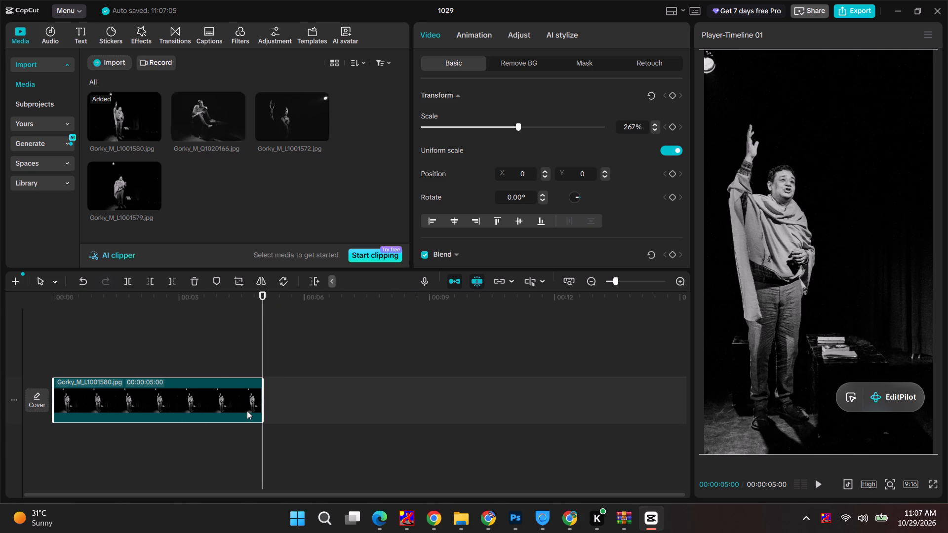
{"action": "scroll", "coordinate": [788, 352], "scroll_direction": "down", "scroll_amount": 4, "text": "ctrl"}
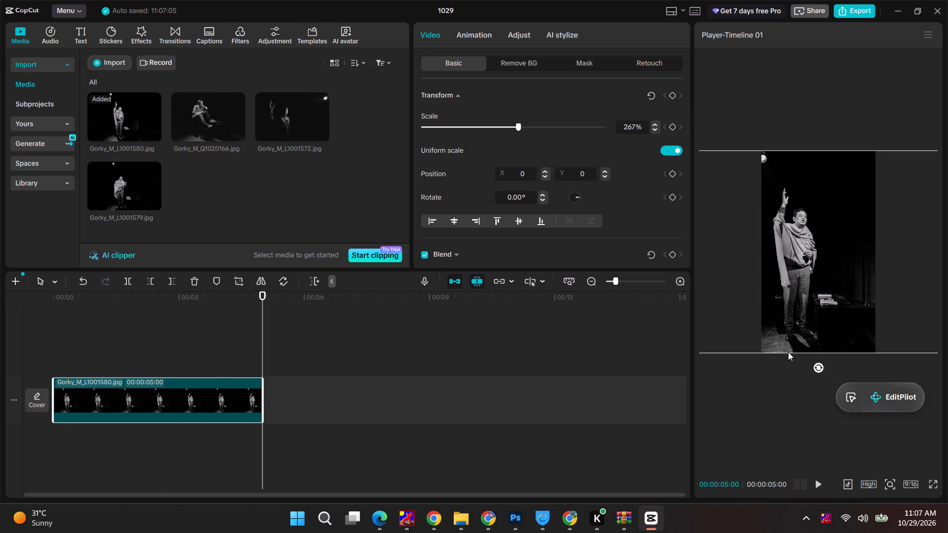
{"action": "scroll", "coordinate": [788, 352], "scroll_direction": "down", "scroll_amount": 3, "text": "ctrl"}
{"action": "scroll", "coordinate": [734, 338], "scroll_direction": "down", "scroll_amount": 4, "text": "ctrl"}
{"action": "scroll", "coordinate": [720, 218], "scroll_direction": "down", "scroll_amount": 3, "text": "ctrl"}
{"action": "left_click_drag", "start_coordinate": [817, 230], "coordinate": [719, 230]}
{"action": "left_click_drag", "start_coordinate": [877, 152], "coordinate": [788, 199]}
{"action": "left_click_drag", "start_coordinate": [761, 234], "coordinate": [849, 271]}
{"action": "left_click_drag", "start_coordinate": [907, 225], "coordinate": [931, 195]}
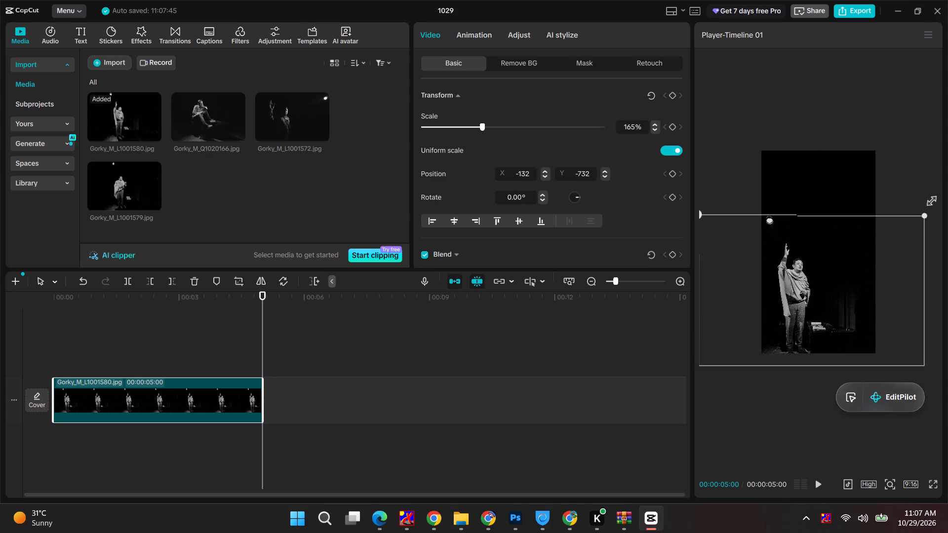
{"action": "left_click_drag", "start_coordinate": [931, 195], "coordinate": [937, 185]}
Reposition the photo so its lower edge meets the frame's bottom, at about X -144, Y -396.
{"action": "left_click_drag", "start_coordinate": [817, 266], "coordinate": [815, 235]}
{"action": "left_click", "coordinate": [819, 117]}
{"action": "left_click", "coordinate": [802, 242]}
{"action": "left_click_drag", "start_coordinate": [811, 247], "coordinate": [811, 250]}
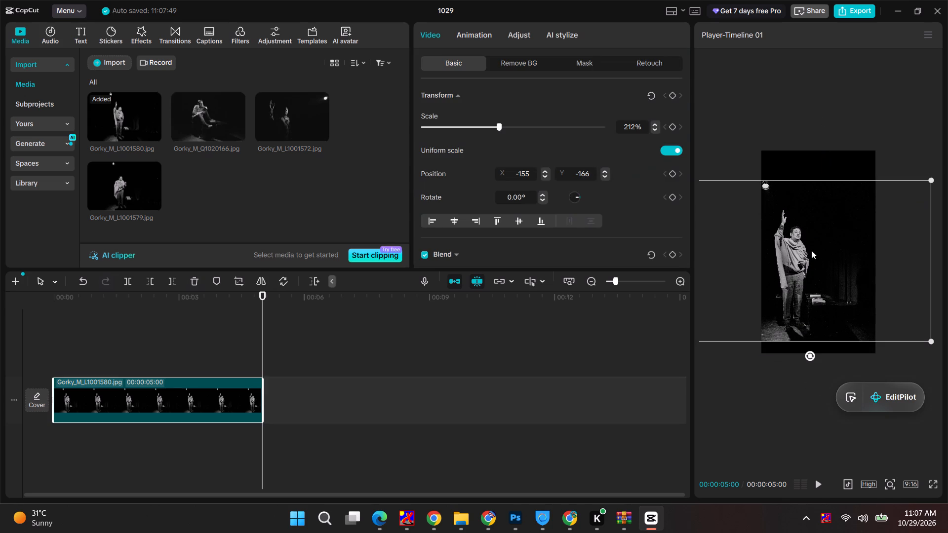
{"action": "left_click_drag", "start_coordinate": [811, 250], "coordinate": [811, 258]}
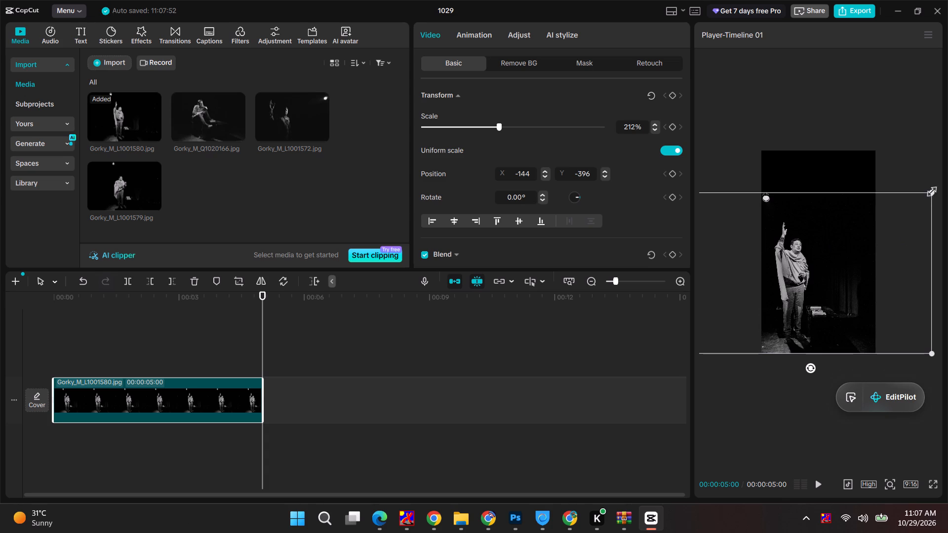
Enlarge the photo to about 232% and realign its lower edge with the frame's bottom, at about X -120, Y -255.
{"action": "left_click_drag", "start_coordinate": [930, 189], "coordinate": [942, 170]}
{"action": "left_click_drag", "start_coordinate": [805, 247], "coordinate": [808, 238]}
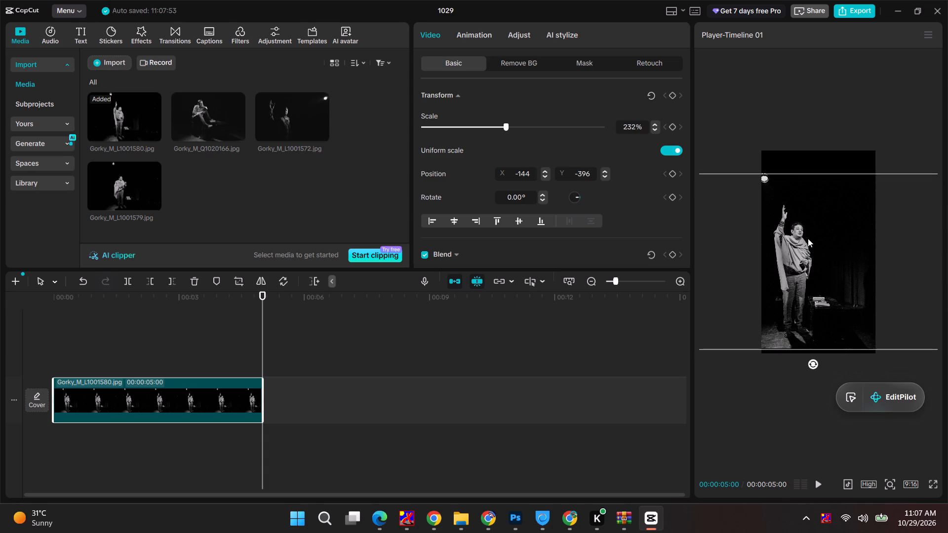
{"action": "left_click_drag", "start_coordinate": [808, 238], "coordinate": [807, 238]}
{"action": "left_click", "coordinate": [820, 109]}
{"action": "left_click", "coordinate": [823, 161]}
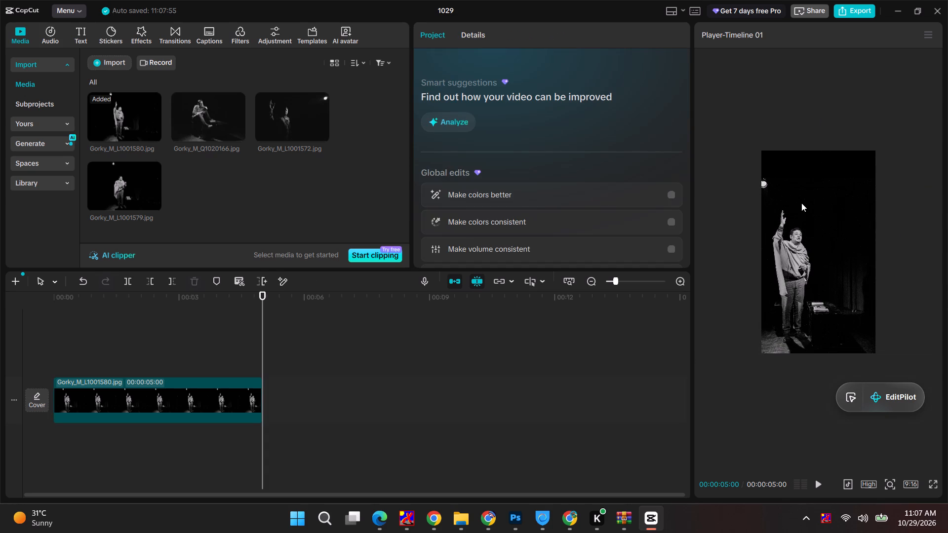
Shift the photo horizontally until it is centred in the frame at X 0, keeping Y at -255.
{"action": "left_click_drag", "start_coordinate": [798, 226], "coordinate": [811, 224]}
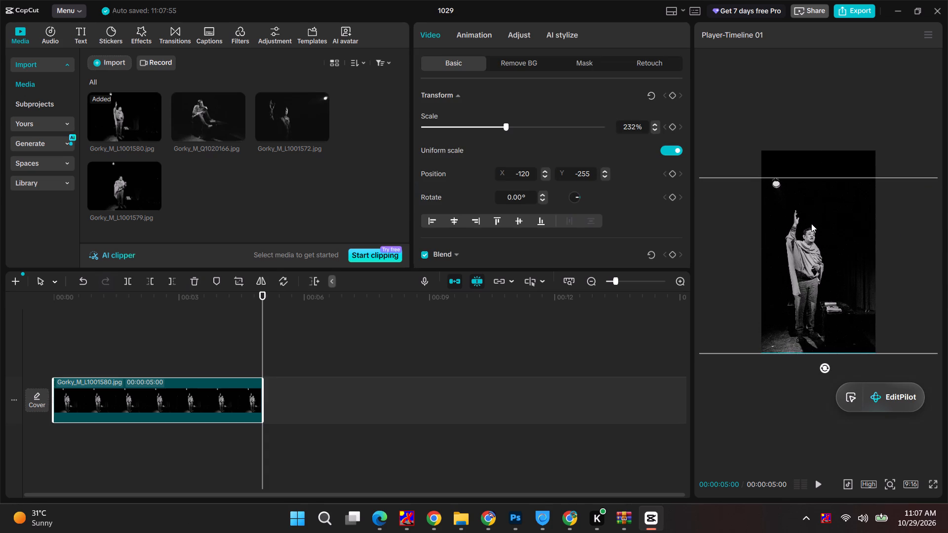
{"action": "left_click_drag", "start_coordinate": [811, 224], "coordinate": [790, 224]}
{"action": "left_click", "coordinate": [823, 88]}
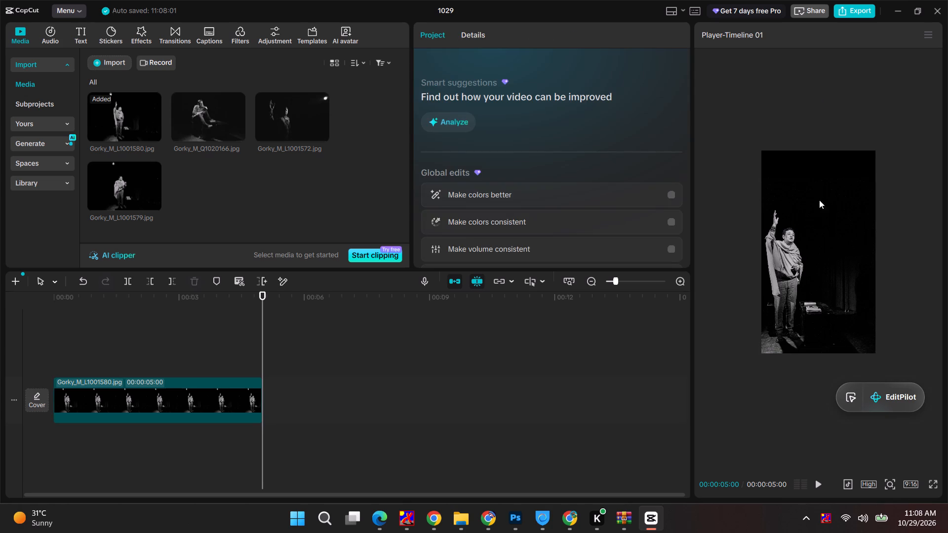
{"action": "left_click_drag", "start_coordinate": [814, 222], "coordinate": [832, 221]}
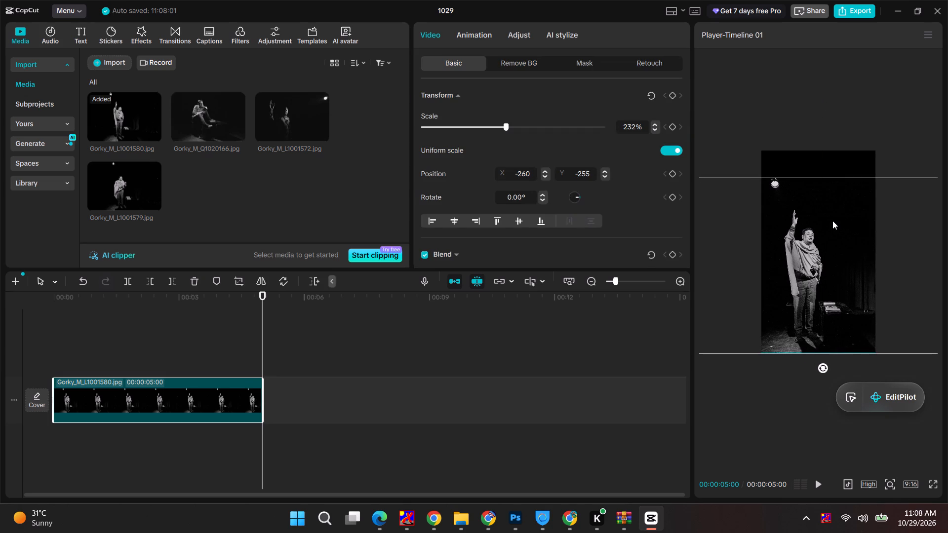
{"action": "left_click_drag", "start_coordinate": [832, 221], "coordinate": [819, 221]}
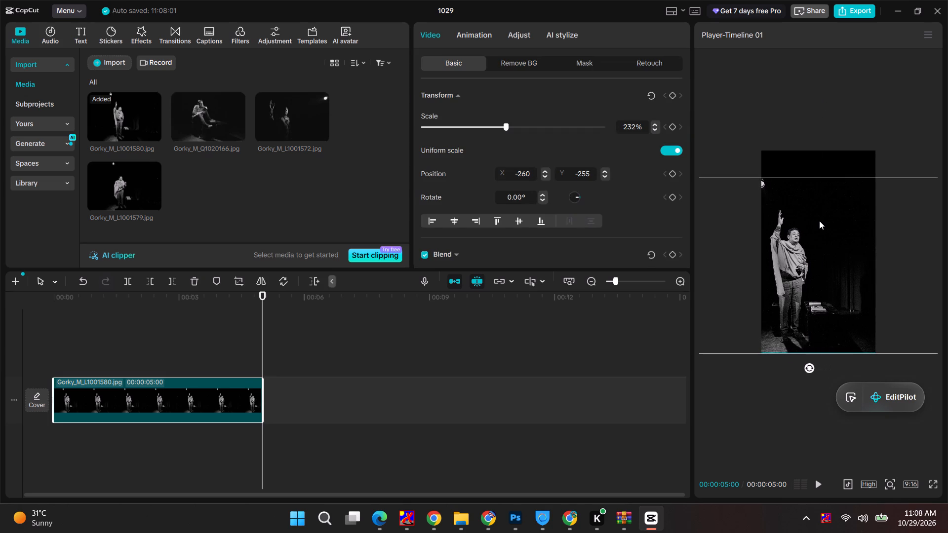
{"action": "left_click_drag", "start_coordinate": [819, 221], "coordinate": [826, 221]}
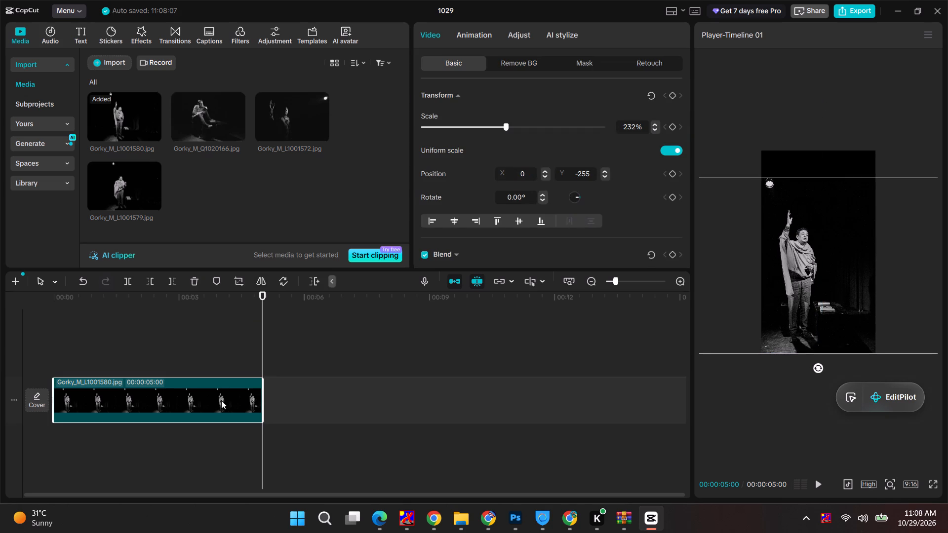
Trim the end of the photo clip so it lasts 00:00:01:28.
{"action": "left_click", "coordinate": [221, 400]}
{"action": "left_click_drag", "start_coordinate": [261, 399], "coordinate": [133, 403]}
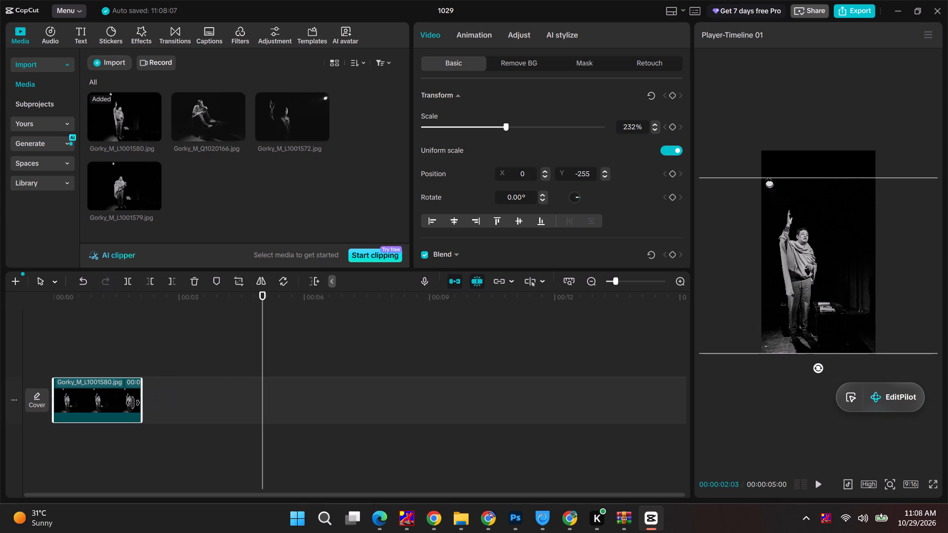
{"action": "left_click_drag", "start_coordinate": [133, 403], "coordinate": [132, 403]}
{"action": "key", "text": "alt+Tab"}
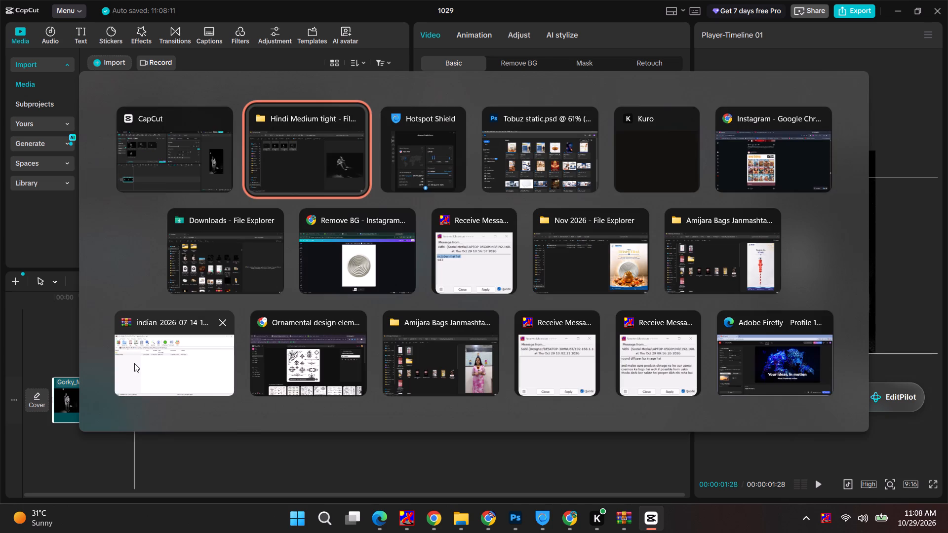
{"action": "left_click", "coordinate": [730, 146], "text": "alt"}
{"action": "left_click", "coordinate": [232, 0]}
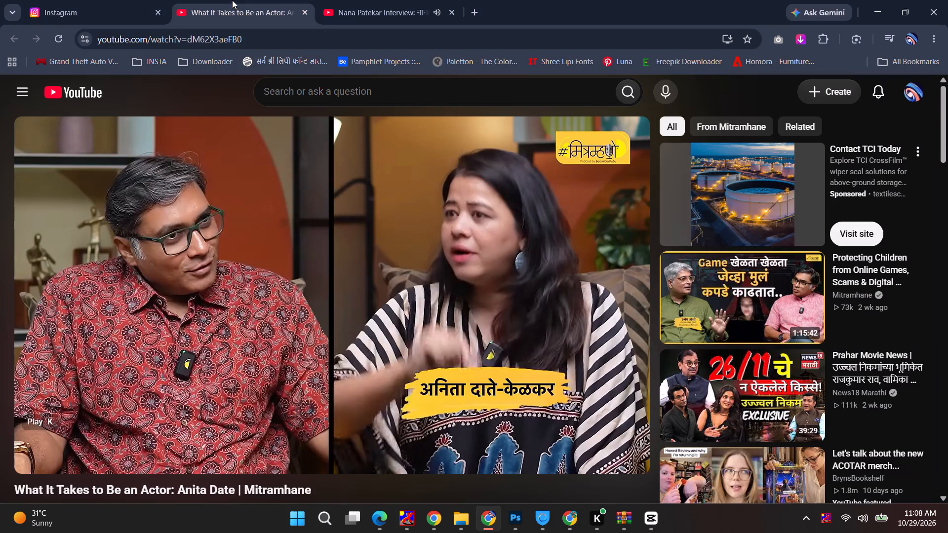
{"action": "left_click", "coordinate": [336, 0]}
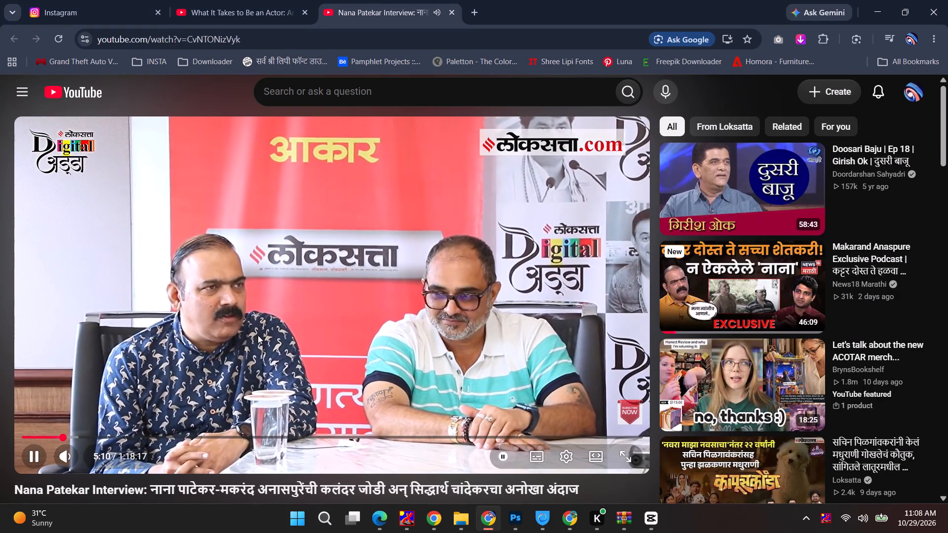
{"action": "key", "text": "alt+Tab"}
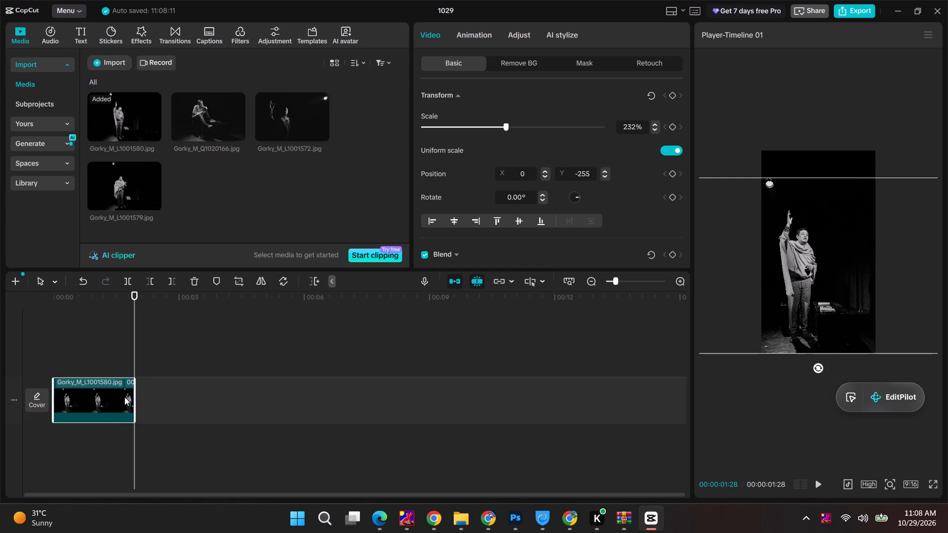
Trim the end of the photo clip so it lasts 00:00:01:11.
{"action": "left_click_drag", "start_coordinate": [132, 395], "coordinate": [109, 394]}
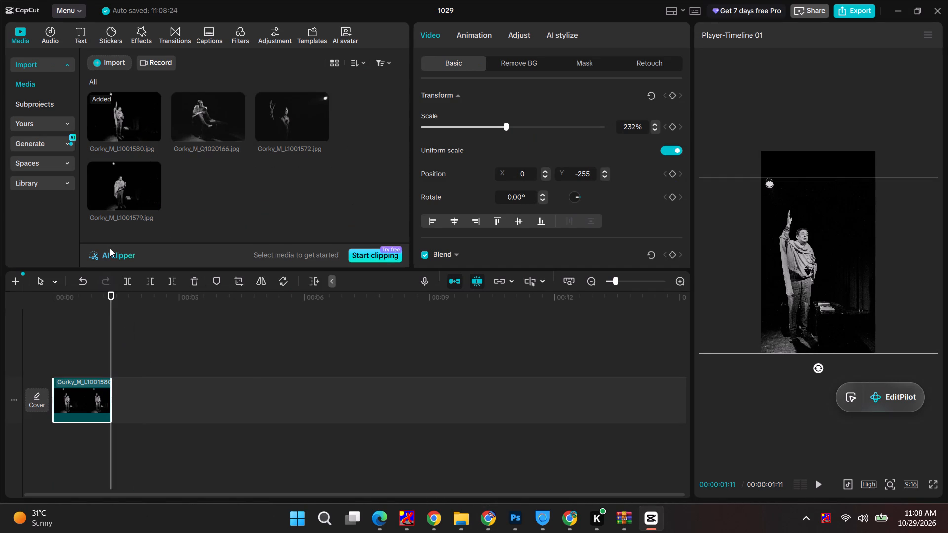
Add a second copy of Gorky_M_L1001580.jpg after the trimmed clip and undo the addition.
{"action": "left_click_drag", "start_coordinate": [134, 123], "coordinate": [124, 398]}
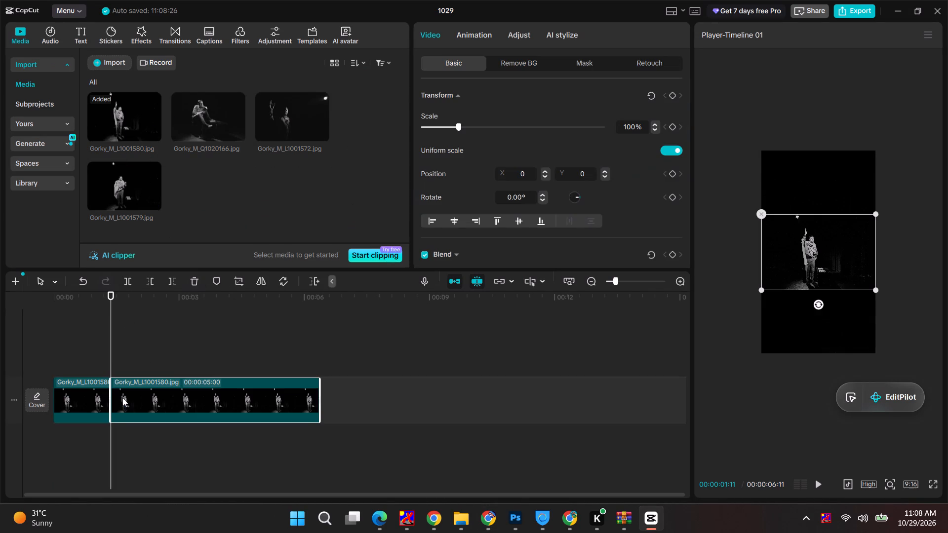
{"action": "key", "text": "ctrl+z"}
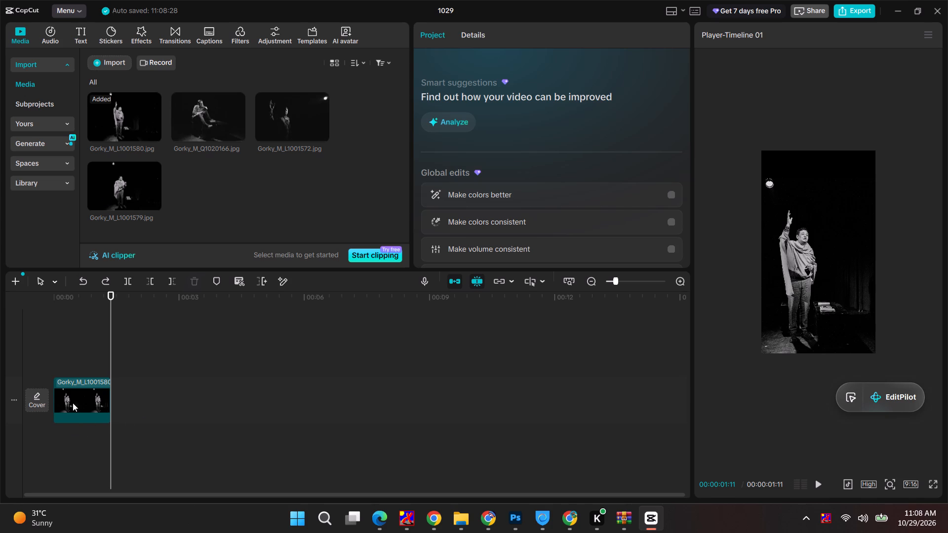
Duplicate the Gorky_M_L1001580.jpg clip and replace the copy with Gorky_M_Q1020166.jpg, keeping the original video effect.
{"action": "left_click_drag", "start_coordinate": [73, 403], "coordinate": [131, 404], "text": "alt"}
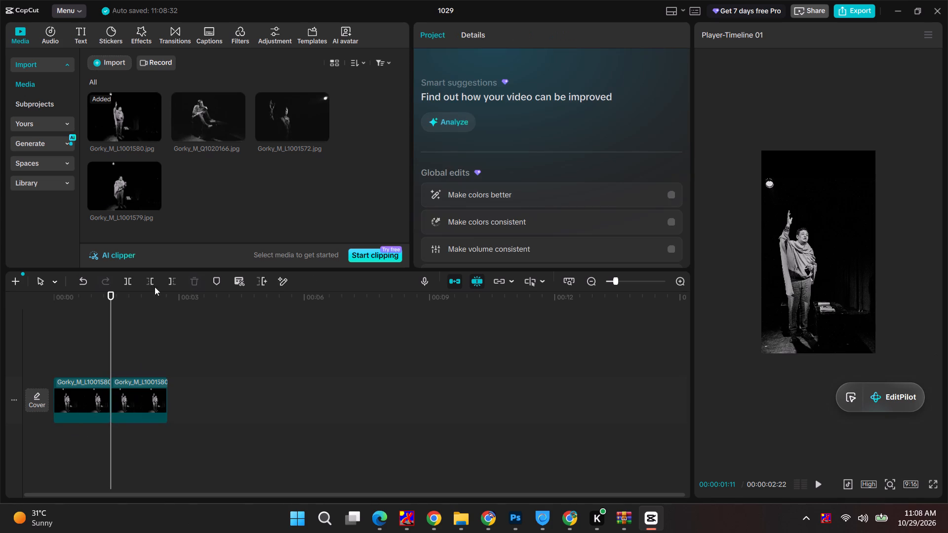
{"action": "left_click_drag", "start_coordinate": [204, 116], "coordinate": [119, 402]}
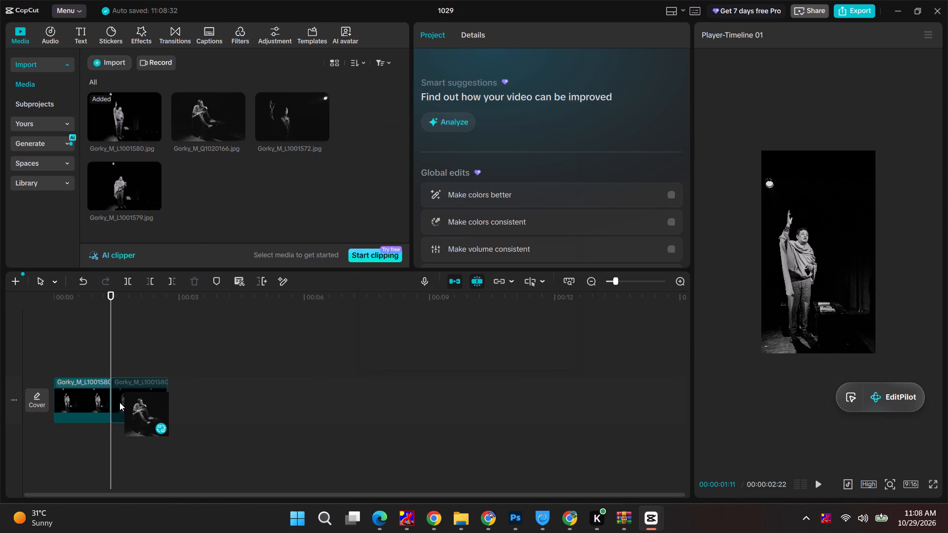
{"action": "left_click", "coordinate": [527, 374]}
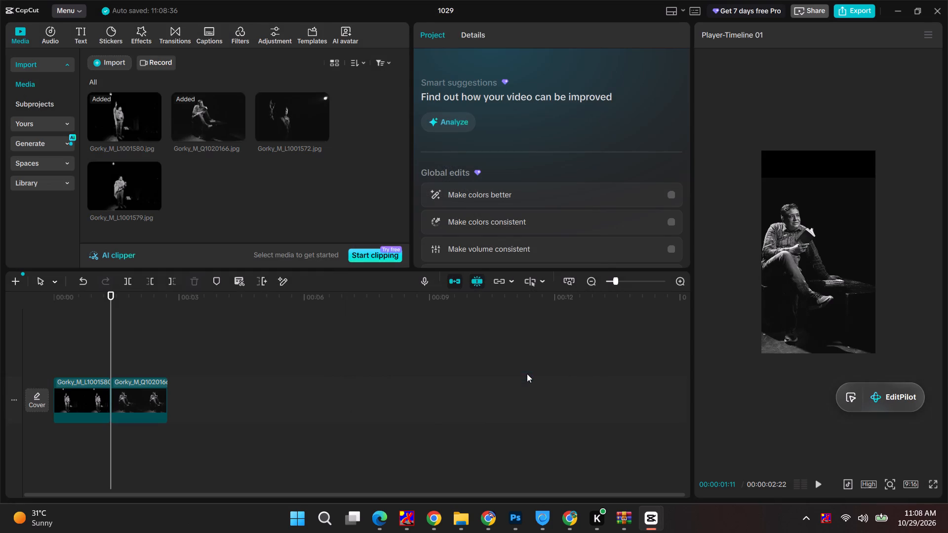
Shift the Gorky_M_Q1020166.jpg photo horizontally in the frame to X 257, keeping Y at -255.
{"action": "left_click", "coordinate": [830, 266]}
{"action": "left_click_drag", "start_coordinate": [821, 273], "coordinate": [834, 272]}
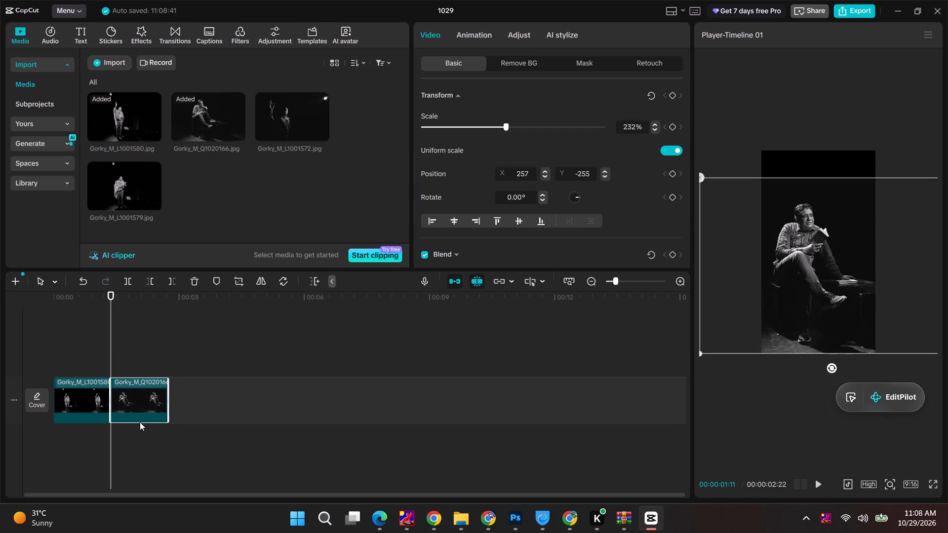
Duplicate the Gorky_M_Q1020166.jpg clip and replace the copy with Gorky_M_L1001572.jpg, keeping the original video effect.
{"action": "left_click_drag", "start_coordinate": [137, 405], "coordinate": [194, 412], "text": "alt"}
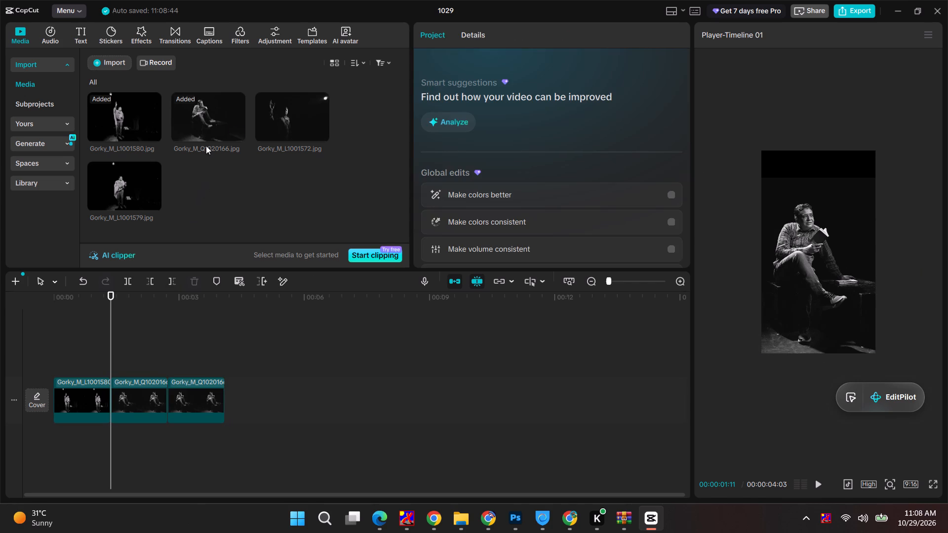
{"action": "left_click_drag", "start_coordinate": [288, 114], "coordinate": [174, 394]}
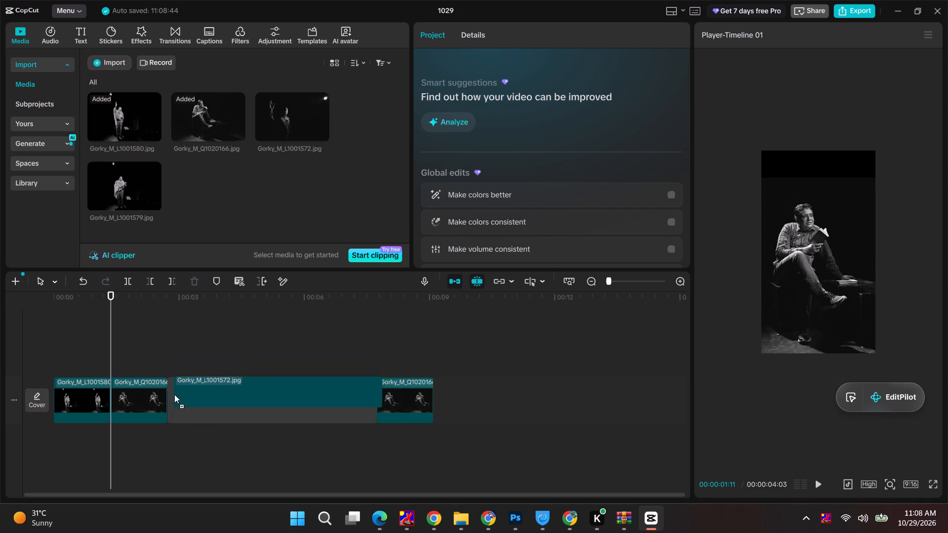
{"action": "left_click_drag", "start_coordinate": [174, 394], "coordinate": [175, 396]}
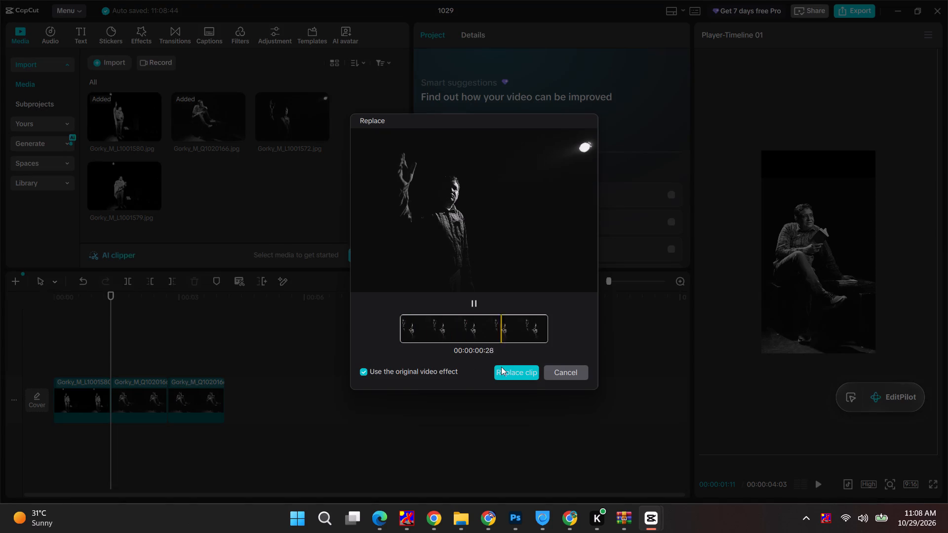
{"action": "left_click", "coordinate": [521, 374]}
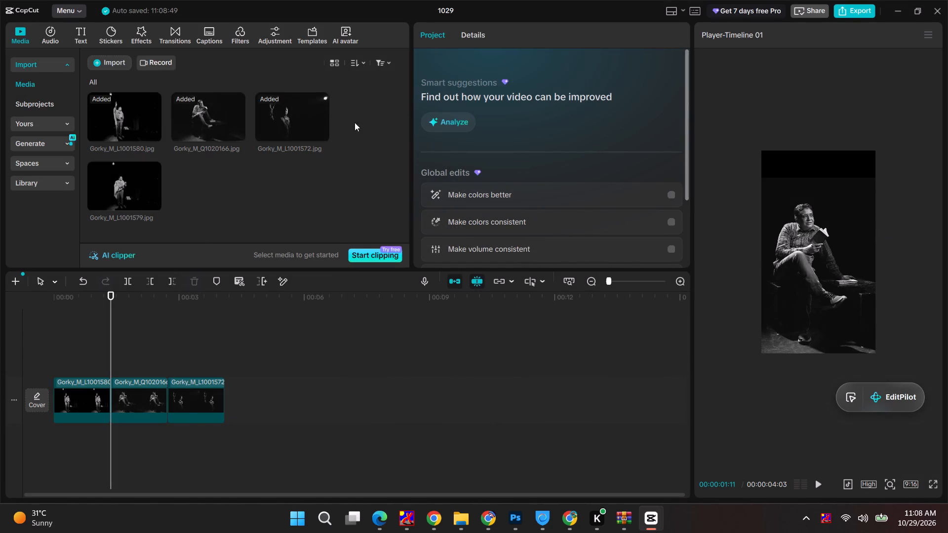
Reframe the Gorky_M_L1001572.jpg photo at 231% scale and position X 857, Y -261, so the raised hand shows.
{"action": "left_click_drag", "start_coordinate": [114, 294], "coordinate": [211, 293]}
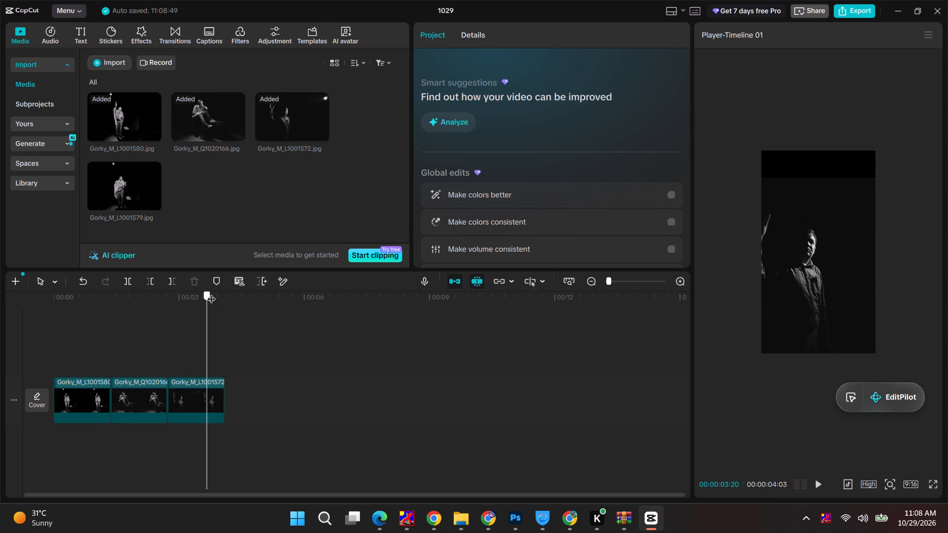
{"action": "left_click_drag", "start_coordinate": [211, 293], "coordinate": [224, 293]}
{"action": "left_click", "coordinate": [810, 261]}
{"action": "left_click_drag", "start_coordinate": [811, 260], "coordinate": [836, 258]}
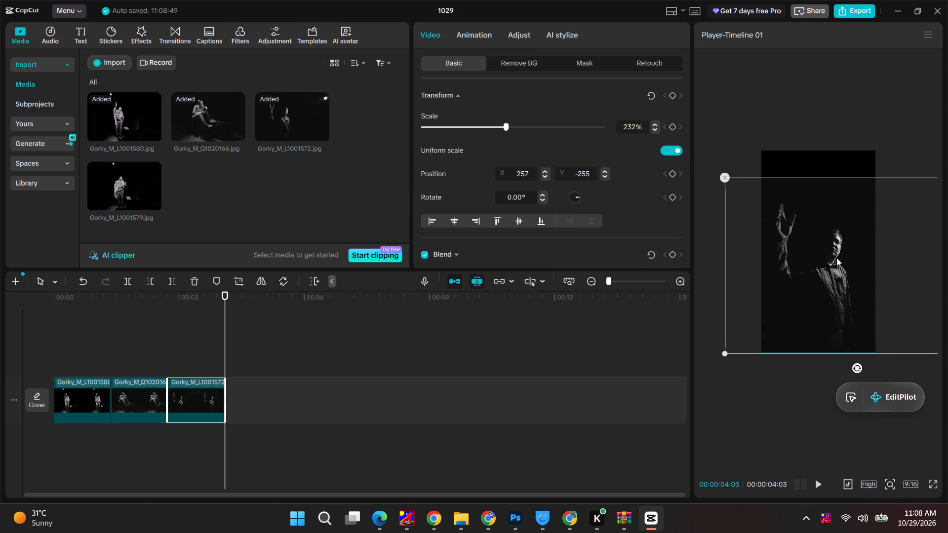
{"action": "left_click_drag", "start_coordinate": [836, 258], "coordinate": [834, 258]}
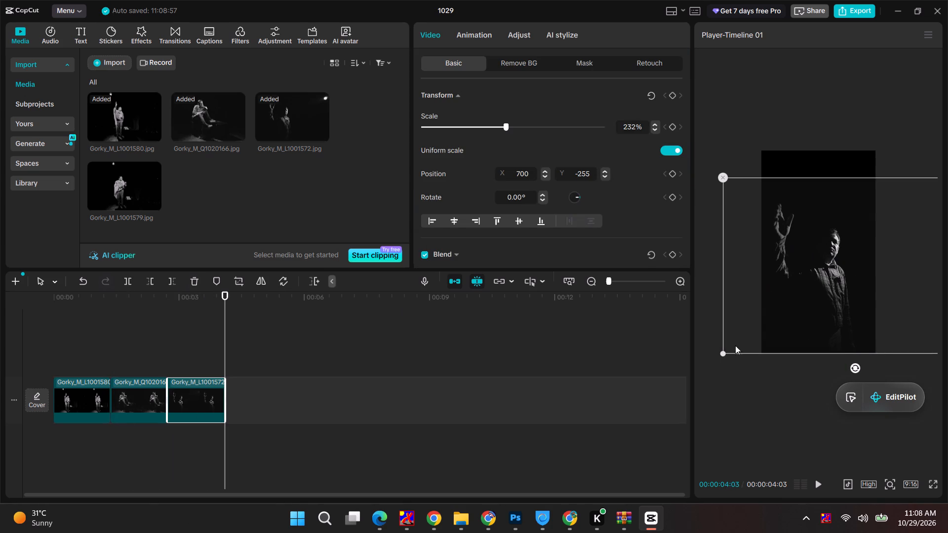
{"action": "left_click", "coordinate": [724, 354]}
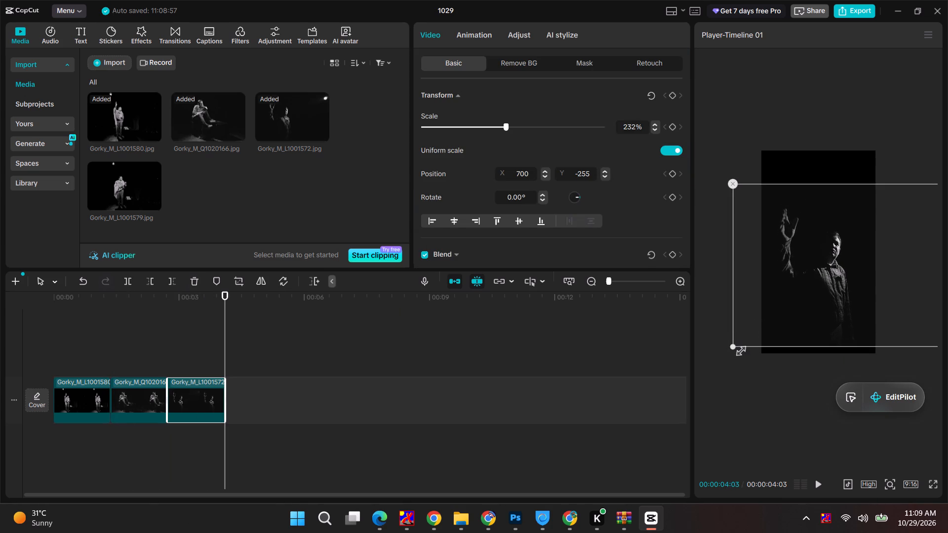
{"action": "left_click_drag", "start_coordinate": [829, 284], "coordinate": [831, 285]}
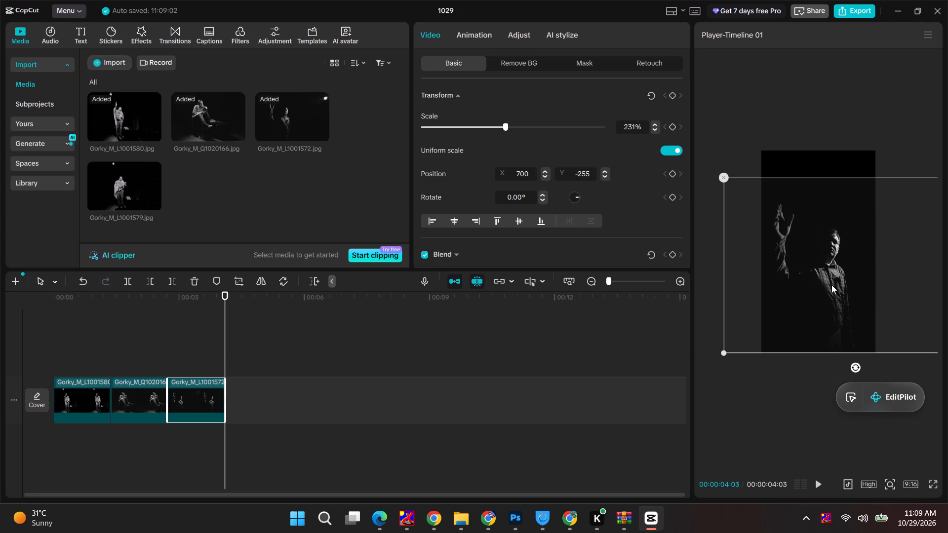
{"action": "left_click_drag", "start_coordinate": [831, 285], "coordinate": [837, 285]}
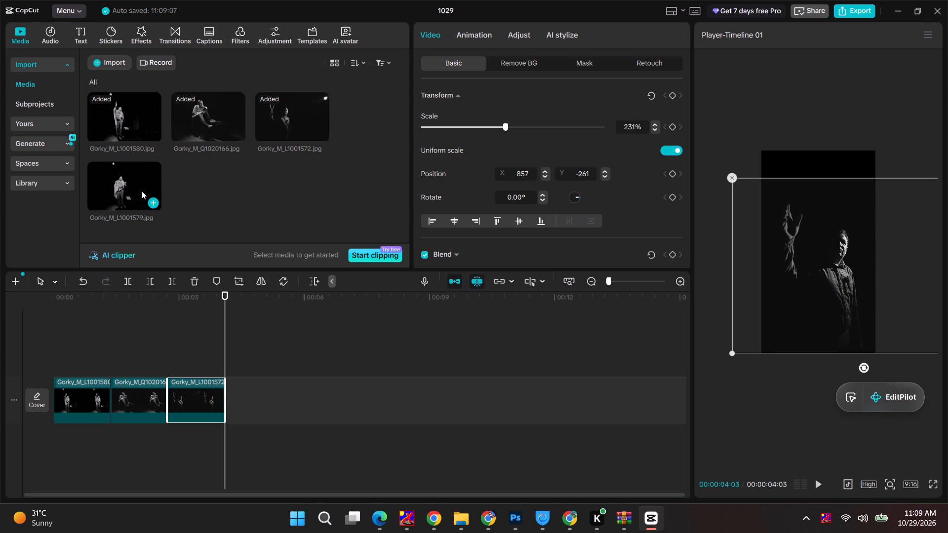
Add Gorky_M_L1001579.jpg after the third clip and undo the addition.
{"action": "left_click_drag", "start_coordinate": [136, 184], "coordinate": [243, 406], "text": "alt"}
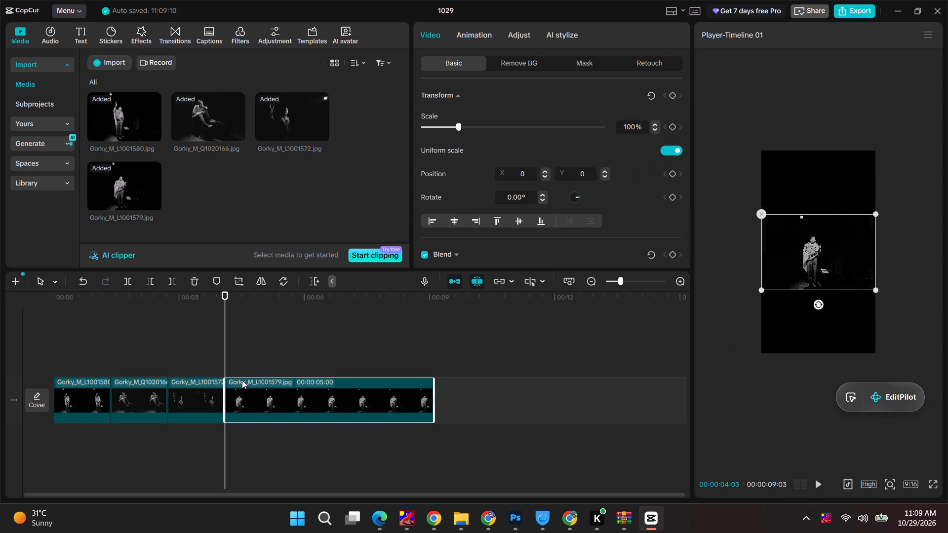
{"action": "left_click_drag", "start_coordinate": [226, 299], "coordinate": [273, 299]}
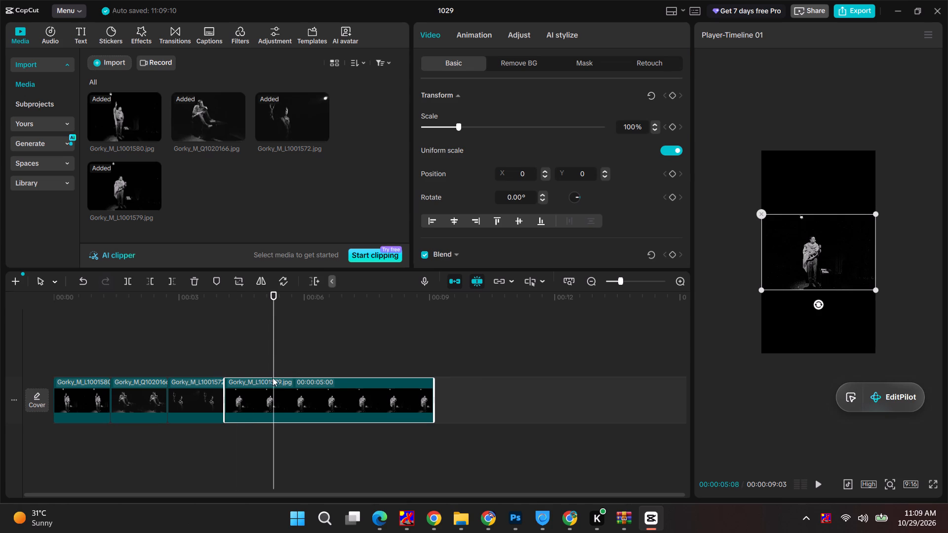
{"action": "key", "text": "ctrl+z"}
Duplicate the Gorky_M_L1001572.jpg clip and replace the copy with Gorky_M_L1001579.jpg, keeping the original video effect.
{"action": "left_click_drag", "start_coordinate": [135, 197], "coordinate": [144, 214], "text": "alt"}
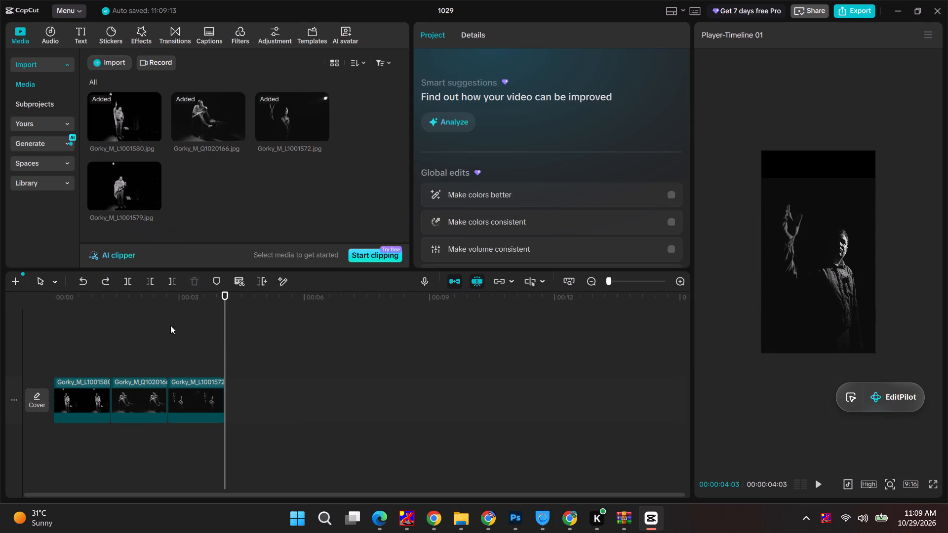
{"action": "left_click_drag", "start_coordinate": [185, 402], "coordinate": [243, 404], "text": "alt"}
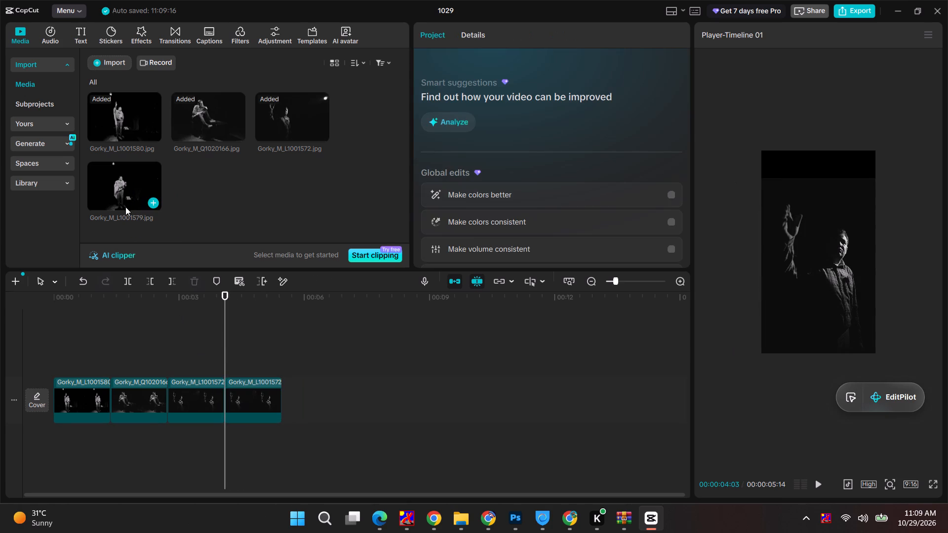
{"action": "left_click_drag", "start_coordinate": [126, 191], "coordinate": [232, 392], "text": "alt"}
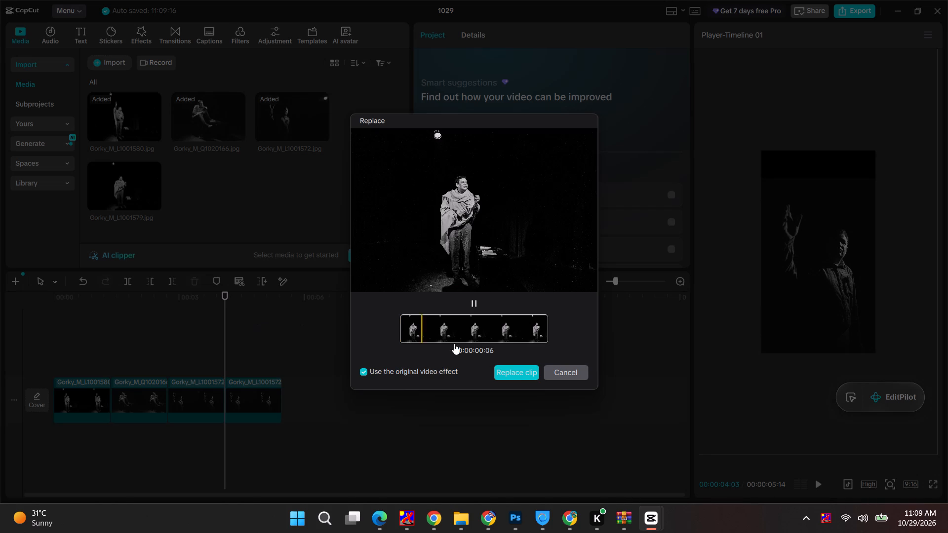
{"action": "left_click", "coordinate": [520, 373]}
Centre the Gorky_M_L1001579.jpg photo horizontally in the frame at X 0, keeping Y at -261.
{"action": "left_click_drag", "start_coordinate": [836, 291], "coordinate": [812, 292]}
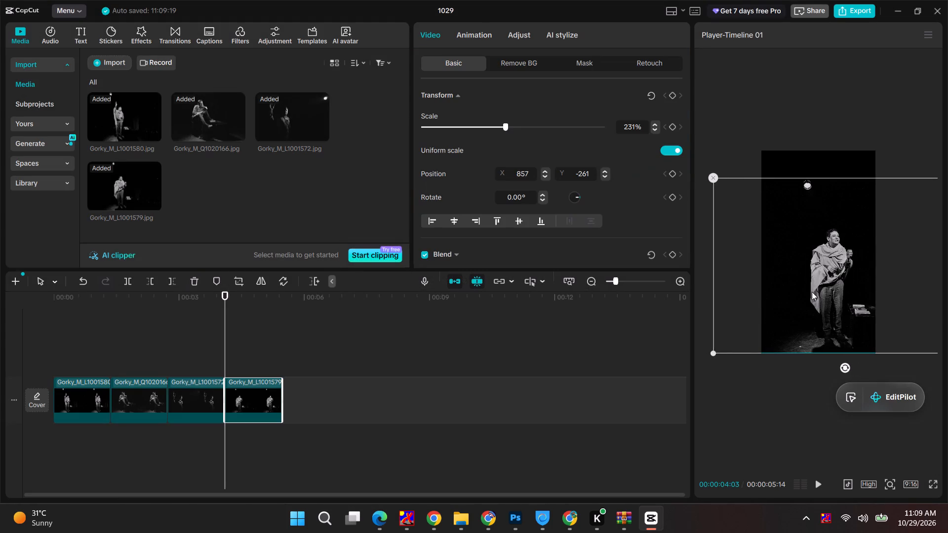
{"action": "left_click_drag", "start_coordinate": [812, 292], "coordinate": [791, 292]}
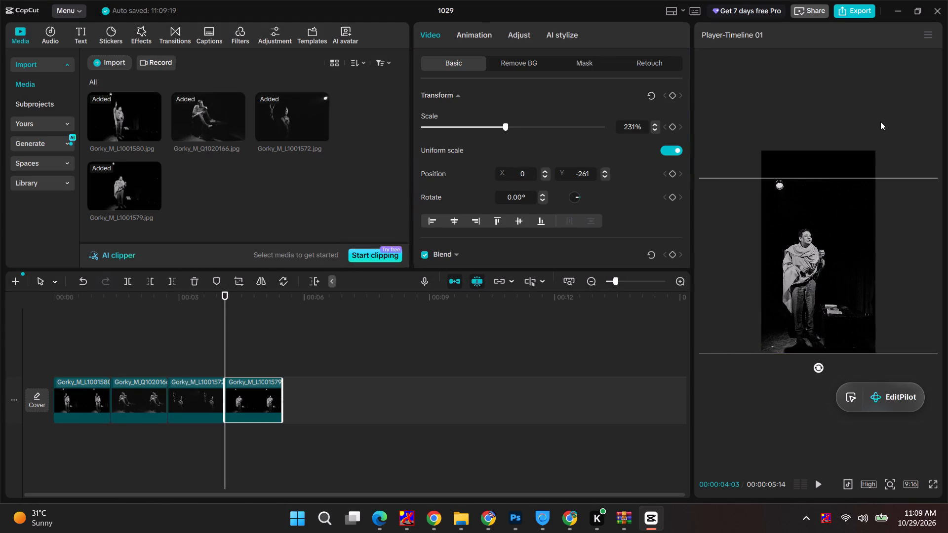
{"action": "left_click", "coordinate": [880, 121]}
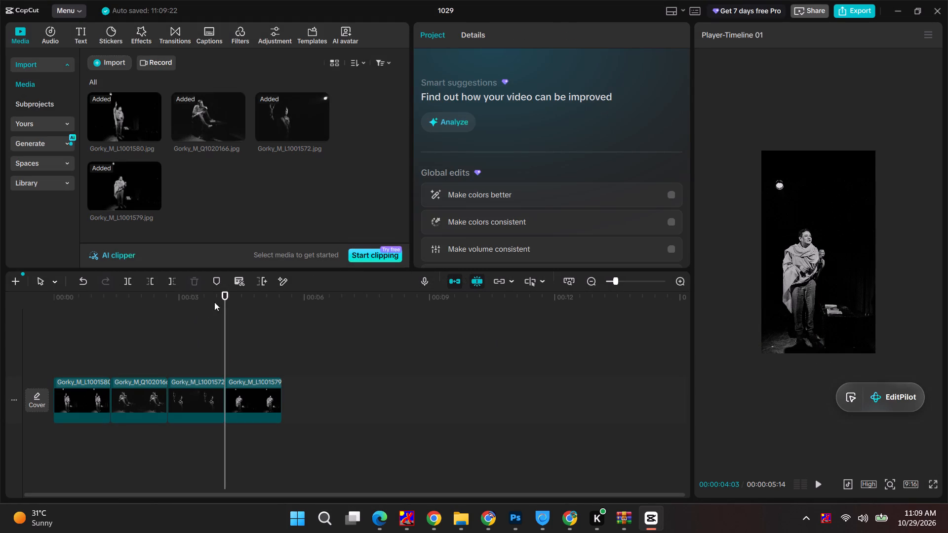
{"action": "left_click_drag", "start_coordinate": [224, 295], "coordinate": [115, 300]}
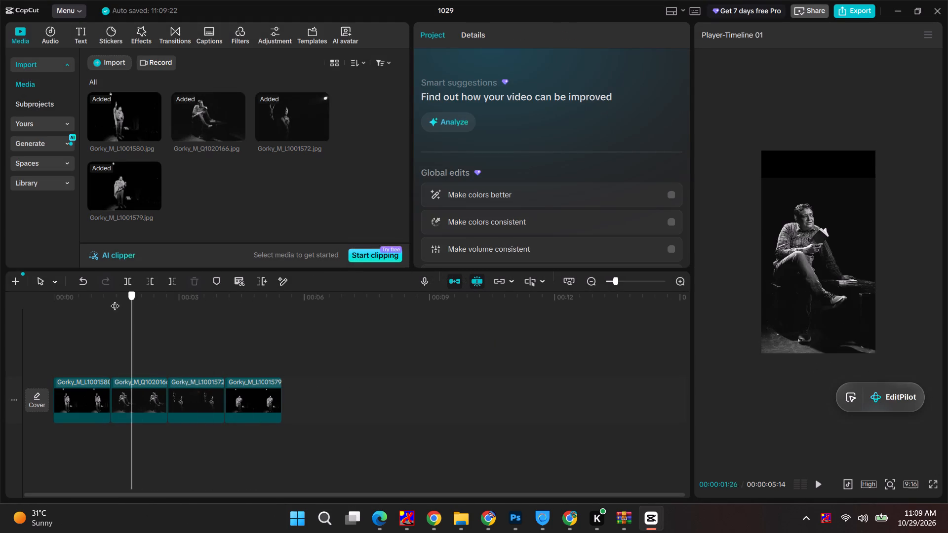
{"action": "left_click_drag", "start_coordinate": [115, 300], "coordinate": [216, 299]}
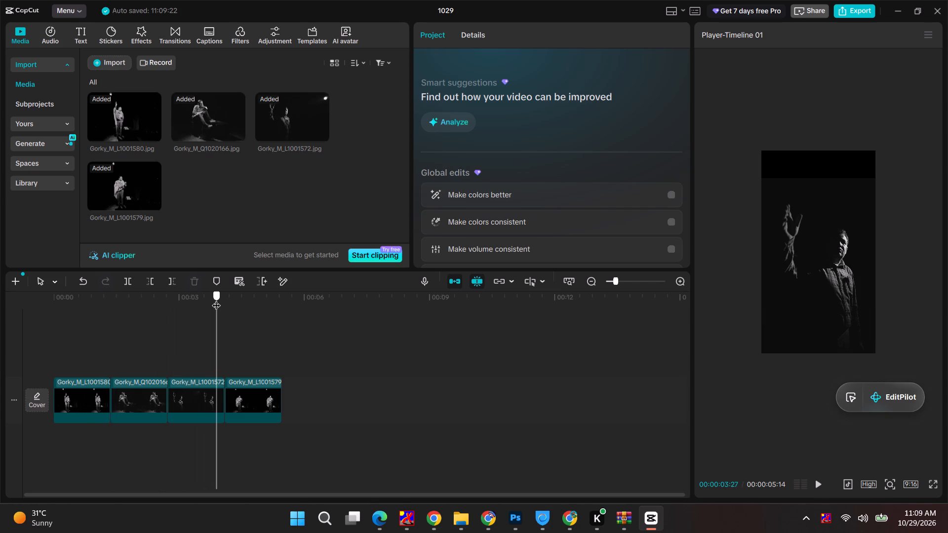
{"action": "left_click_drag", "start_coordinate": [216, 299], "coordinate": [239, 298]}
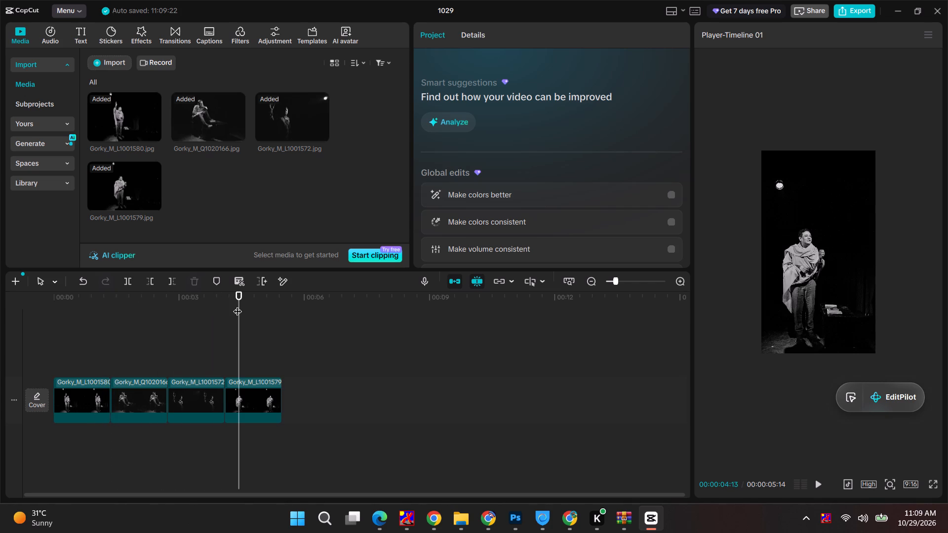
Switch to Photoshop and create a new white 1080 x 1920 px RGB document at 300 ppi.
{"action": "key", "text": "alt+Tab"}
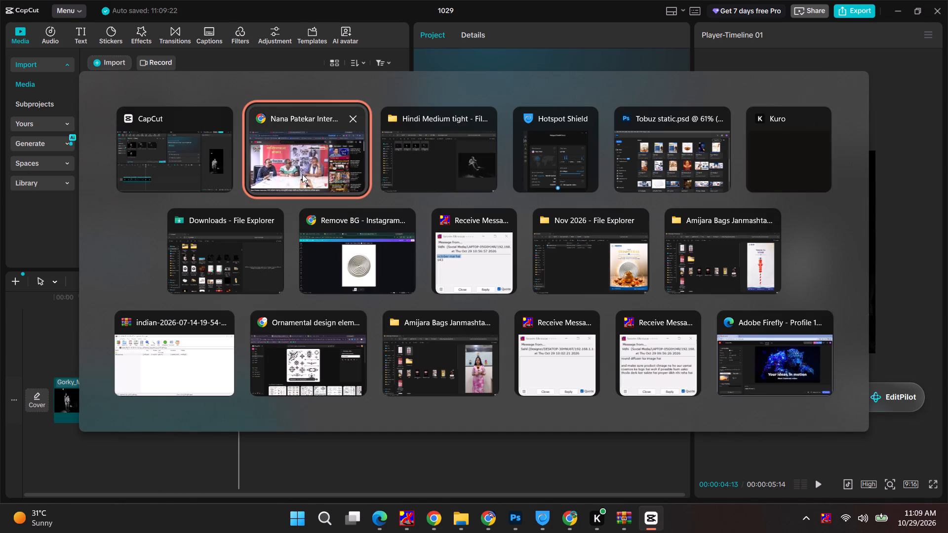
{"action": "left_click", "coordinate": [522, 518]}
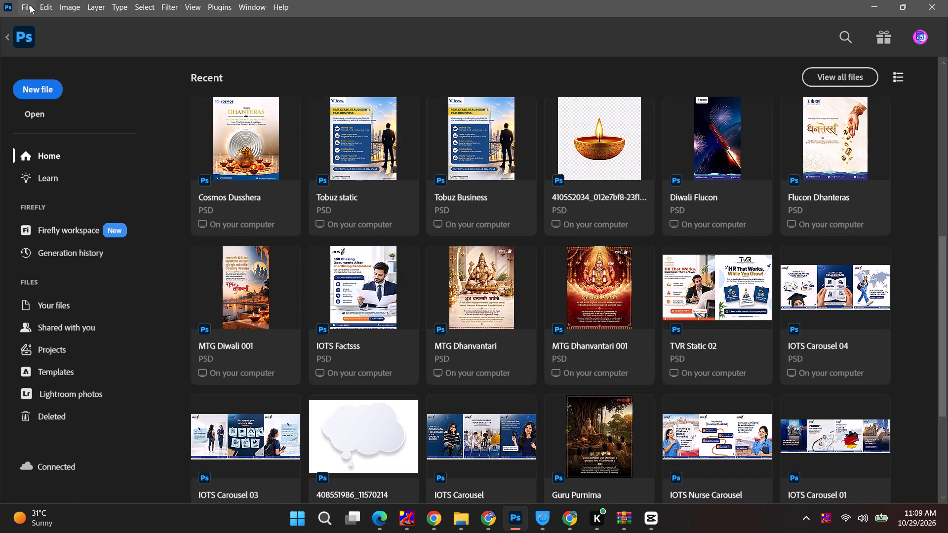
{"action": "left_click", "coordinate": [30, 5]}
{"action": "left_click", "coordinate": [39, 25]}
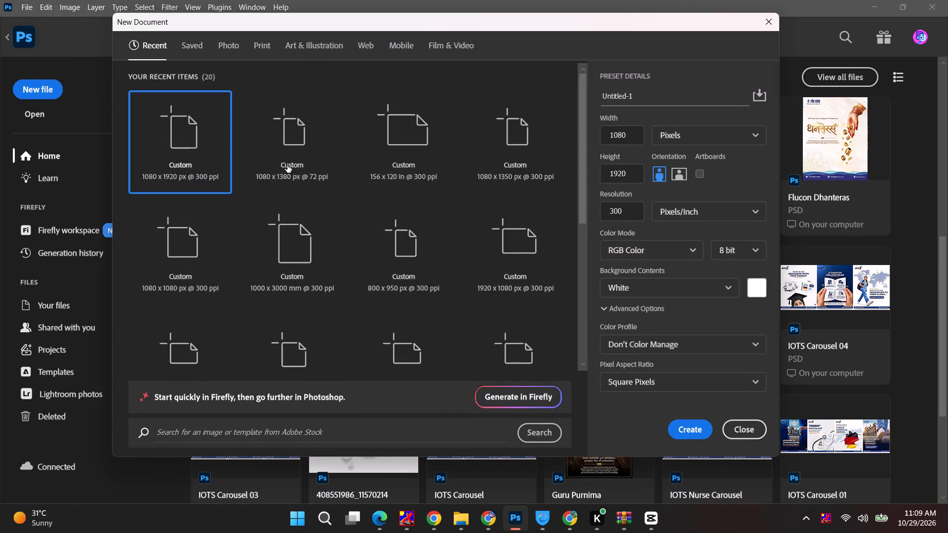
{"action": "left_click", "coordinate": [287, 165]}
{"action": "left_click", "coordinate": [170, 170]}
{"action": "left_click", "coordinate": [688, 430]}
Place the Gorky_M_Q1020166 photo from the Hindi Medium tight folder into the new Photoshop document.
{"action": "key", "text": "alt+Tab"}
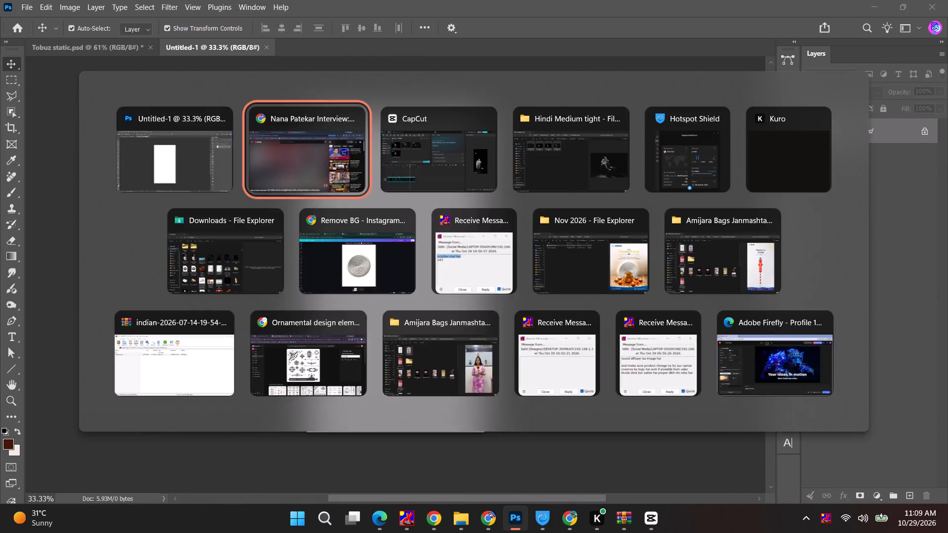
{"action": "key", "text": "alt+Tab"}
{"action": "left_click", "coordinate": [461, 181], "text": "alt"}
{"action": "key", "text": "alt+Tab"}
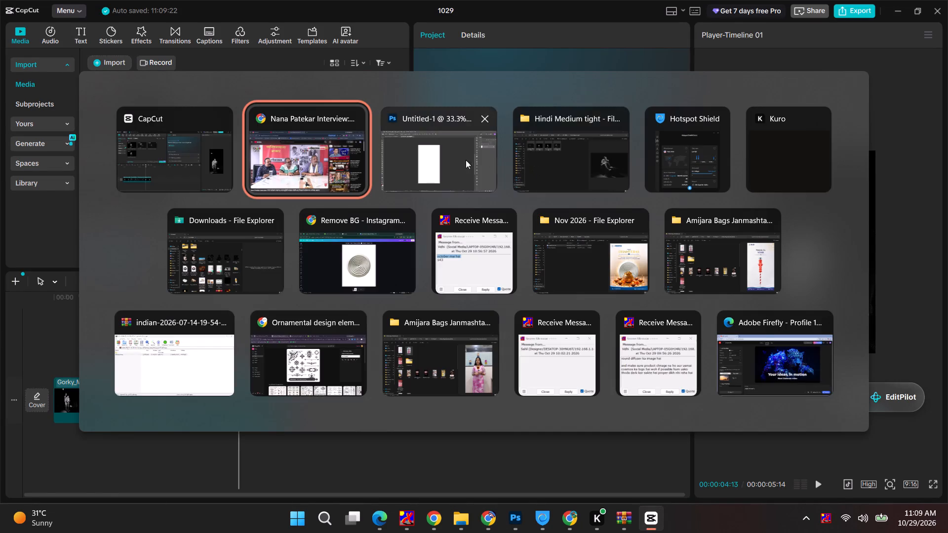
{"action": "left_click", "coordinate": [574, 159], "text": "alt"}
{"action": "left_click", "coordinate": [299, 150]}
{"action": "left_click", "coordinate": [377, 142]}
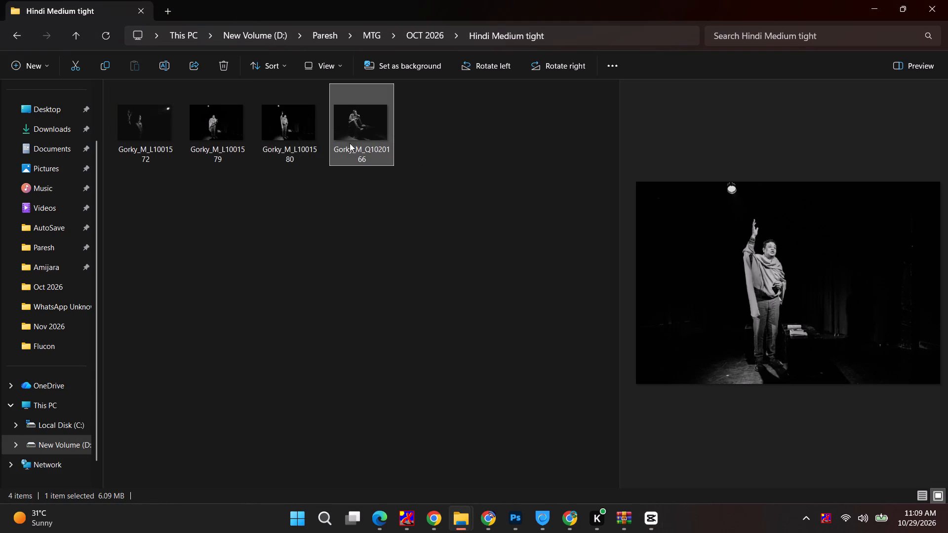
{"action": "left_click_drag", "start_coordinate": [376, 138], "coordinate": [370, 281]}
{"action": "key", "text": "alt+Tab"}
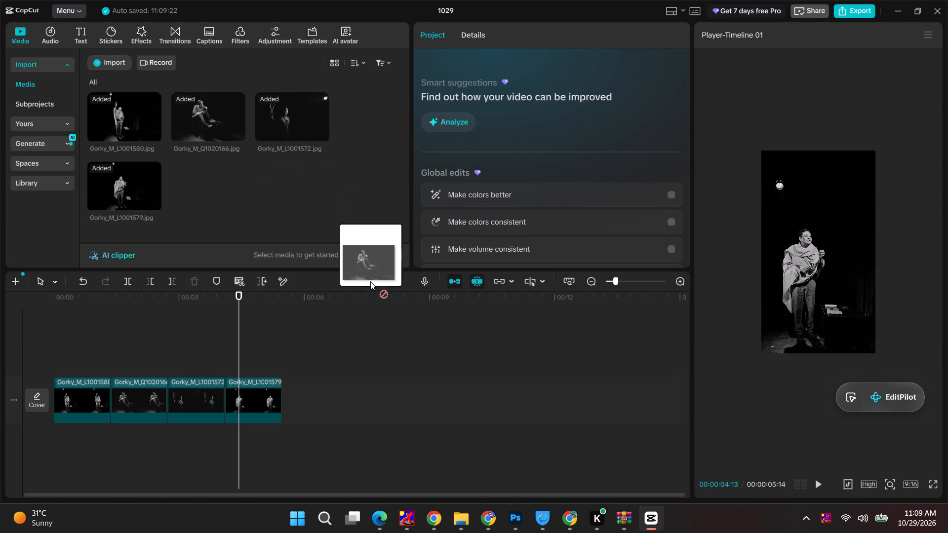
{"action": "left_click_drag", "start_coordinate": [370, 281], "coordinate": [355, 345]}
{"action": "key", "text": "alt+Tab"}
{"action": "key", "text": "alt+Tab"}
{"action": "key", "text": "alt+Tab"}
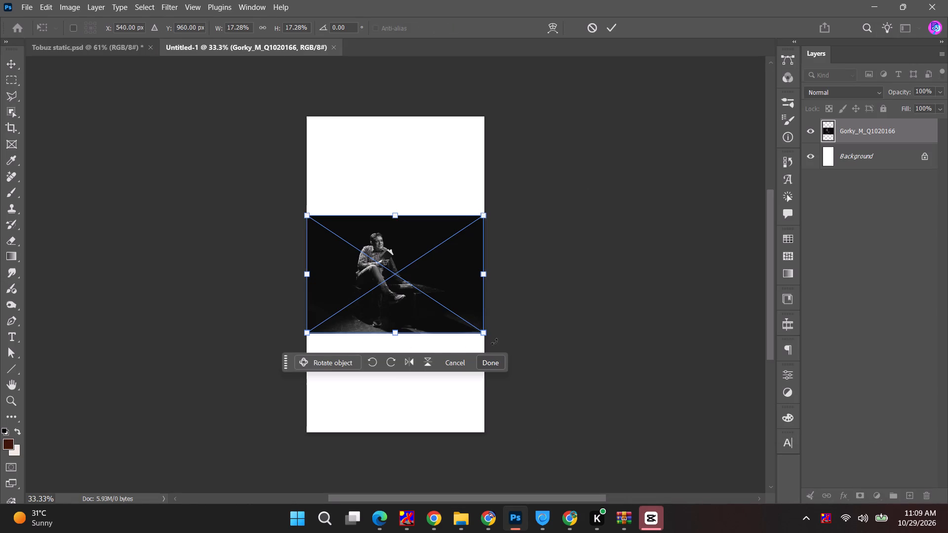
Scale the placed Gorky_M_Q1020166 photo to about 36% and position it at about X 699, Y 1173 px, along the canvas bottom.
{"action": "left_click_drag", "start_coordinate": [483, 330], "coordinate": [581, 393], "text": "alt+shift"}
{"action": "left_click_drag", "start_coordinate": [413, 290], "coordinate": [442, 321]}
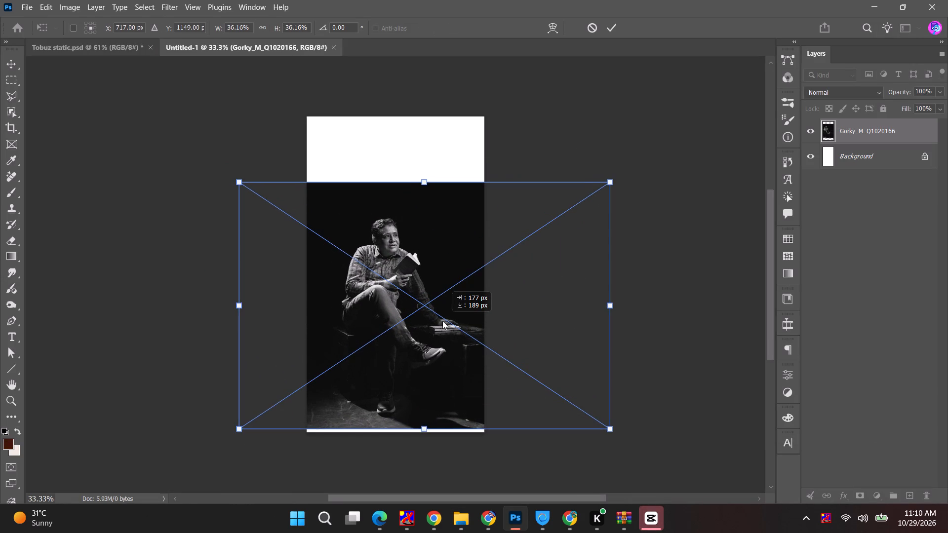
{"action": "left_click_drag", "start_coordinate": [442, 321], "coordinate": [439, 325]}
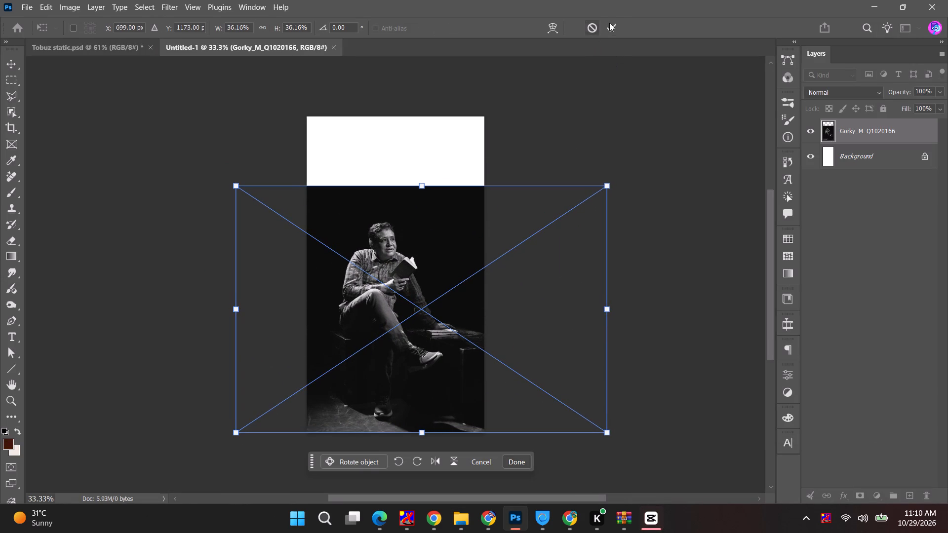
{"action": "left_click", "coordinate": [609, 23]}
Add a Solid Color fill layer above the Background, using #0d0d0d sampled from the seated-man photo's dark backdrop.
{"action": "left_click", "coordinate": [879, 160]}
{"action": "left_click", "coordinate": [877, 493]}
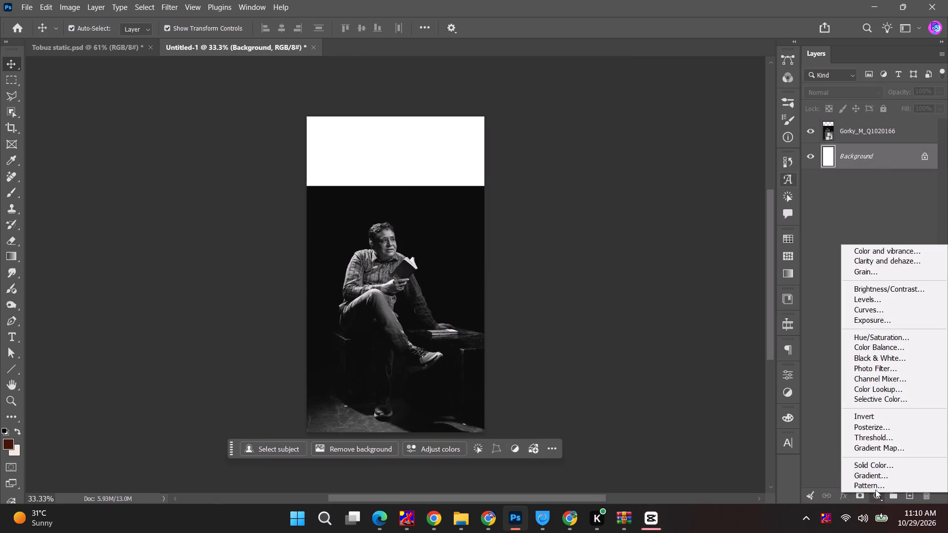
{"action": "left_click", "coordinate": [877, 467]}
{"action": "left_click", "coordinate": [437, 211]}
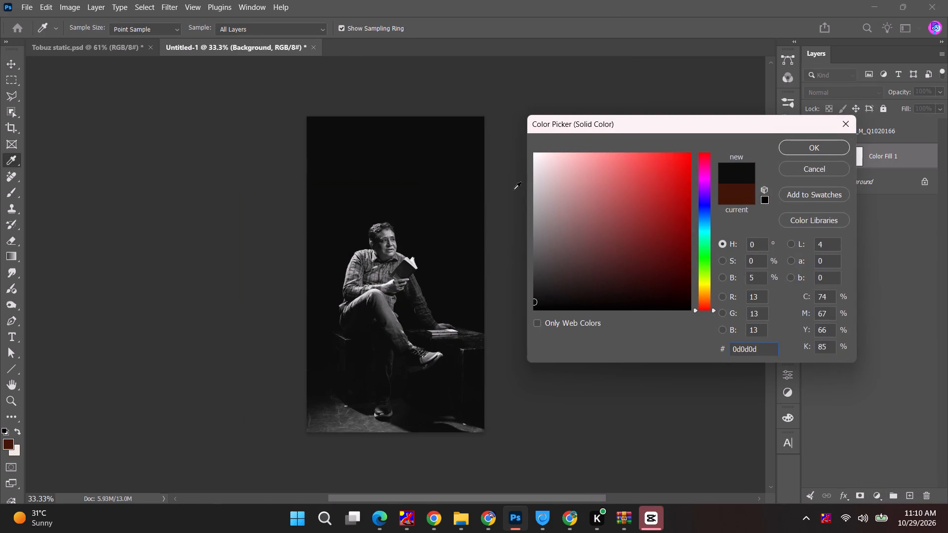
{"action": "left_click", "coordinate": [808, 148]}
{"action": "left_click", "coordinate": [51, 77]}
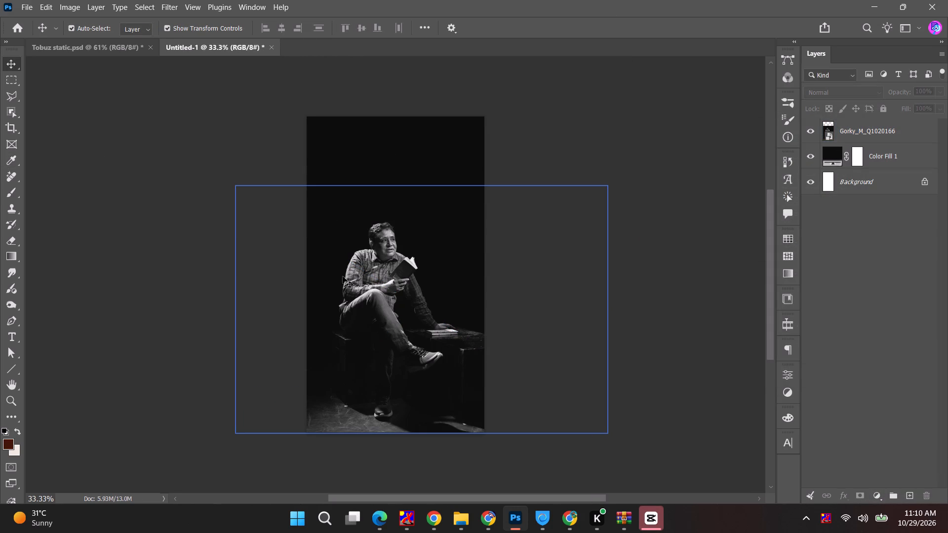
Group the Gorky_M_Q1020166 photo layer with the dark solid colour fill layer.
{"action": "left_click", "coordinate": [383, 279]}
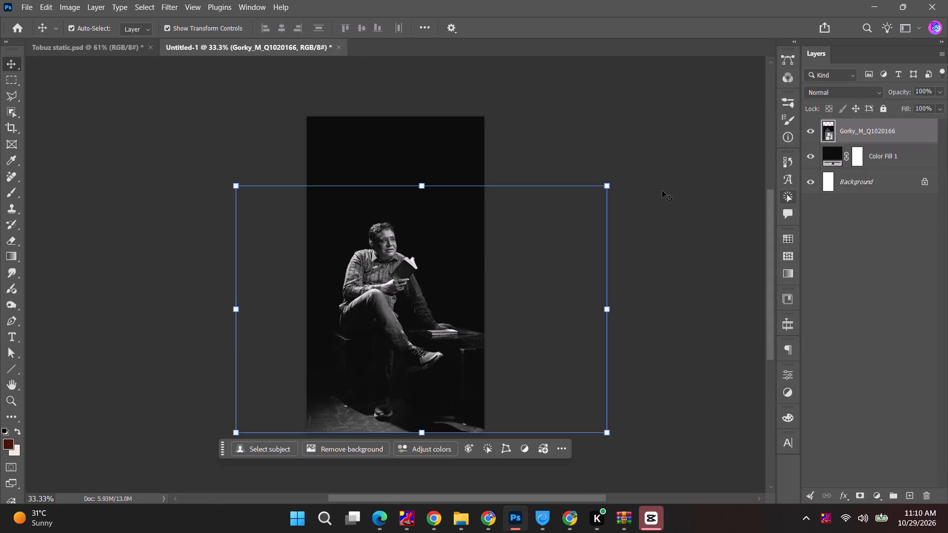
{"action": "left_click", "coordinate": [649, 186]}
{"action": "left_click", "coordinate": [886, 152]}
{"action": "left_click", "coordinate": [890, 132], "text": "ctrl"}
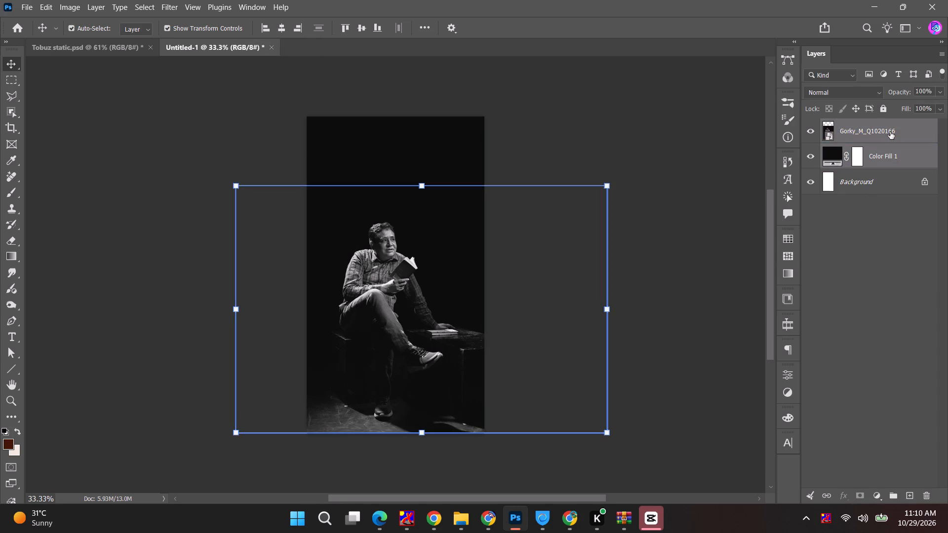
{"action": "key", "text": "ctrl+g"}
Place the Gorky_M_L1001580 photo from the Hindi Medium tight folder into the 1080 x 1920 px Photoshop document.
{"action": "key", "text": "alt+Tab"}
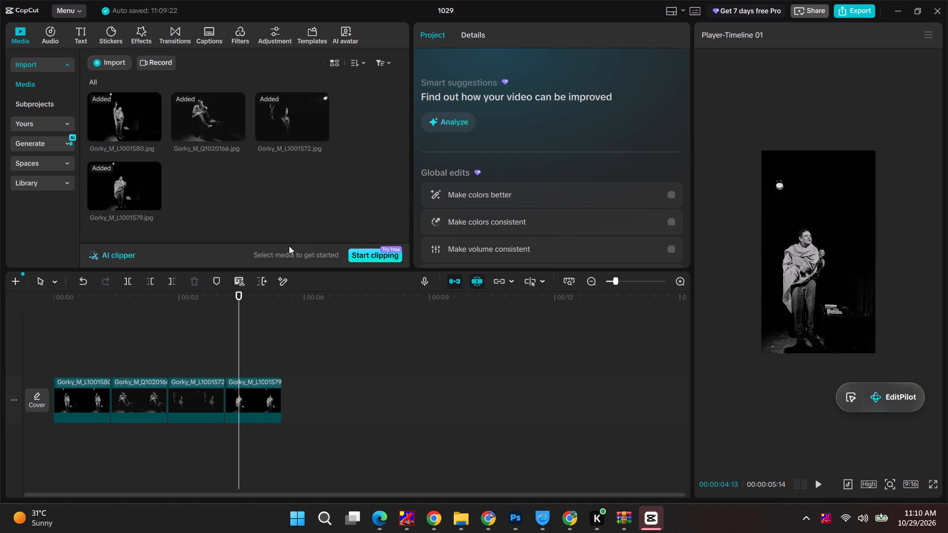
{"action": "key", "text": "alt+Tab"}
{"action": "left_click", "coordinate": [442, 175], "text": "alt"}
{"action": "left_click", "coordinate": [278, 132]}
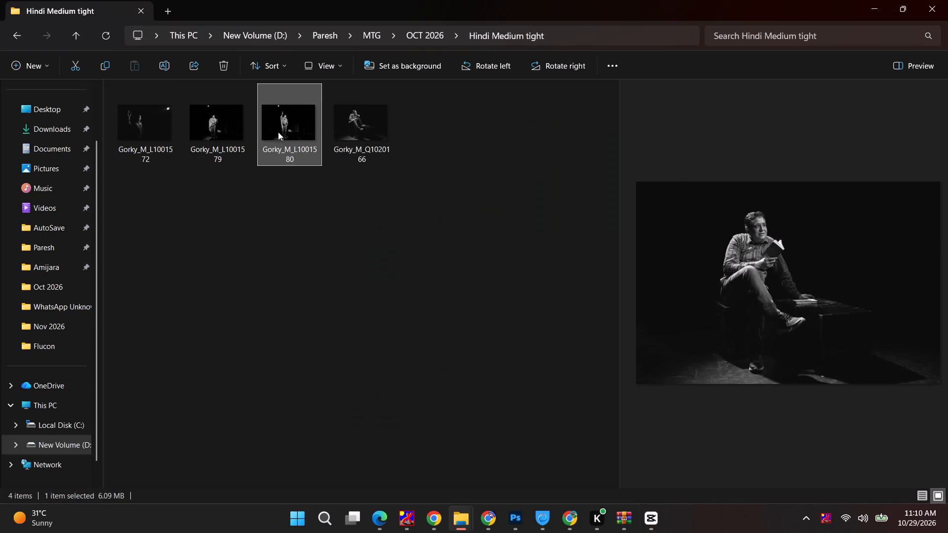
{"action": "left_click_drag", "start_coordinate": [292, 129], "coordinate": [436, 246]}
{"action": "key", "text": "alt+Tab"}
{"action": "key", "text": "alt+Tab"}
{"action": "key", "text": "alt+Tab"}
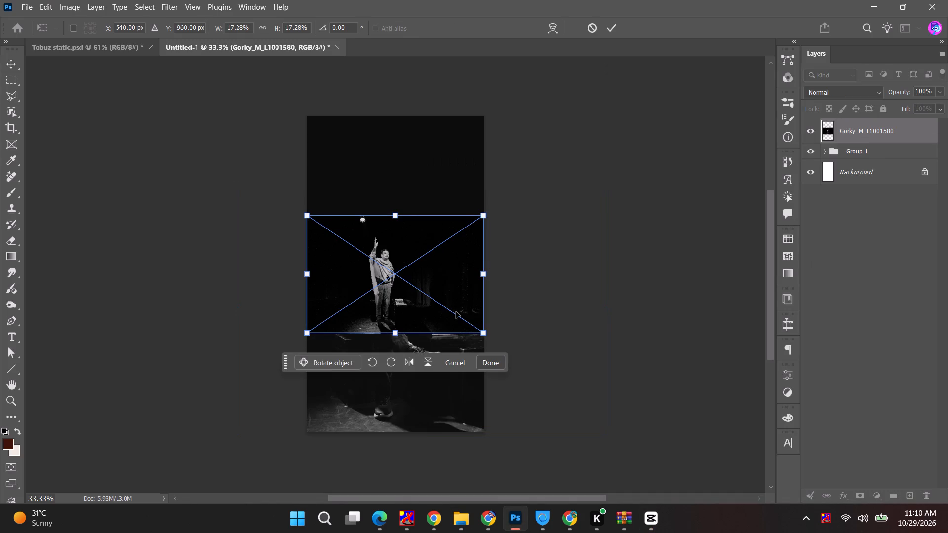
Scale the Gorky_M_L1001580 photo to about 47% so it fills the canvas, positioned at about X 645, Y 960 px.
{"action": "left_click_drag", "start_coordinate": [488, 334], "coordinate": [657, 409], "text": "alt+shift"}
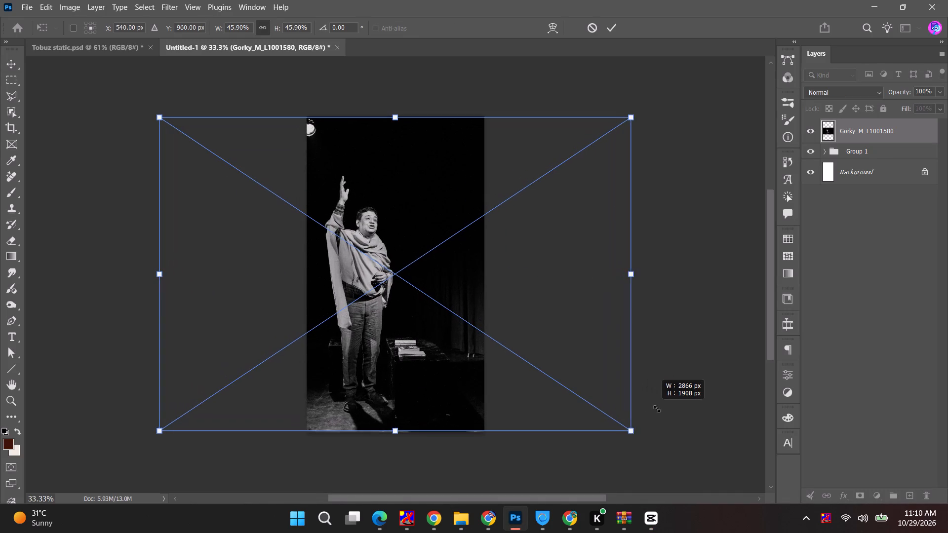
{"action": "left_click_drag", "start_coordinate": [657, 409], "coordinate": [661, 409], "text": "alt+shift"}
{"action": "left_click_drag", "start_coordinate": [441, 325], "coordinate": [460, 321]}
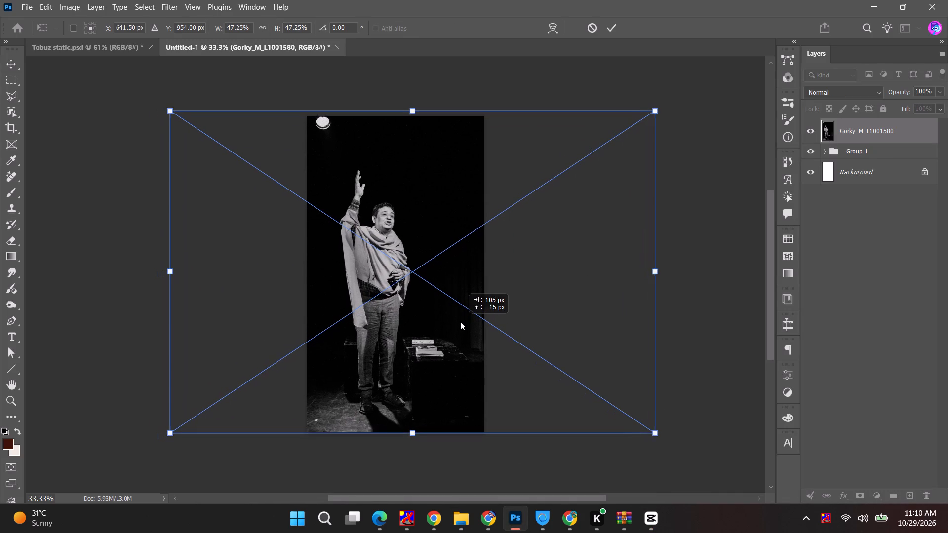
{"action": "left_click_drag", "start_coordinate": [460, 321], "coordinate": [459, 322]}
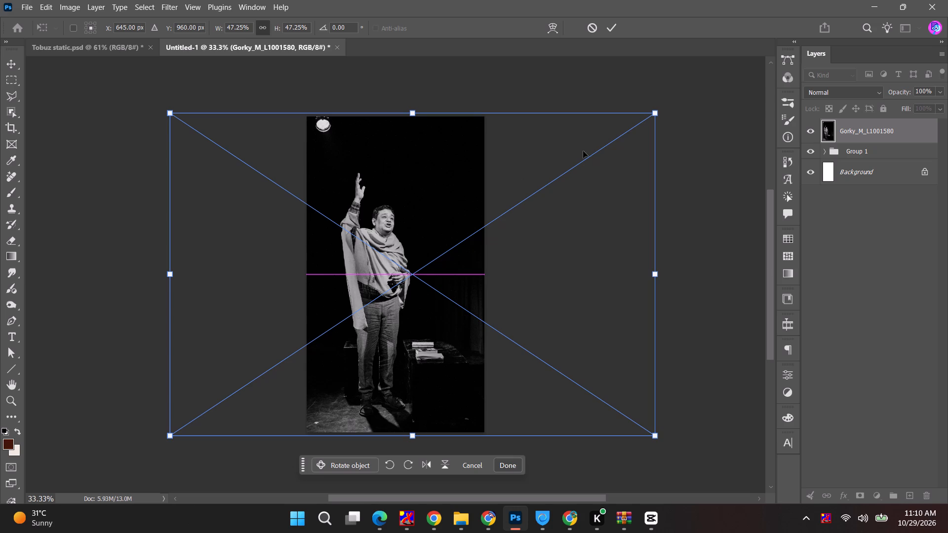
{"action": "left_click", "coordinate": [882, 130]}
Open the Gorky_M_L1001580 smart object's contents and remove the stage lamp above the raised hand by filling a rectangular selection around it.
{"action": "double_click", "coordinate": [823, 128]}
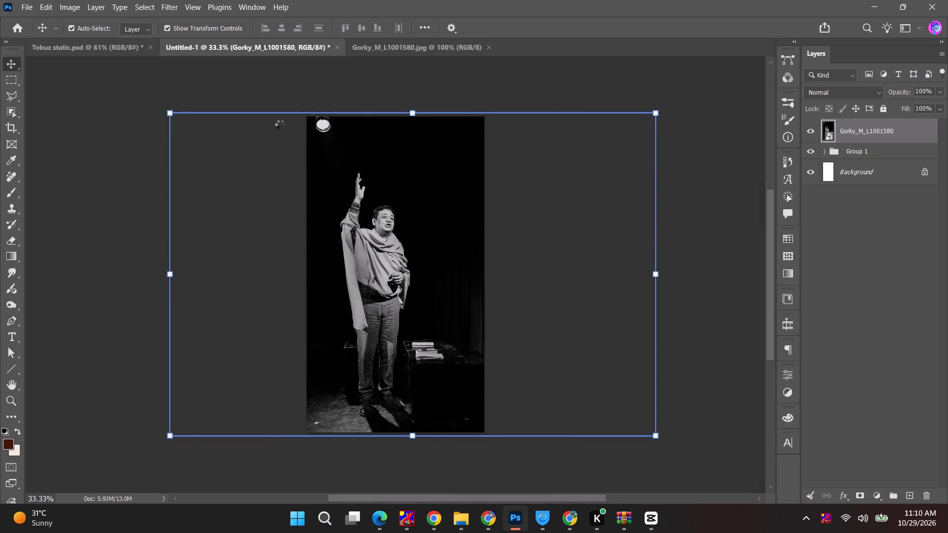
{"action": "left_click", "coordinate": [16, 76]}
{"action": "left_click_drag", "start_coordinate": [256, 64], "coordinate": [307, 100]}
{"action": "key", "text": "shift+BackSpace"}
{"action": "key", "text": "Return"}
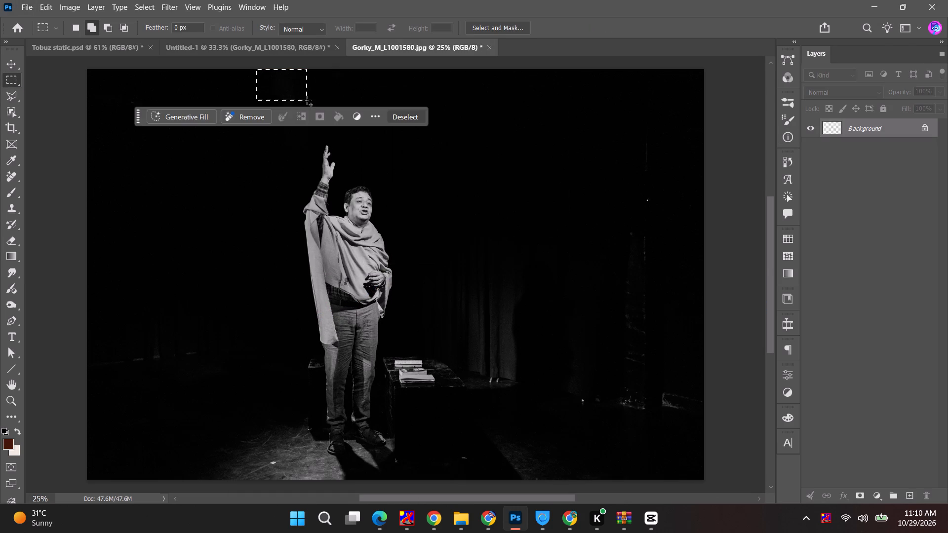
{"action": "key", "text": "ctrl+d"}
Save the edited Gorky_M_L1001580.jpg at maximum JPEG quality 12 and close it to return to the vertical canvas.
{"action": "key", "text": "ctrl+s"}
{"action": "key", "text": "ctrl+w"}
{"action": "left_click", "coordinate": [540, 126]}
{"action": "left_click", "coordinate": [541, 120]}
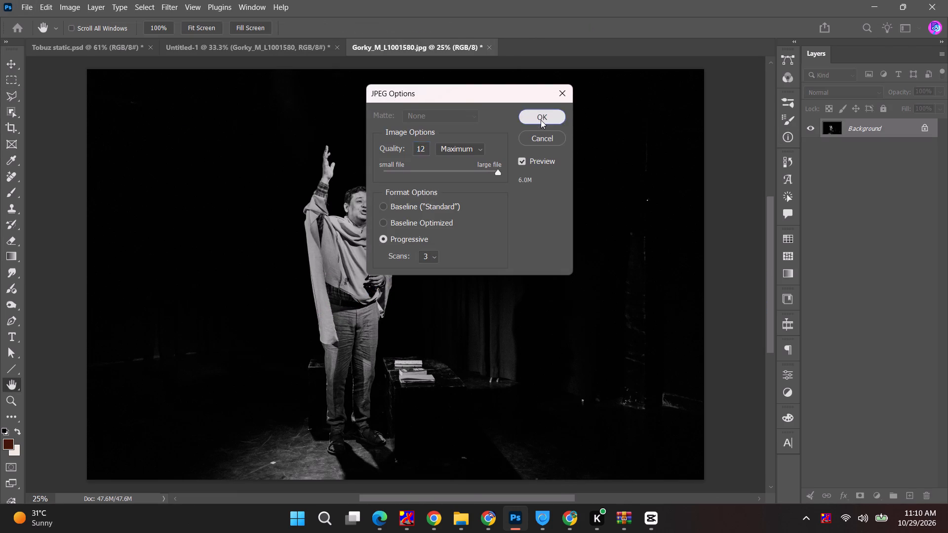
{"action": "key", "text": "ctrl+s"}
{"action": "key", "text": "ctrl+w"}
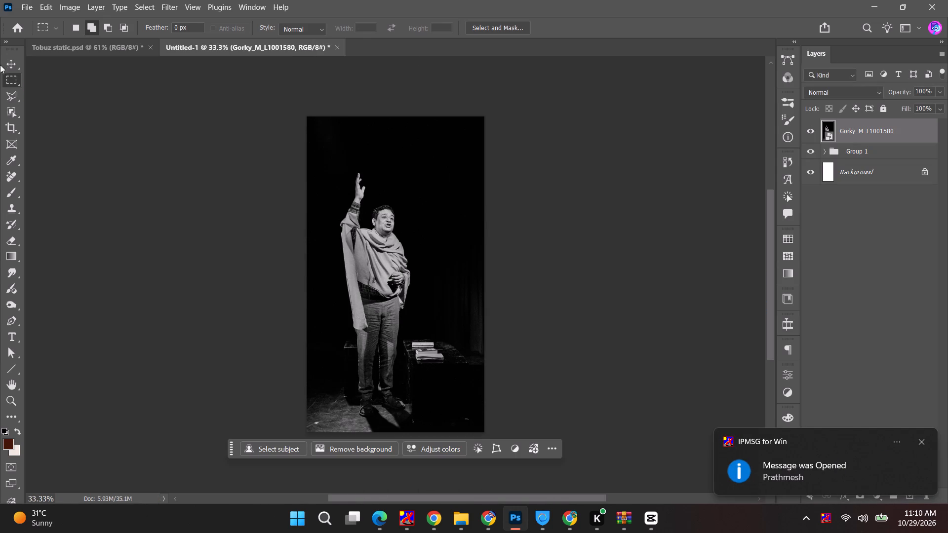
Reposition the Gorky_M_L1001580 photo so the standing man sits near the canvas centre and its lower edge meets the canvas bottom.
{"action": "left_click", "coordinate": [8, 59]}
{"action": "left_click", "coordinate": [116, 202]}
{"action": "scroll", "coordinate": [183, 233], "scroll_direction": "down", "scroll_amount": 4, "text": "alt"}
{"action": "left_click", "coordinate": [389, 231]}
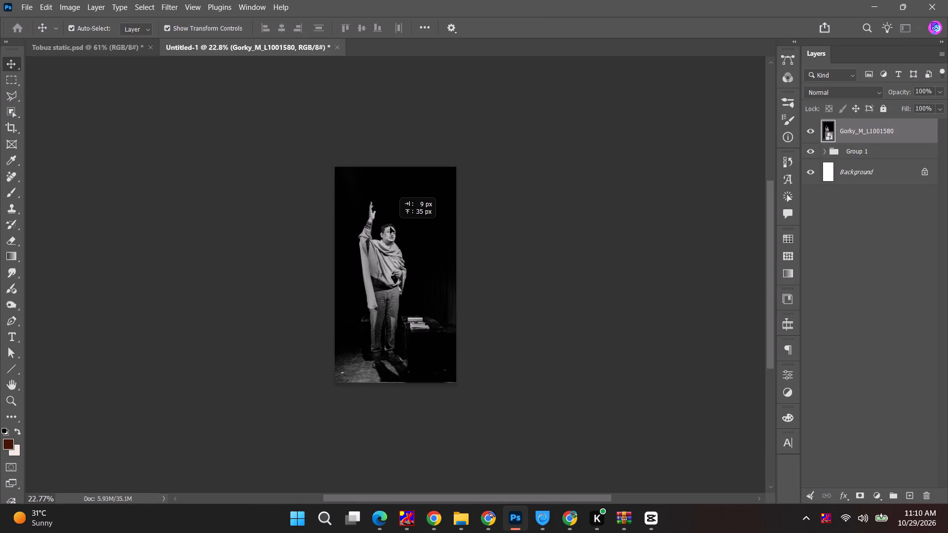
{"action": "left_click_drag", "start_coordinate": [393, 243], "coordinate": [404, 242]}
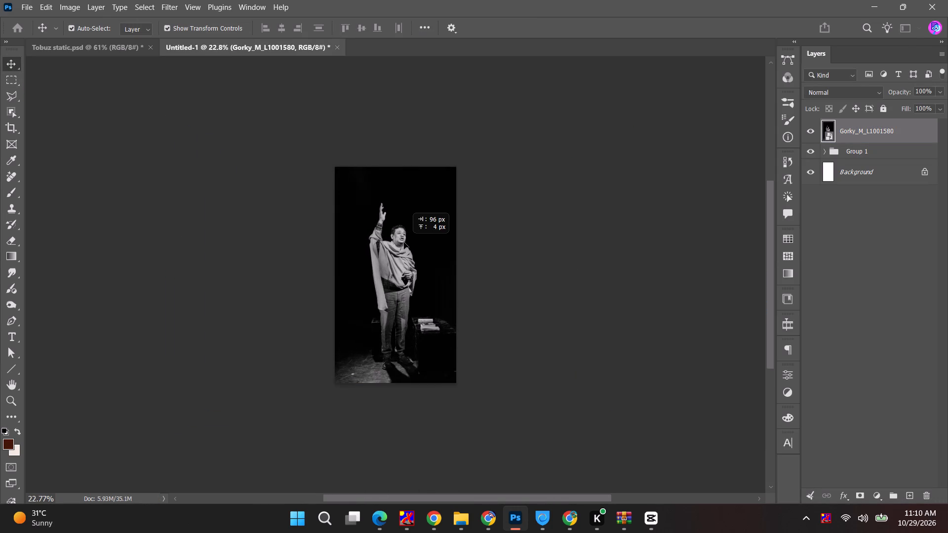
{"action": "left_click_drag", "start_coordinate": [404, 242], "coordinate": [399, 243]}
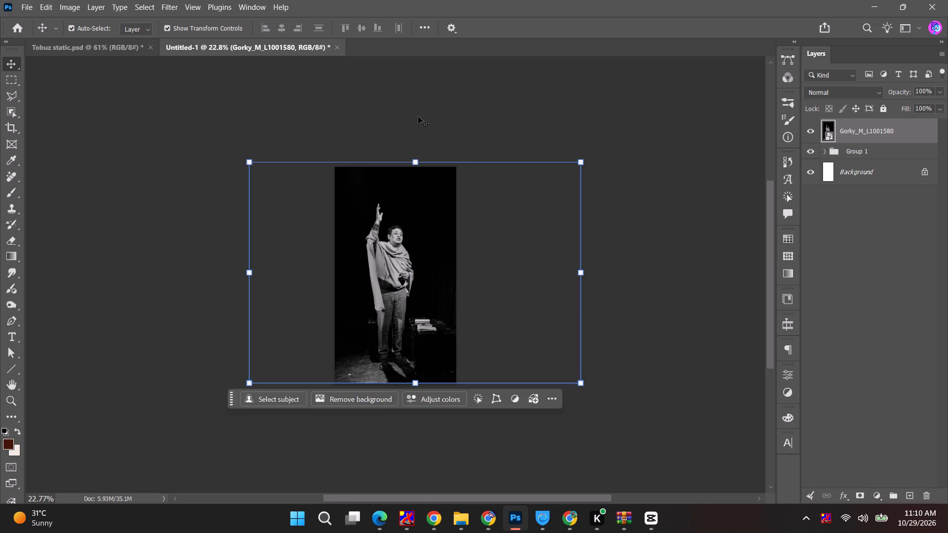
{"action": "left_click", "coordinate": [418, 116]}
Compare the standing-man photo with the seated-man composition, and put the Gorky_M_L1001580 layer in its own group.
{"action": "key", "text": "alt+Tab"}
{"action": "left_click", "coordinate": [205, 123]}
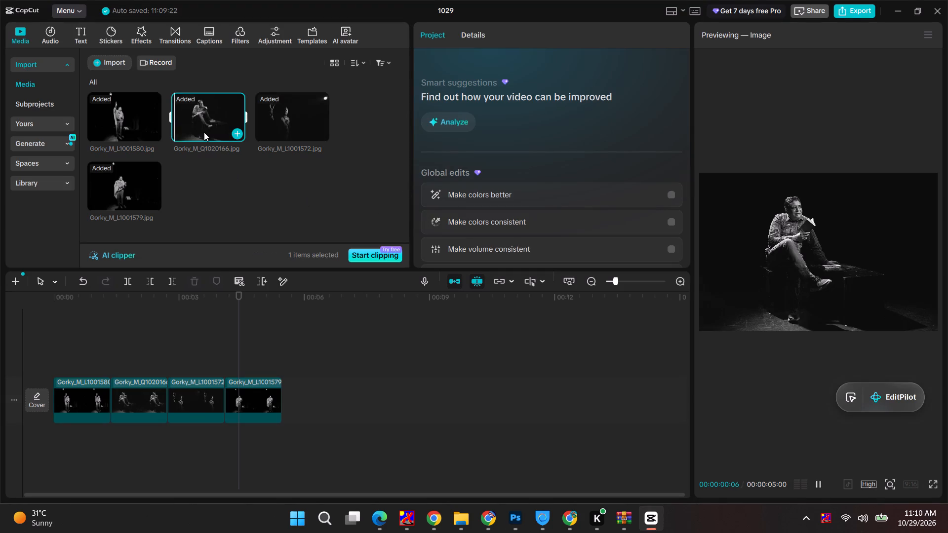
{"action": "key", "text": "alt+Tab"}
{"action": "left_click", "coordinate": [814, 129]}
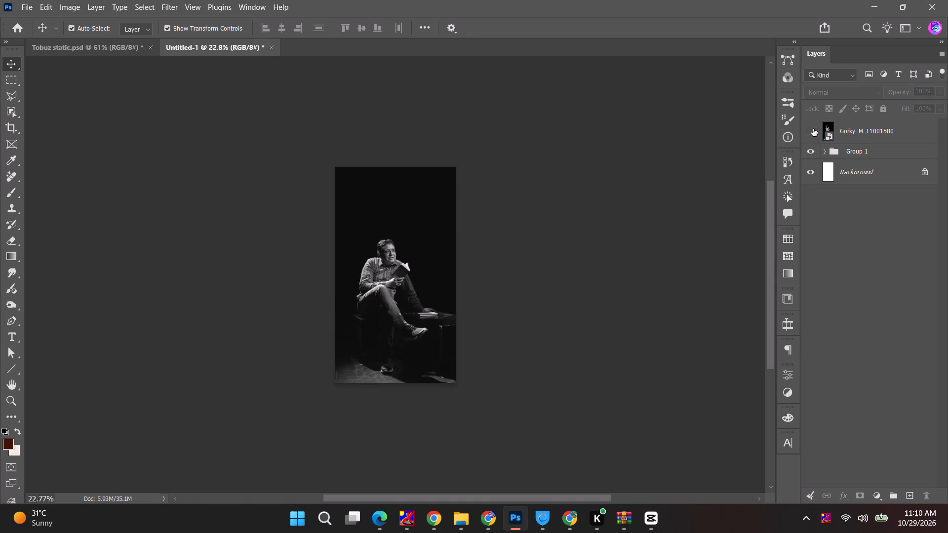
{"action": "left_click", "coordinate": [813, 129]}
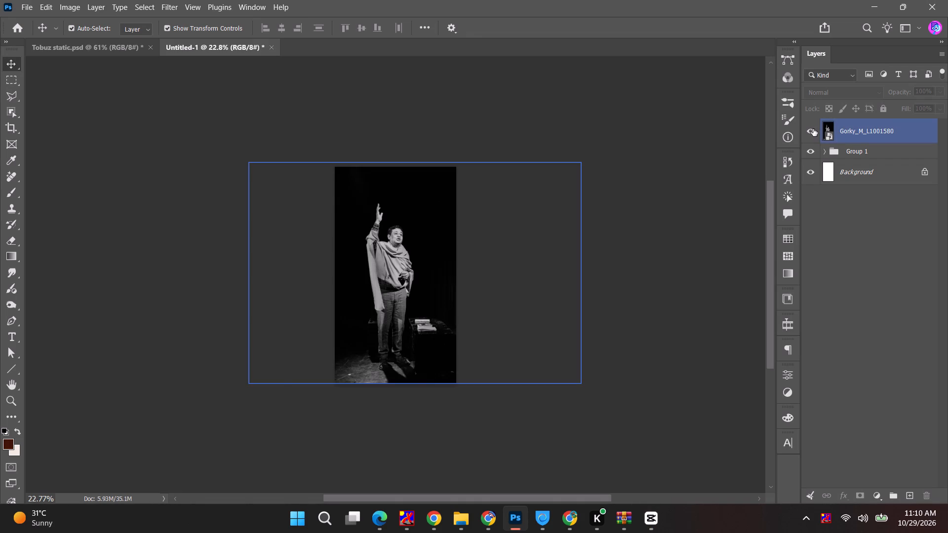
{"action": "left_click", "coordinate": [870, 132]}
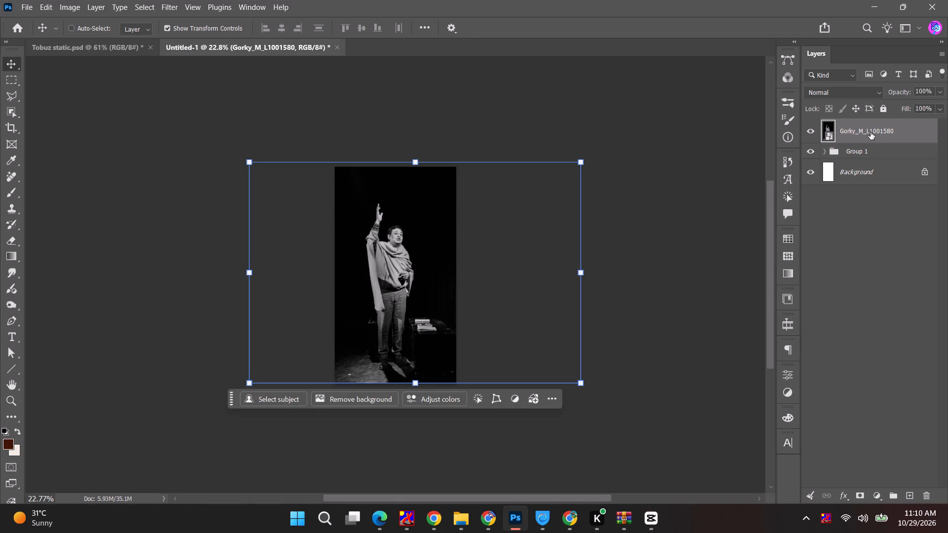
{"action": "key", "text": "ctrl+g"}
{"action": "left_click", "coordinate": [823, 126]}
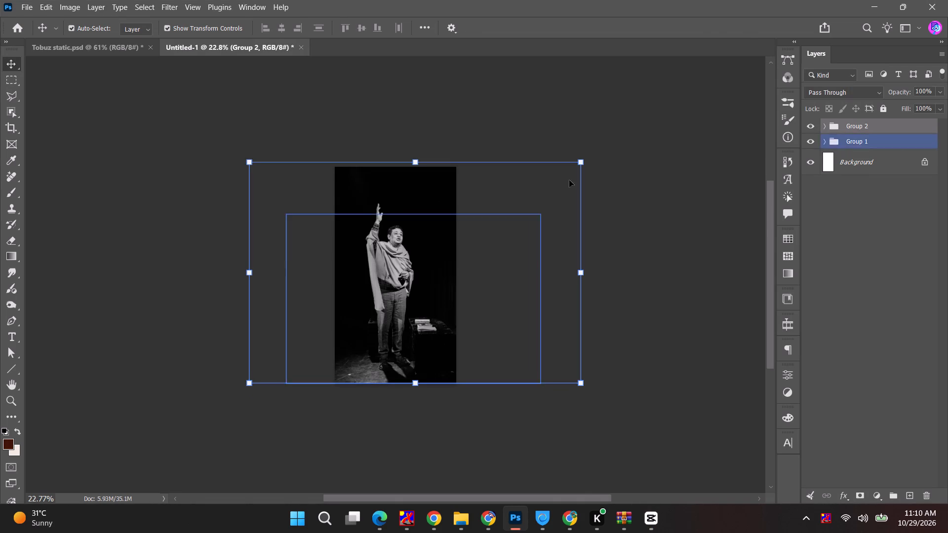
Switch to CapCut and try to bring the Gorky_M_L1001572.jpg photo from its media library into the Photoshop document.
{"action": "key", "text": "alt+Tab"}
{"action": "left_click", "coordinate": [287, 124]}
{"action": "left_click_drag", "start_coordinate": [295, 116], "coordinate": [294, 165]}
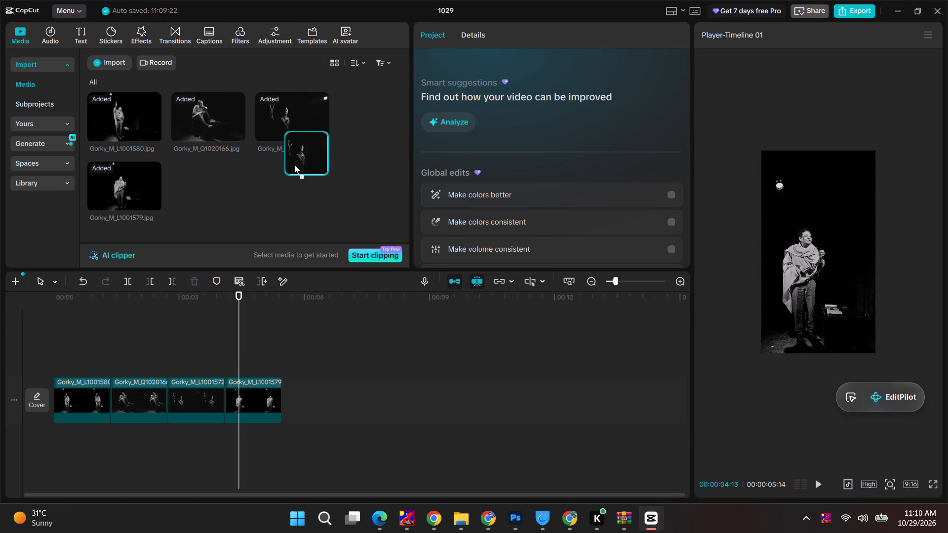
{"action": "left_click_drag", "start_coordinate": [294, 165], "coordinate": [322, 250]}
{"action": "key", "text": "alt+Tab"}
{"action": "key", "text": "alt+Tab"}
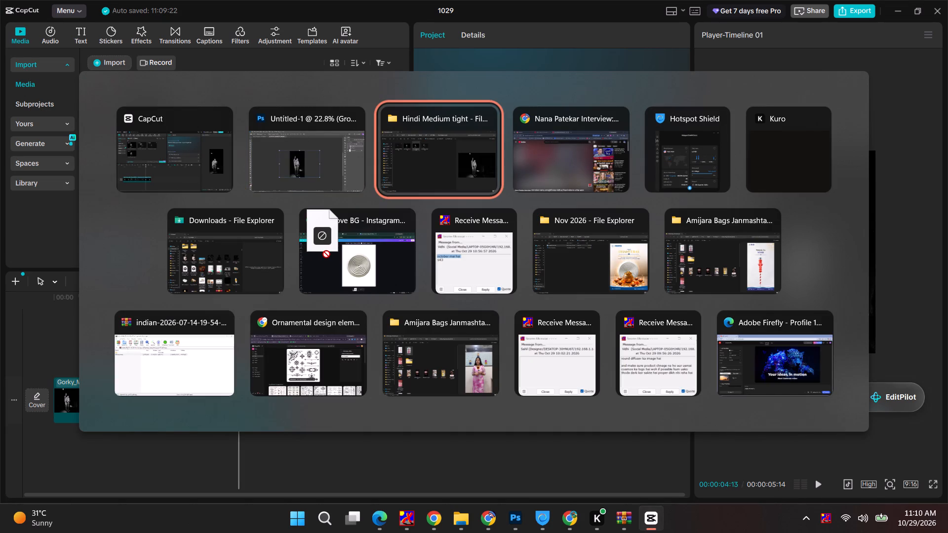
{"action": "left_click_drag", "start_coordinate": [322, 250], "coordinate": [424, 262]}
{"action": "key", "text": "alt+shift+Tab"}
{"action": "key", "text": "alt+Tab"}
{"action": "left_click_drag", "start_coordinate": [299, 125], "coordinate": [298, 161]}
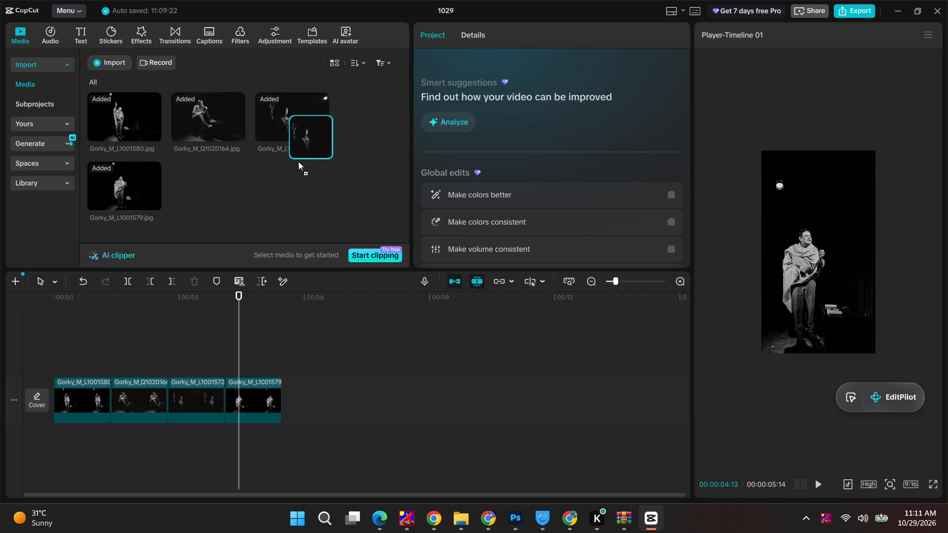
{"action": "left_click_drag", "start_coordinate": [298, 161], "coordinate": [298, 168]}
Place the Gorky_M_L1001579 photo from the Hindi Medium tight folder into the Photoshop document.
{"action": "key", "text": "alt+Tab"}
{"action": "left_click", "coordinate": [430, 165], "text": "alt"}
{"action": "left_click", "coordinate": [360, 131]}
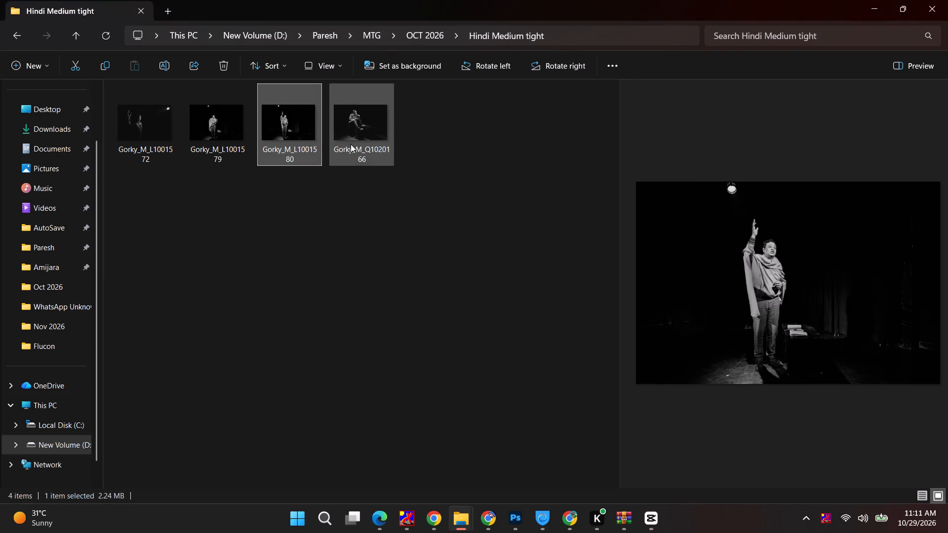
{"action": "left_click", "coordinate": [225, 131]}
{"action": "left_click_drag", "start_coordinate": [217, 124], "coordinate": [424, 272]}
{"action": "key", "text": "alt+Tab"}
{"action": "key", "text": "alt+Tab"}
{"action": "key", "text": "alt+Tab"}
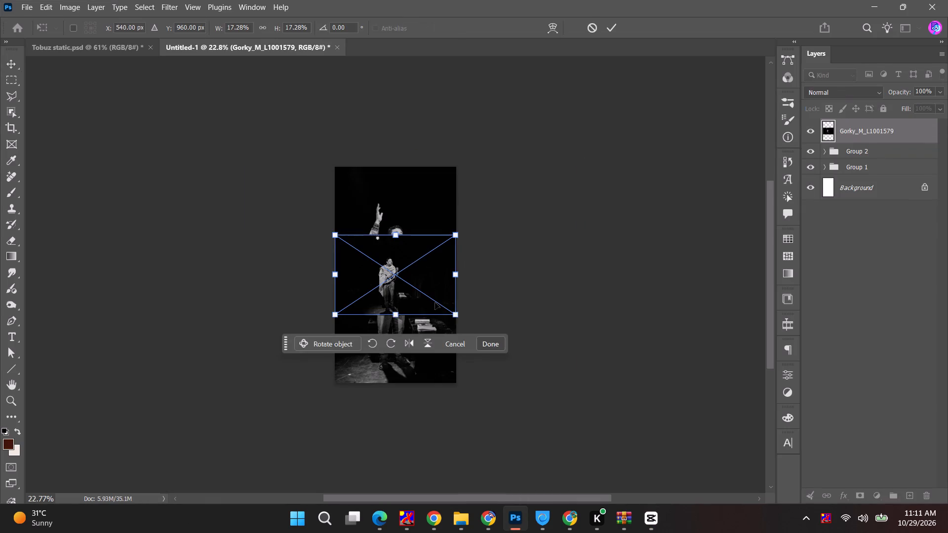
Scale the Gorky_M_L1001579 photo to about 48% at about X 688.5, Y 936.5 px, matching the raised-hand photo's framing beneath it.
{"action": "left_click_drag", "start_coordinate": [458, 317], "coordinate": [576, 417], "text": "alt+shift"}
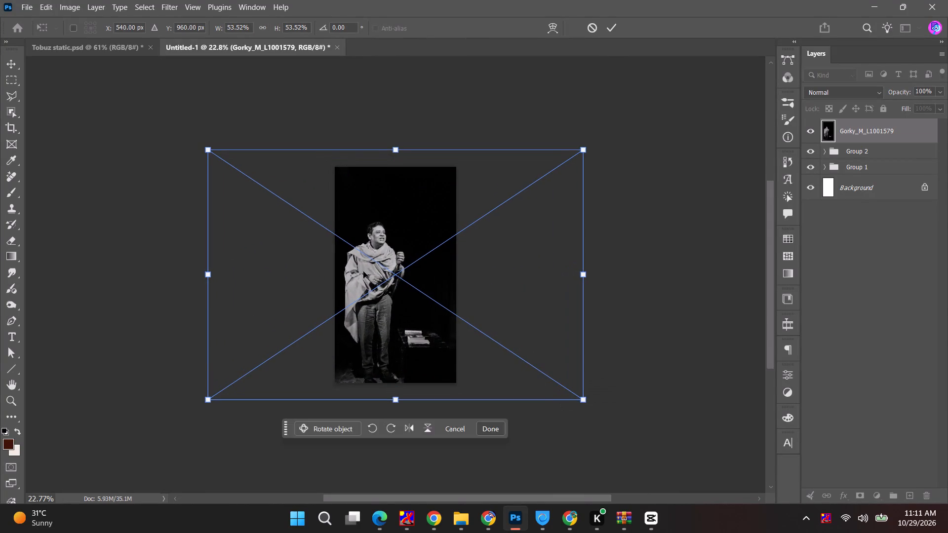
{"action": "left_click_drag", "start_coordinate": [363, 270], "coordinate": [382, 256]}
{"action": "left_click", "coordinate": [611, 25]}
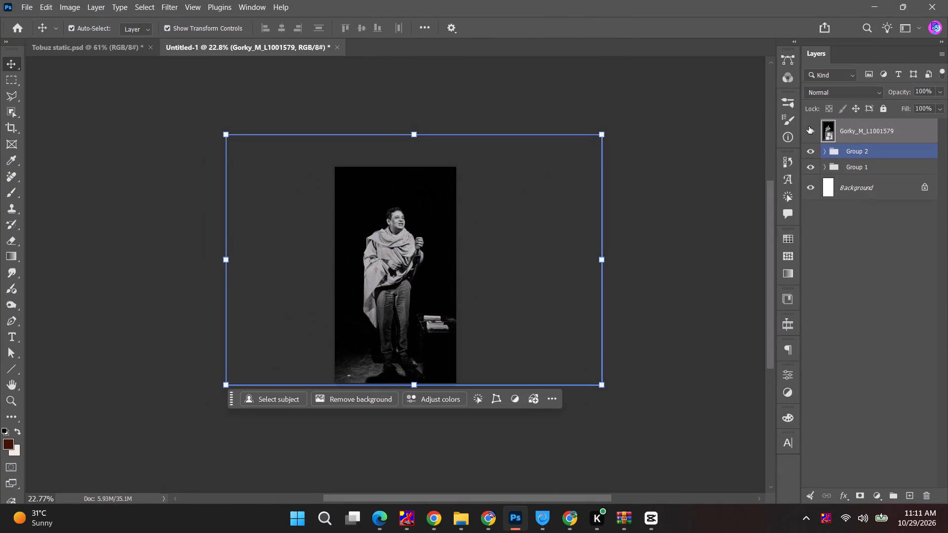
{"action": "left_click", "coordinate": [809, 126]}
{"action": "left_click", "coordinate": [809, 126]}
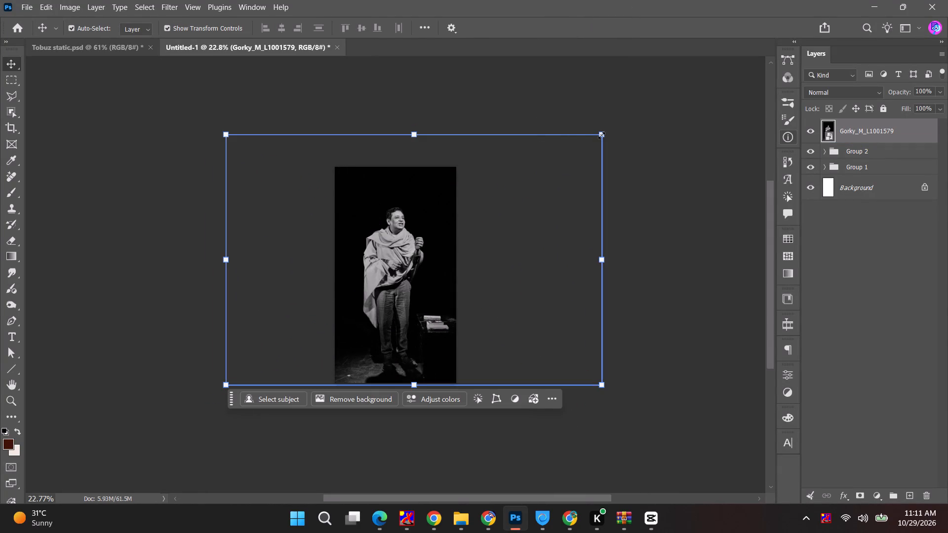
{"action": "left_click", "coordinate": [608, 131], "text": "shift"}
{"action": "left_click_drag", "start_coordinate": [605, 132], "coordinate": [568, 155], "text": "shift"}
{"action": "left_click_drag", "start_coordinate": [389, 228], "coordinate": [405, 228]}
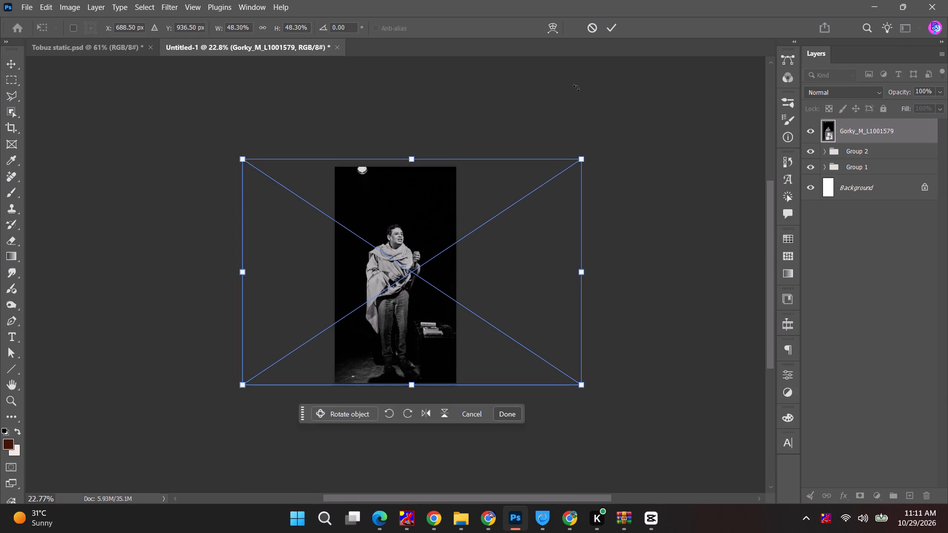
{"action": "left_click", "coordinate": [609, 25]}
{"action": "left_click", "coordinate": [812, 129]}
{"action": "left_click", "coordinate": [812, 129]}
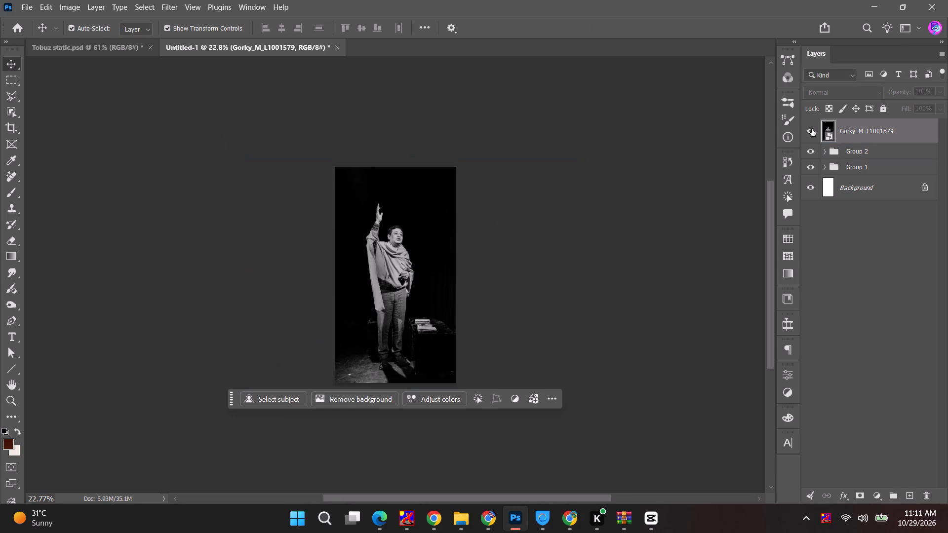
Compare the Gorky_M_L1001579 photo with the composition beneath, and remove the spotlight above the man in its source using Content-Aware Fill.
{"action": "left_click", "coordinate": [812, 129]}
{"action": "left_click", "coordinate": [812, 129]}
{"action": "left_click", "coordinate": [812, 129]}
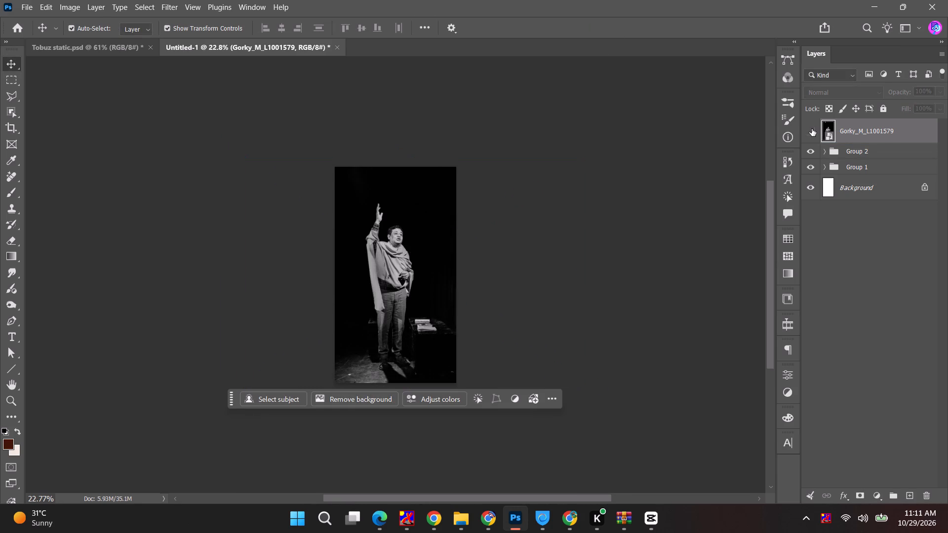
{"action": "left_click", "coordinate": [812, 129]}
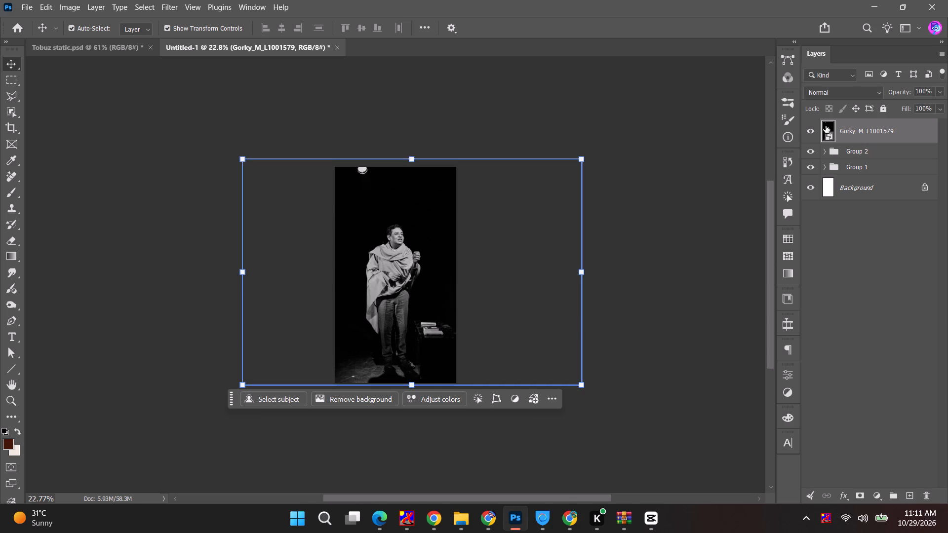
{"action": "double_click", "coordinate": [826, 126]}
{"action": "left_click", "coordinate": [16, 77]}
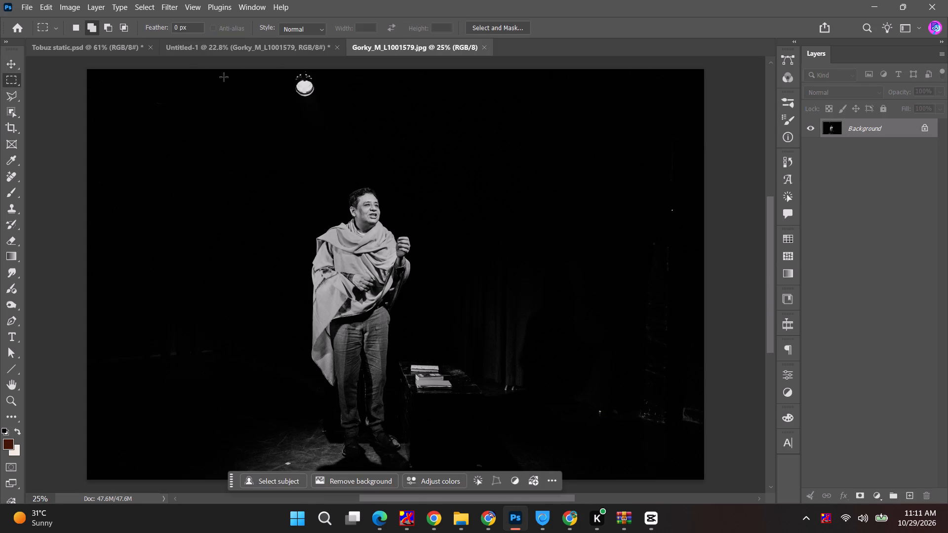
{"action": "left_click_drag", "start_coordinate": [277, 63], "coordinate": [334, 104]}
{"action": "key", "text": "shift+BackSpace"}
{"action": "key", "text": "shift+Return"}
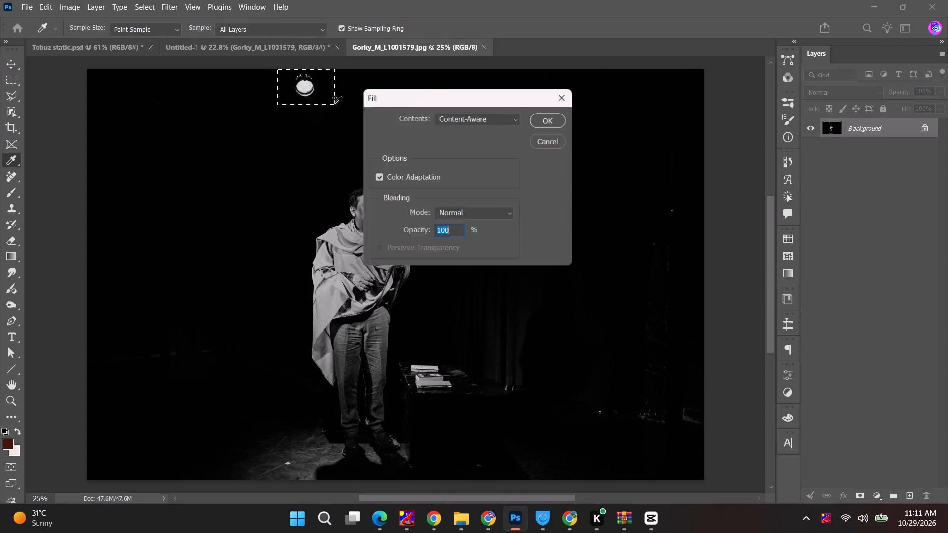
Save the retouched Gorky_M_L1001579 source as a progressive JPEG at Maximum quality 12, clear the selection, and close it.
{"action": "key", "text": "ctrl+s"}
{"action": "key", "text": "ctrl+w"}
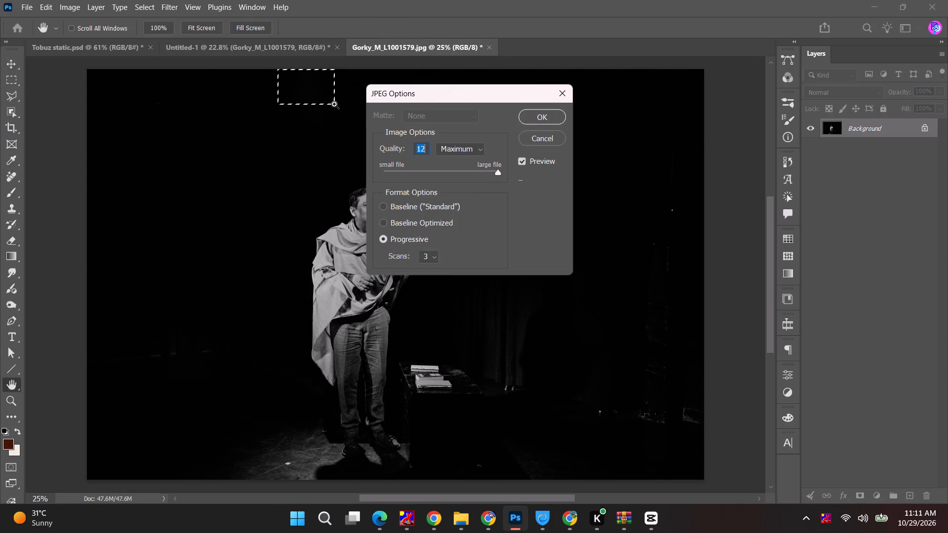
{"action": "key", "text": "Return"}
{"action": "key", "text": "ctrl+s"}
{"action": "key", "text": "ctrl+d"}
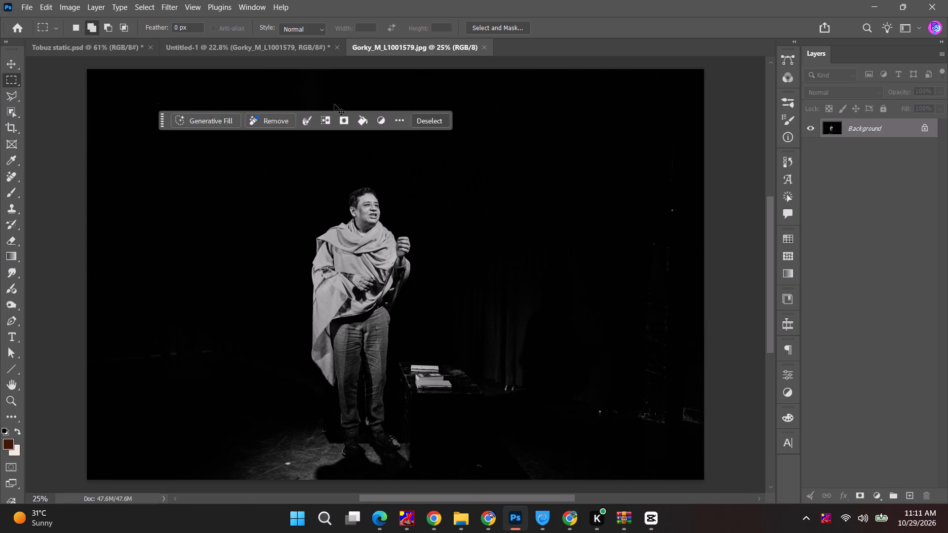
{"action": "key", "text": "ctrl+s"}
{"action": "key", "text": "ctrl+w"}
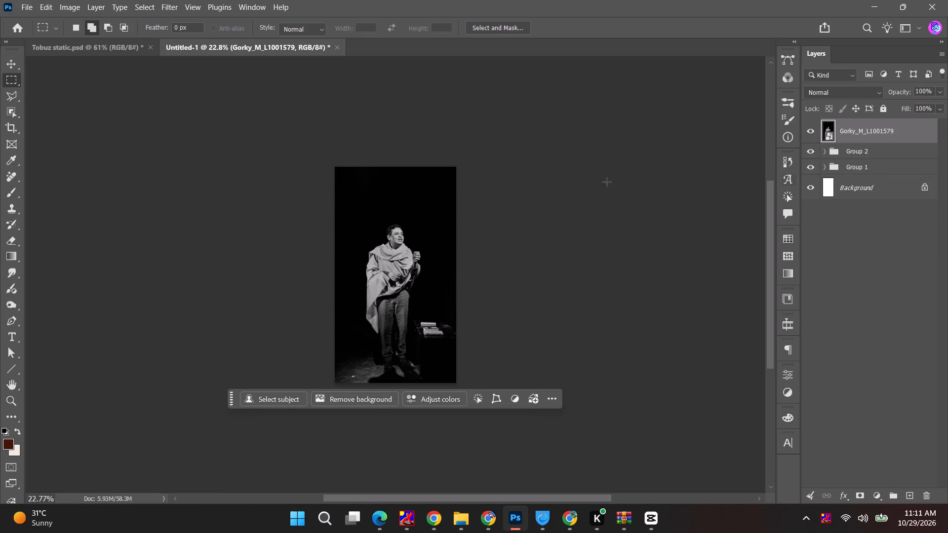
Put the Gorky_M_L1001579 layer in its own group and collapse the group.
{"action": "key", "text": "ctrl+g"}
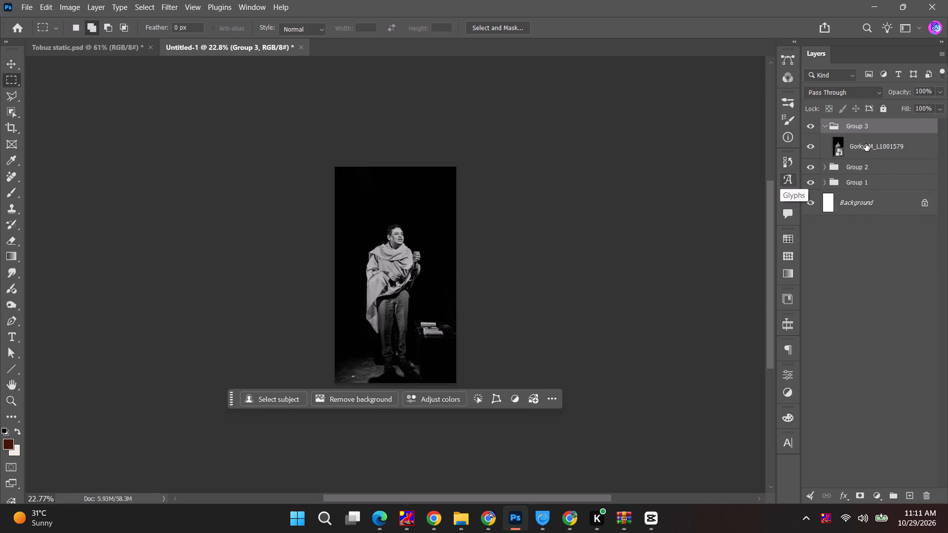
{"action": "left_click", "coordinate": [826, 123]}
Place the Gorky_M_L1001572 photo from the Hindi Medium tight folder into the Photoshop document.
{"action": "key", "text": "alt+Tab"}
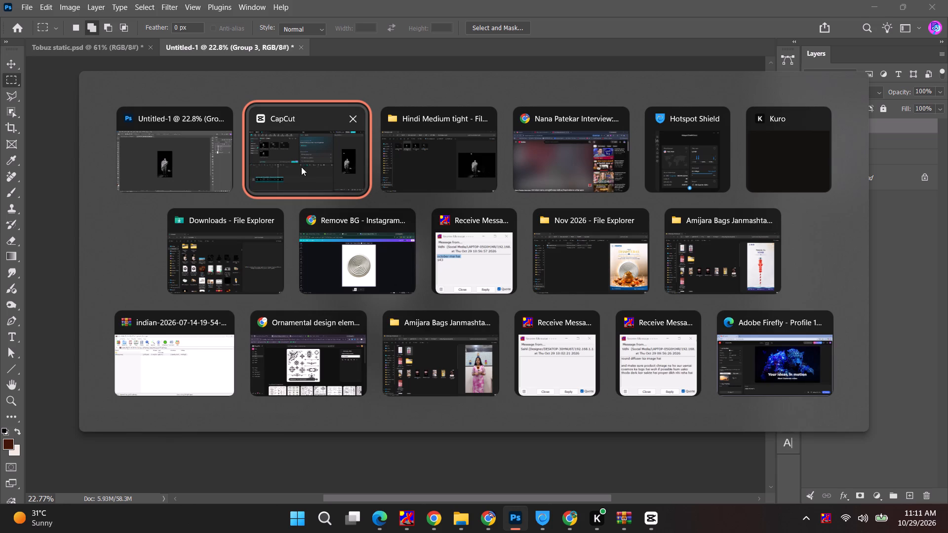
{"action": "left_click", "coordinate": [430, 160], "text": "alt"}
{"action": "left_click", "coordinate": [136, 136]}
{"action": "left_click_drag", "start_coordinate": [146, 121], "coordinate": [155, 170]}
{"action": "key", "text": "alt+Tab"}
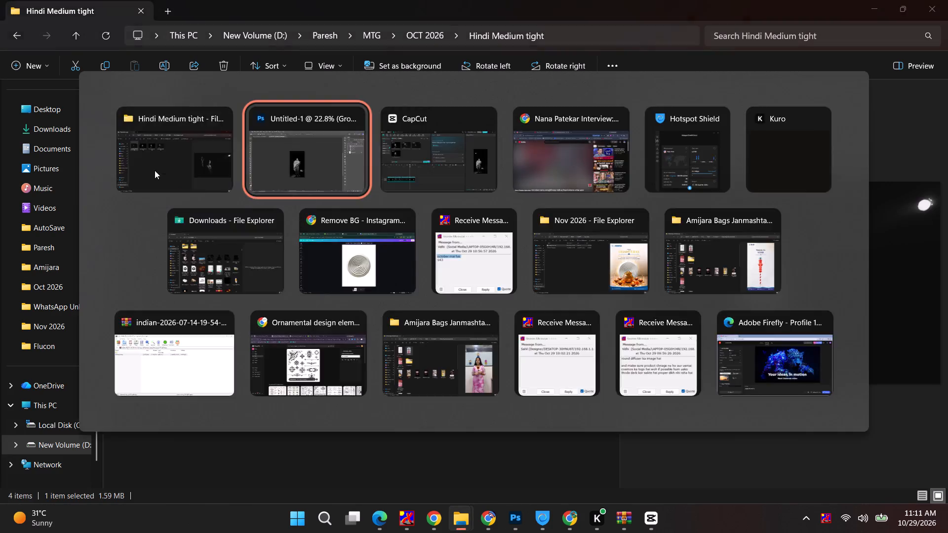
{"action": "left_click_drag", "start_coordinate": [155, 170], "coordinate": [415, 246]}
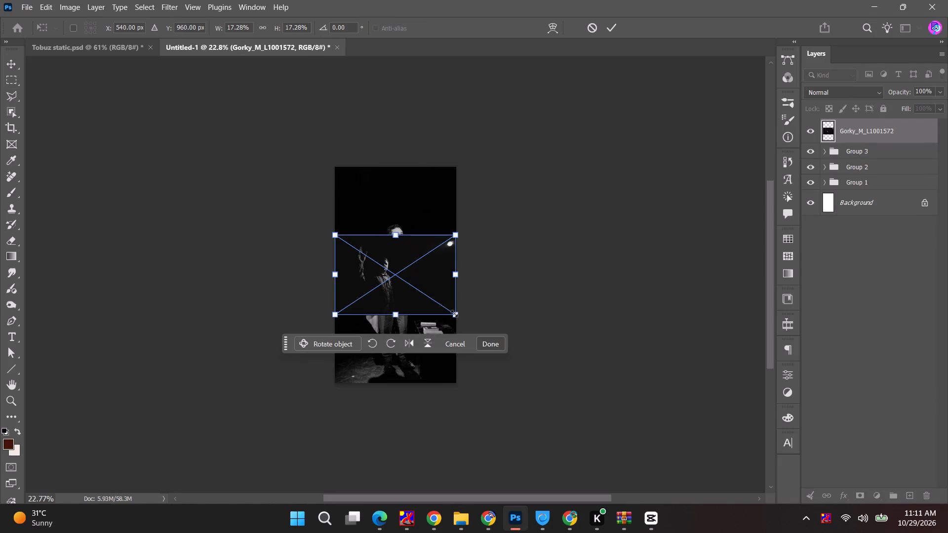
Scale the Gorky_M_L1001572 photo to about 40.5% at about X 934, Y 1078 px, keeping the raised hand and face in frame.
{"action": "left_click_drag", "start_coordinate": [456, 315], "coordinate": [638, 477], "text": "shift"}
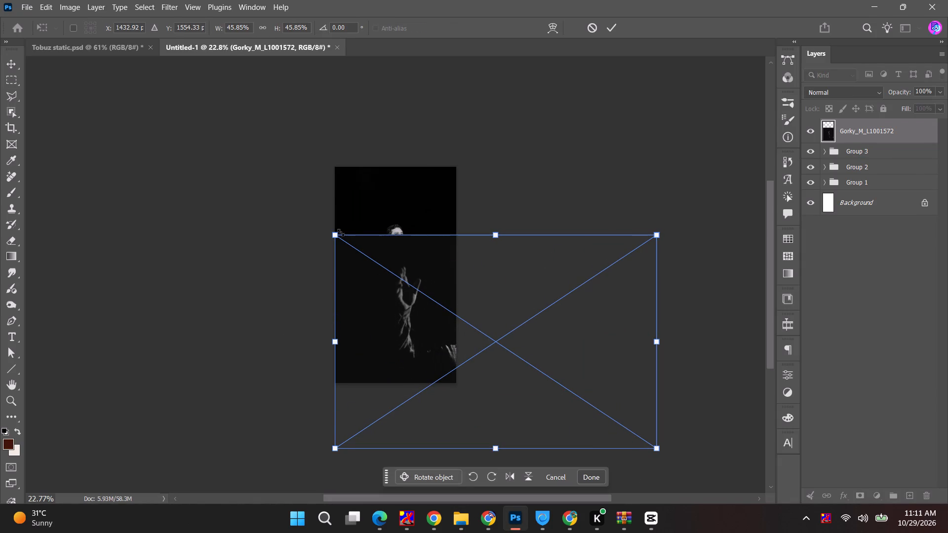
{"action": "left_click_drag", "start_coordinate": [340, 236], "coordinate": [356, 239]}
{"action": "left_click_drag", "start_coordinate": [513, 381], "coordinate": [439, 315]}
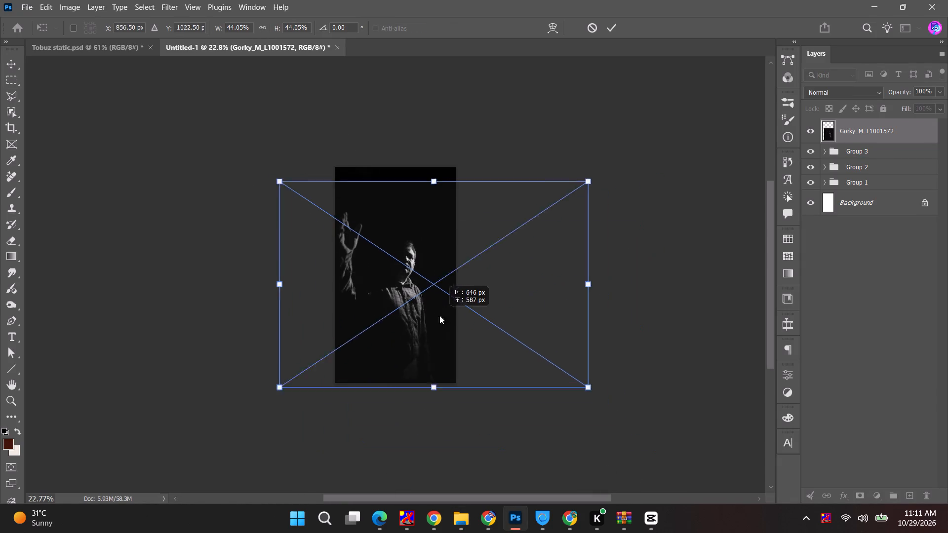
{"action": "left_click_drag", "start_coordinate": [439, 315], "coordinate": [455, 316]}
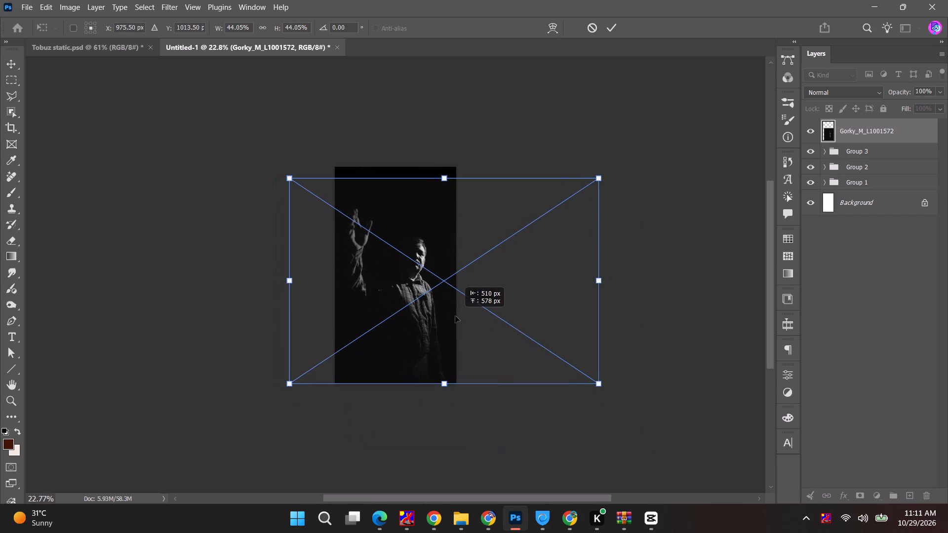
{"action": "left_click_drag", "start_coordinate": [455, 316], "coordinate": [458, 315]}
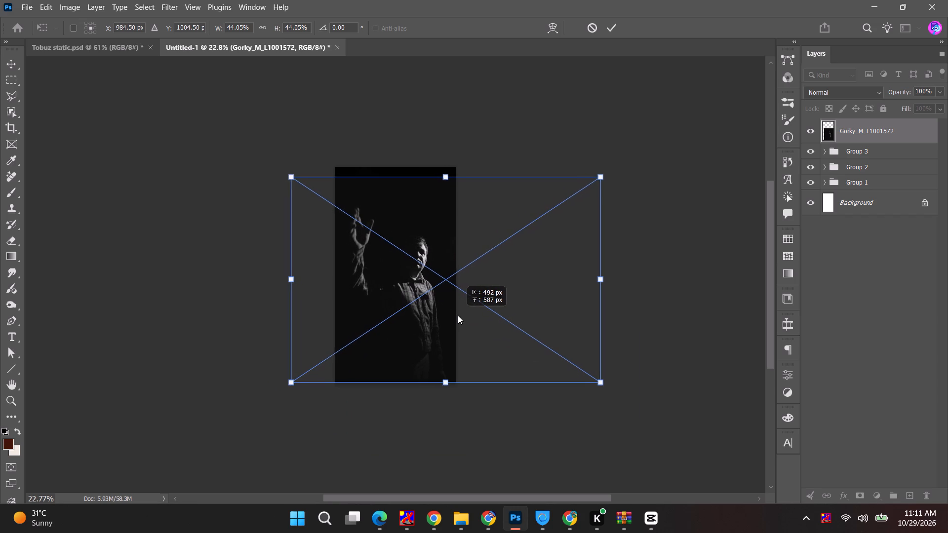
{"action": "left_click_drag", "start_coordinate": [458, 315], "coordinate": [458, 315]}
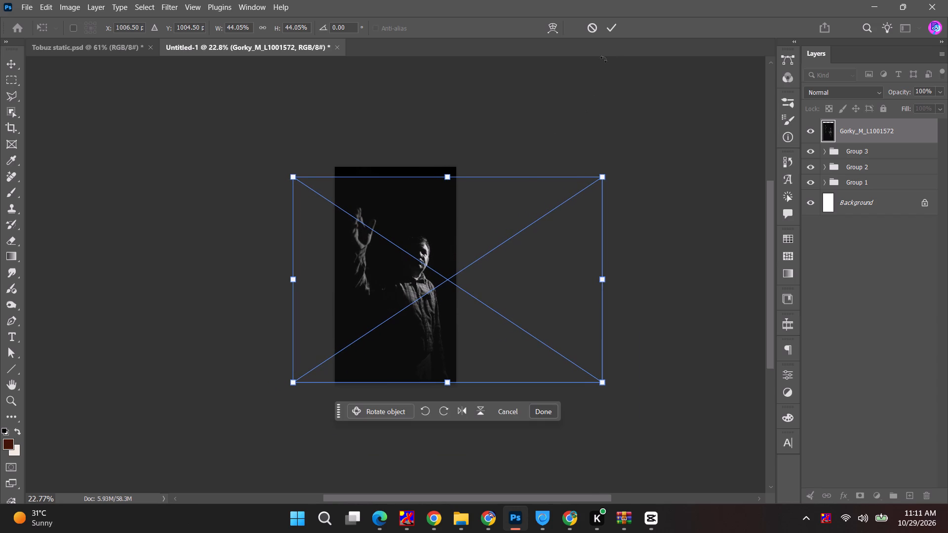
{"action": "left_click", "coordinate": [612, 34]}
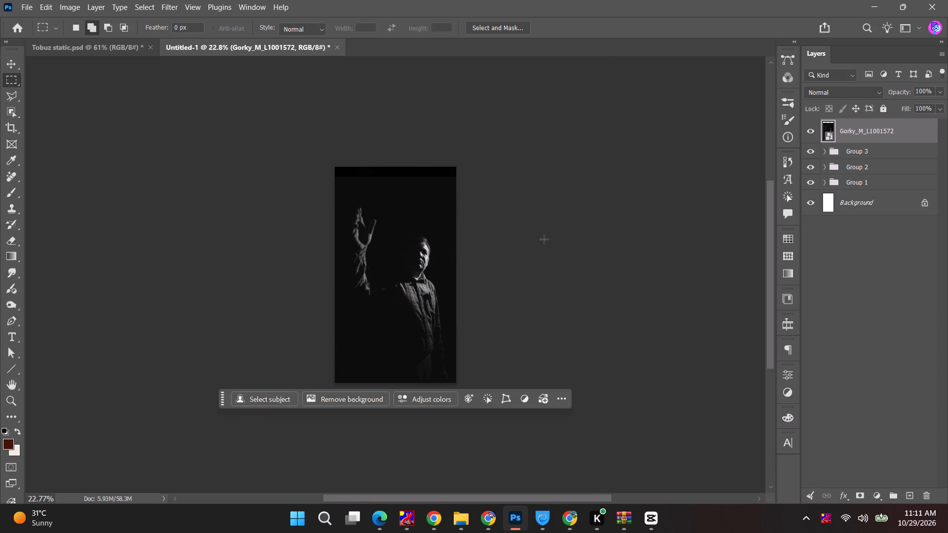
{"action": "key", "text": "ctrl+t"}
{"action": "left_click_drag", "start_coordinate": [515, 199], "coordinate": [435, 199], "text": "ctrl"}
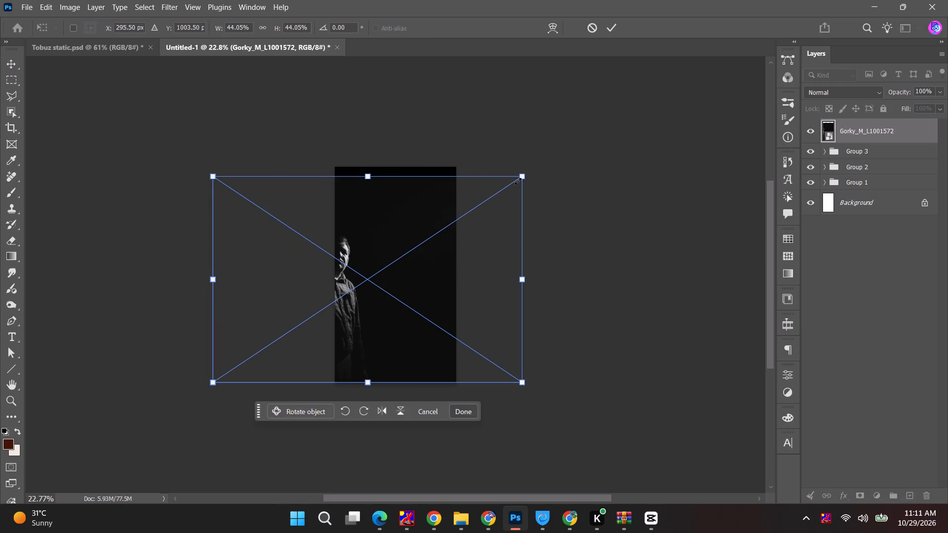
{"action": "left_click_drag", "start_coordinate": [527, 176], "coordinate": [497, 185], "text": "shift"}
{"action": "left_click_drag", "start_coordinate": [373, 286], "coordinate": [432, 282]}
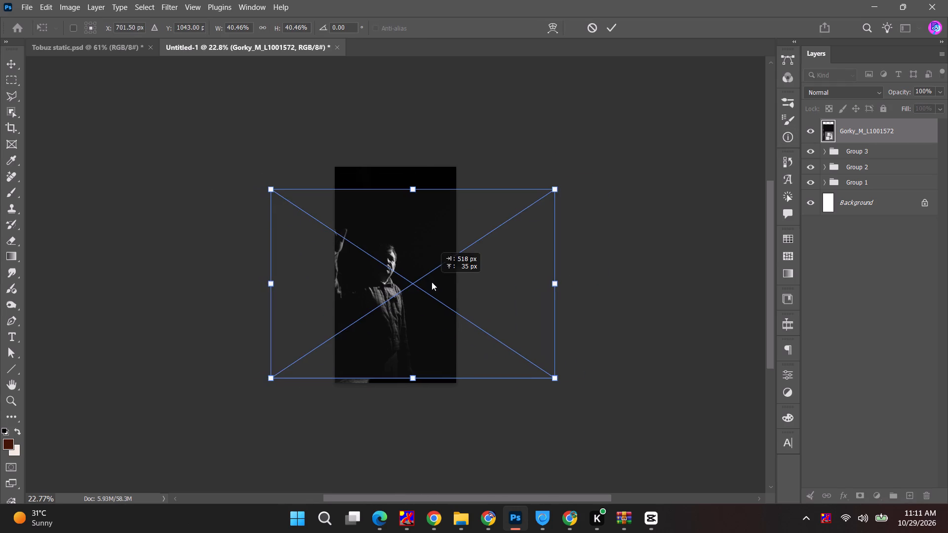
{"action": "left_click_drag", "start_coordinate": [432, 282], "coordinate": [458, 284]}
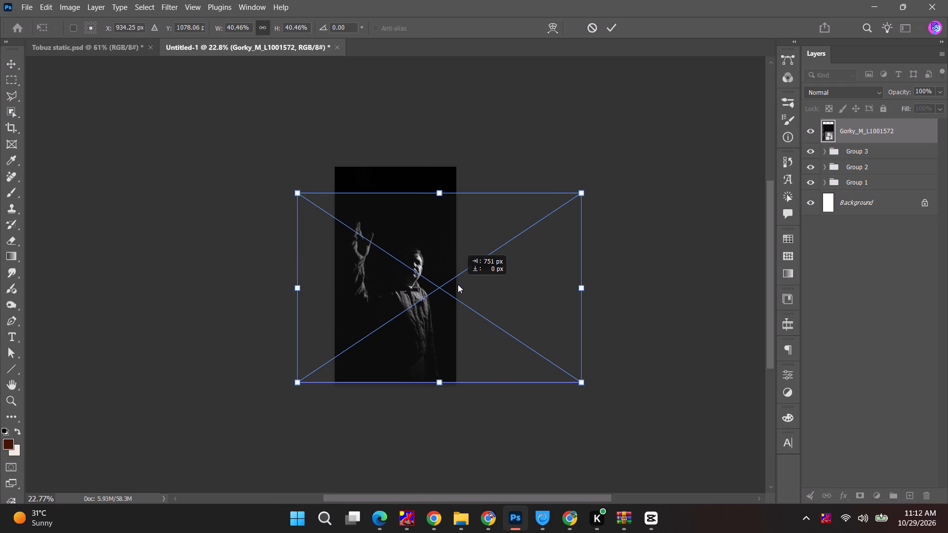
{"action": "left_click_drag", "start_coordinate": [458, 284], "coordinate": [457, 284]}
{"action": "left_click", "coordinate": [611, 27]}
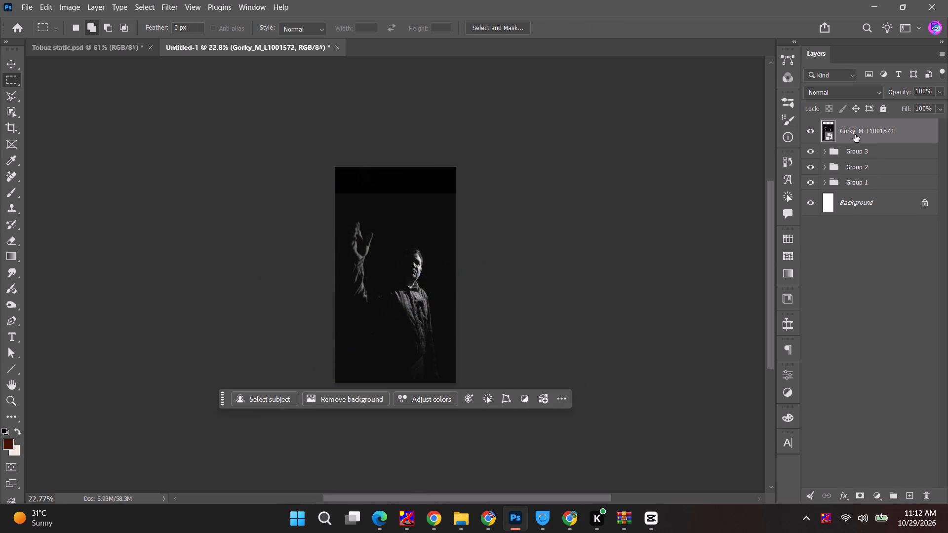
Duplicate Color Fill 1 from Group 1 to directly beneath the Gorky_M_L1001572 layer, outside the groups.
{"action": "left_click", "coordinate": [826, 180]}
{"action": "left_click", "coordinate": [882, 231]}
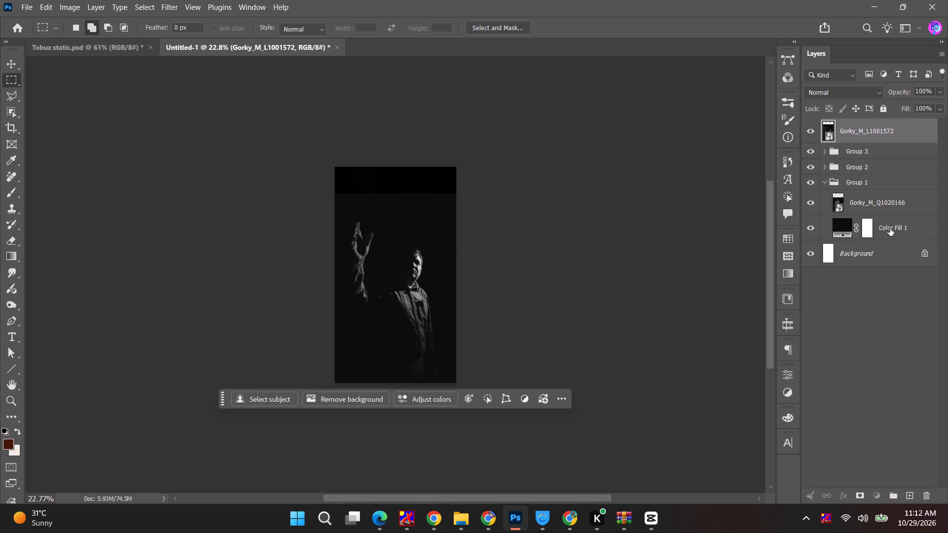
{"action": "left_click_drag", "start_coordinate": [916, 226], "coordinate": [903, 138], "text": "alt"}
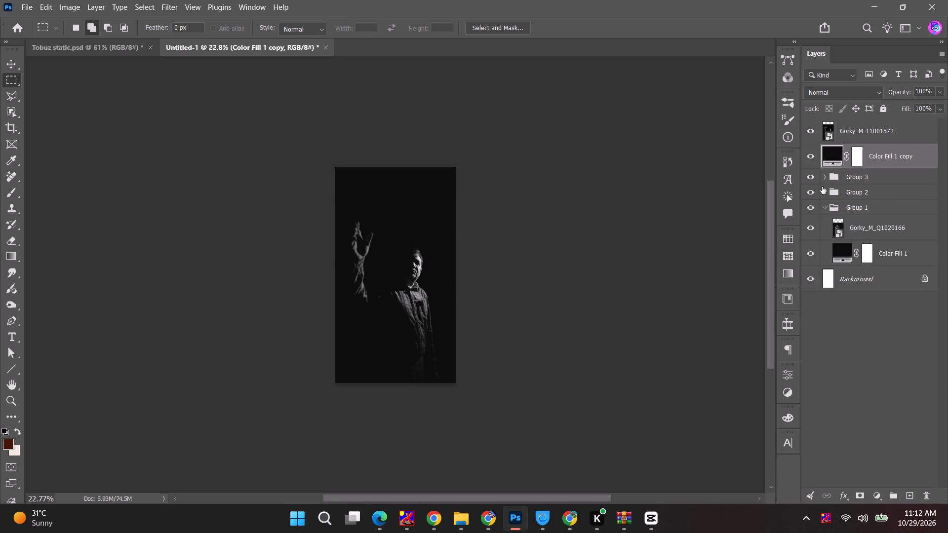
{"action": "left_click", "coordinate": [823, 206]}
Match the duplicated fill layer to the photo's dark background by sampling #0d0d0d, and check how the two blend.
{"action": "double_click", "coordinate": [834, 153]}
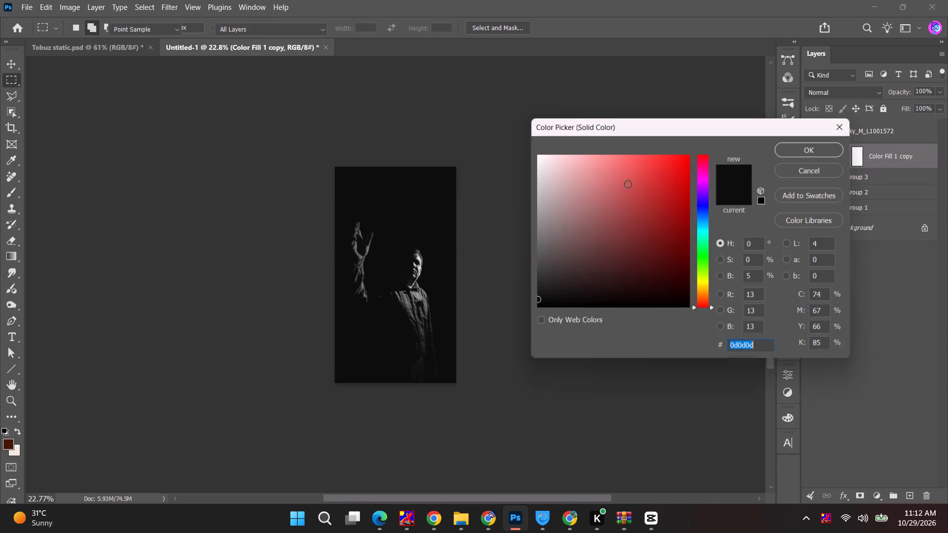
{"action": "left_click", "coordinate": [416, 204]}
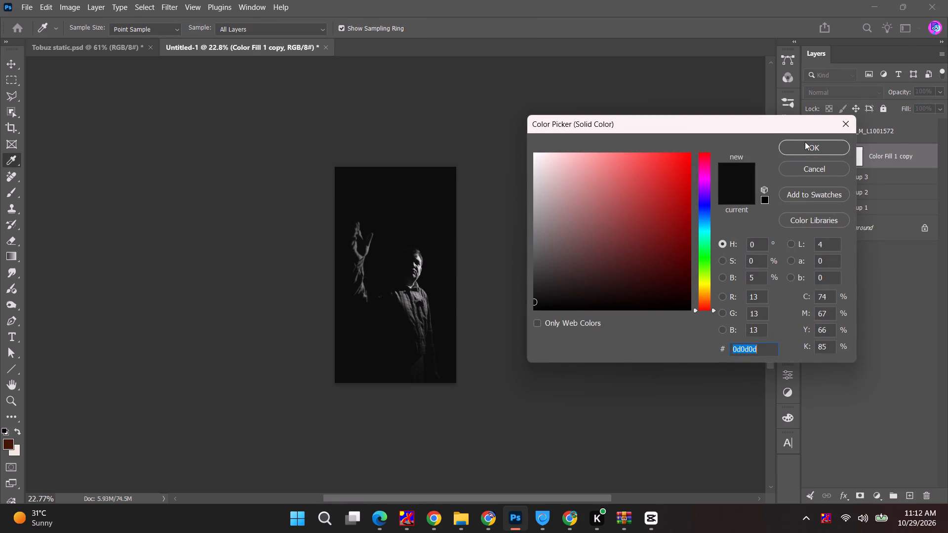
{"action": "left_click", "coordinate": [805, 142]}
{"action": "scroll", "coordinate": [355, 195], "scroll_direction": "up", "scroll_amount": 8, "text": "alt"}
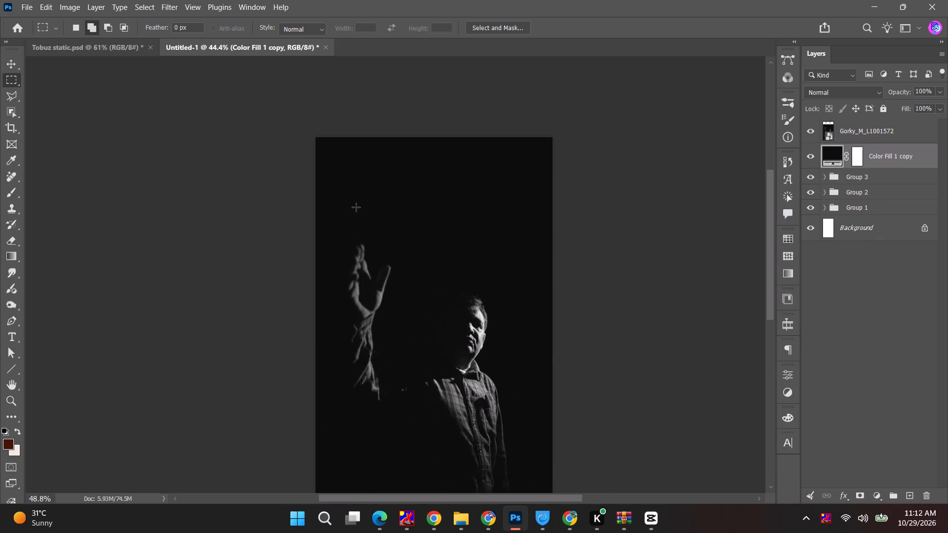
{"action": "left_click", "coordinate": [806, 155]}
{"action": "left_click", "coordinate": [808, 155]}
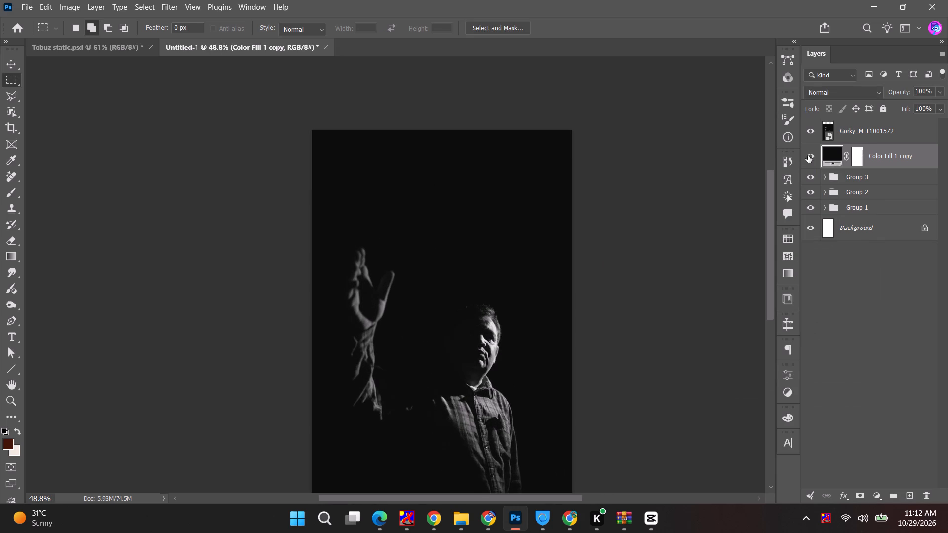
Convert the Gorky_M_L1001572 photo and the duplicated fill layer into a single smart object.
{"action": "left_click", "coordinate": [904, 136], "text": "ctrl"}
{"action": "right_click", "coordinate": [904, 136]}
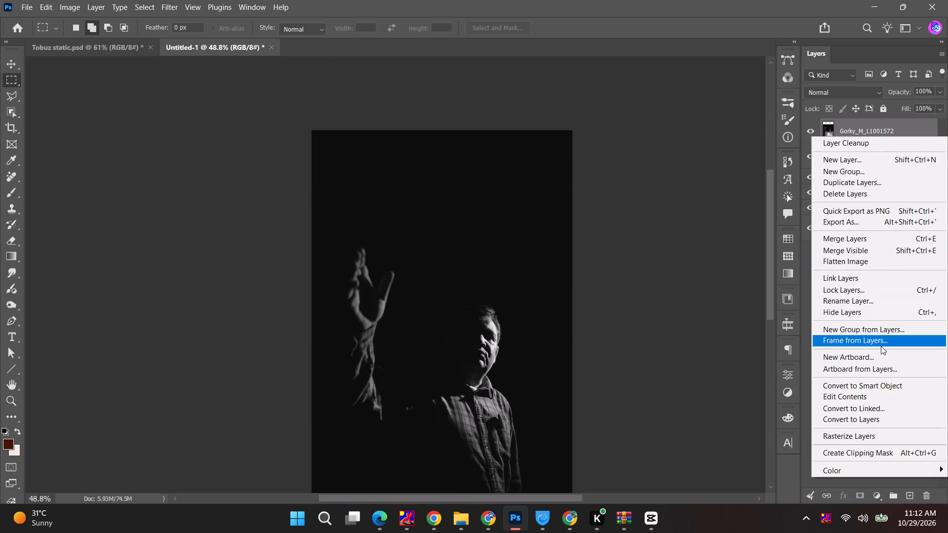
{"action": "left_click", "coordinate": [879, 386]}
{"action": "scroll", "coordinate": [491, 323], "scroll_direction": "down", "scroll_amount": 11, "text": "alt"}
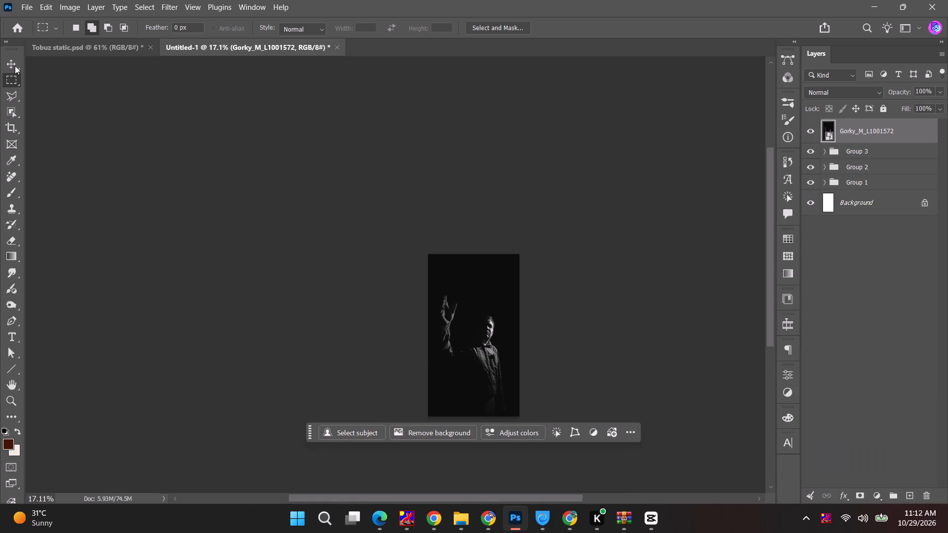
Put the combined Gorky_M_L1001572 smart object in its own group and collapse the group.
{"action": "left_click_drag", "start_coordinate": [13, 64], "coordinate": [19, 65]}
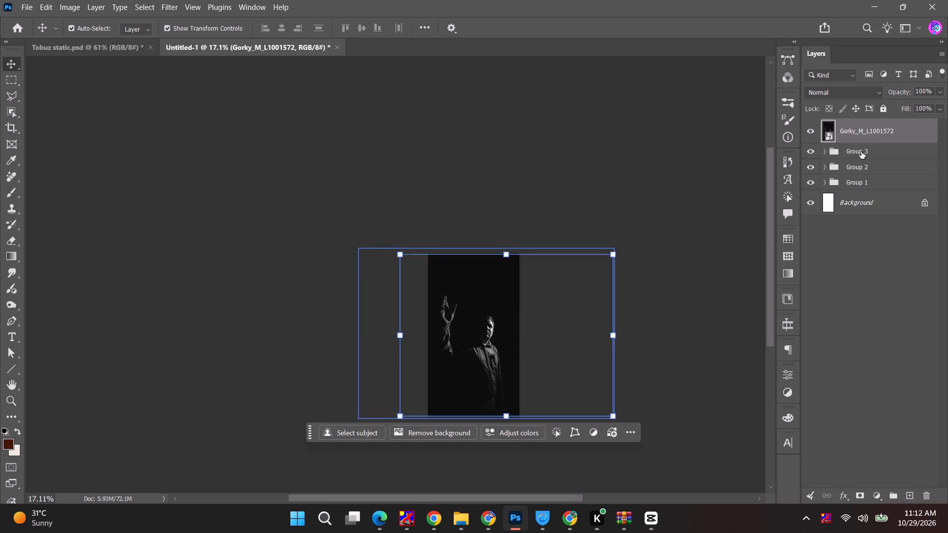
{"action": "key", "text": "ctrl+g"}
{"action": "left_click", "coordinate": [824, 126]}
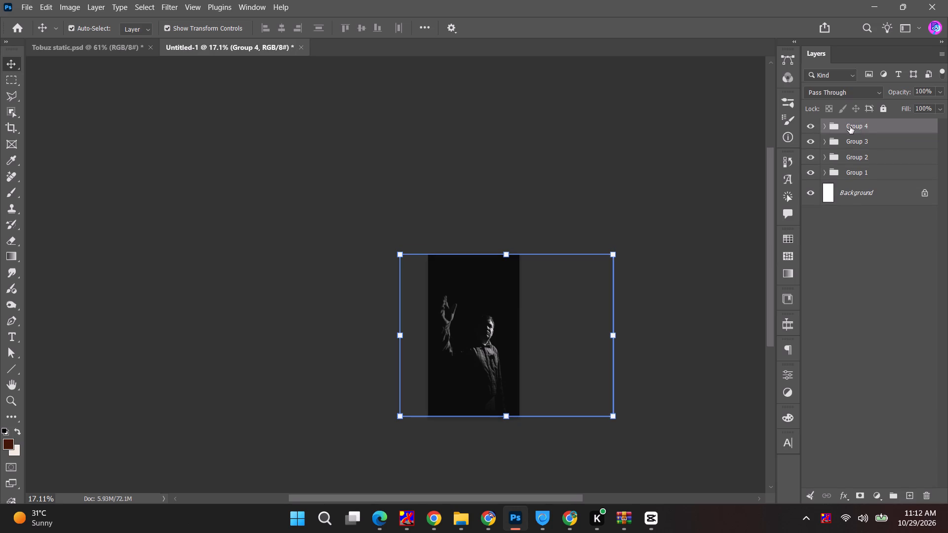
Rename Group 1 as HM 001, copy that name, and open Group 2's name for editing.
{"action": "left_click", "coordinate": [858, 173]}
{"action": "double_click", "coordinate": [858, 173]}
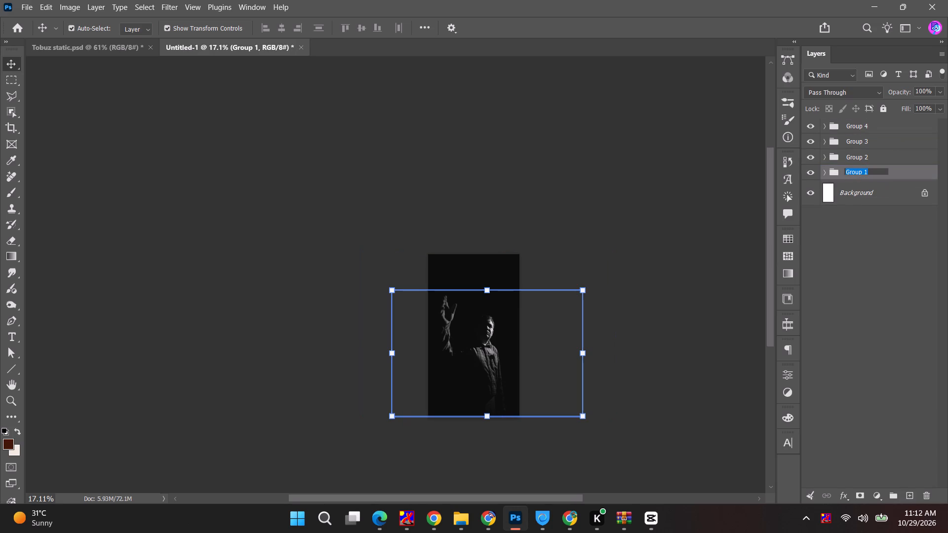
{"action": "type", "text": "Hin"}
{"action": "key", "text": "BackSpace"}
{"action": "key", "text": "BackSpace"}
{"action": "type", "text": "M 00"}
{"action": "key", "text": "1"}
{"action": "key", "text": "ctrl+a"}
{"action": "key", "text": "ctrl+c"}
{"action": "key", "text": "shift+Tab"}
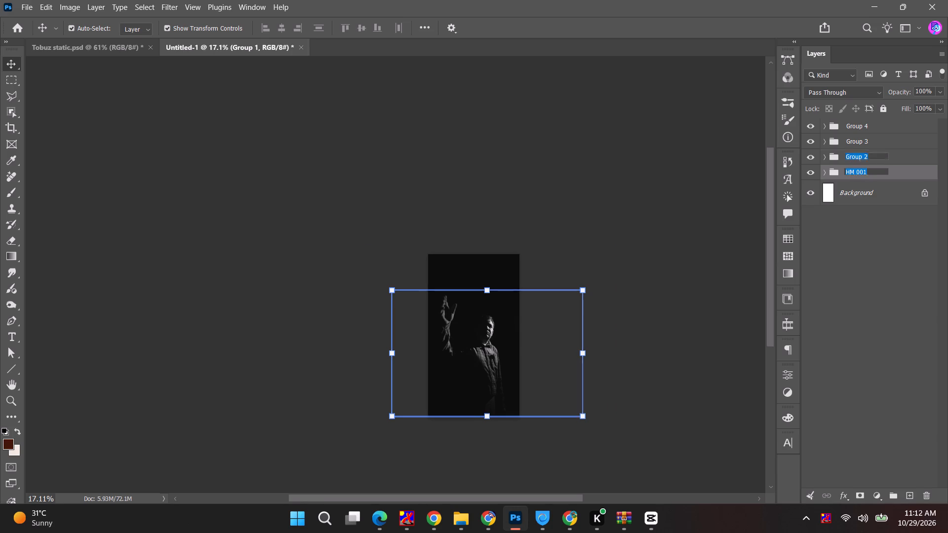
Rename Group 2, Group 3 and Group 4 as HM 002, HM 003 and HM 004.
{"action": "key", "text": "ctrl+v"}
{"action": "key", "text": "BackSpace"}
{"action": "key", "text": "2"}
{"action": "key", "text": "shift+Tab"}
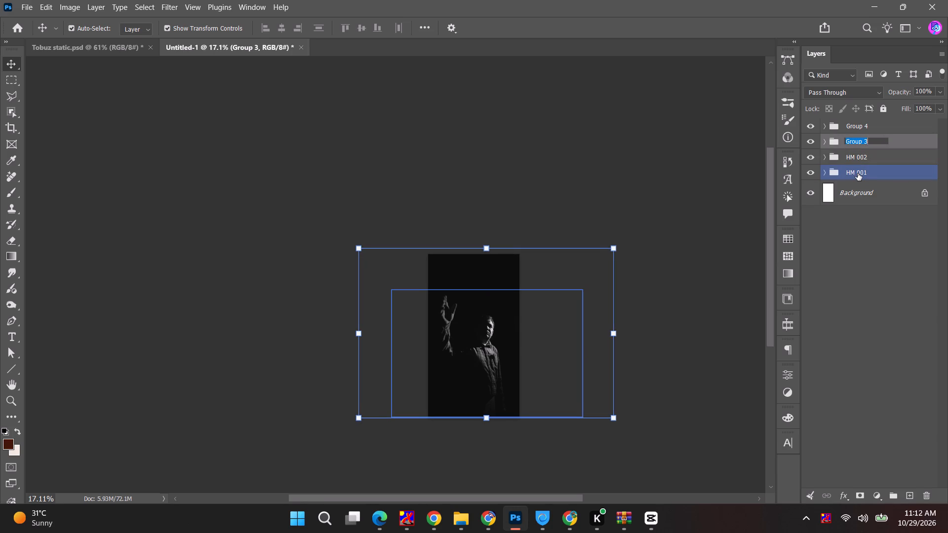
{"action": "key", "text": "ctrl+v"}
{"action": "key", "text": "BackSpace"}
{"action": "key", "text": "3"}
{"action": "key", "text": "shift+Tab"}
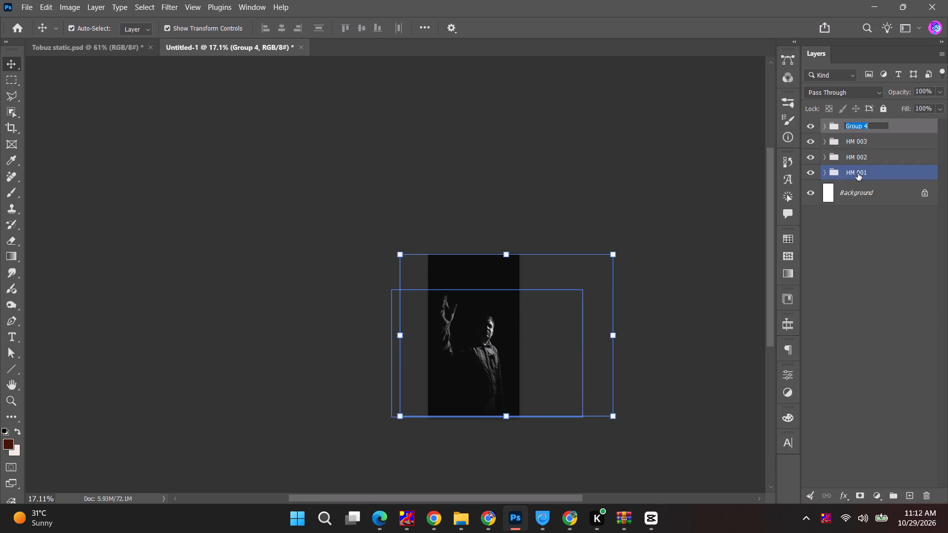
{"action": "key", "text": "ctrl+v"}
{"action": "key", "text": "BackSpace"}
{"action": "key", "text": "4"}
{"action": "key", "text": "Return"}
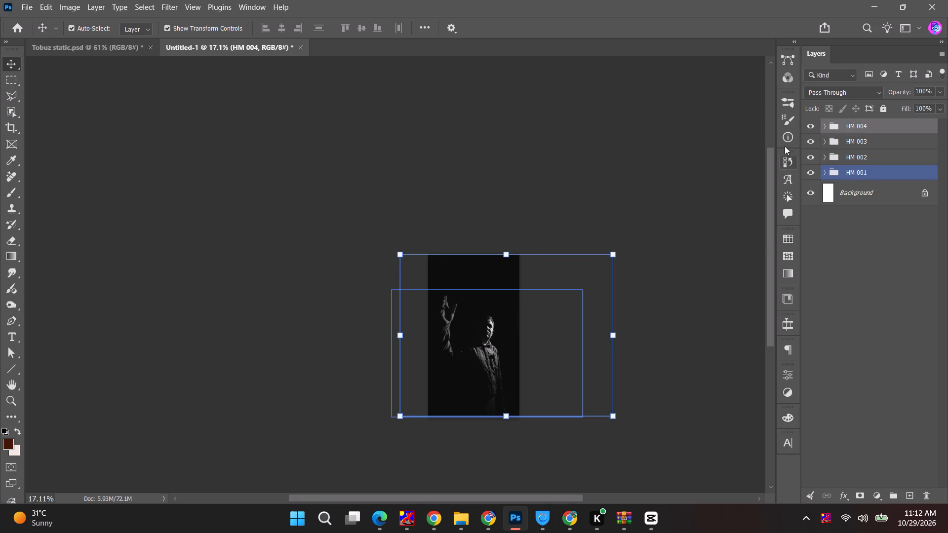
Start a quick PNG export of groups HM 001 to HM 004 and browse to the Paresh folder on New Volume (D:).
{"action": "left_click", "coordinate": [858, 127]}
{"action": "left_click", "coordinate": [856, 127]}
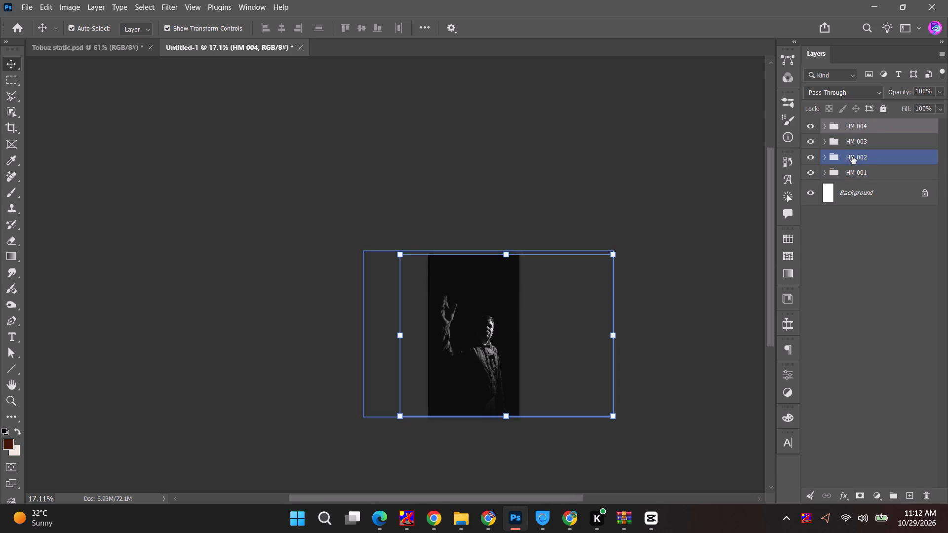
{"action": "left_click", "coordinate": [851, 166], "text": "shift"}
{"action": "right_click", "coordinate": [859, 172]}
{"action": "key", "text": "Escape"}
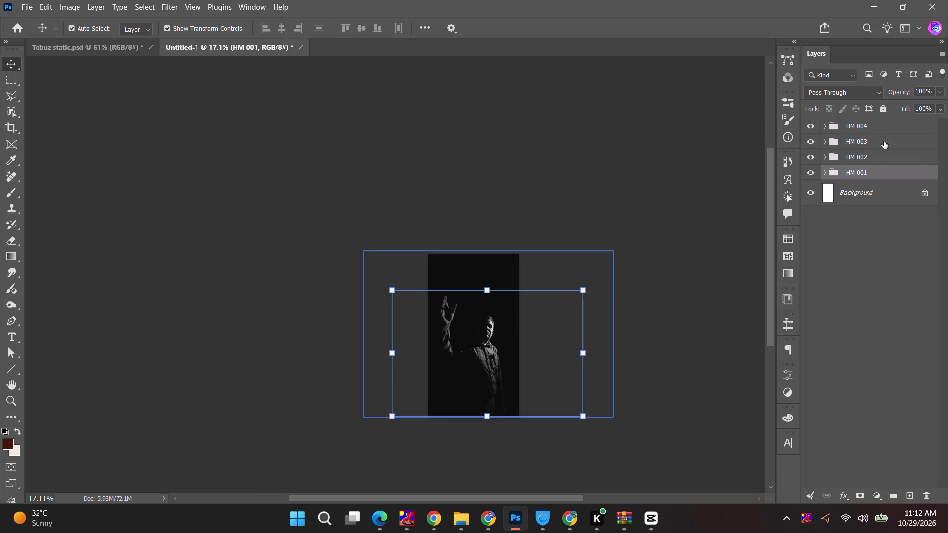
{"action": "left_click", "coordinate": [883, 126], "text": "shift"}
{"action": "right_click", "coordinate": [883, 126]}
{"action": "left_click", "coordinate": [885, 214]}
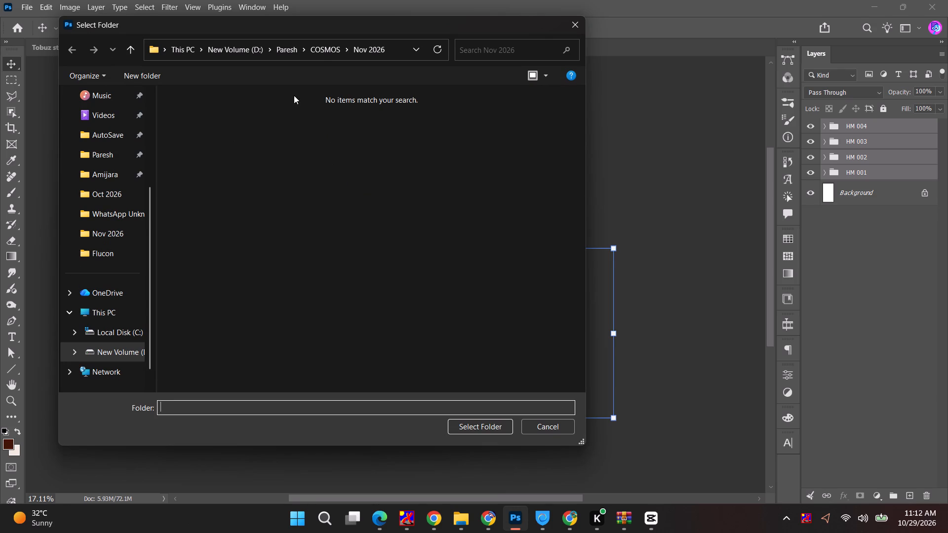
{"action": "left_click", "coordinate": [320, 52]}
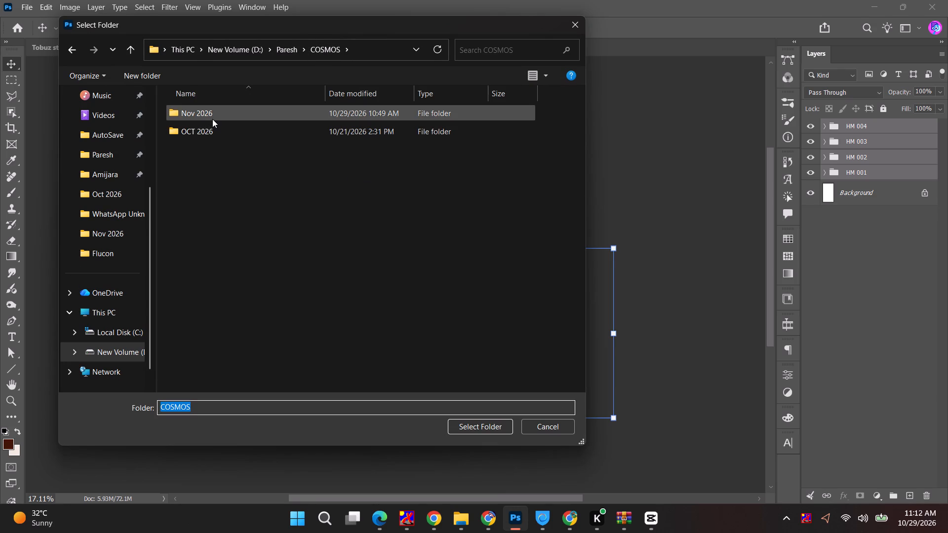
{"action": "left_click", "coordinate": [277, 46]}
{"action": "left_click", "coordinate": [541, 193]}
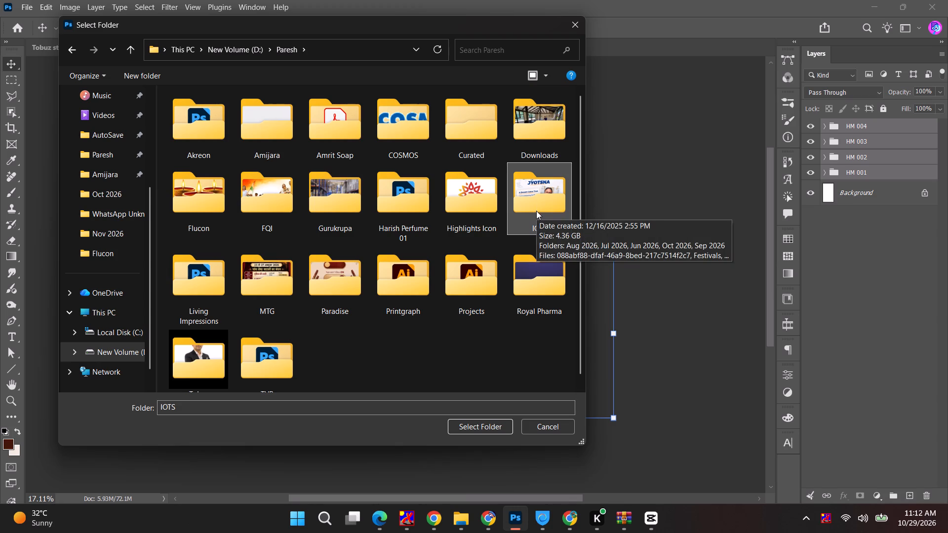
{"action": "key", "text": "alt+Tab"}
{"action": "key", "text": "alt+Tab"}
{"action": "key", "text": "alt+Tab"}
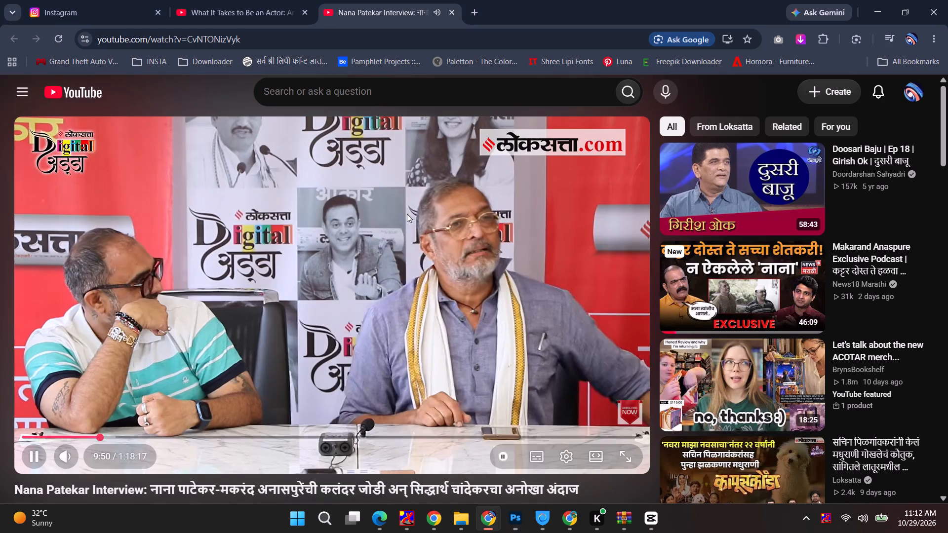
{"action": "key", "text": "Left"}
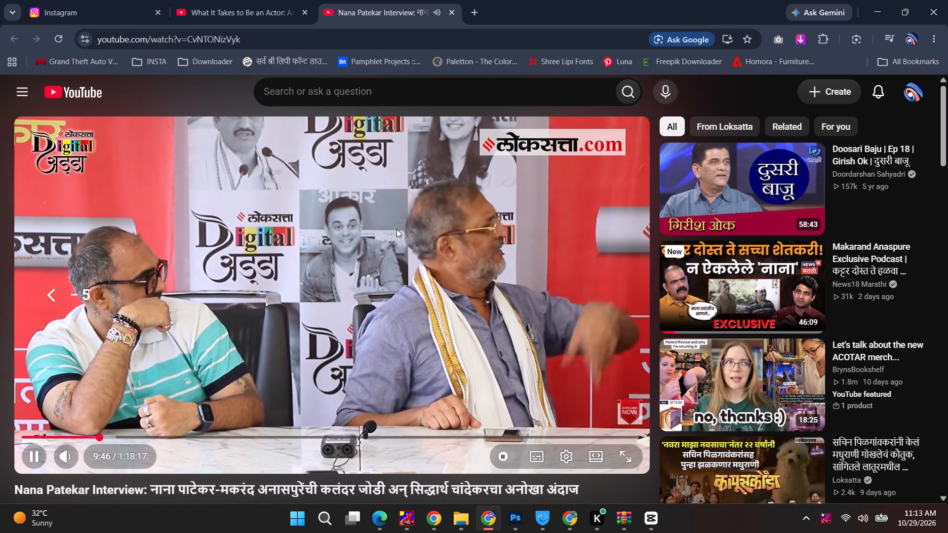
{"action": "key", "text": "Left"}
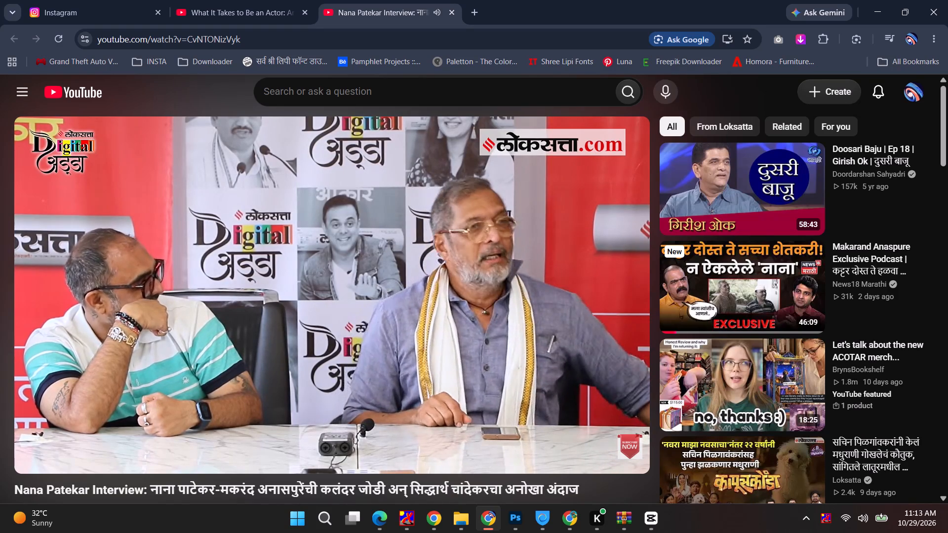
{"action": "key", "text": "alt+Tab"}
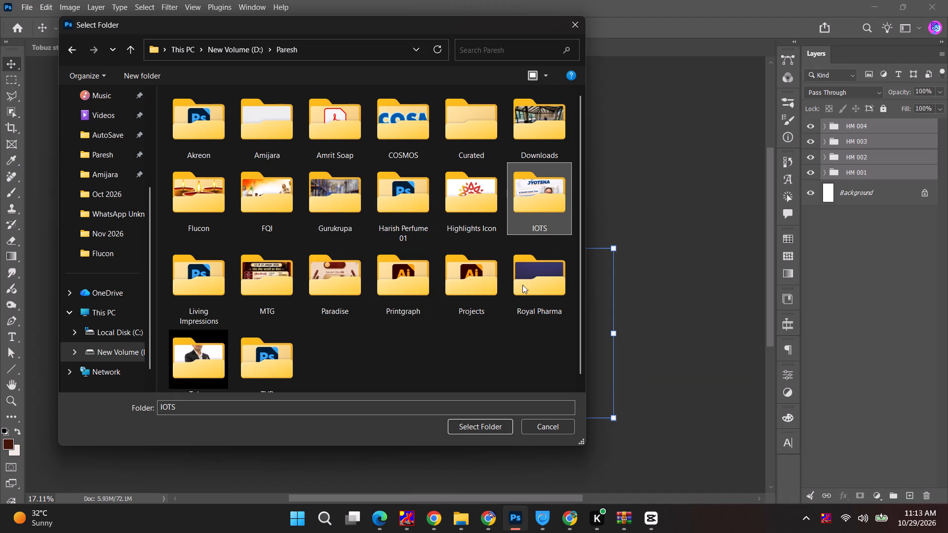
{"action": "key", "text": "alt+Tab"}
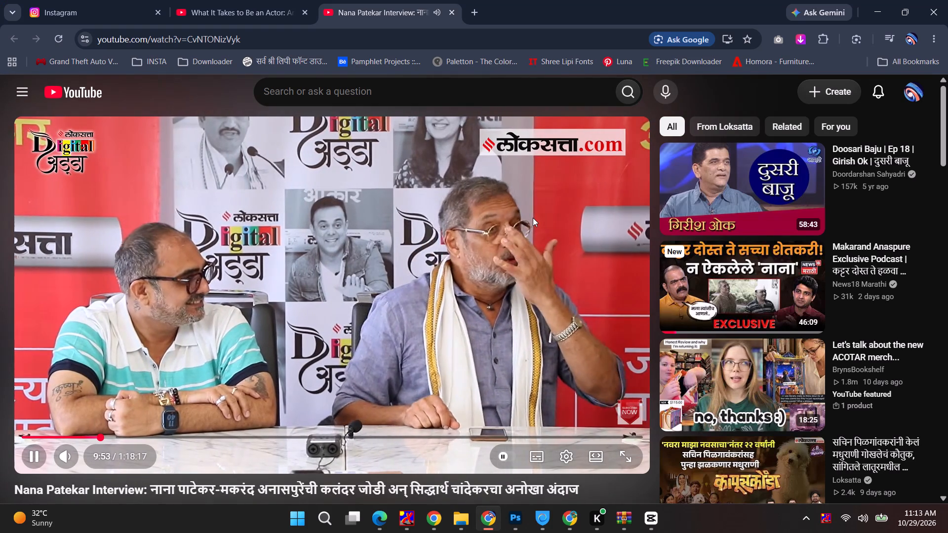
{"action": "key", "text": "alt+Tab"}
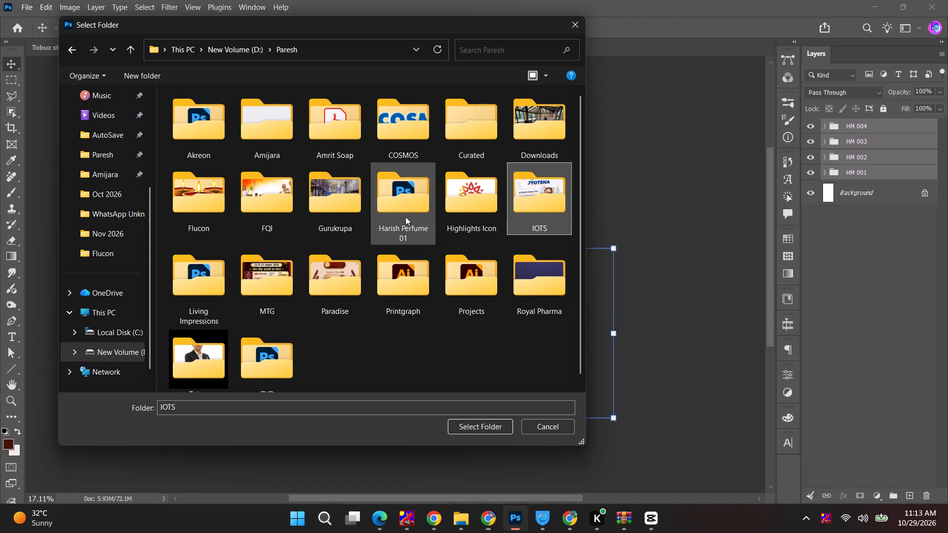
Open the MTG folder in the export destination chooser and go through its month subfolders.
{"action": "left_click", "coordinate": [260, 296]}
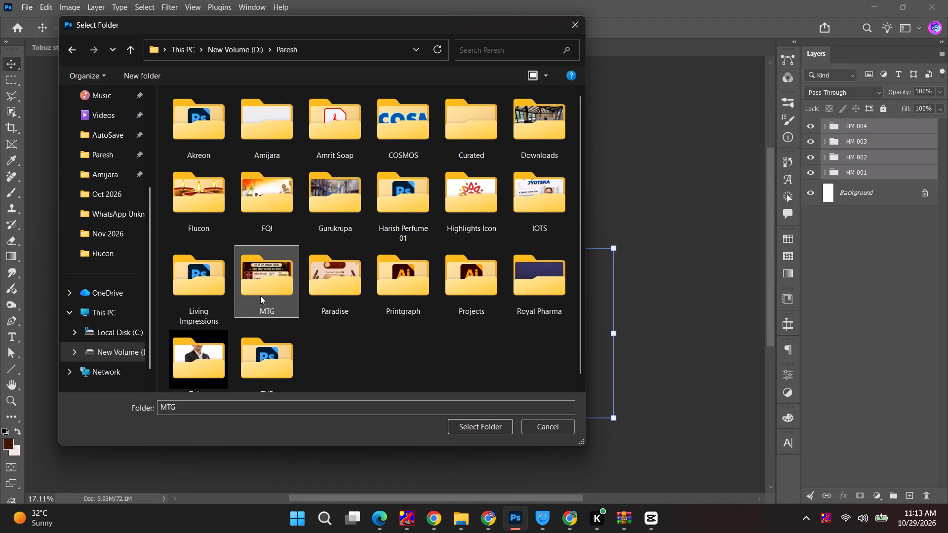
{"action": "key", "text": "alt+Tab"}
{"action": "key", "text": "alt+Tab"}
{"action": "double_click", "coordinate": [260, 296]}
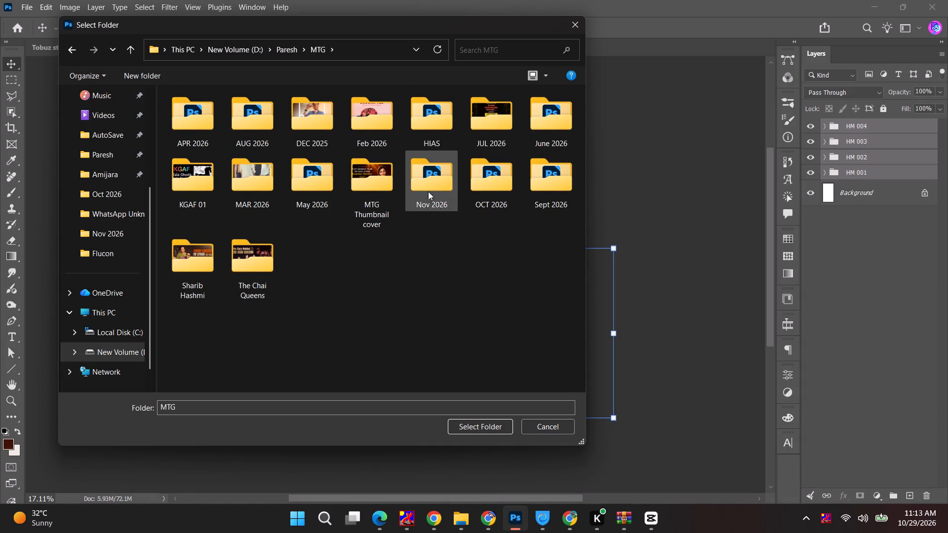
{"action": "left_click", "coordinate": [485, 123]}
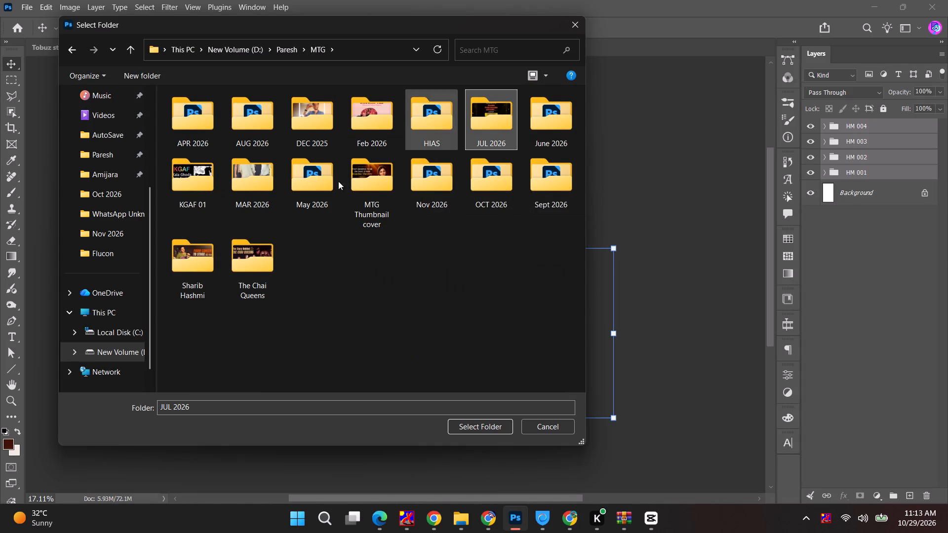
{"action": "left_click", "coordinate": [484, 199]}
{"action": "left_click", "coordinate": [557, 197]}
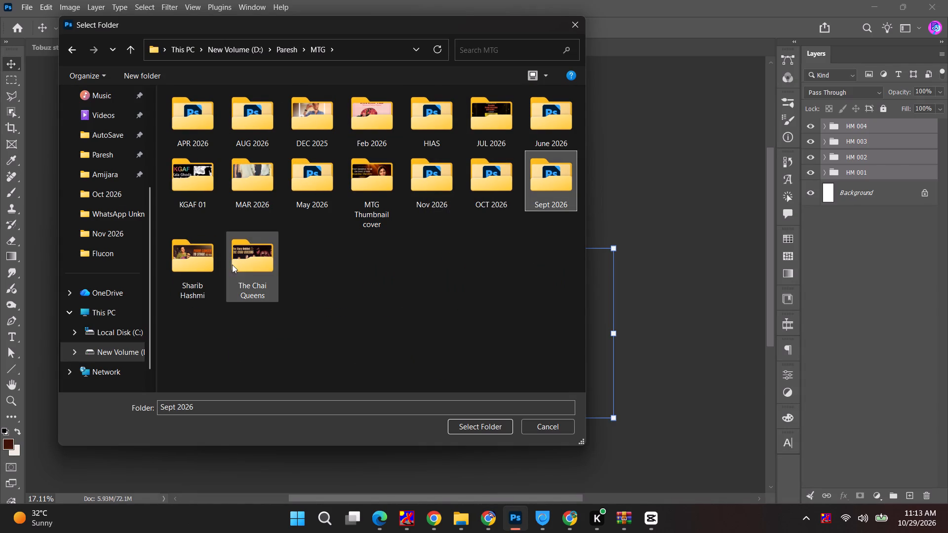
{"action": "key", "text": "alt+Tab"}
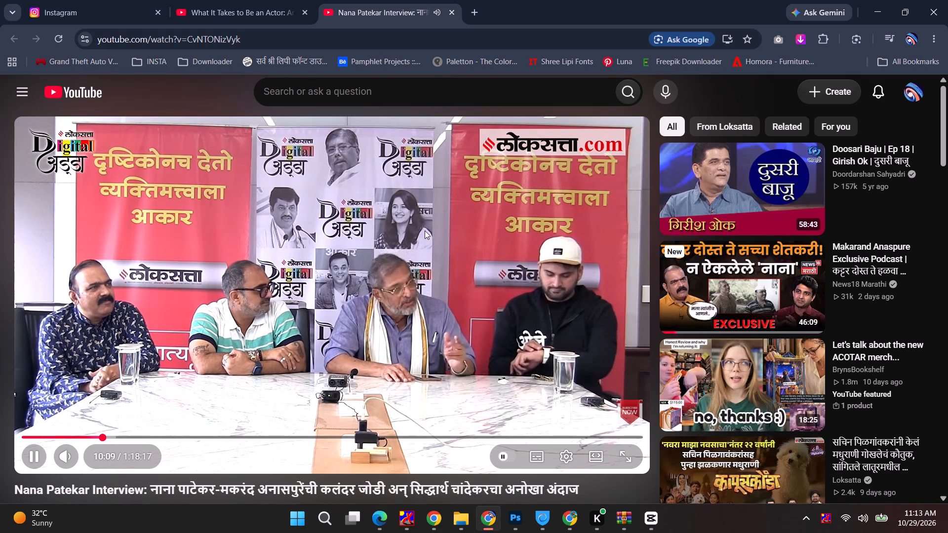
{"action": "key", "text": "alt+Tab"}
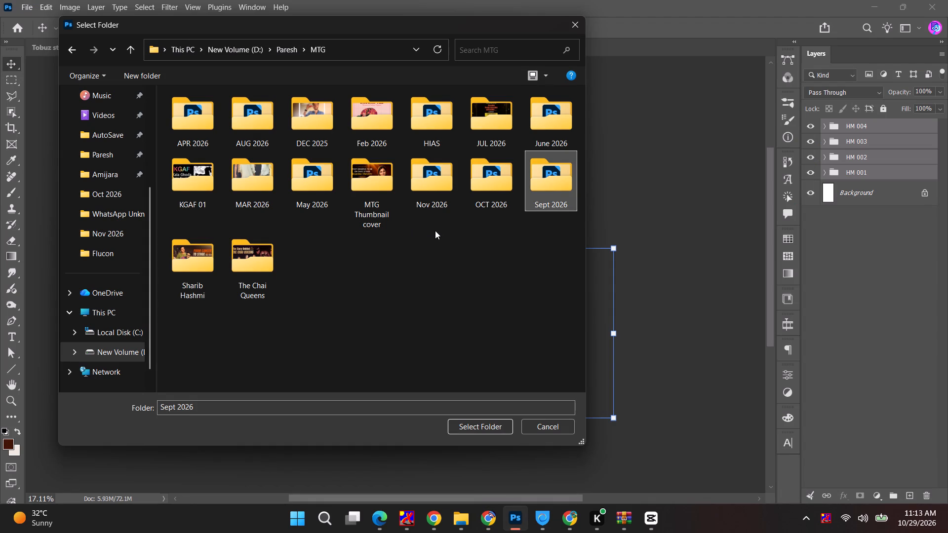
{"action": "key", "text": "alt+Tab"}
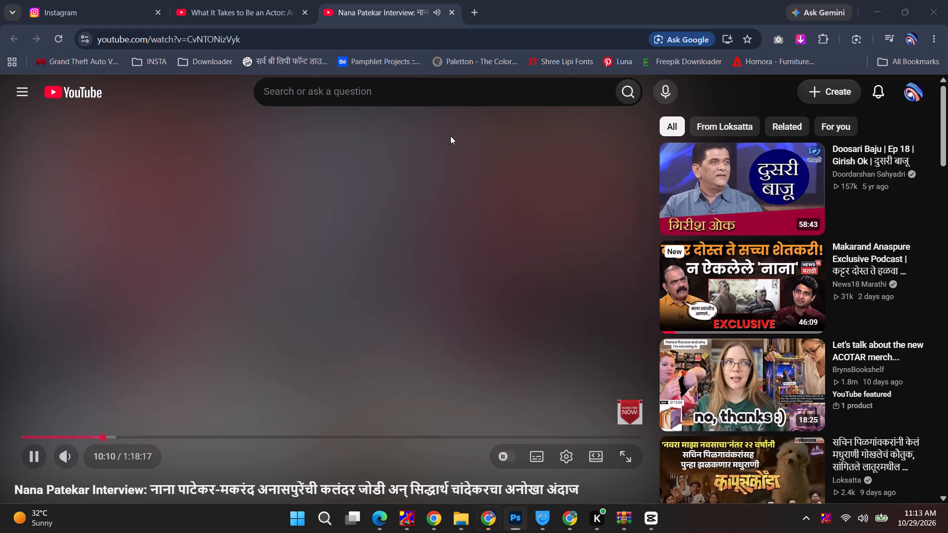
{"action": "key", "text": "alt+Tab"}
Export the four HM groups into the Hindi Medium tight folder inside OCT 2026.
{"action": "left_click", "coordinate": [261, 190]}
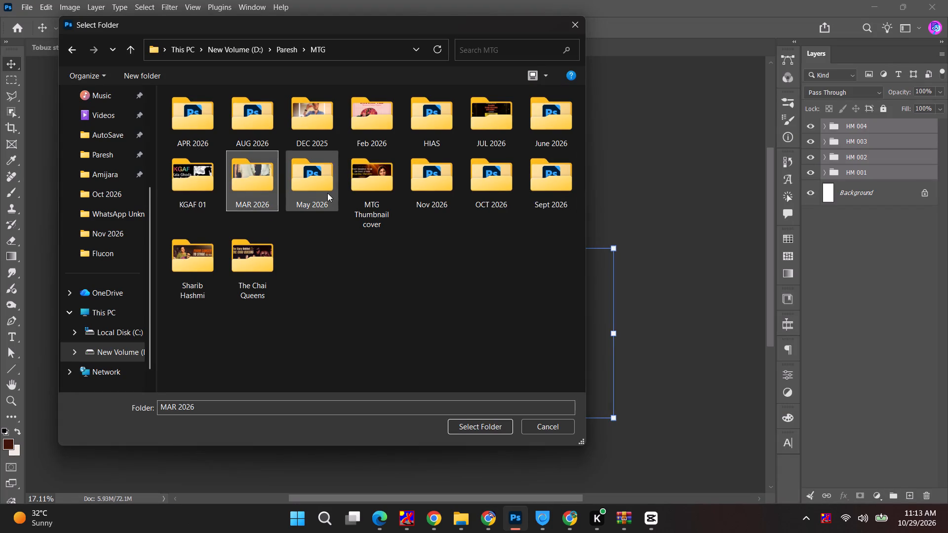
{"action": "left_click", "coordinate": [327, 193]}
{"action": "left_click", "coordinate": [445, 192]}
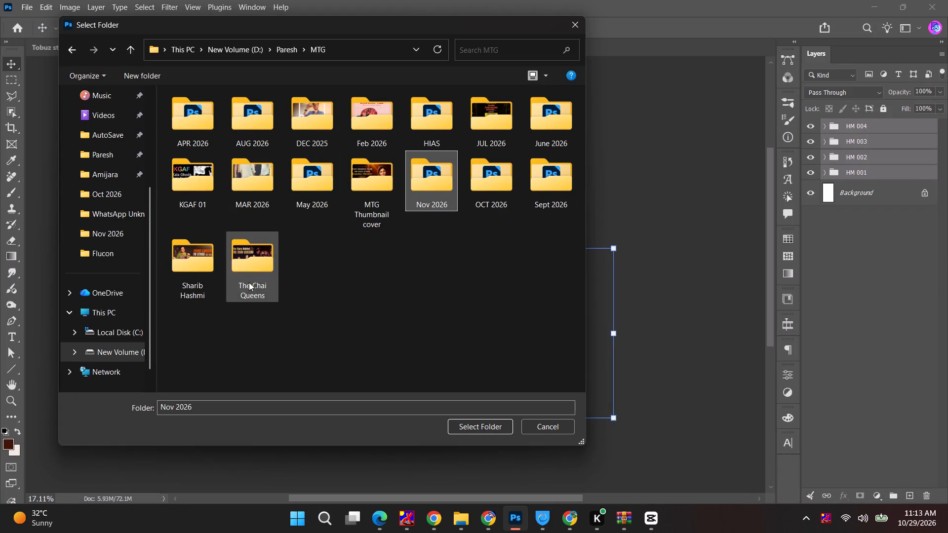
{"action": "left_click", "coordinate": [368, 129]}
{"action": "left_click", "coordinate": [303, 127]}
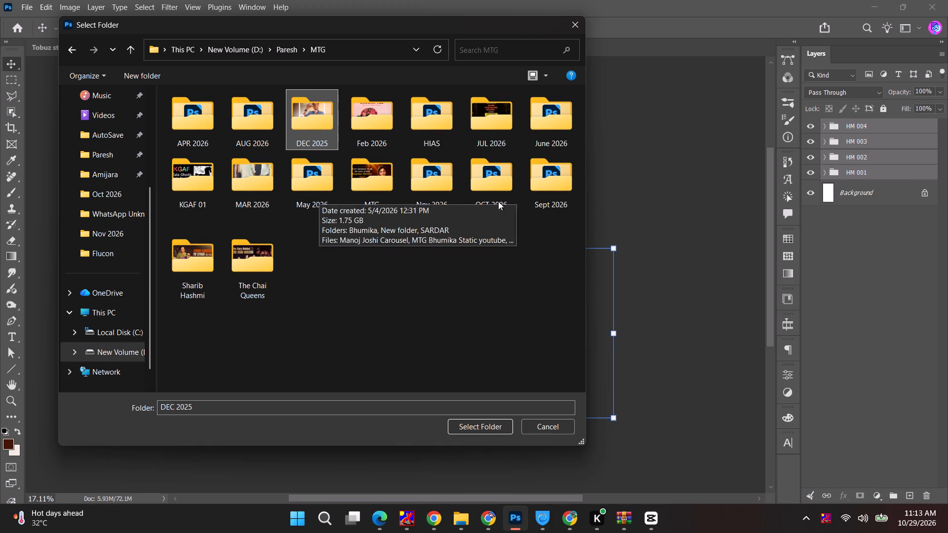
{"action": "double_click", "coordinate": [483, 199]}
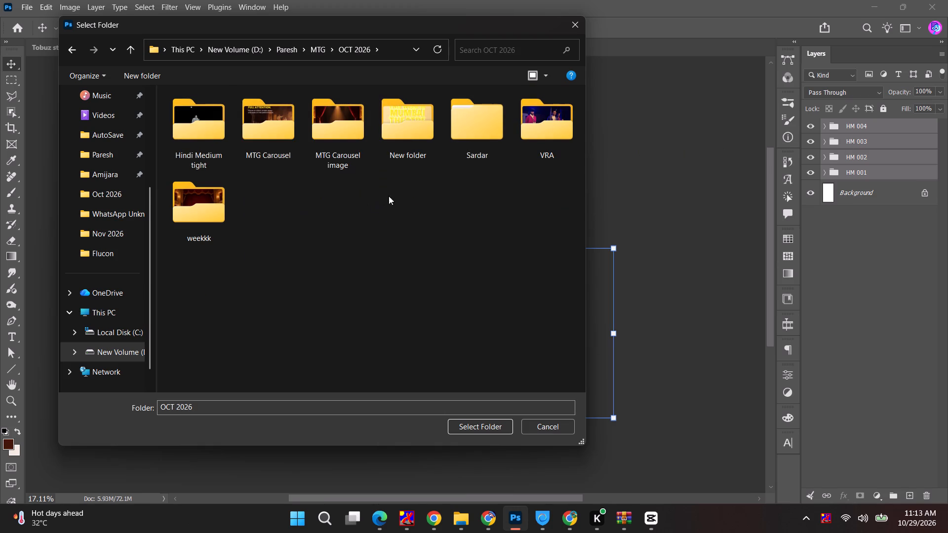
{"action": "double_click", "coordinate": [220, 143]}
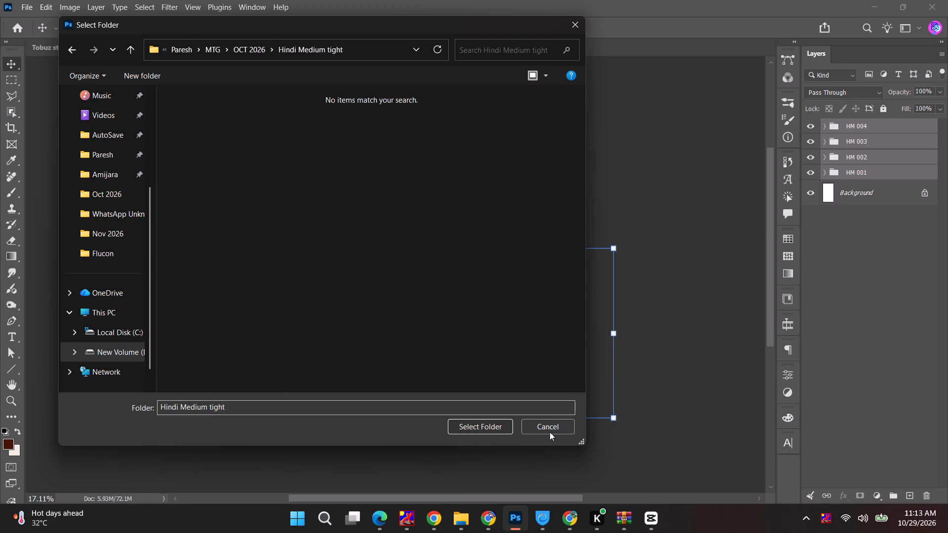
{"action": "left_click", "coordinate": [489, 426]}
Import the exported HM 001, HM 002, HM 003 and HM 004 images from the Hindi Medium tight folder into the CapCut project's media.
{"action": "key", "text": "alt+Tab"}
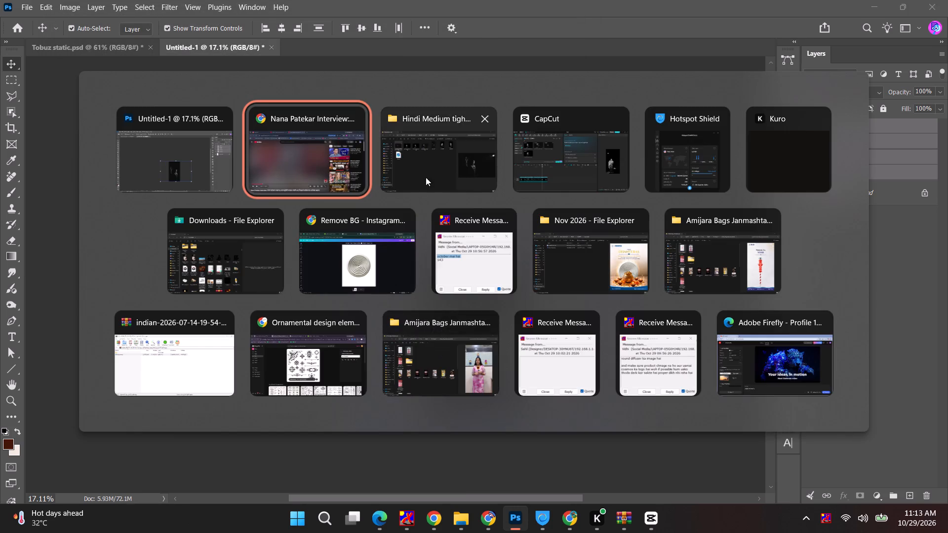
{"action": "left_click", "coordinate": [439, 161], "text": "alt"}
{"action": "key", "text": "alt+Tab"}
{"action": "left_click", "coordinate": [546, 169], "text": "alt"}
{"action": "key", "text": "alt+Tab"}
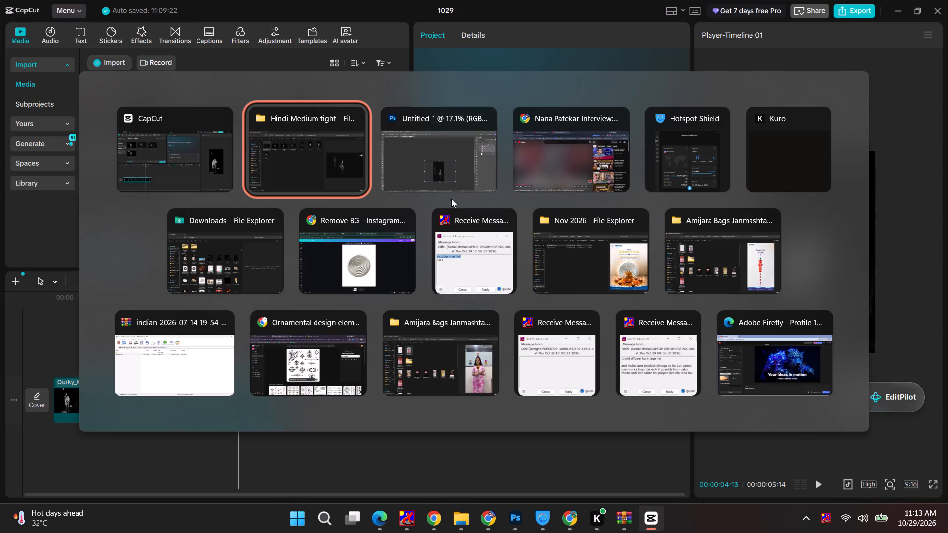
{"action": "left_click", "coordinate": [316, 172], "text": "alt"}
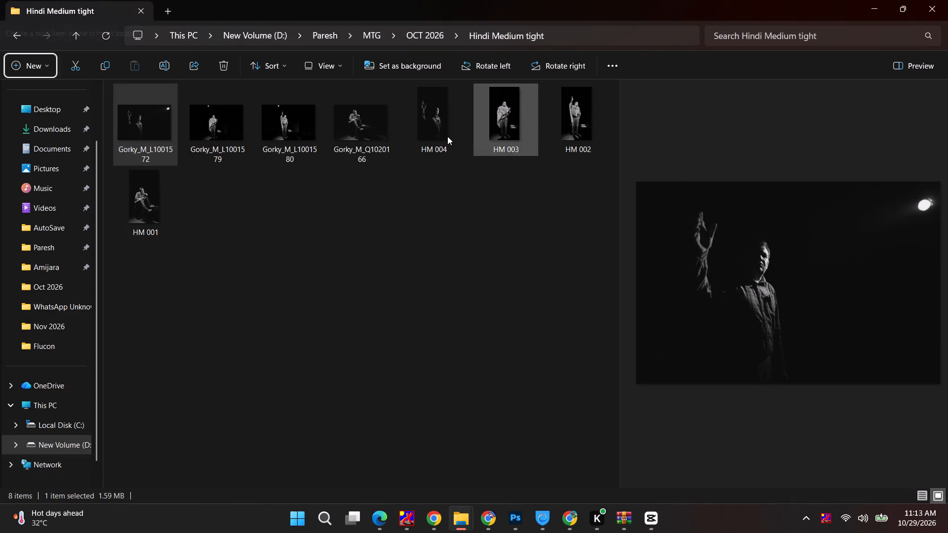
{"action": "left_click", "coordinate": [444, 136]}
{"action": "left_click", "coordinate": [173, 205], "text": "shift"}
{"action": "left_click_drag", "start_coordinate": [156, 200], "coordinate": [163, 220]}
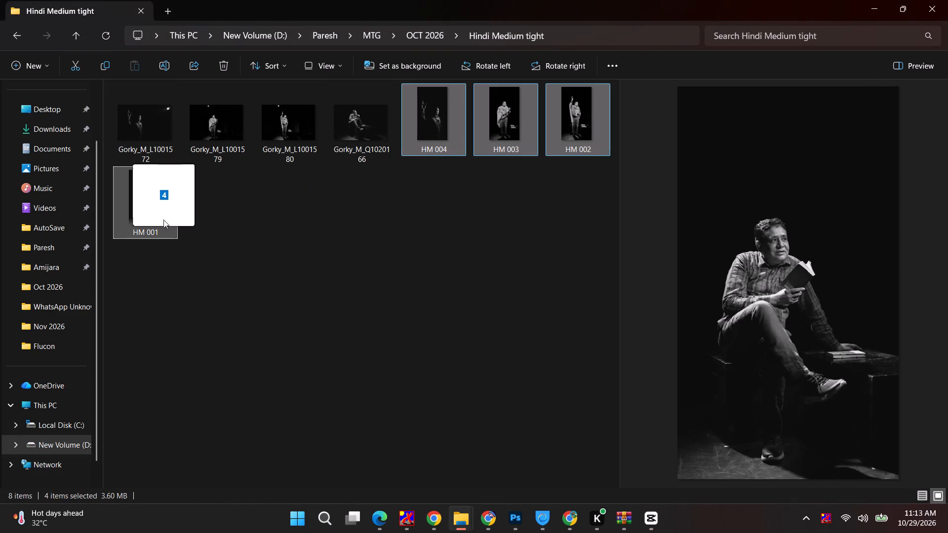
{"action": "left_click_drag", "start_coordinate": [163, 220], "coordinate": [286, 221]}
{"action": "key", "text": "alt+Tab"}
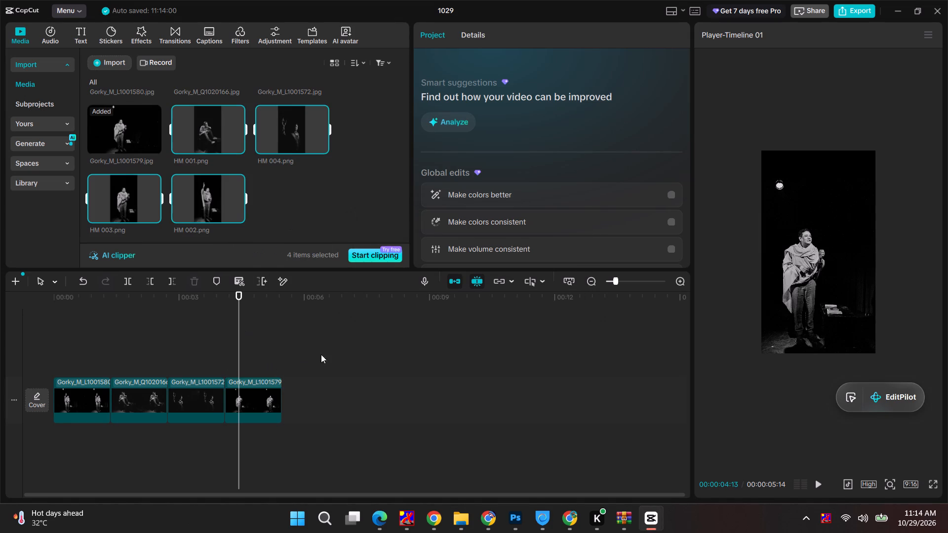
Delete all four original Gorky photo clips from the timeline.
{"action": "scroll", "coordinate": [236, 342], "scroll_direction": "up", "scroll_amount": 2}
{"action": "left_click_drag", "start_coordinate": [58, 350], "coordinate": [291, 449]}
{"action": "key", "text": "BackSpace"}
Place the images on the timeline in the order HM 001, HM 004, HM 003, HM 002, and play the sequence back.
{"action": "left_click", "coordinate": [214, 146]}
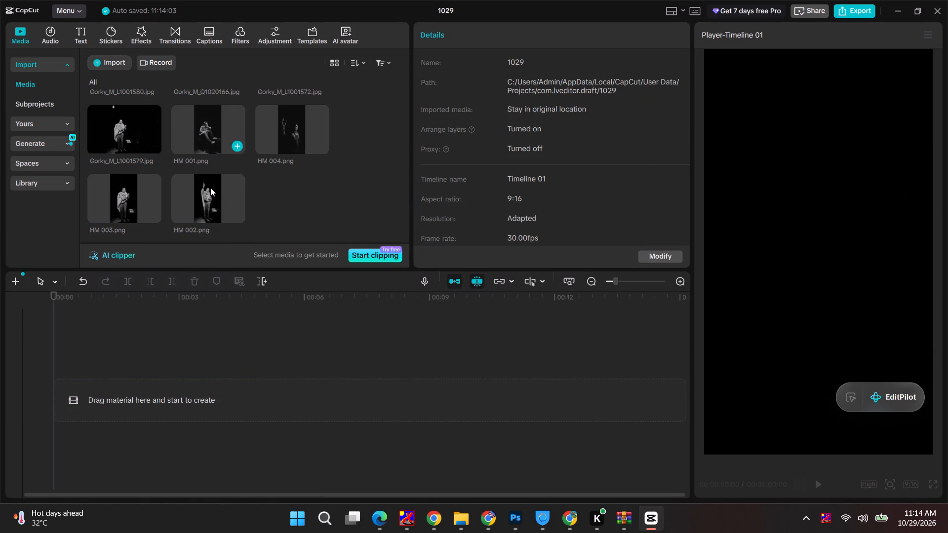
{"action": "left_click", "coordinate": [210, 193], "text": "shift"}
{"action": "left_click_drag", "start_coordinate": [200, 210], "coordinate": [173, 385]}
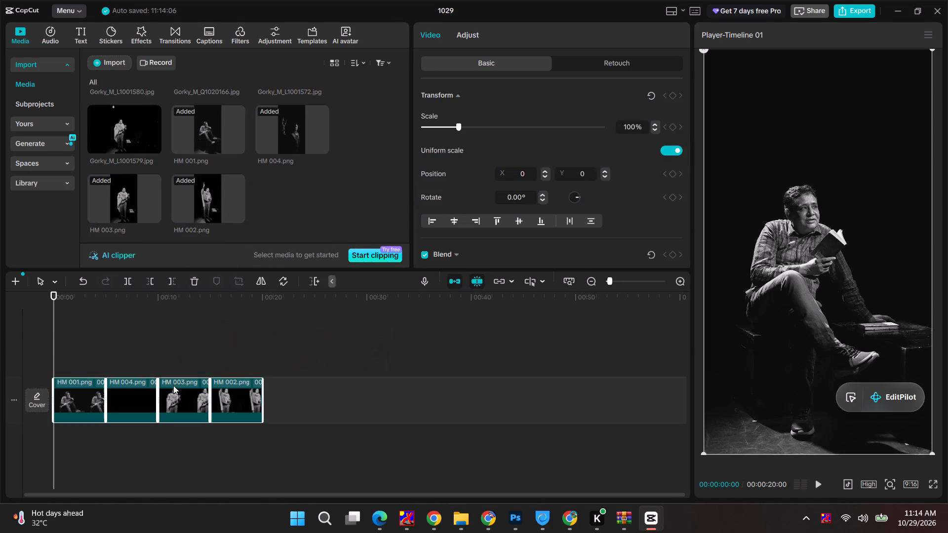
{"action": "key", "text": "space"}
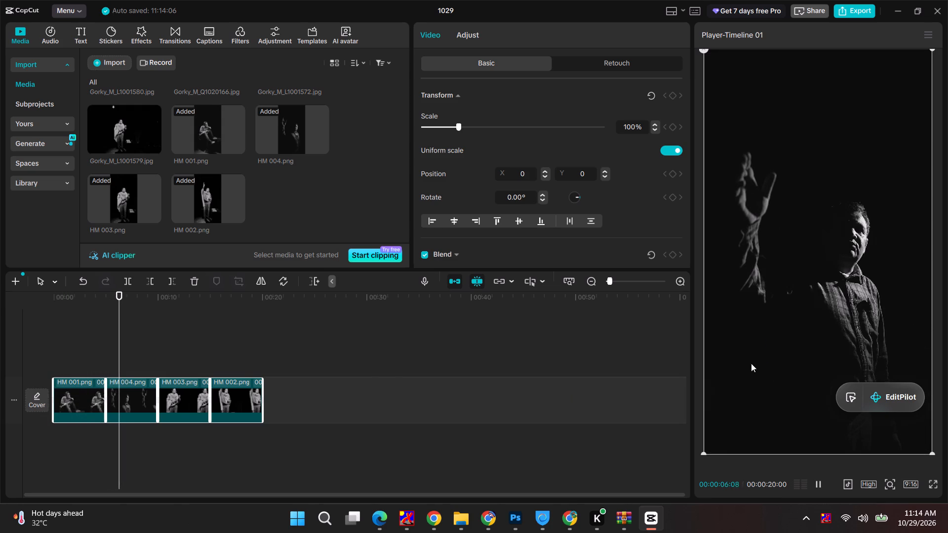
{"action": "left_click", "coordinate": [263, 324]}
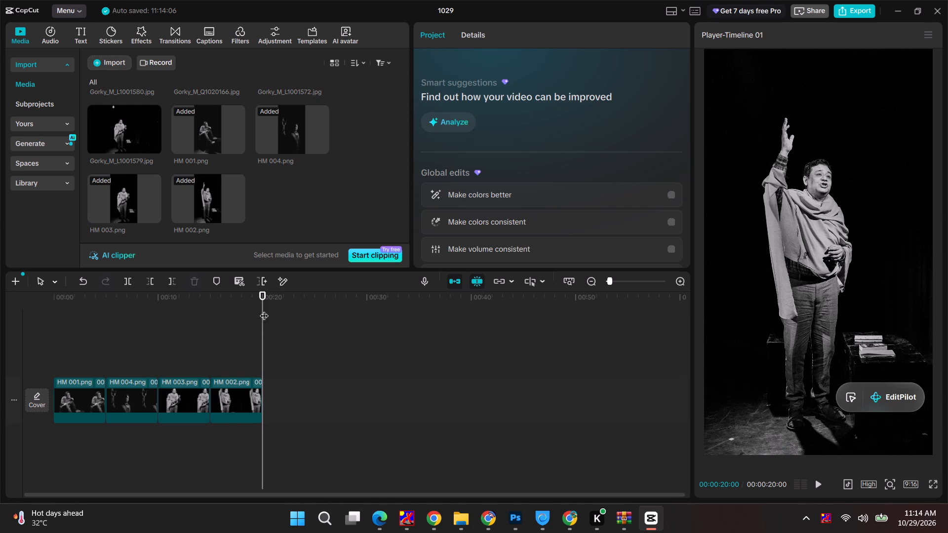
Import the MTG logo Layout WH and MTG logo layout images from the MTG folder into the CapCut project's media.
{"action": "left_click_drag", "start_coordinate": [261, 293], "coordinate": [51, 299]}
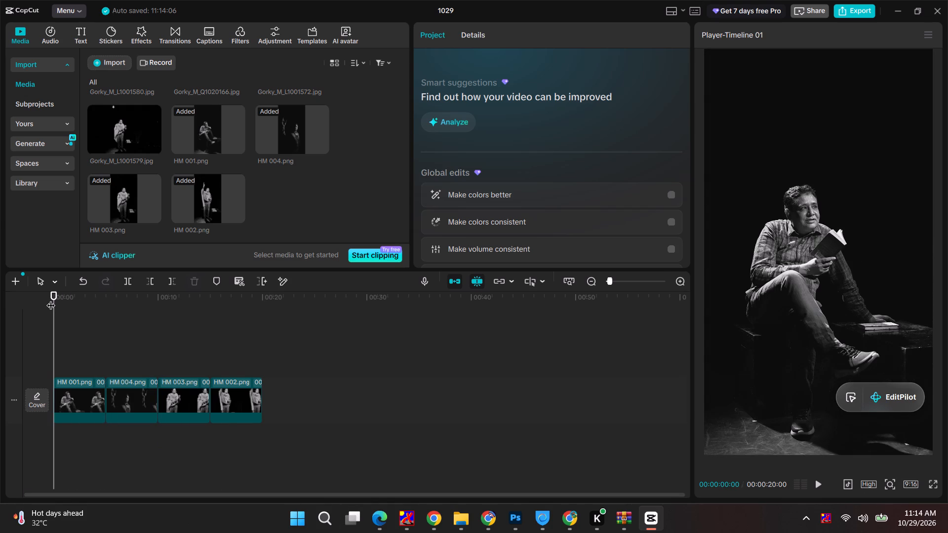
{"action": "key", "text": "alt+Tab"}
{"action": "left_click", "coordinate": [234, 256], "text": "alt"}
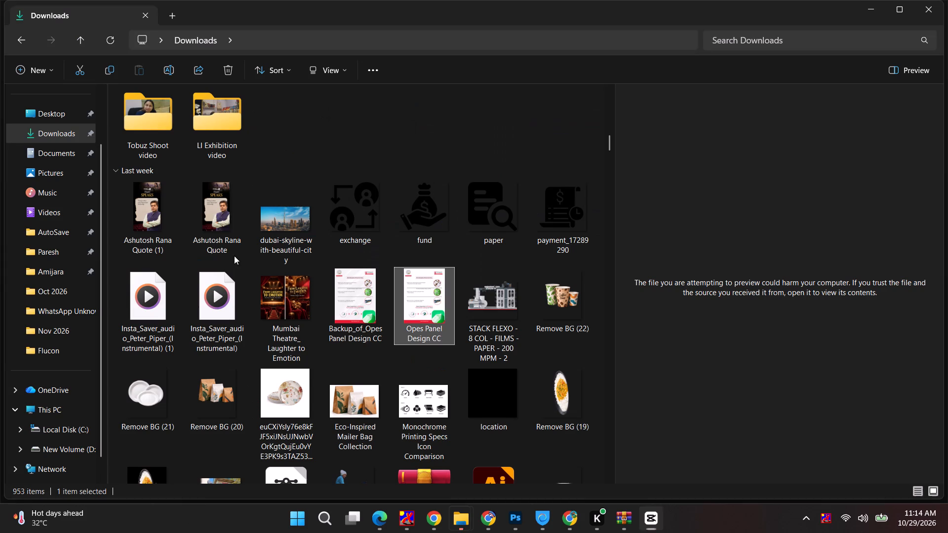
{"action": "left_click", "coordinate": [59, 247]}
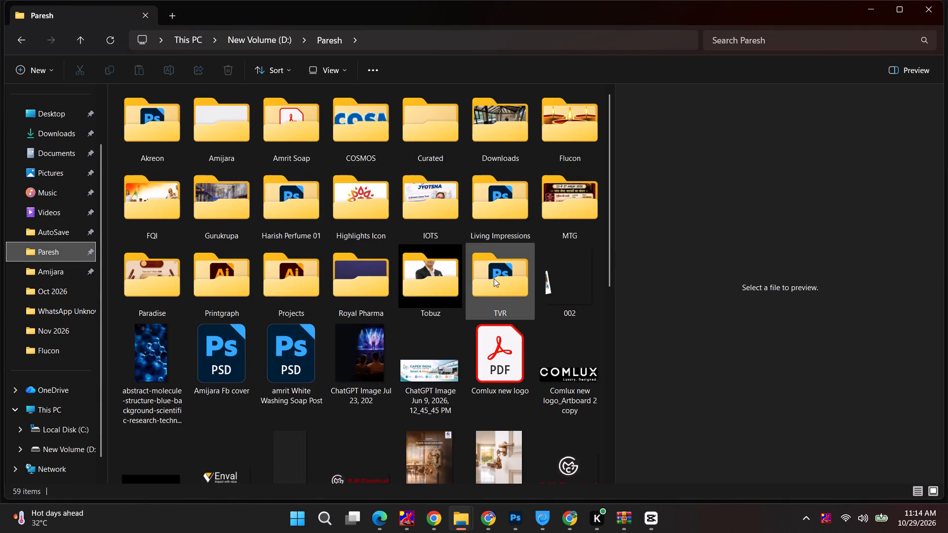
{"action": "double_click", "coordinate": [551, 216]}
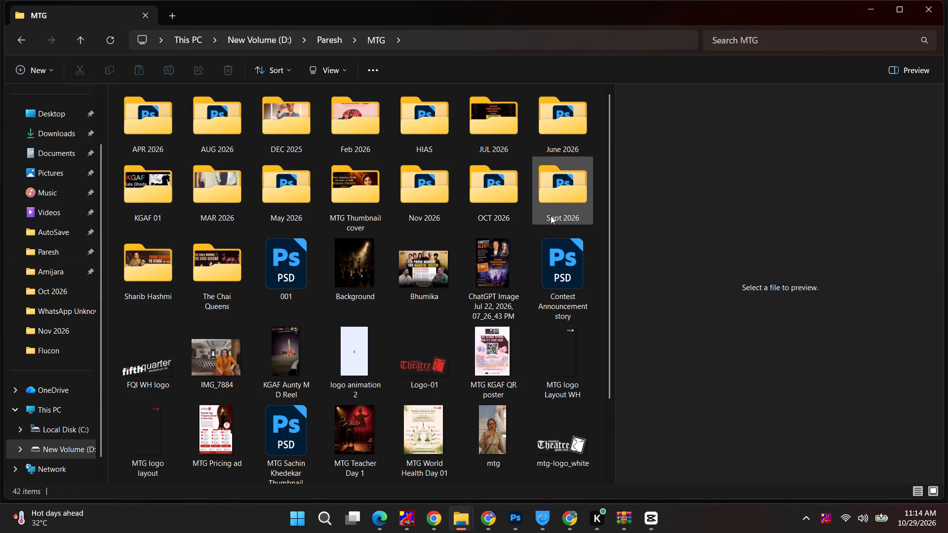
{"action": "left_click", "coordinate": [561, 339]}
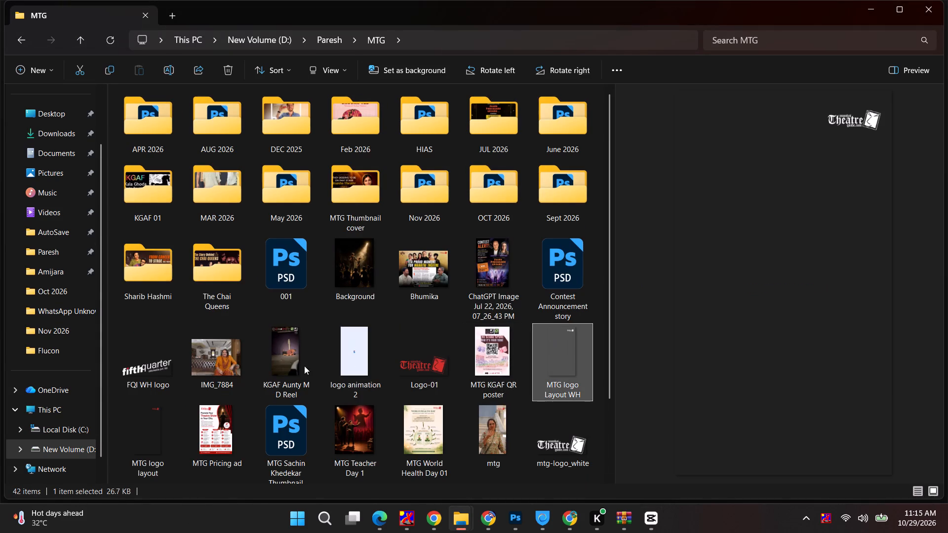
{"action": "left_click", "coordinate": [158, 428], "text": "ctrl"}
{"action": "left_click_drag", "start_coordinate": [560, 339], "coordinate": [350, 190]}
{"action": "key", "text": "alt+Tab"}
Place MTG logo Layout WH on a track above the photos from the start and extend it to 20 seconds.
{"action": "left_click", "coordinate": [307, 143]}
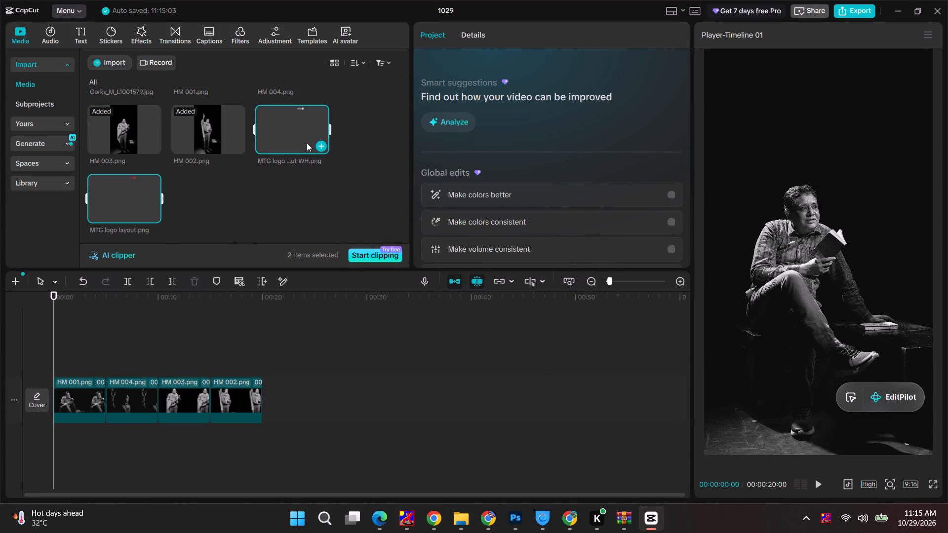
{"action": "left_click_drag", "start_coordinate": [300, 158], "coordinate": [211, 337]}
{"action": "left_click", "coordinate": [285, 131]}
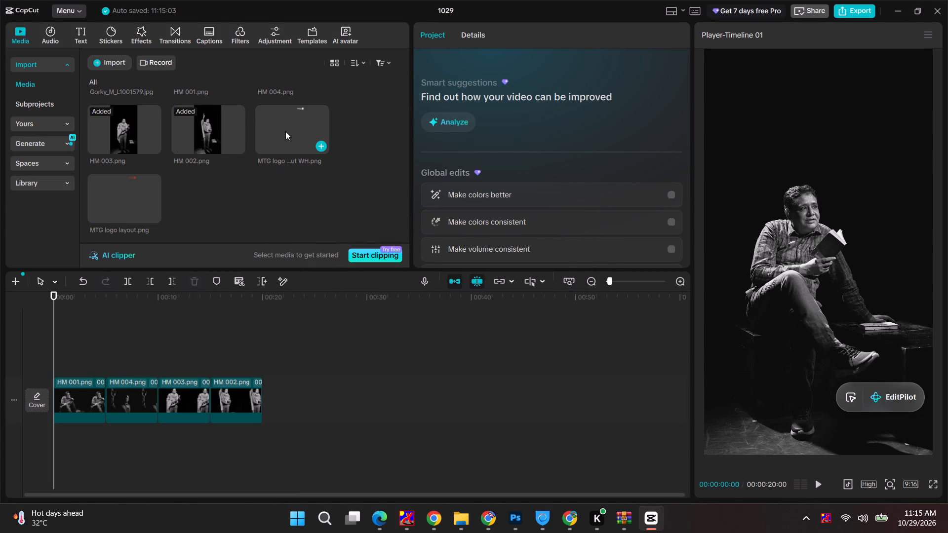
{"action": "left_click_drag", "start_coordinate": [289, 136], "coordinate": [54, 361]}
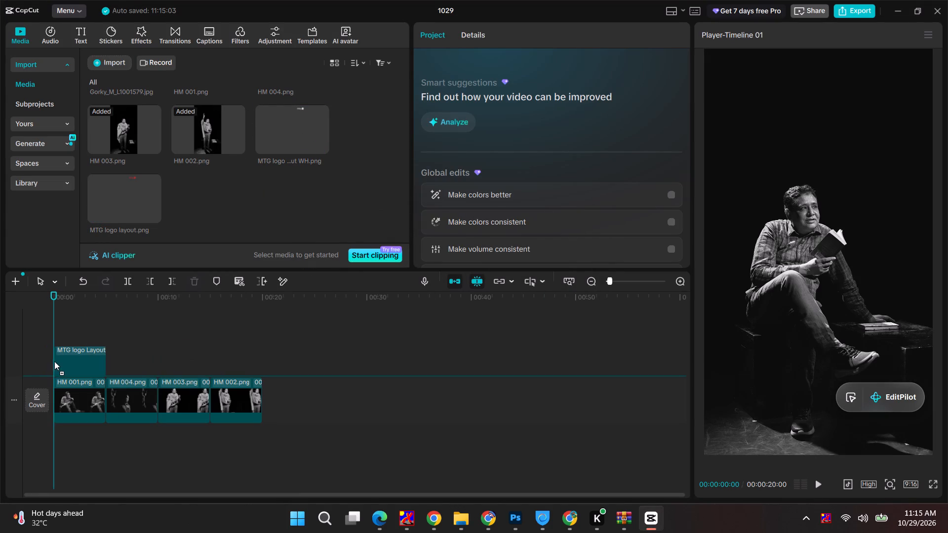
{"action": "left_click_drag", "start_coordinate": [54, 361], "coordinate": [54, 361]}
{"action": "left_click_drag", "start_coordinate": [107, 360], "coordinate": [259, 357]}
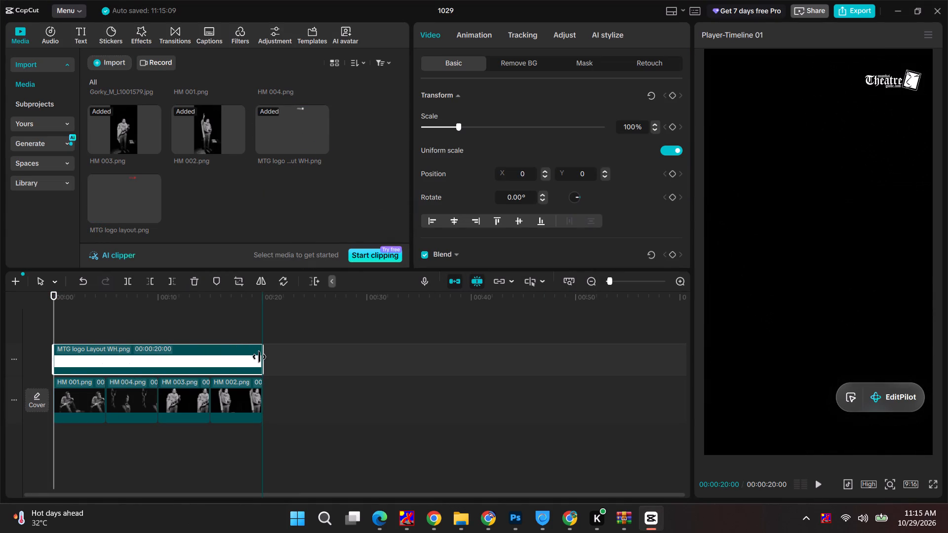
{"action": "left_click_drag", "start_coordinate": [259, 357], "coordinate": [257, 358]}
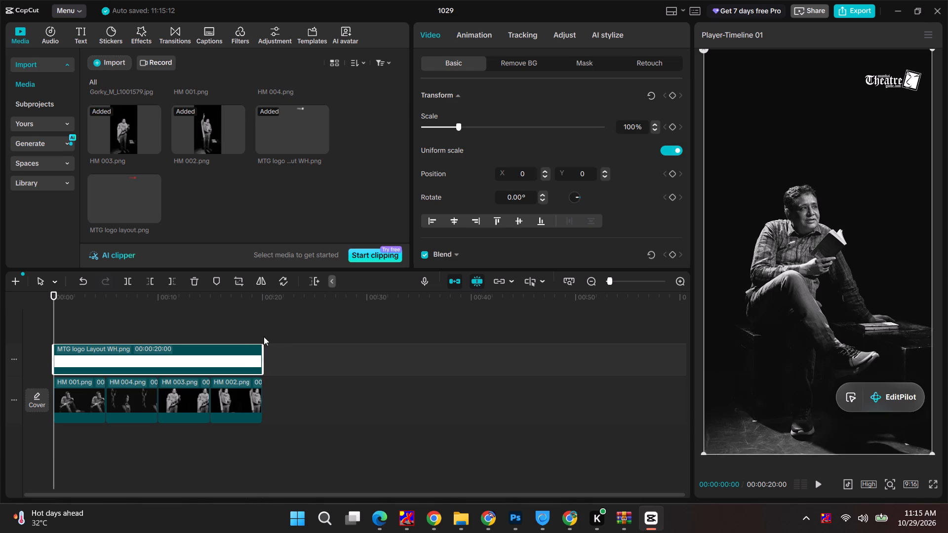
Lock the logo track and scrub through the sequence to check the logo over the photos.
{"action": "left_click", "coordinate": [8, 357]}
{"action": "left_click", "coordinate": [11, 359]}
{"action": "left_click", "coordinate": [43, 372]}
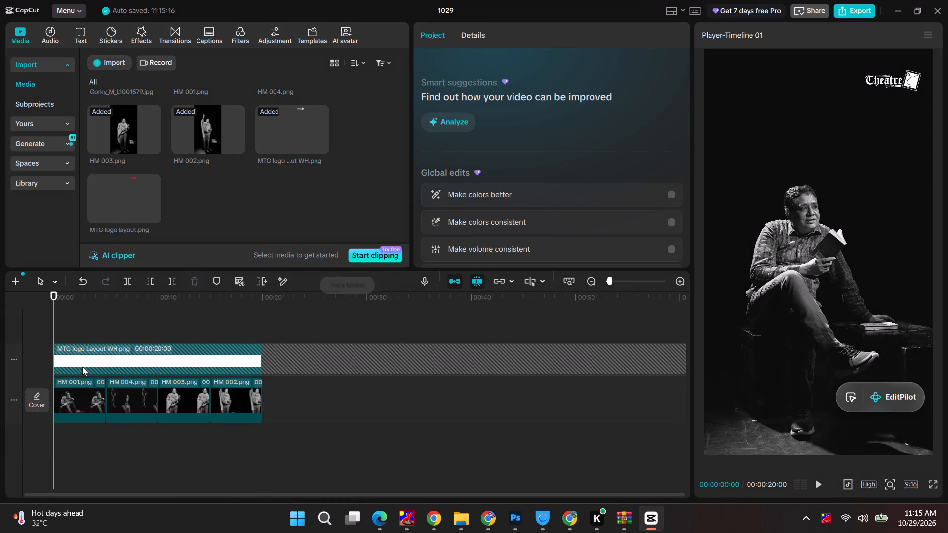
{"action": "left_click_drag", "start_coordinate": [55, 292], "coordinate": [210, 292]}
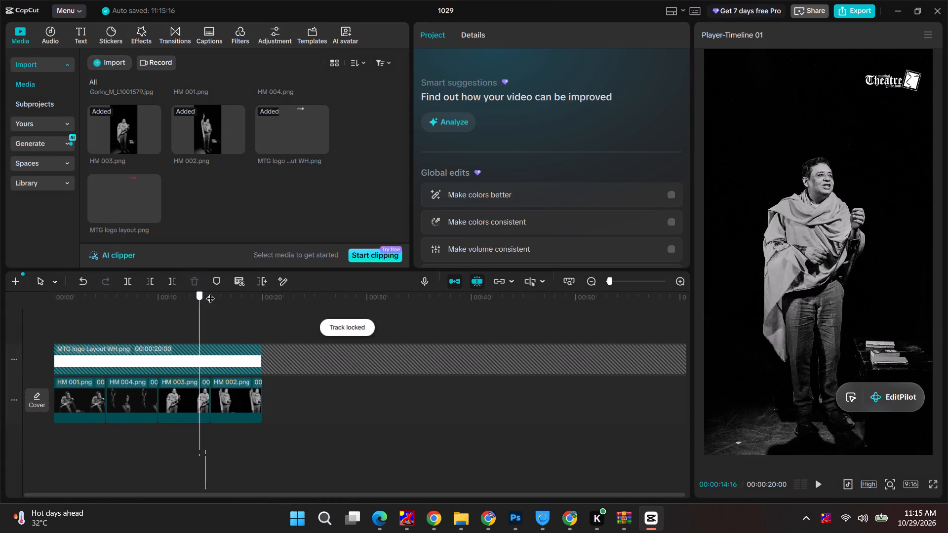
{"action": "left_click_drag", "start_coordinate": [210, 292], "coordinate": [110, 307]}
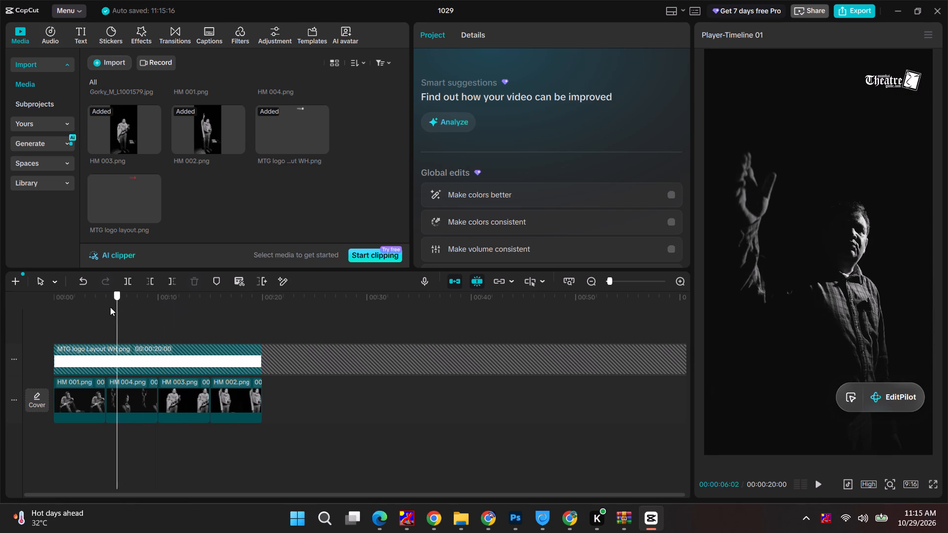
{"action": "left_click_drag", "start_coordinate": [110, 307], "coordinate": [201, 304]}
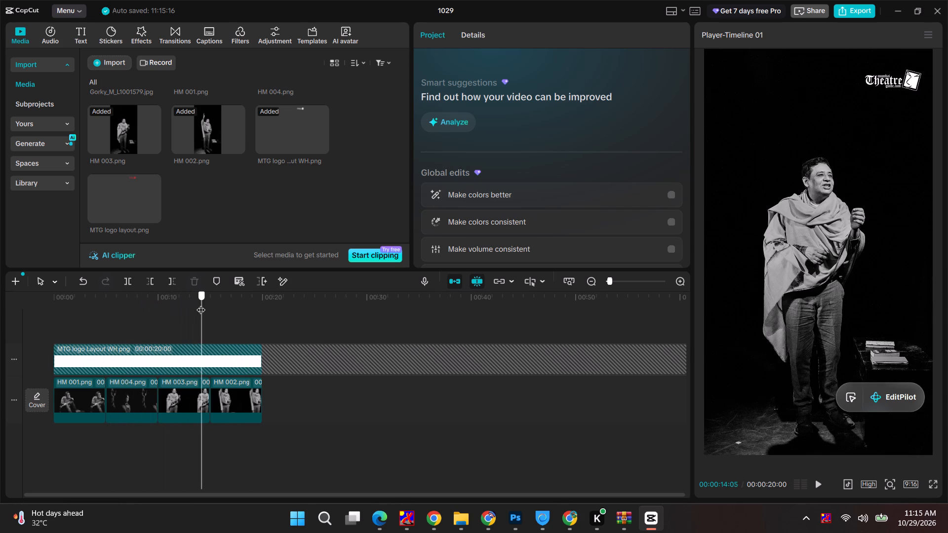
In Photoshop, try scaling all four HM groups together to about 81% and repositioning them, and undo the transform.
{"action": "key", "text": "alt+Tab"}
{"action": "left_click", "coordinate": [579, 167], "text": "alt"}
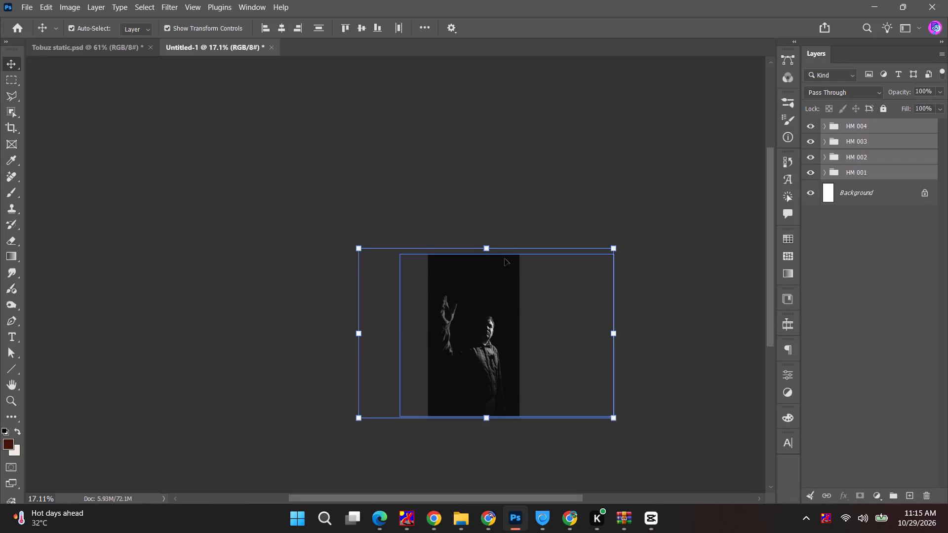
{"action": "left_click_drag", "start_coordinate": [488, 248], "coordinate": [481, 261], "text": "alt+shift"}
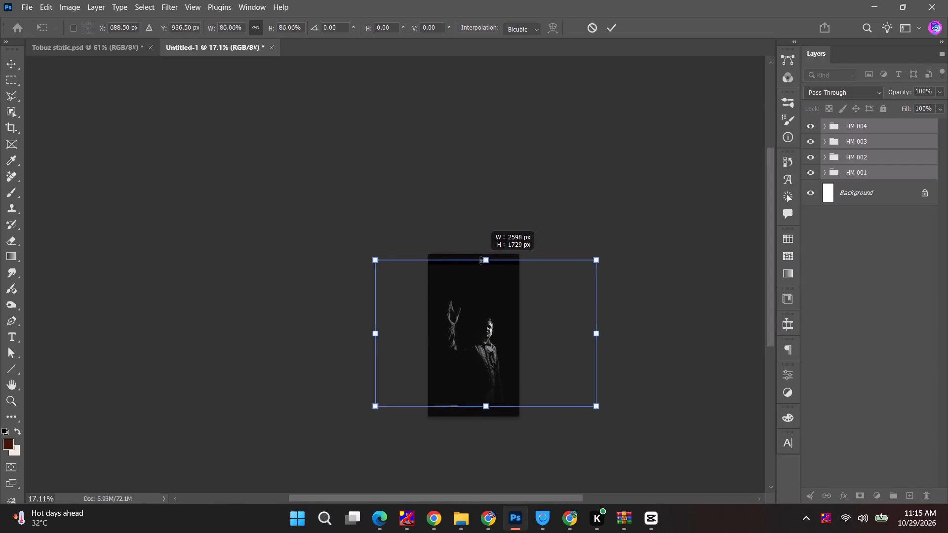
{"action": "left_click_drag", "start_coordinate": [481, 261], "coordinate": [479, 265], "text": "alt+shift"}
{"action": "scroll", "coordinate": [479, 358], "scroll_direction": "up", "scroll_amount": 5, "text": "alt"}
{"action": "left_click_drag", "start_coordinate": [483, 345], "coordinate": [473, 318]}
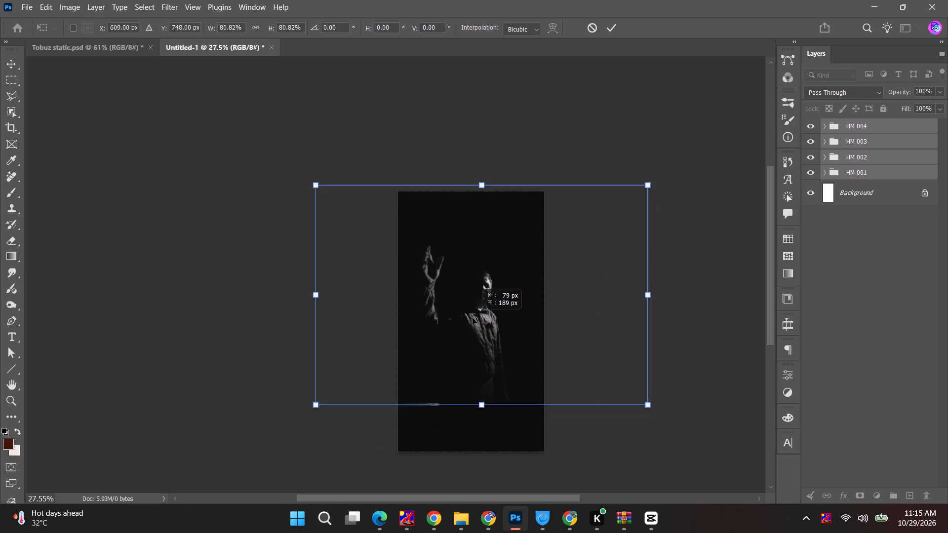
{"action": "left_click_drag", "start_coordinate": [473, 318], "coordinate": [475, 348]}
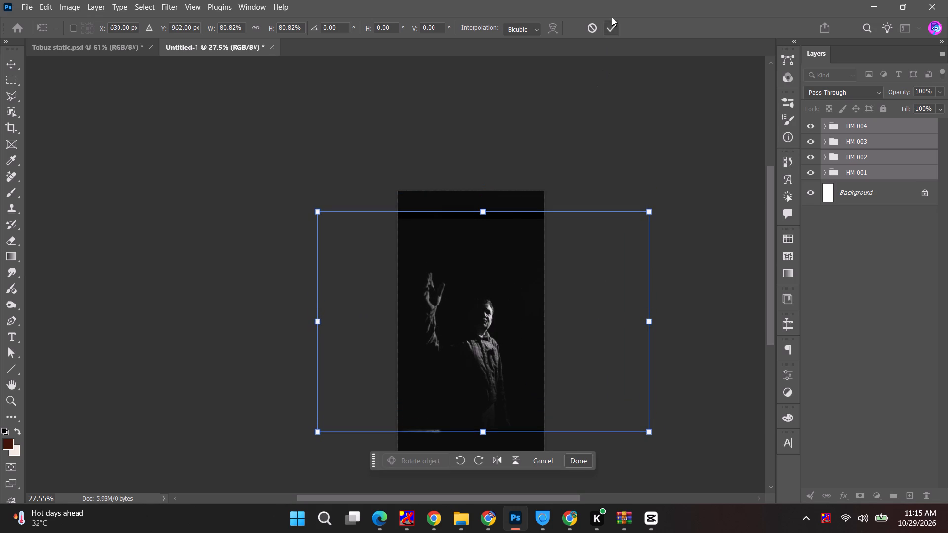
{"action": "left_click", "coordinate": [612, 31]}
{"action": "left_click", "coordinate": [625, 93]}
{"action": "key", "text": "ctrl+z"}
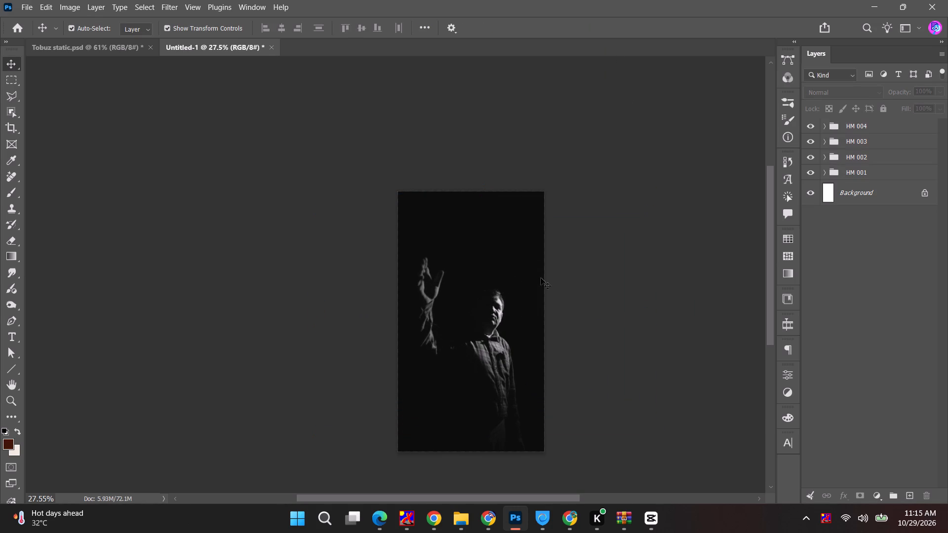
Scale the raised-hand photo Gorky_M_L1001572 in group HM 004 to about 80.5% and reposition it on the canvas.
{"action": "left_click", "coordinate": [504, 315]}
{"action": "left_click_drag", "start_coordinate": [700, 453], "coordinate": [640, 392], "text": "shift"}
{"action": "left_click_drag", "start_coordinate": [495, 360], "coordinate": [523, 363]}
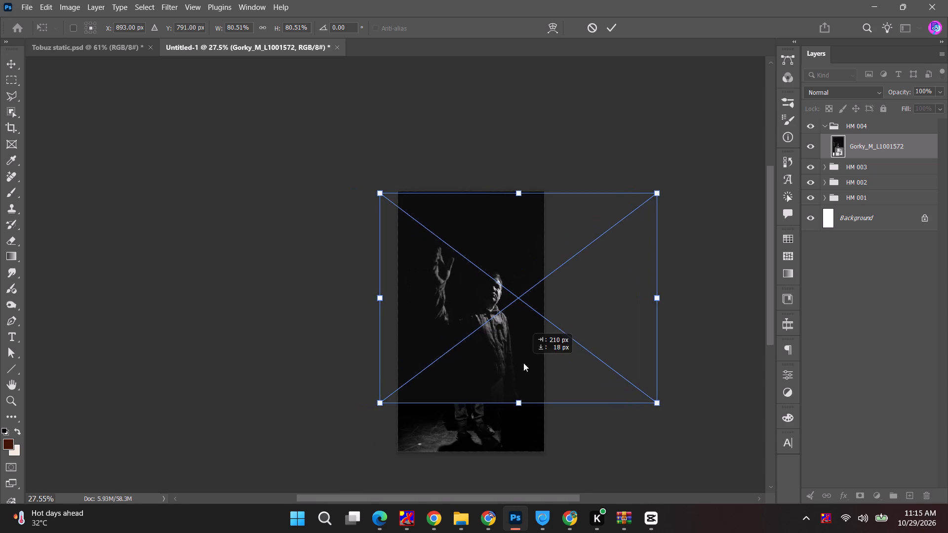
{"action": "left_click_drag", "start_coordinate": [523, 363], "coordinate": [519, 377]}
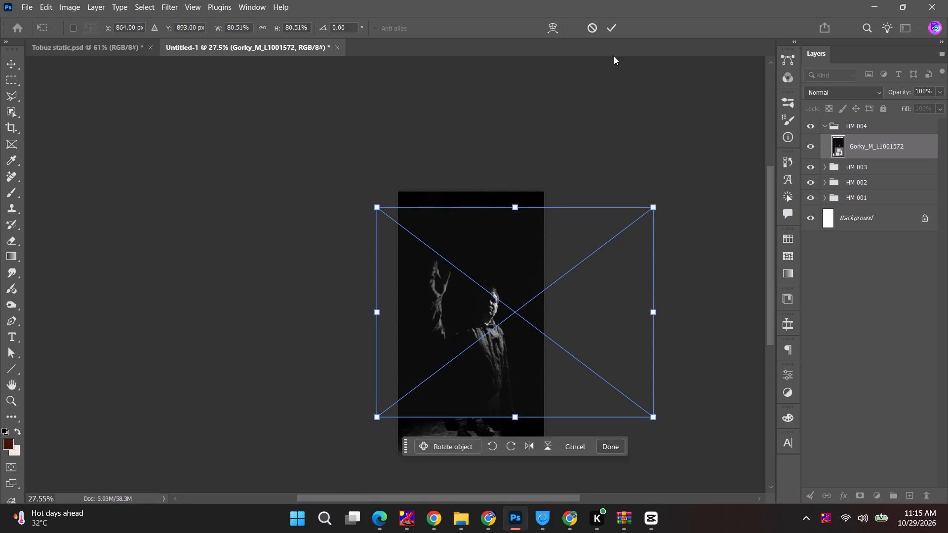
{"action": "left_click", "coordinate": [612, 27]}
Duplicate the Color Fill 1 layer from group HM 001 into group HM 004, beneath the Gorky_M_L1001572 photo.
{"action": "left_click", "coordinate": [826, 166]}
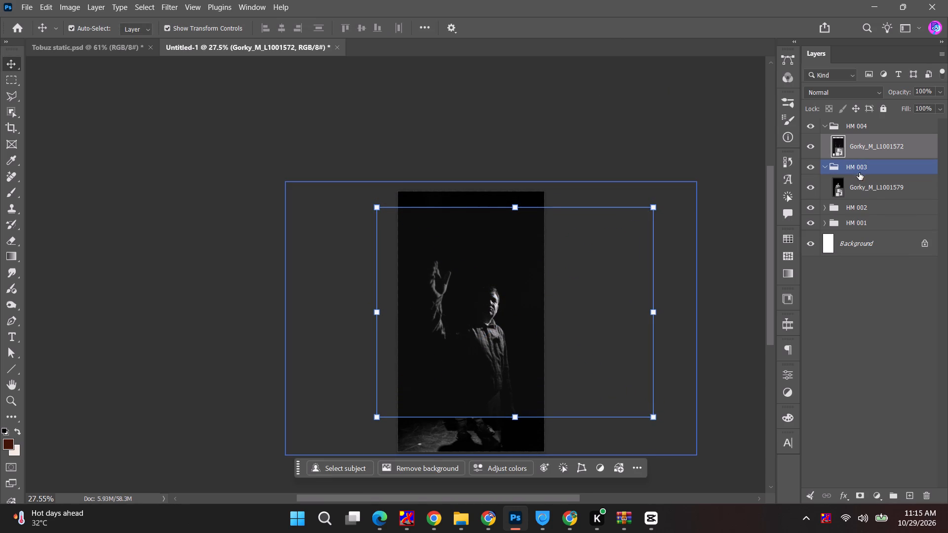
{"action": "left_click", "coordinate": [822, 209]}
{"action": "left_click", "coordinate": [827, 211]}
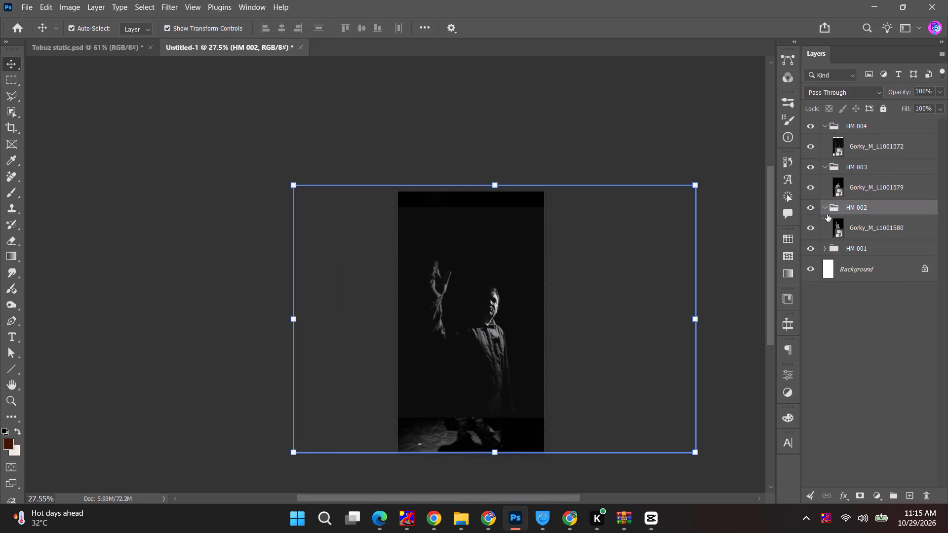
{"action": "left_click", "coordinate": [824, 245]}
{"action": "left_click", "coordinate": [882, 297]}
{"action": "left_click_drag", "start_coordinate": [899, 291], "coordinate": [896, 170], "text": "alt"}
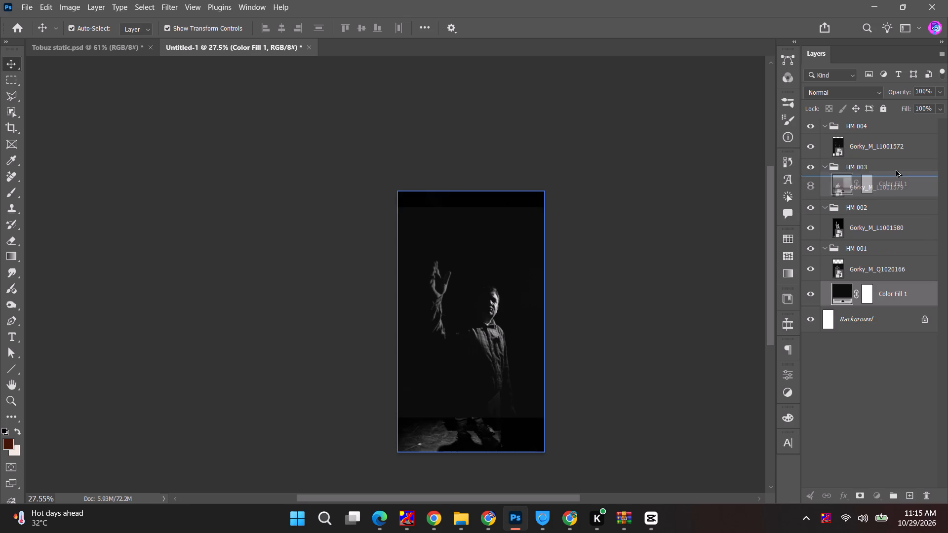
{"action": "left_click_drag", "start_coordinate": [896, 170], "coordinate": [896, 153], "text": "alt"}
{"action": "left_click", "coordinate": [576, 325]}
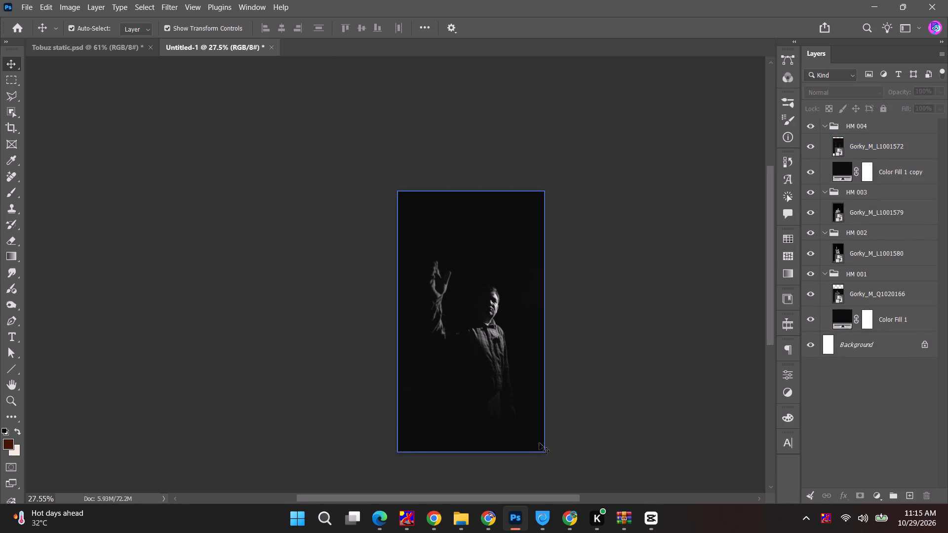
Move the Gorky_M_L1001572 photo slightly higher on the canvas, bringing its upper edge to the canvas top.
{"action": "left_click", "coordinate": [528, 439]}
{"action": "left_click", "coordinate": [504, 352]}
{"action": "left_click_drag", "start_coordinate": [503, 346], "coordinate": [502, 333]}
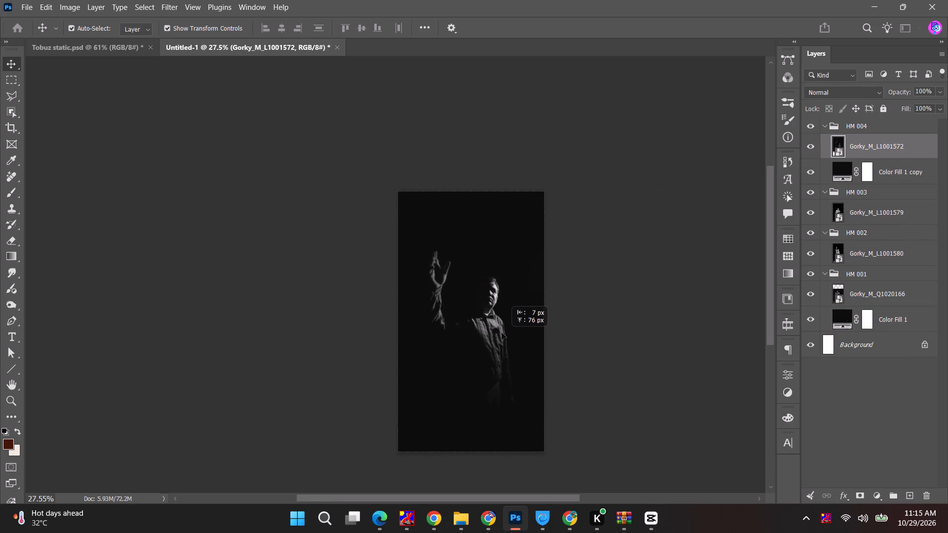
{"action": "left_click_drag", "start_coordinate": [502, 333], "coordinate": [502, 329]}
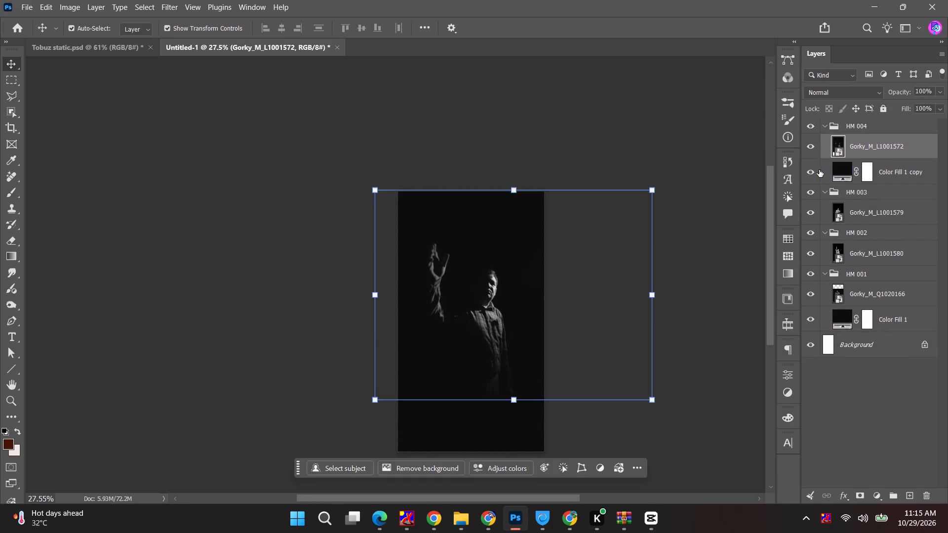
Set the HM 004 color fill to #0d0d0d by sampling the photo's dark background.
{"action": "double_click", "coordinate": [843, 170]}
{"action": "left_click", "coordinate": [490, 225]}
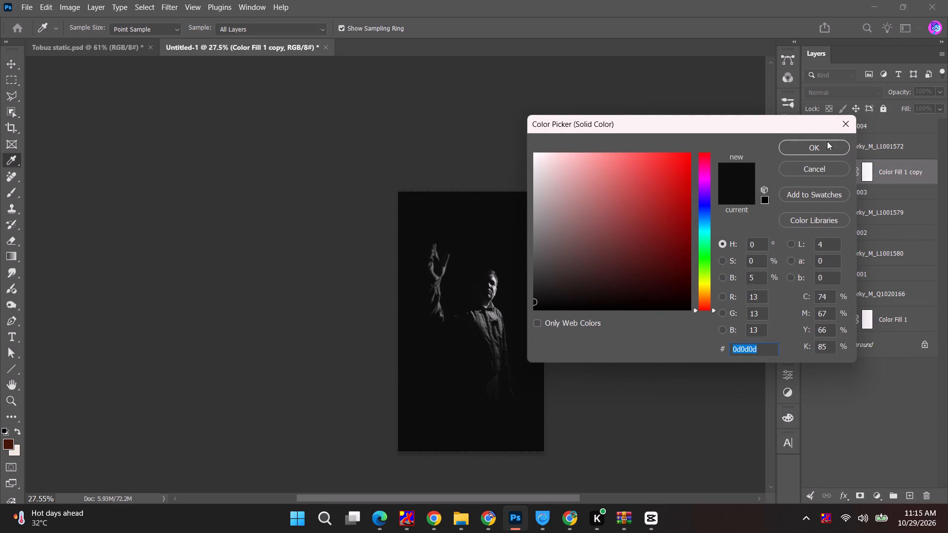
{"action": "left_click", "coordinate": [826, 142]}
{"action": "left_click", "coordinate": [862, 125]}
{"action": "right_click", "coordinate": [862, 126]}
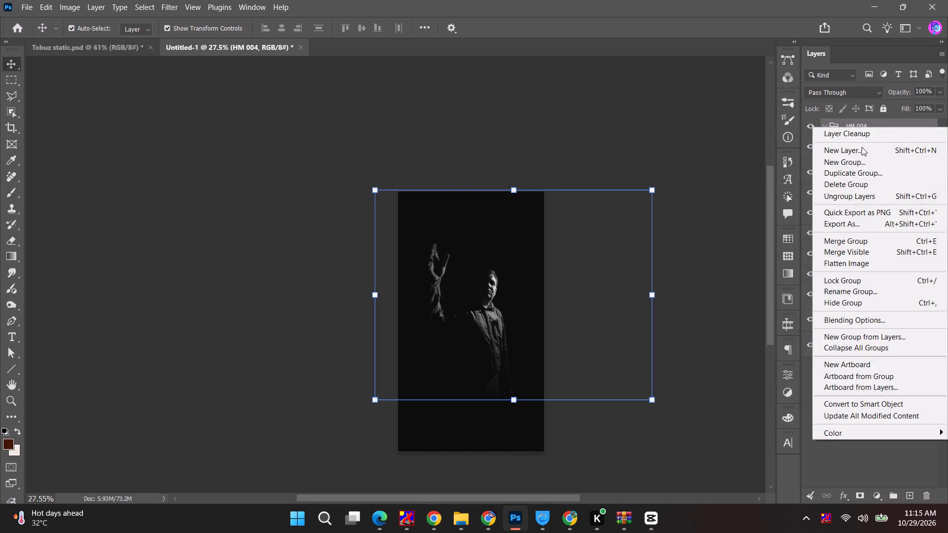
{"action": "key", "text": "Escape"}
In CapCut, delete the four HM photo clips from the timeline, keeping the locked logo track.
{"action": "key", "text": "alt+Tab"}
{"action": "left_click", "coordinate": [330, 165], "text": "alt"}
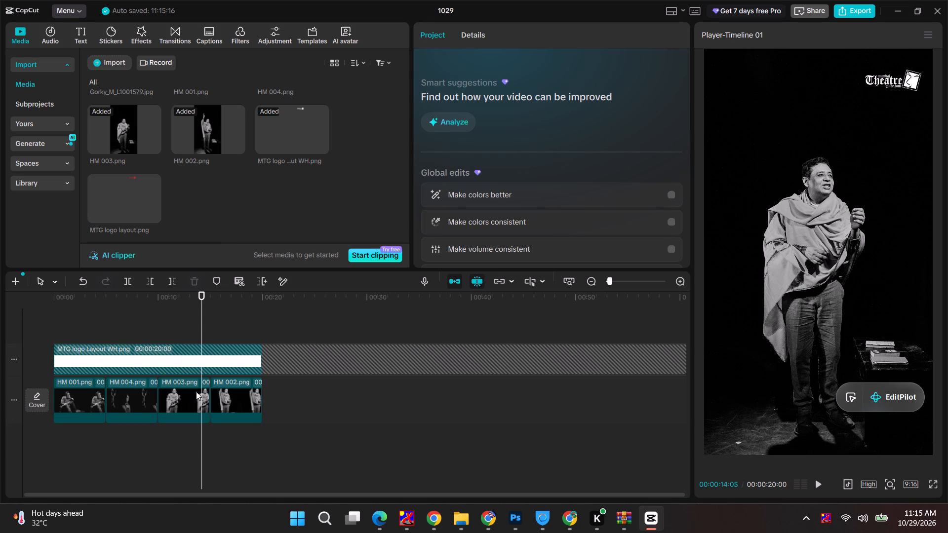
{"action": "left_click", "coordinate": [285, 410]}
{"action": "left_click_drag", "start_coordinate": [311, 401], "coordinate": [19, 419]}
{"action": "key", "text": "BackSpace"}
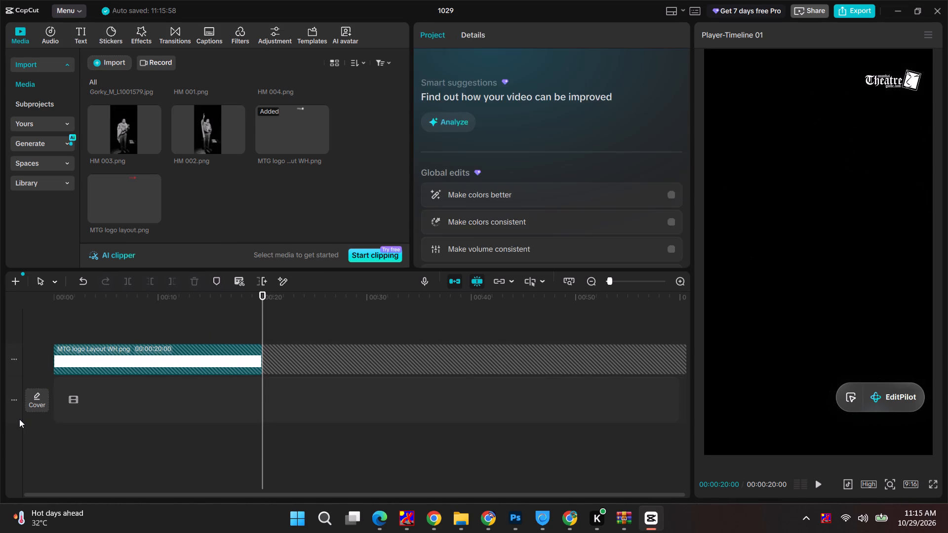
In Photoshop, export group HM 004 as a PNG to the Hindi Medium tight folder, replacing the existing HM 004 file.
{"action": "key", "text": "alt+Tab"}
{"action": "right_click", "coordinate": [890, 128]}
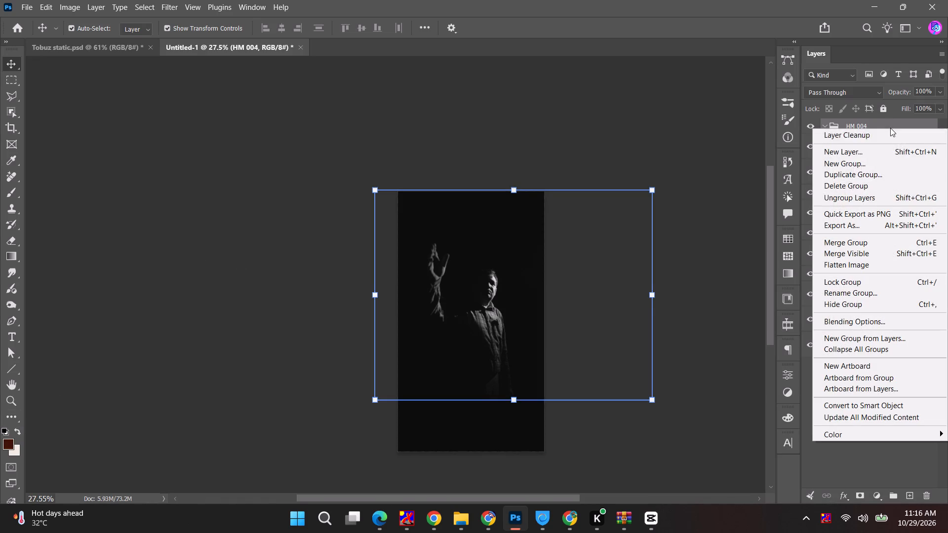
{"action": "left_click", "coordinate": [875, 212]}
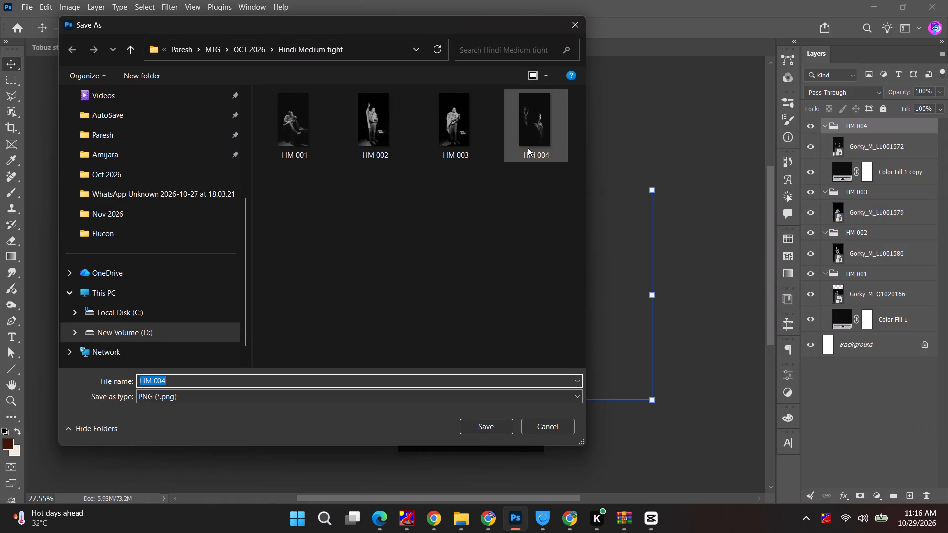
{"action": "left_click", "coordinate": [528, 148]}
{"action": "left_click", "coordinate": [500, 430]}
{"action": "left_click", "coordinate": [497, 264]}
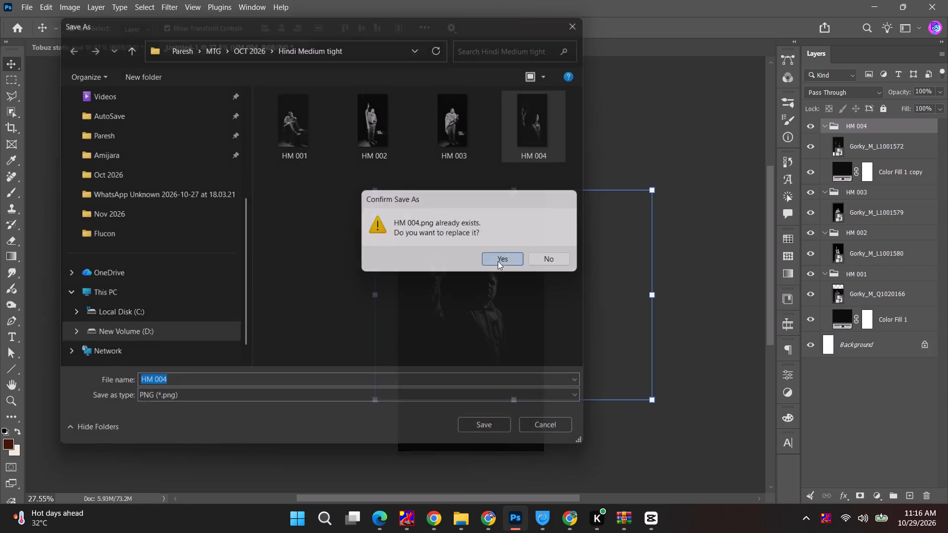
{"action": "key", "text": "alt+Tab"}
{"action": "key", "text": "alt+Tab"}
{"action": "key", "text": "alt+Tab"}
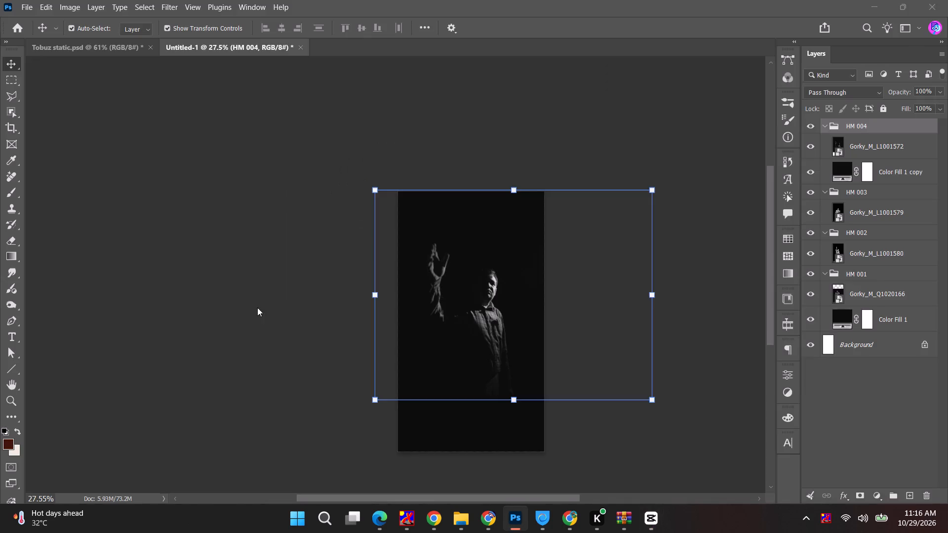
Return to Photoshop after glancing at the Hindi Medium tight folder, and collapse and hide the HM 004 group.
{"action": "key", "text": "alt+Tab"}
{"action": "left_click", "coordinate": [638, 158], "text": "alt"}
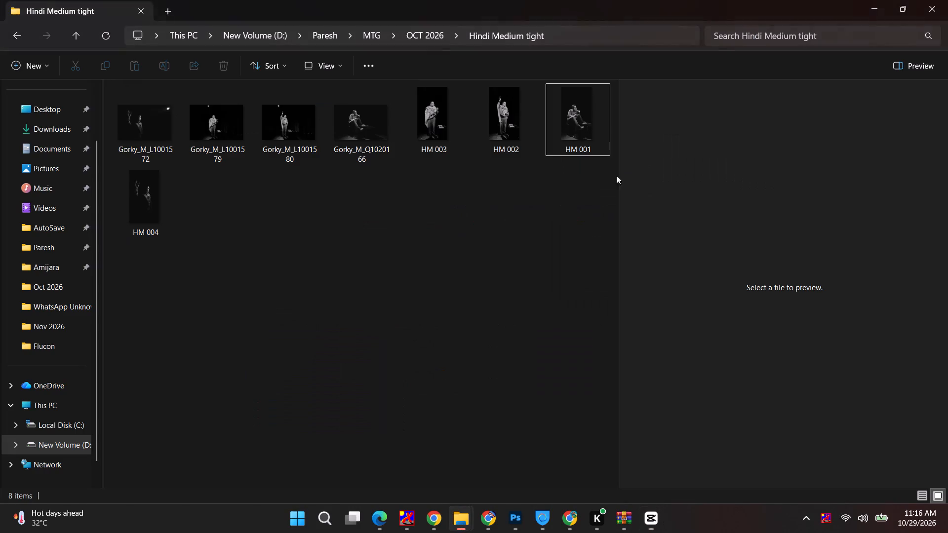
{"action": "key", "text": "alt+Tab"}
{"action": "left_click", "coordinate": [474, 182], "text": "alt"}
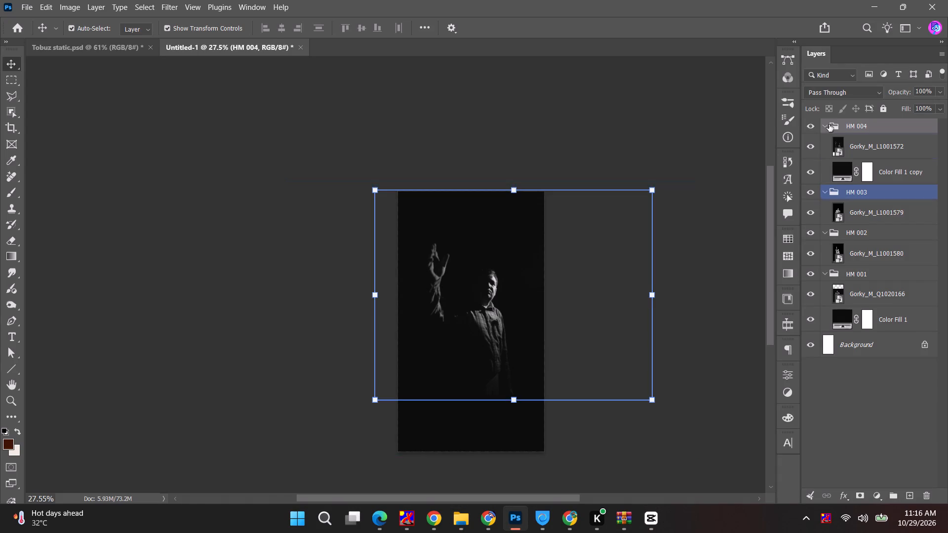
{"action": "left_click", "coordinate": [826, 125]}
{"action": "left_click", "coordinate": [814, 124]}
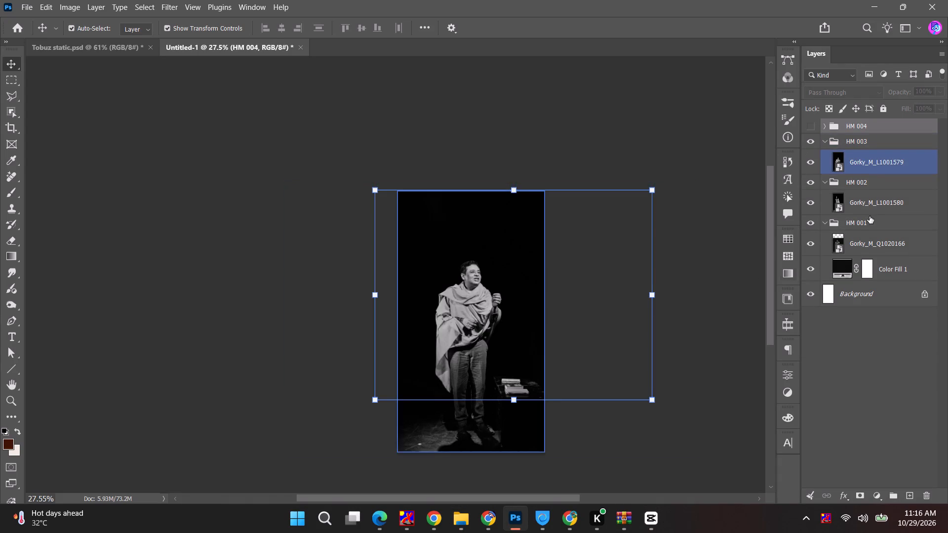
Scale the Gorky_M_L1001579 photo to about 41.33% and position it at about X 648.5, Y 1070.5 px.
{"action": "left_click", "coordinate": [871, 165]}
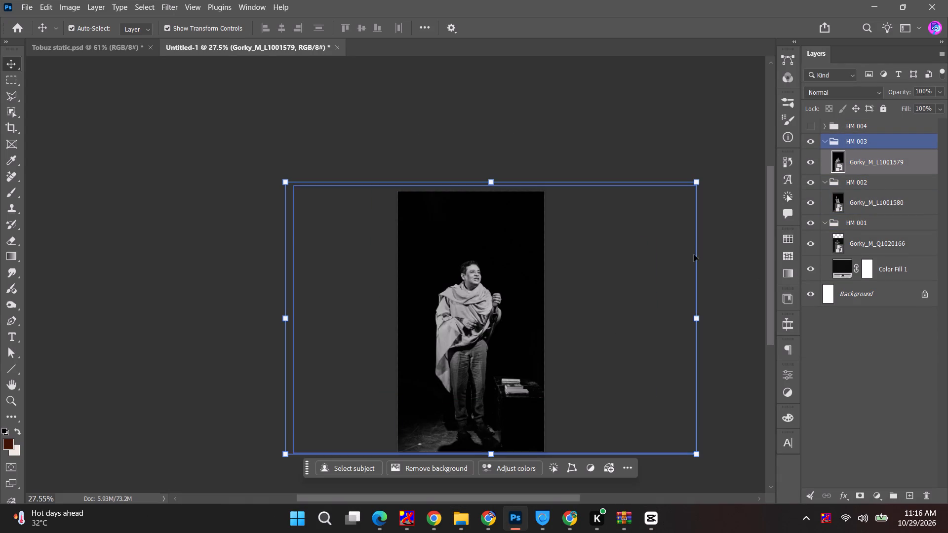
{"action": "left_click_drag", "start_coordinate": [490, 182], "coordinate": [476, 221], "text": "shift"}
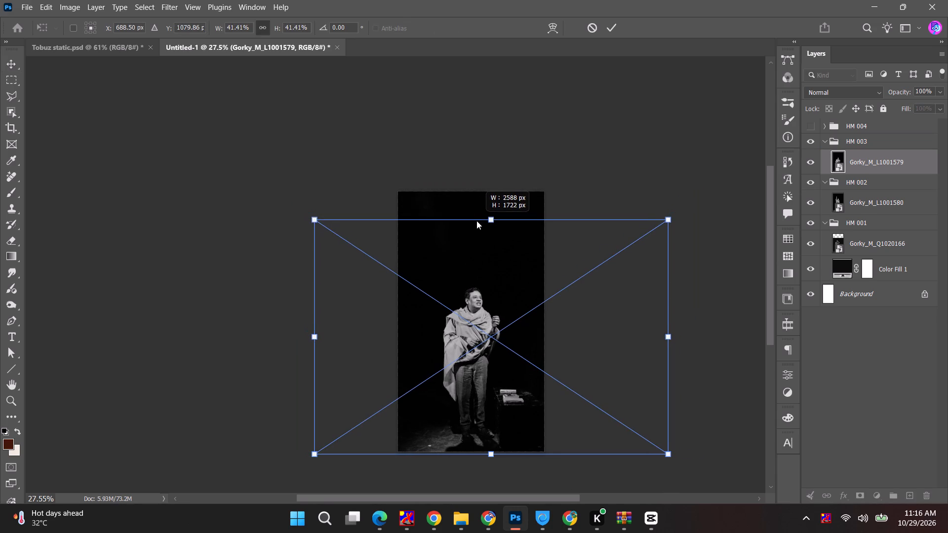
{"action": "left_click_drag", "start_coordinate": [476, 221], "coordinate": [476, 221], "text": "shift"}
{"action": "left_click_drag", "start_coordinate": [464, 307], "coordinate": [464, 292]}
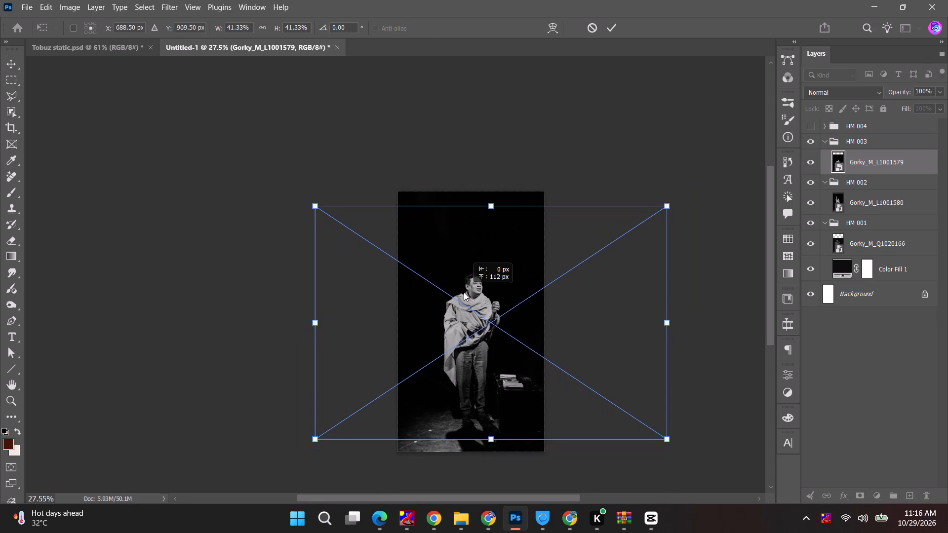
{"action": "left_click_drag", "start_coordinate": [464, 292], "coordinate": [463, 306]}
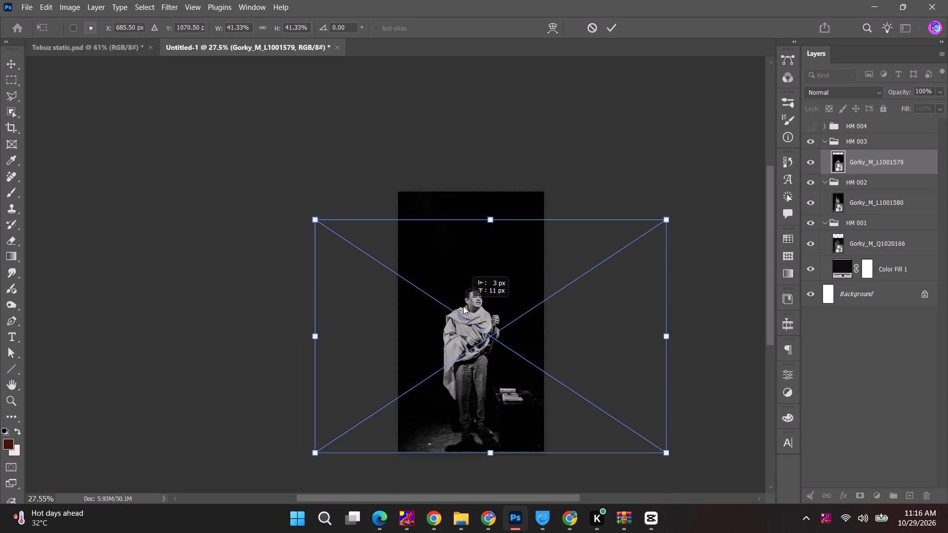
{"action": "left_click_drag", "start_coordinate": [463, 306], "coordinate": [459, 306]}
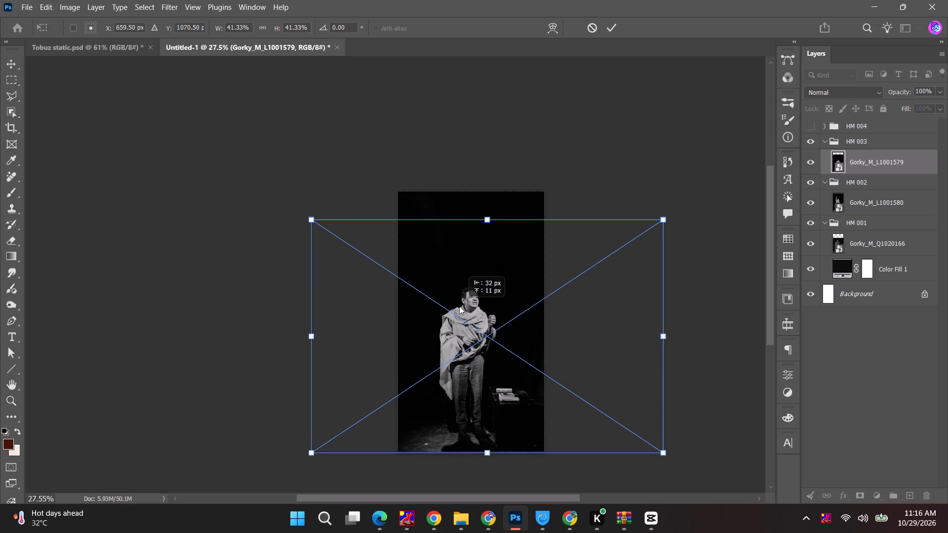
{"action": "left_click_drag", "start_coordinate": [459, 306], "coordinate": [458, 306]}
{"action": "left_click", "coordinate": [636, 159]}
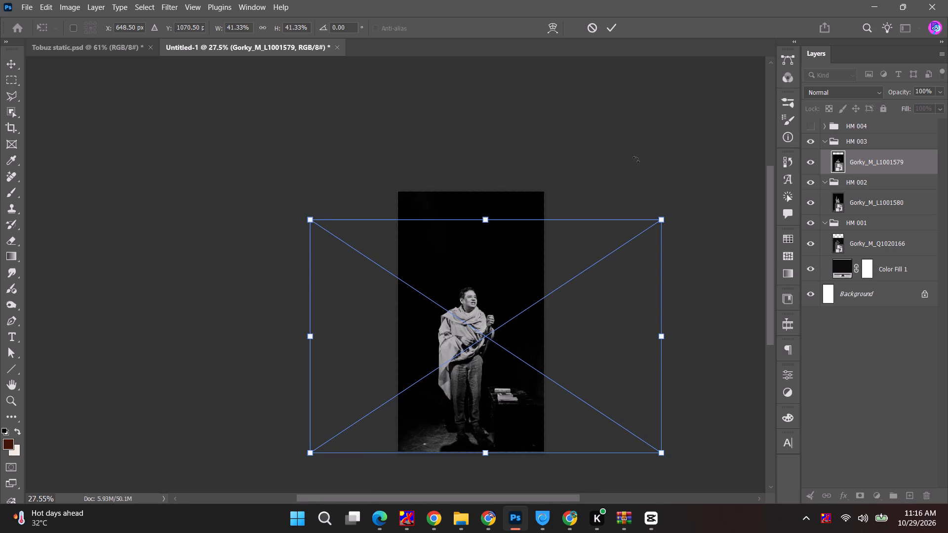
{"action": "left_click", "coordinate": [618, 30]}
{"action": "left_click", "coordinate": [627, 135]}
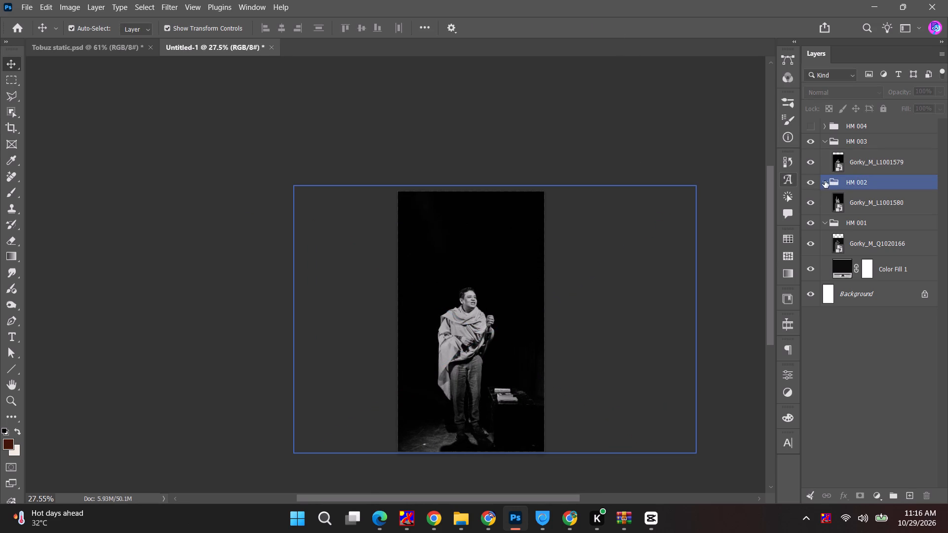
Hide everything below HM 003 and duplicate Color Fill 1 beneath the Gorky_M_L1001579 photo in that group, keeping the copy shown.
{"action": "left_click_drag", "start_coordinate": [811, 182], "coordinate": [805, 287]}
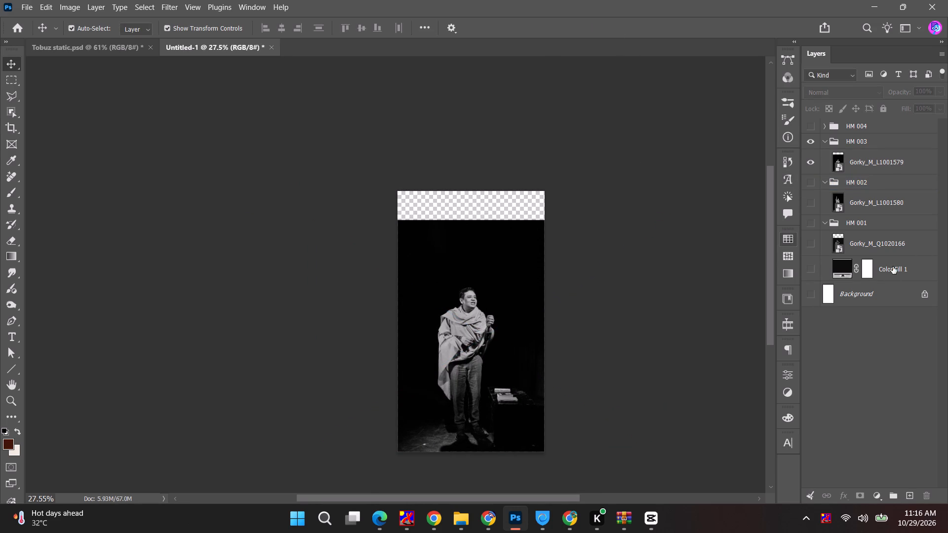
{"action": "left_click_drag", "start_coordinate": [893, 266], "coordinate": [896, 166], "text": "alt"}
{"action": "left_click", "coordinate": [802, 188]}
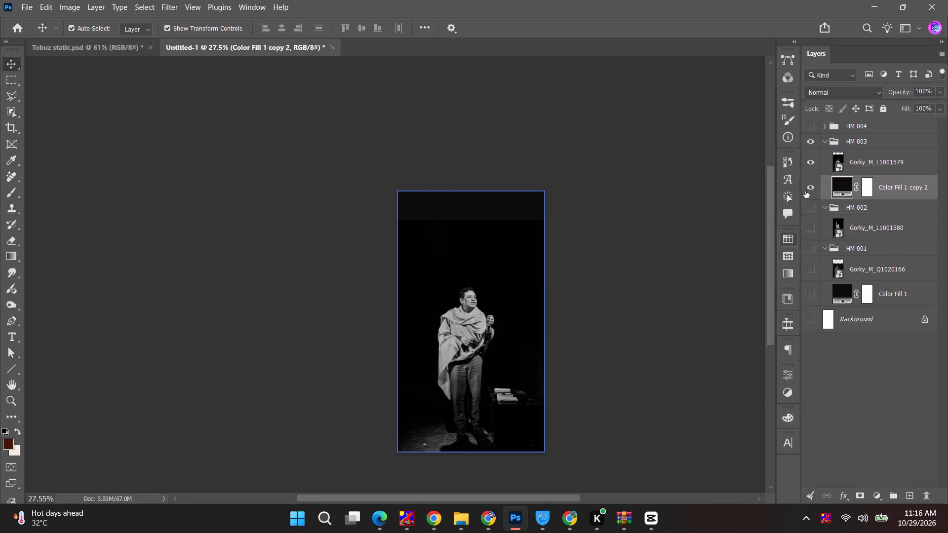
Set the HM 003 color fill to #010101 by sampling the photo's dark background.
{"action": "double_click", "coordinate": [852, 181]}
{"action": "left_click", "coordinate": [492, 234]}
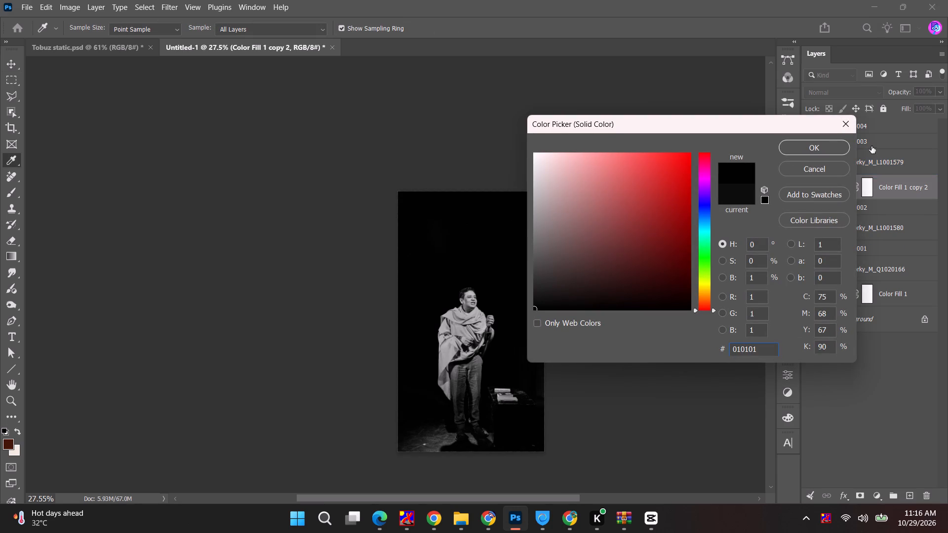
{"action": "left_click", "coordinate": [839, 149]}
Export group HM 003 as a PNG to the Hindi Medium tight folder, replacing the existing HM 003 file.
{"action": "left_click", "coordinate": [862, 142]}
{"action": "right_click", "coordinate": [862, 142]}
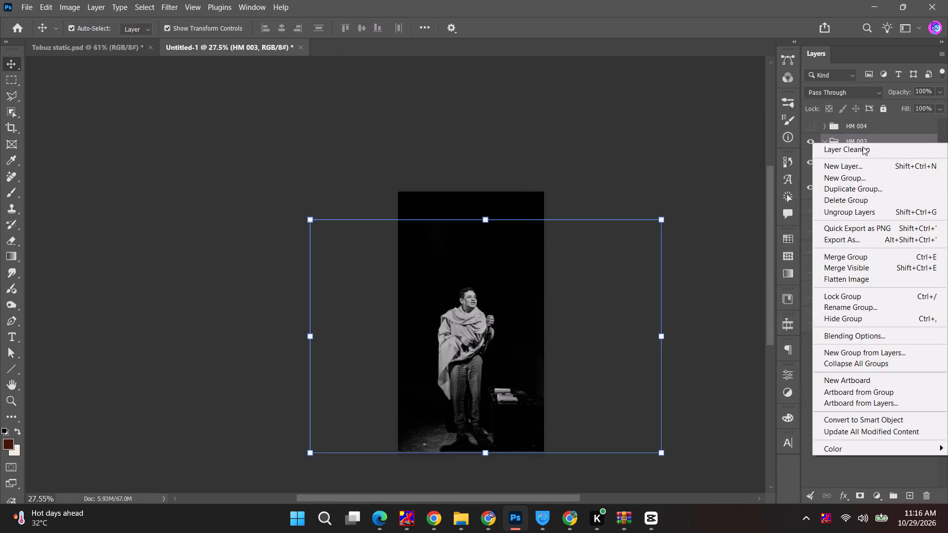
{"action": "key", "text": "Escape"}
{"action": "left_click", "coordinate": [563, 154]}
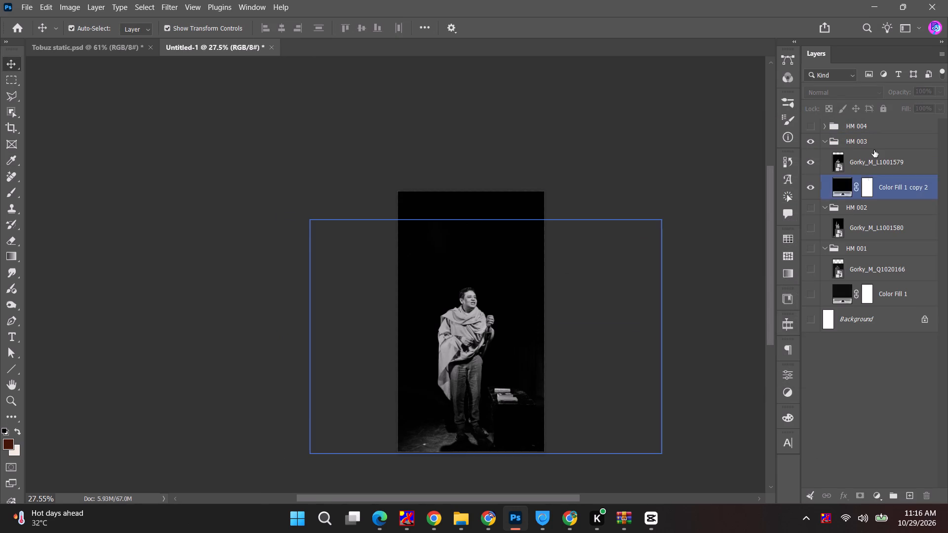
{"action": "left_click", "coordinate": [874, 146]}
{"action": "right_click", "coordinate": [874, 146]}
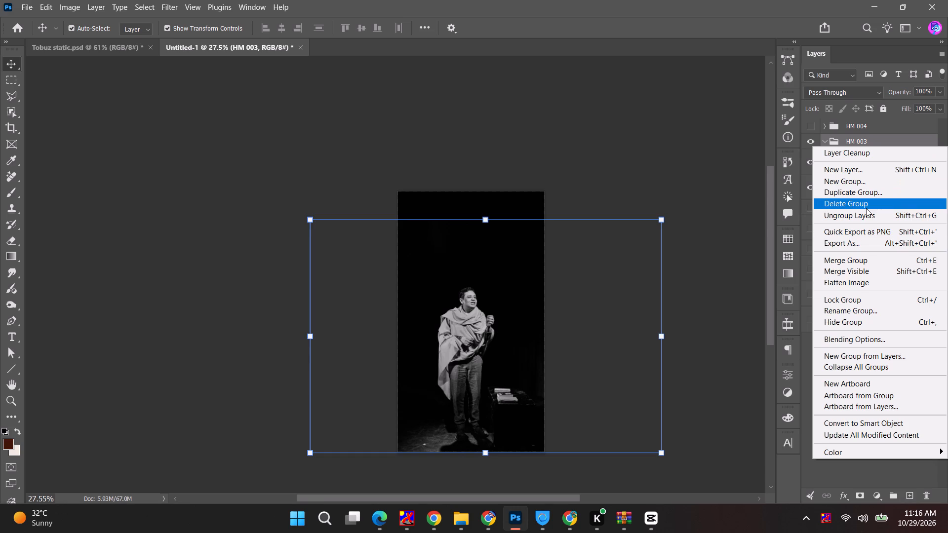
{"action": "key", "text": "Escape"}
{"action": "right_click", "coordinate": [861, 143]}
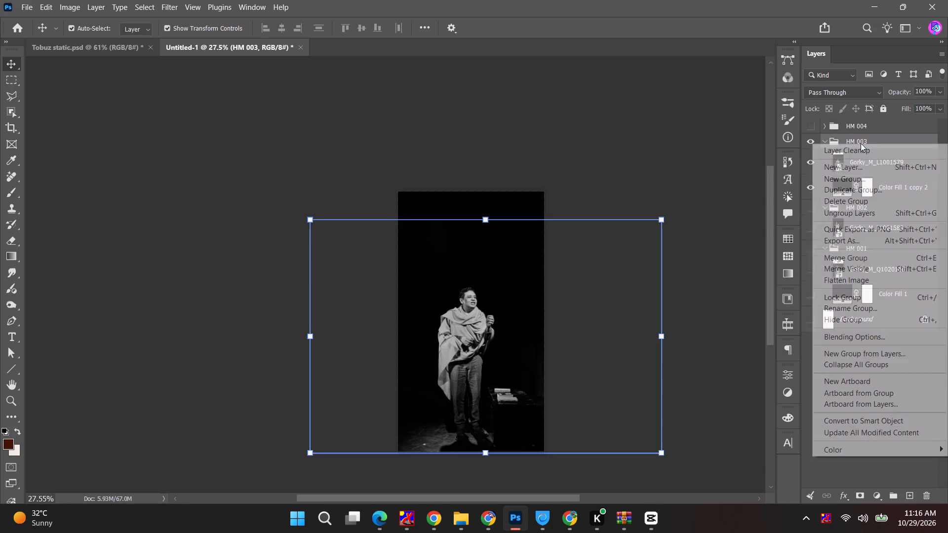
{"action": "left_click", "coordinate": [861, 230]}
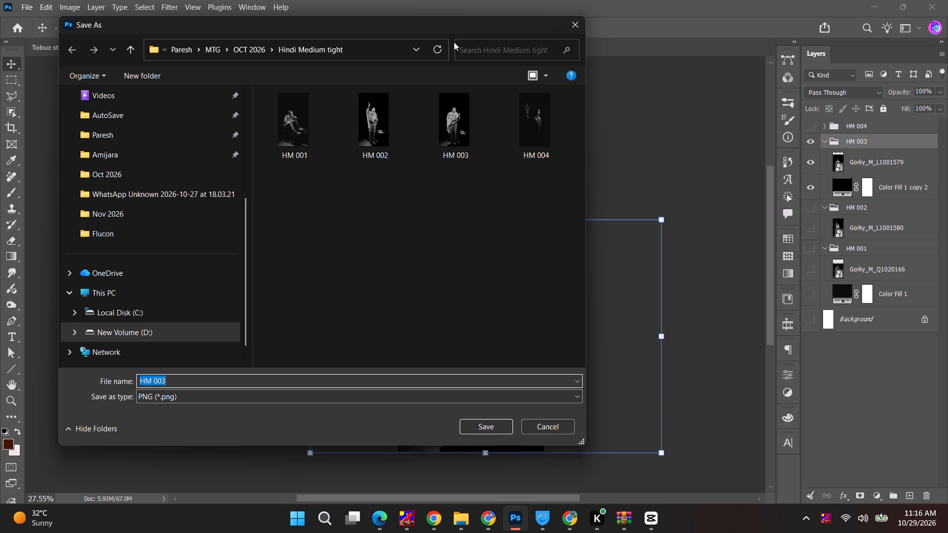
{"action": "left_click", "coordinate": [458, 121]}
{"action": "left_click", "coordinate": [483, 429]}
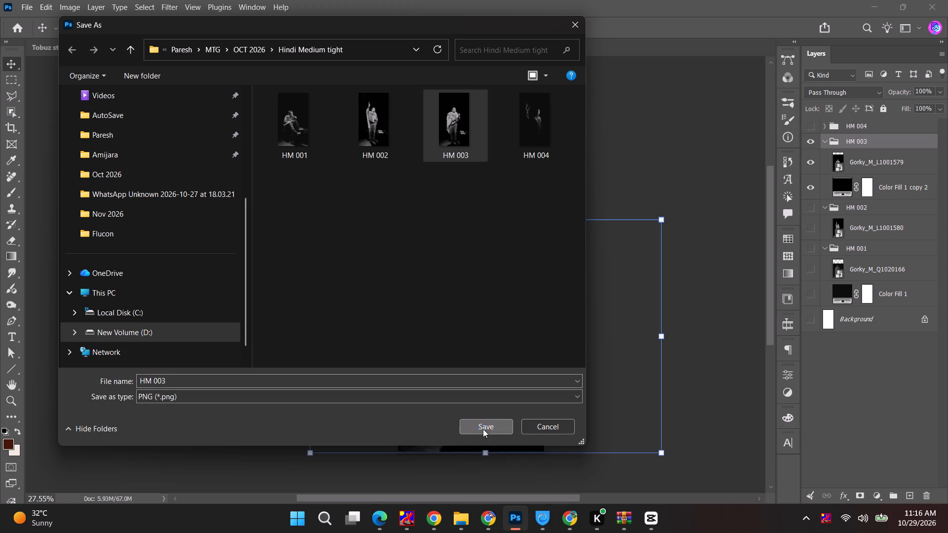
{"action": "left_click", "coordinate": [503, 252]}
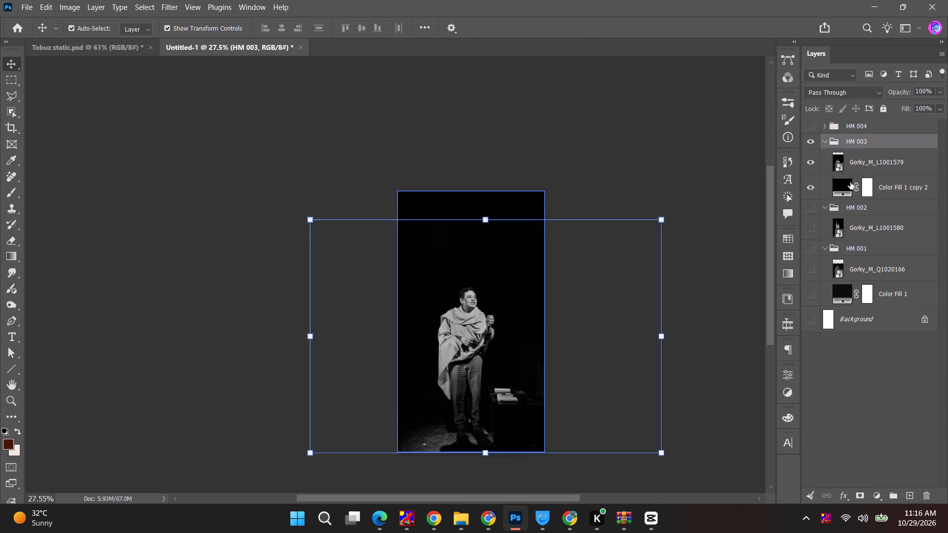
Collapse and hide the HM 003 group, and show the HM 002 group with its Gorky_M_L1001580 photo.
{"action": "left_click", "coordinate": [825, 139]}
{"action": "left_click", "coordinate": [810, 144]}
{"action": "left_click", "coordinate": [810, 156]}
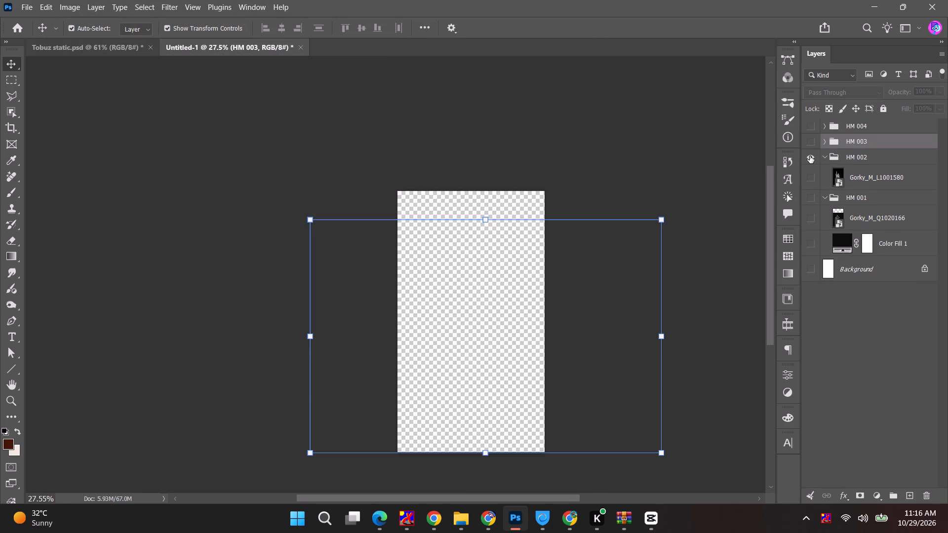
{"action": "left_click", "coordinate": [824, 157]}
{"action": "left_click", "coordinate": [812, 172]}
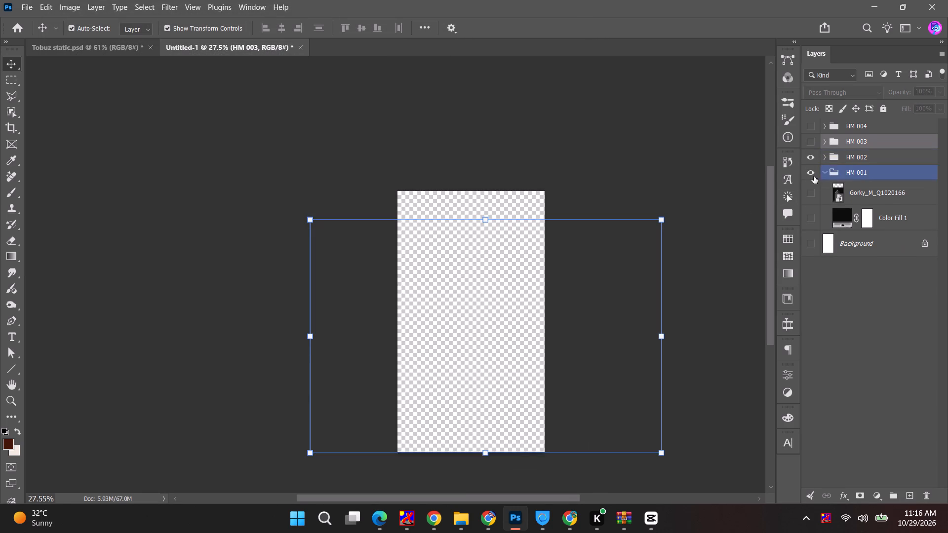
{"action": "left_click", "coordinate": [813, 176]}
{"action": "left_click", "coordinate": [825, 158]}
{"action": "left_click", "coordinate": [811, 179]}
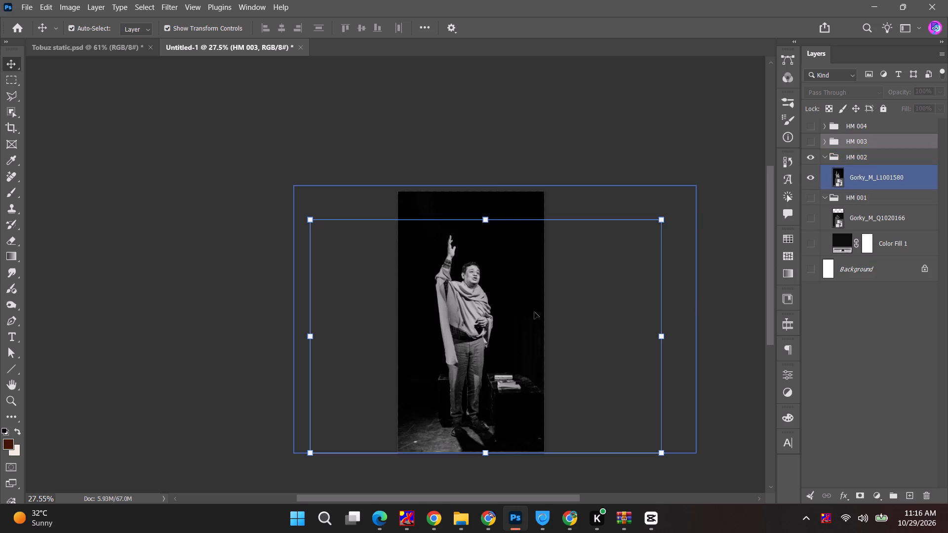
Scale the Gorky_M_L1001580 photo down proportionally from its upper edge, keeping its lower edge at the canvas bottom.
{"action": "left_click", "coordinate": [527, 309]}
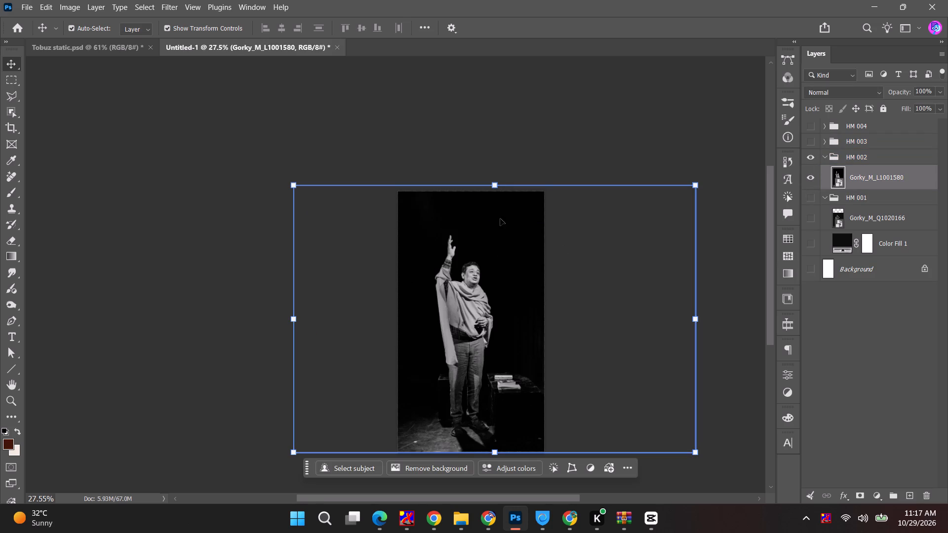
{"action": "left_click_drag", "start_coordinate": [497, 185], "coordinate": [494, 215], "text": "shift"}
{"action": "left_click", "coordinate": [612, 28]}
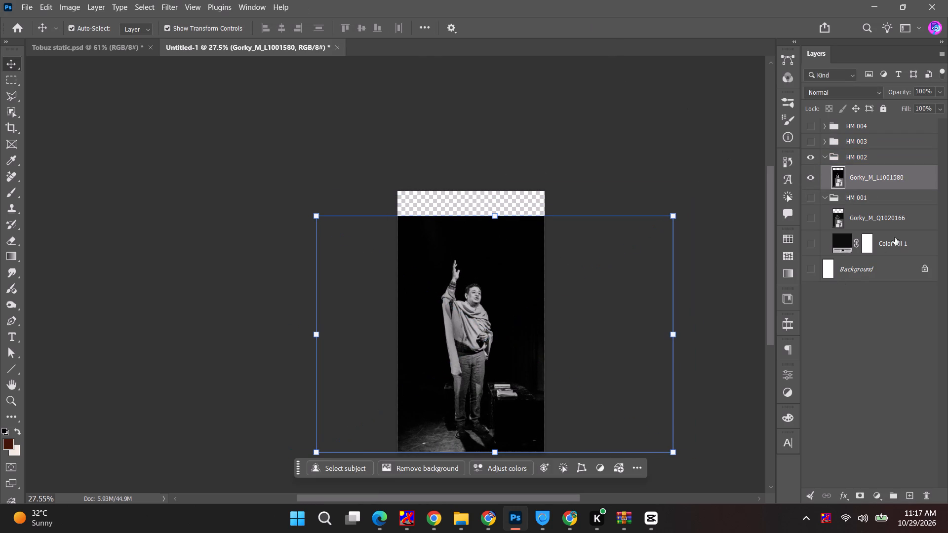
Duplicate Color Fill 1 beneath the Gorky_M_L1001580 photo in group HM 002 and show the copy.
{"action": "left_click_drag", "start_coordinate": [895, 237], "coordinate": [895, 194], "text": "alt"}
{"action": "left_click_drag", "start_coordinate": [898, 221], "coordinate": [897, 194]}
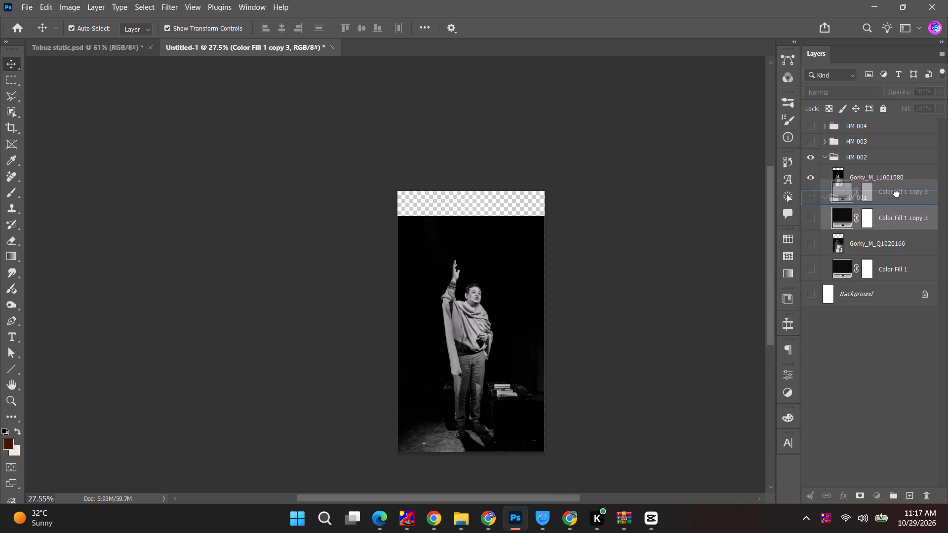
{"action": "left_click_drag", "start_coordinate": [897, 194], "coordinate": [897, 189]}
{"action": "left_click", "coordinate": [817, 203]}
Recolor the HM 002 color fill by sampling the dark background near the photo's upper edge.
{"action": "double_click", "coordinate": [842, 200]}
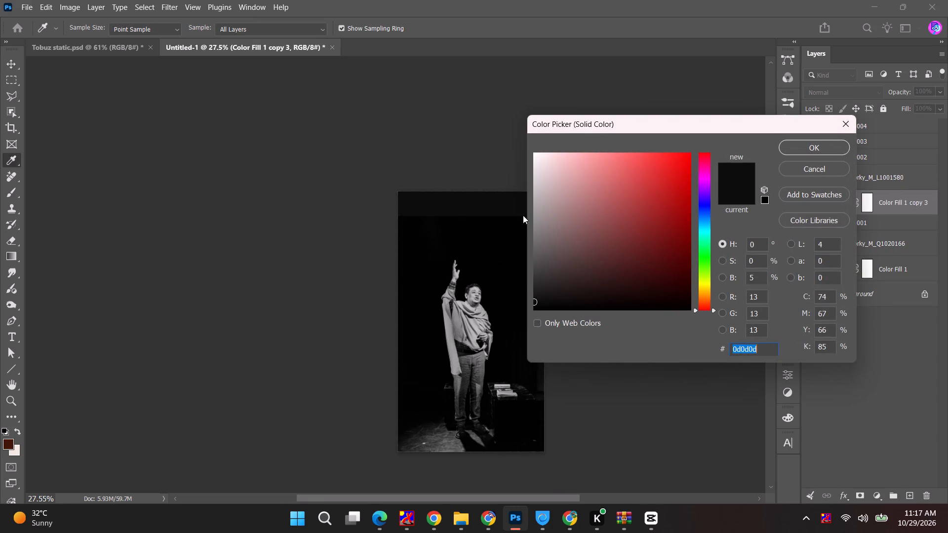
{"action": "left_click", "coordinate": [473, 225]}
{"action": "left_click", "coordinate": [830, 145]}
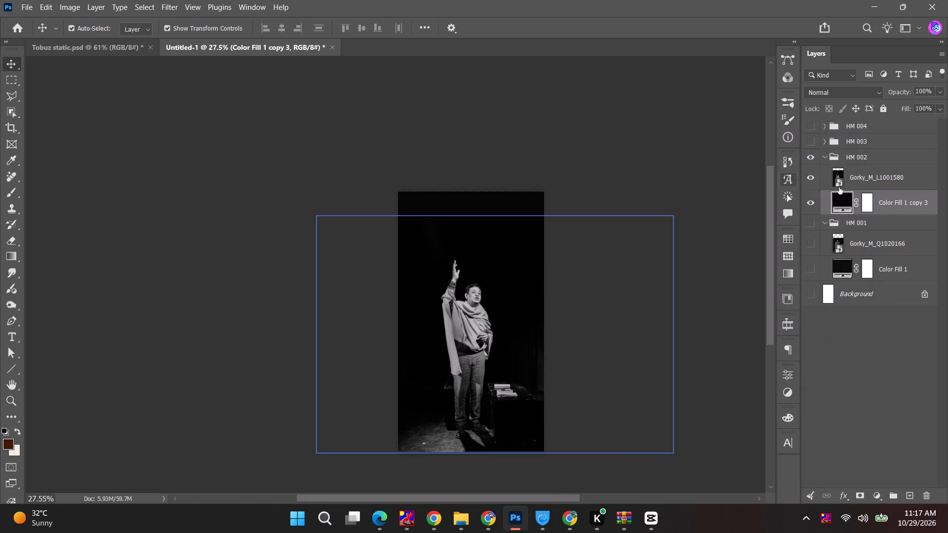
Export group HM 002 as a PNG to the Hindi Medium tight folder, replacing the existing HM 002 file.
{"action": "left_click", "coordinate": [869, 155]}
{"action": "right_click", "coordinate": [867, 160]}
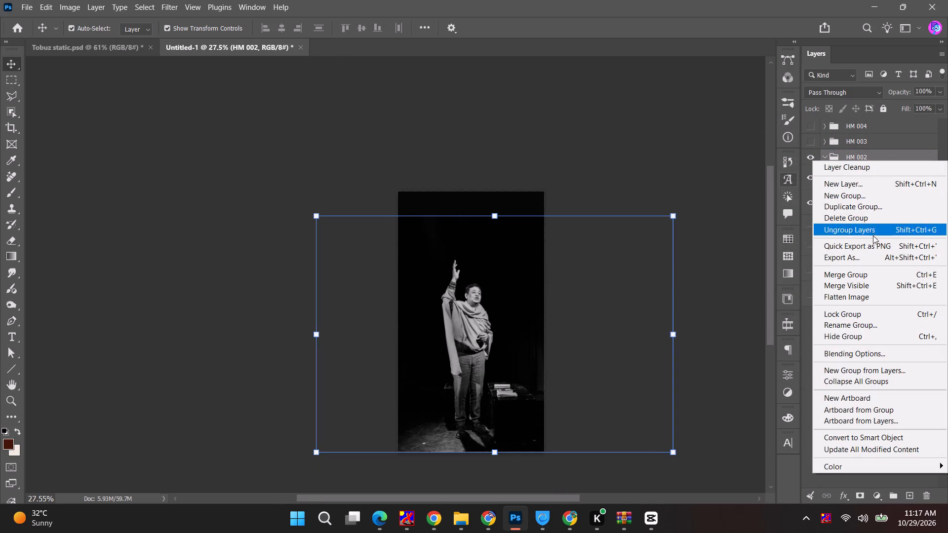
{"action": "left_click", "coordinate": [874, 240]}
{"action": "left_click", "coordinate": [874, 243]}
{"action": "left_click", "coordinate": [379, 132]}
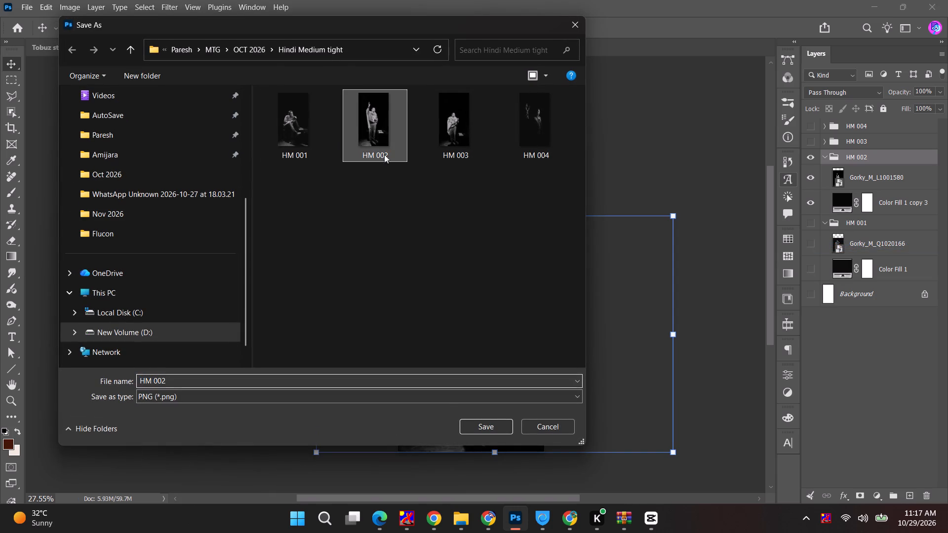
{"action": "left_click", "coordinate": [480, 424]}
{"action": "left_click", "coordinate": [503, 258]}
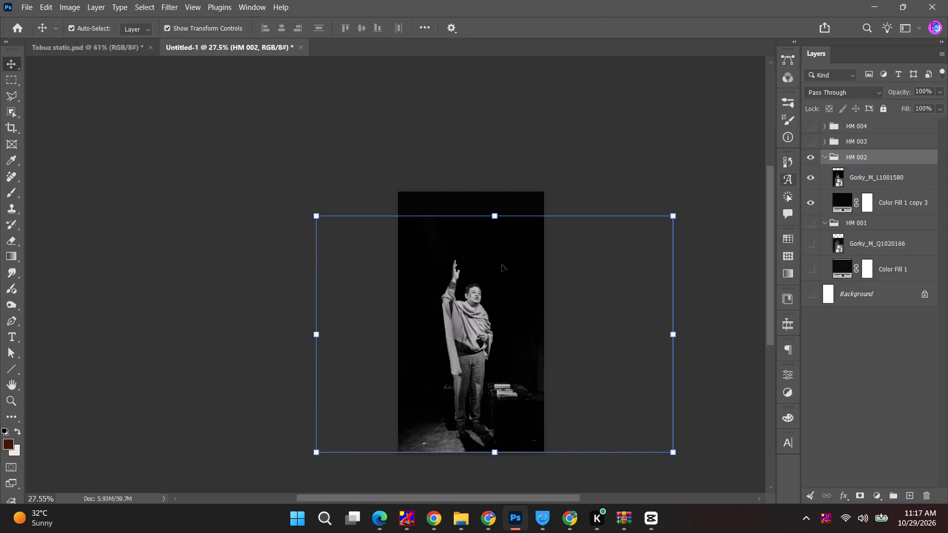
{"action": "key", "text": "alt+Tab"}
{"action": "key", "text": "alt+Tab"}
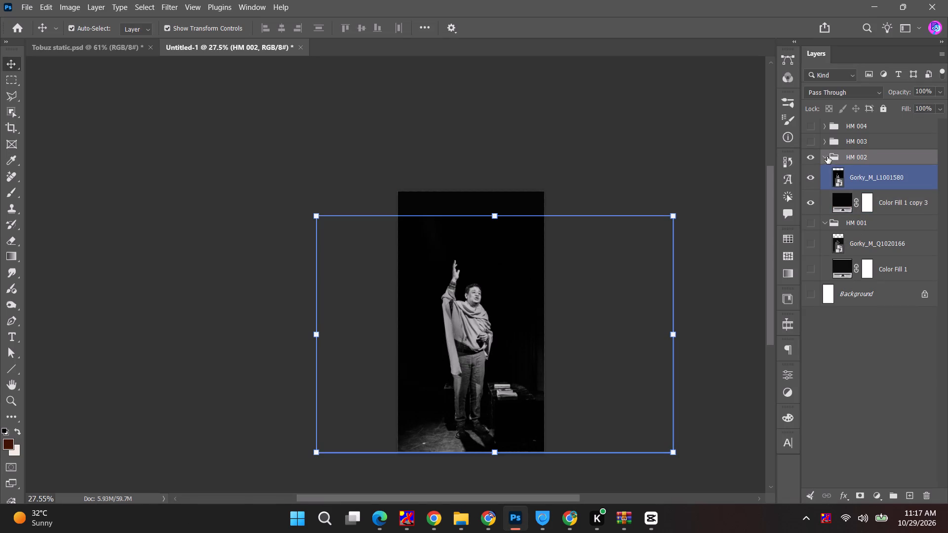
Collapse and hide the HM 002 group, and show the HM 001 group with its photo and Color Fill 1.
{"action": "left_click", "coordinate": [826, 156]}
{"action": "left_click", "coordinate": [813, 156]}
{"action": "left_click", "coordinate": [812, 174]}
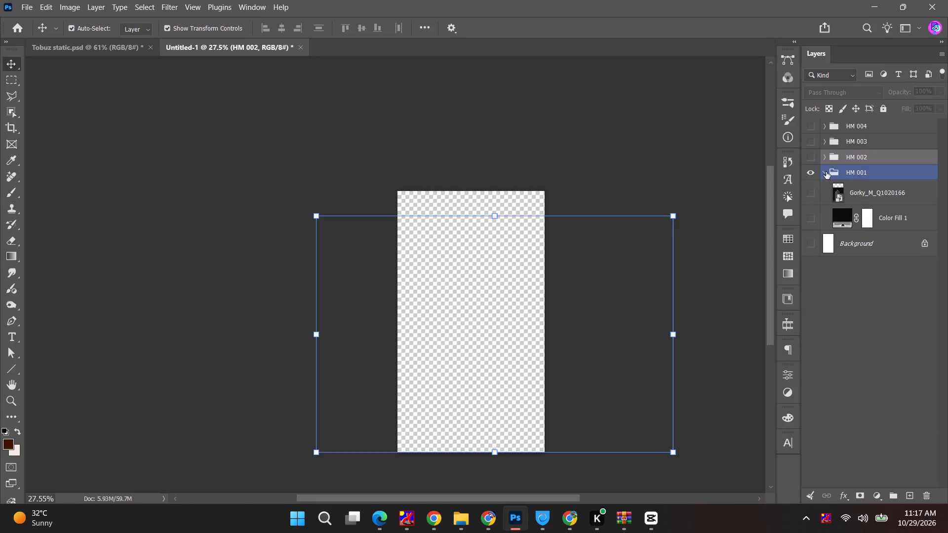
{"action": "left_click", "coordinate": [812, 194]}
{"action": "left_click", "coordinate": [809, 214]}
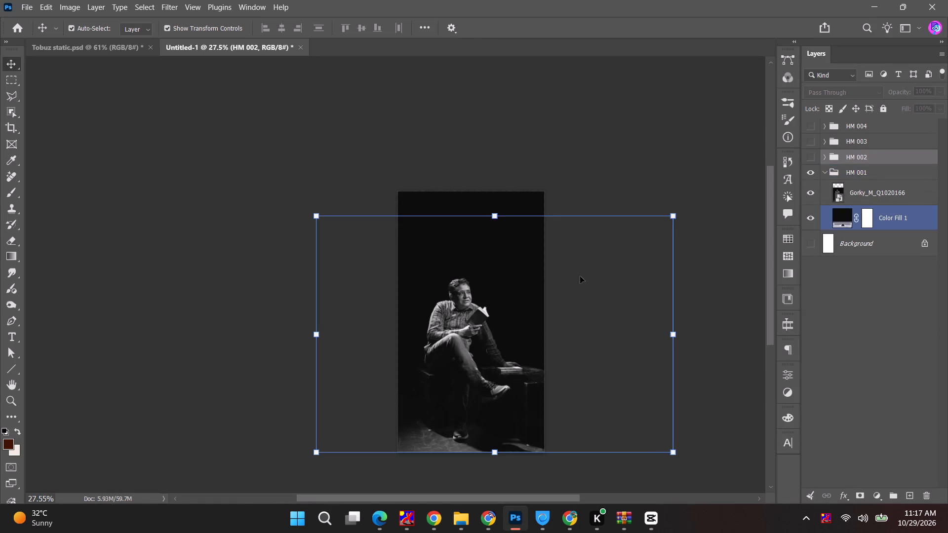
{"action": "left_click", "coordinate": [583, 282]}
Import the re-exported HM 002, HM 003 and HM 004 images from the Hindi Medium tight folder into the CapCut project media.
{"action": "key", "text": "alt+Tab"}
{"action": "left_click", "coordinate": [352, 167], "text": "alt"}
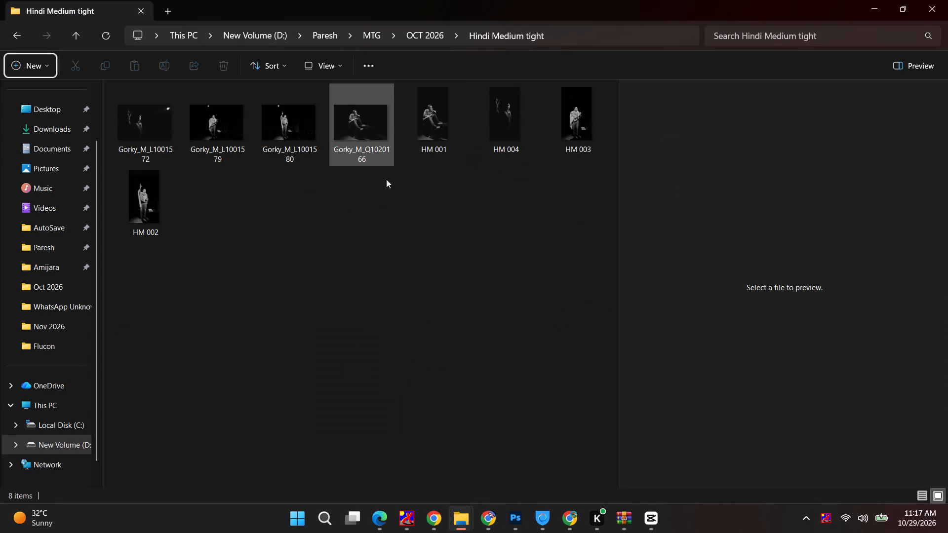
{"action": "left_click", "coordinate": [502, 139]}
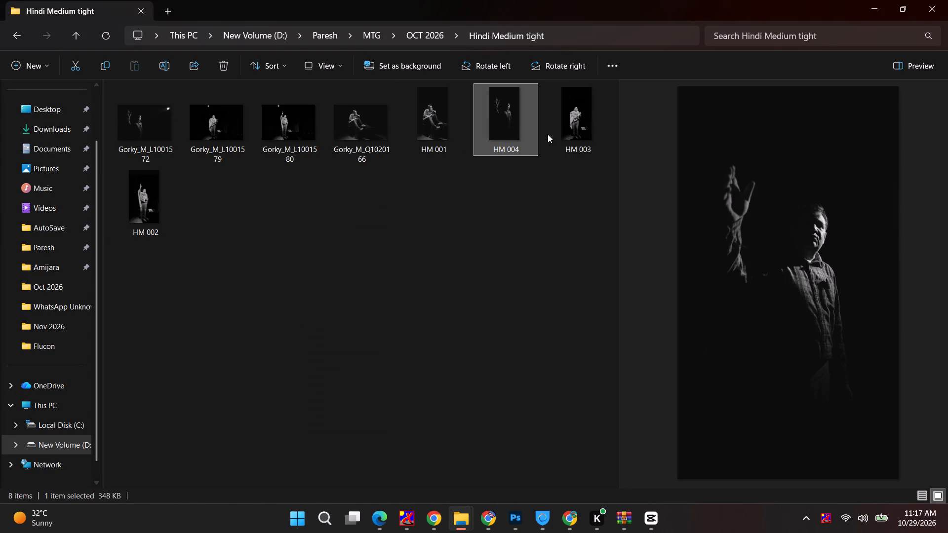
{"action": "left_click", "coordinate": [463, 121]}
{"action": "left_click", "coordinate": [518, 138]}
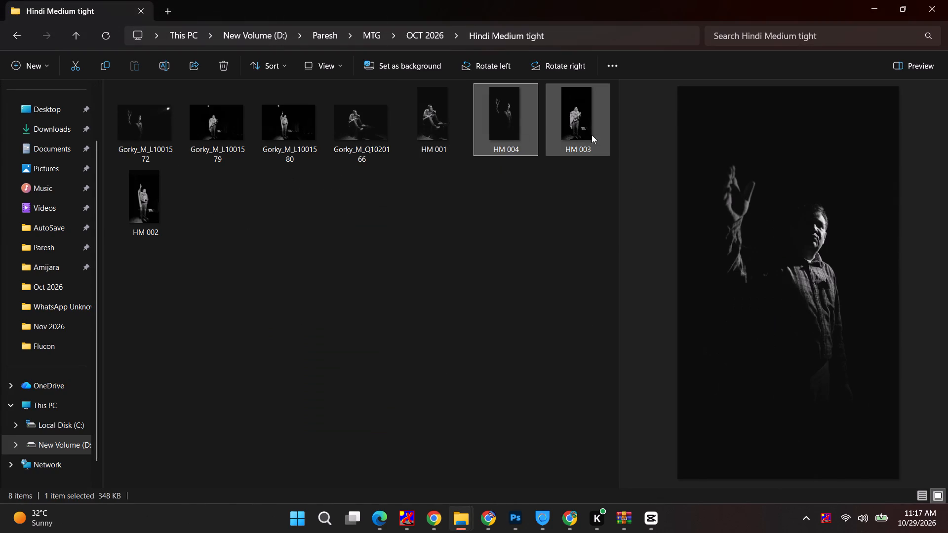
{"action": "left_click", "coordinate": [148, 220], "text": "shift"}
{"action": "left_click_drag", "start_coordinate": [508, 116], "coordinate": [504, 145]}
{"action": "key", "text": "alt+Tab"}
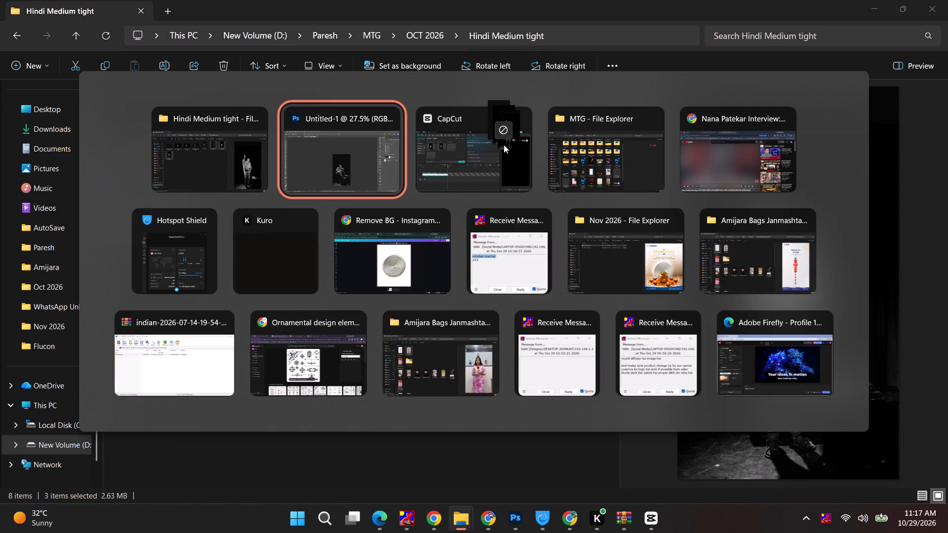
{"action": "left_click_drag", "start_coordinate": [504, 145], "coordinate": [286, 177]}
{"action": "key", "text": "alt+Tab"}
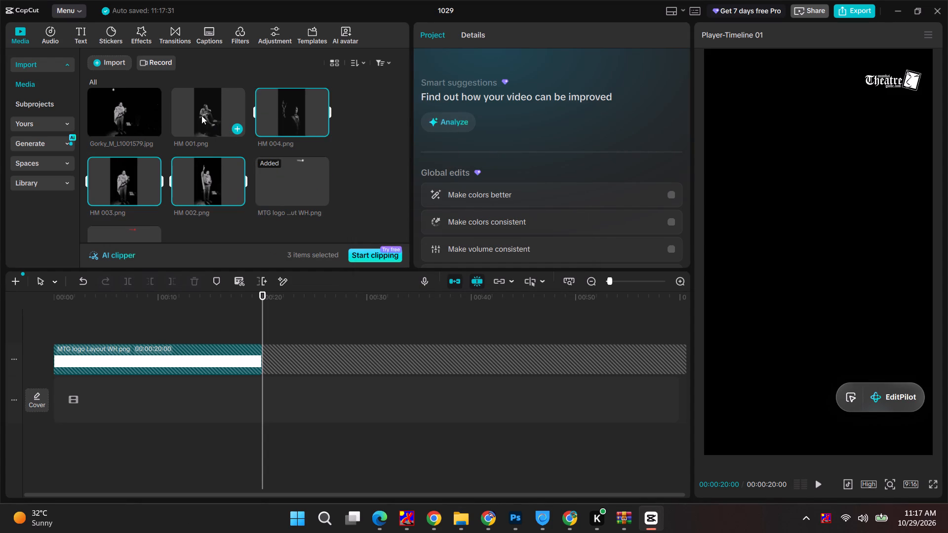
Delete Gorky_M_L1001579.jpg from the project media.
{"action": "left_click", "coordinate": [138, 117]}
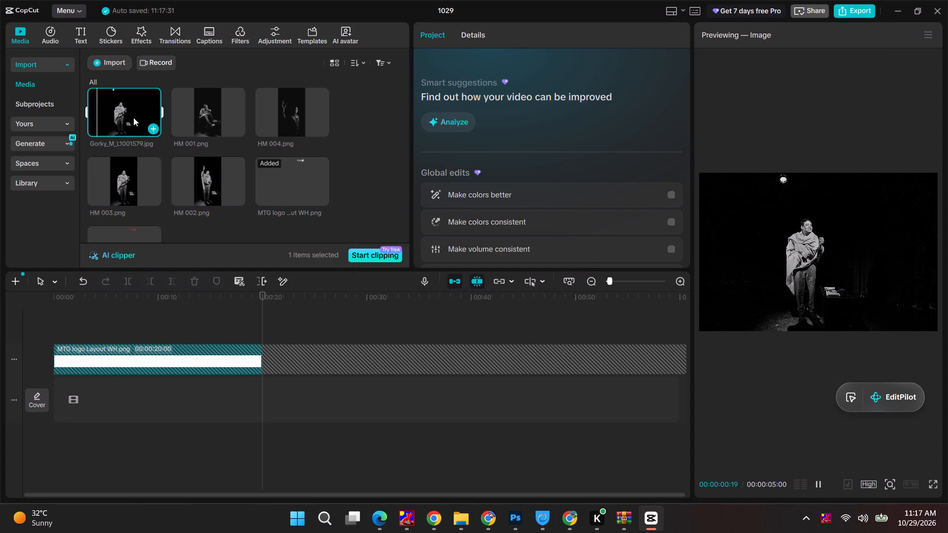
{"action": "right_click", "coordinate": [131, 116]}
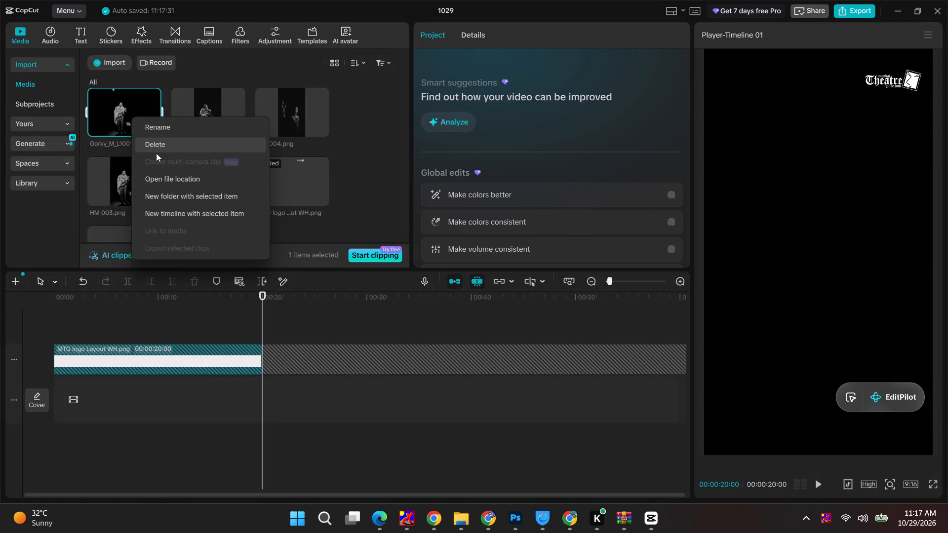
{"action": "left_click", "coordinate": [161, 147]}
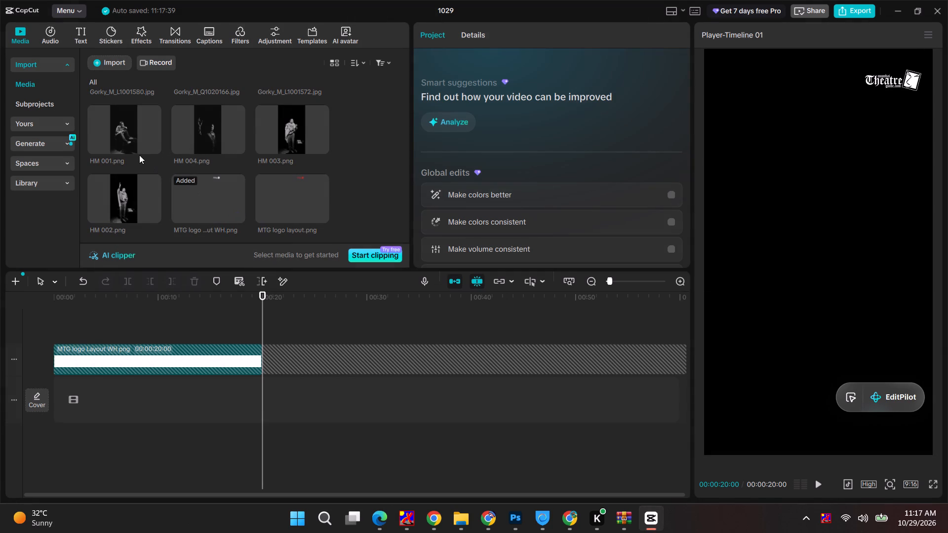
Place HM 001, HM 002, HM 003 and HM 004 one after another on the main track beneath the MTG logo clip.
{"action": "left_click", "coordinate": [124, 143]}
{"action": "left_click_drag", "start_coordinate": [119, 136], "coordinate": [66, 397]}
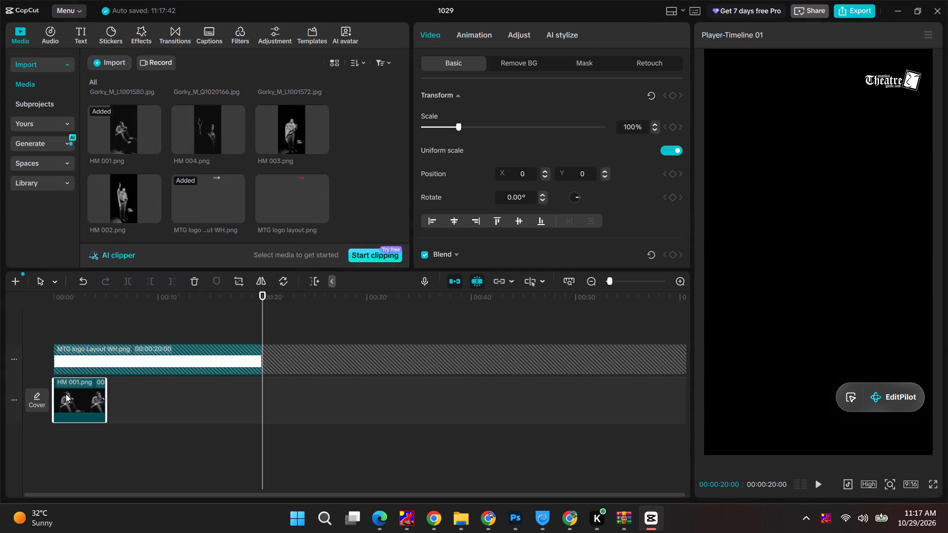
{"action": "left_click_drag", "start_coordinate": [127, 214], "coordinate": [121, 324]}
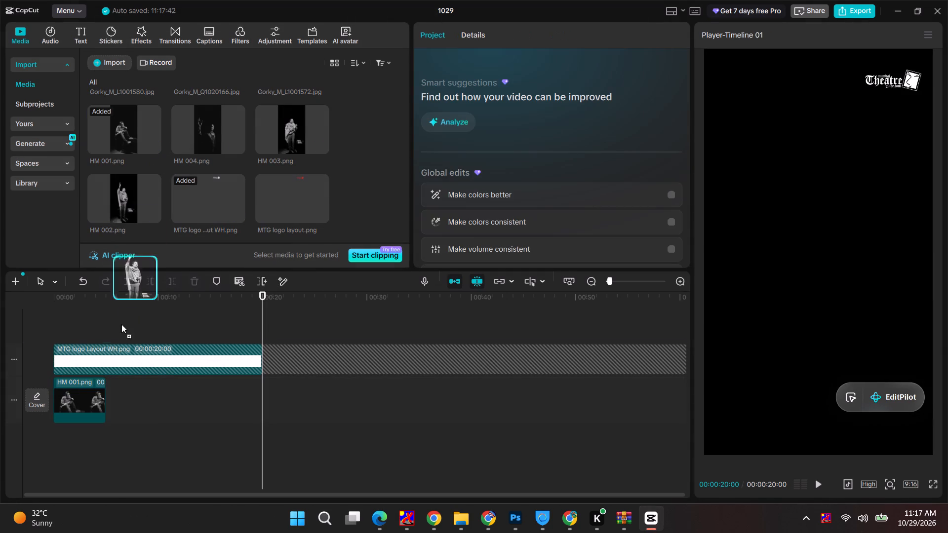
{"action": "left_click_drag", "start_coordinate": [121, 324], "coordinate": [115, 403]}
{"action": "left_click_drag", "start_coordinate": [280, 127], "coordinate": [241, 239]}
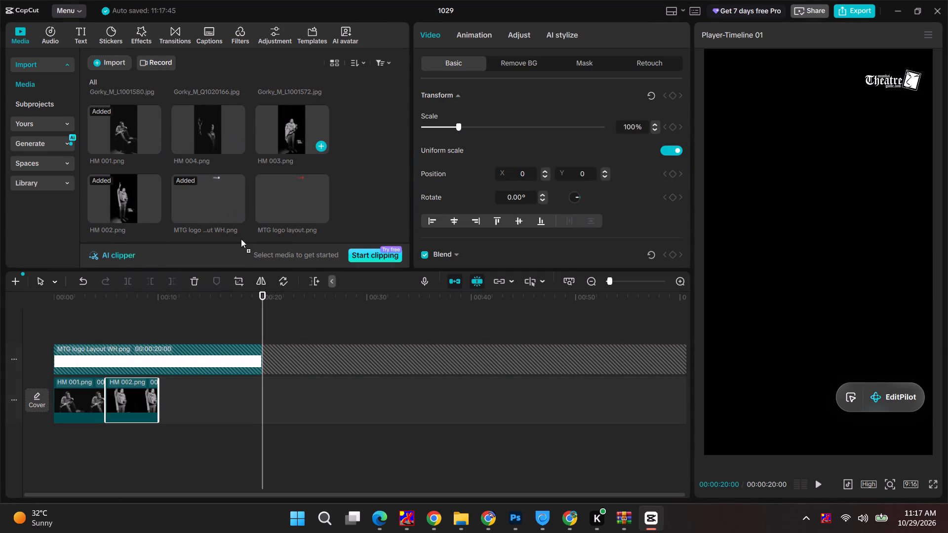
{"action": "left_click_drag", "start_coordinate": [241, 239], "coordinate": [166, 408]}
{"action": "left_click_drag", "start_coordinate": [192, 129], "coordinate": [164, 389]}
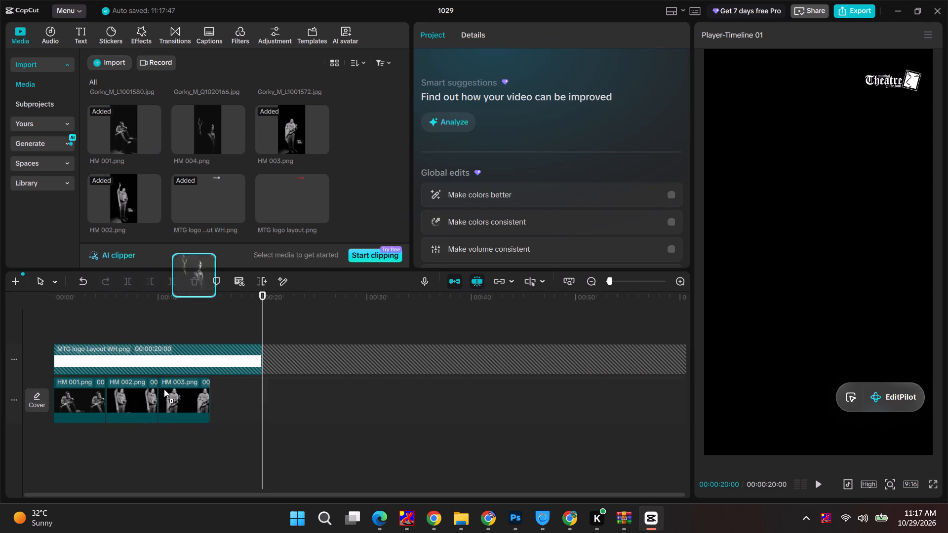
{"action": "left_click_drag", "start_coordinate": [164, 389], "coordinate": [218, 399]}
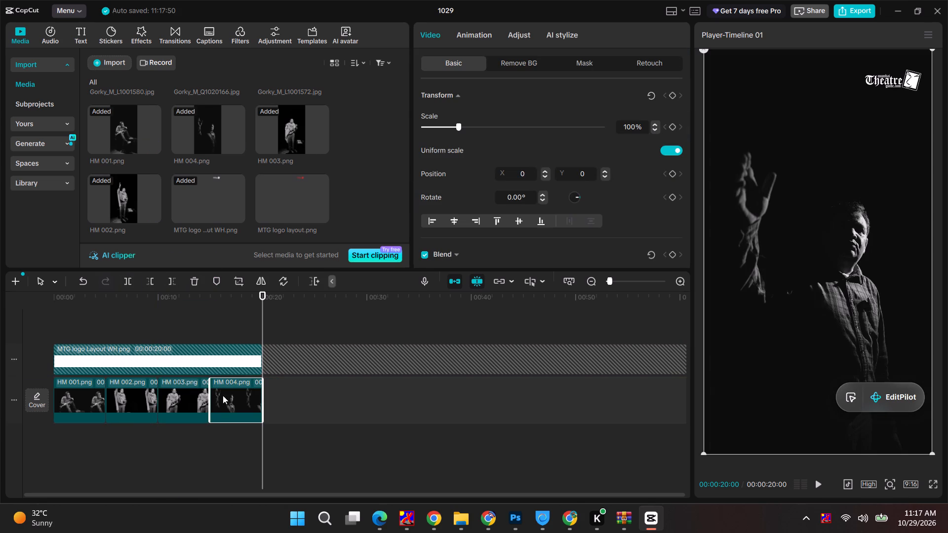
Reorder the photo clips on the main track to HM 004, HM 002, HM 001, HM 003.
{"action": "left_click_drag", "start_coordinate": [180, 393], "coordinate": [231, 394]}
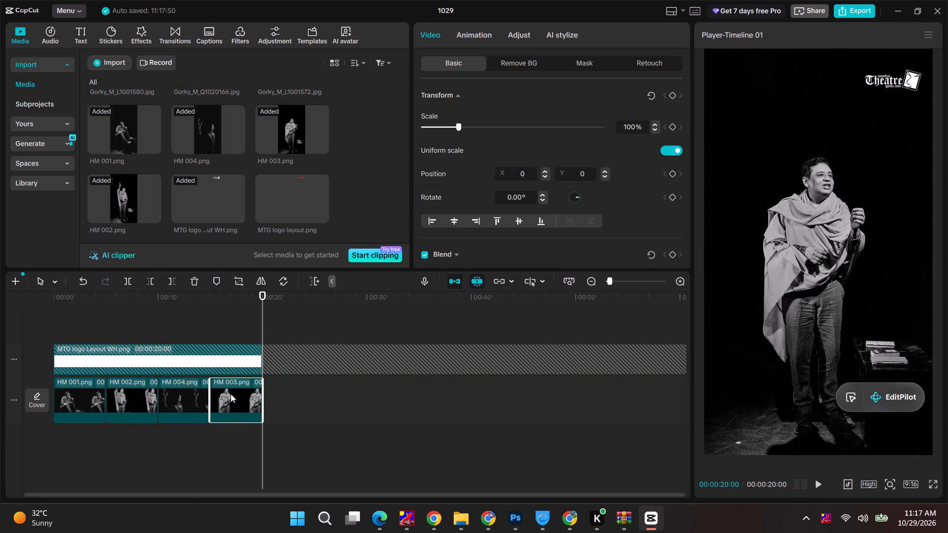
{"action": "left_click_drag", "start_coordinate": [179, 407], "coordinate": [69, 406]}
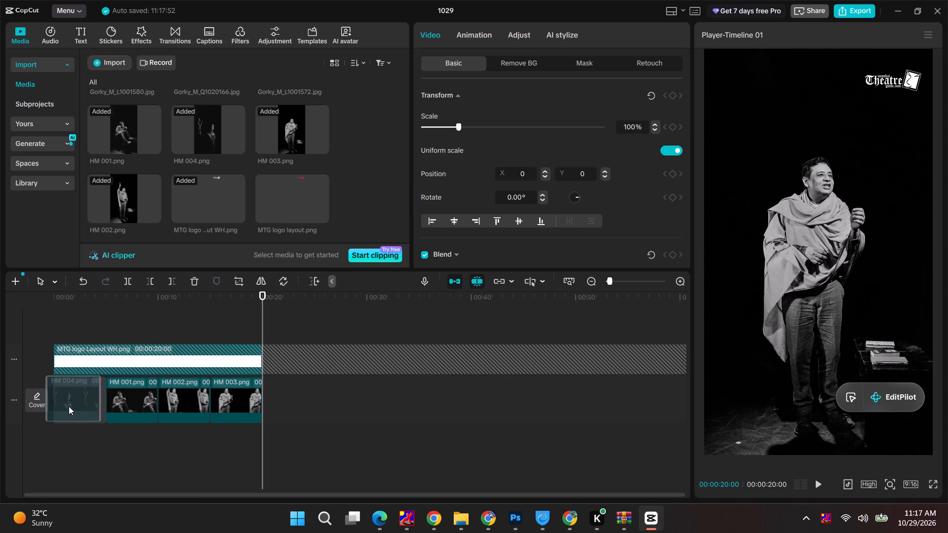
{"action": "left_click_drag", "start_coordinate": [125, 404], "coordinate": [176, 405]}
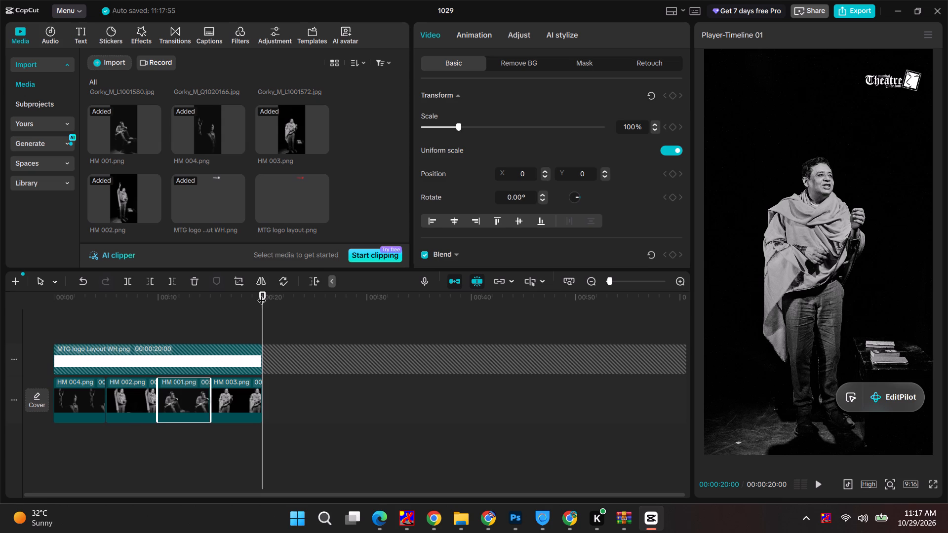
Review the photo clips along the timeline and compare HM 004 with its media preview and exported file in the Hindi Medium tight folder.
{"action": "left_click_drag", "start_coordinate": [262, 293], "coordinate": [130, 305]}
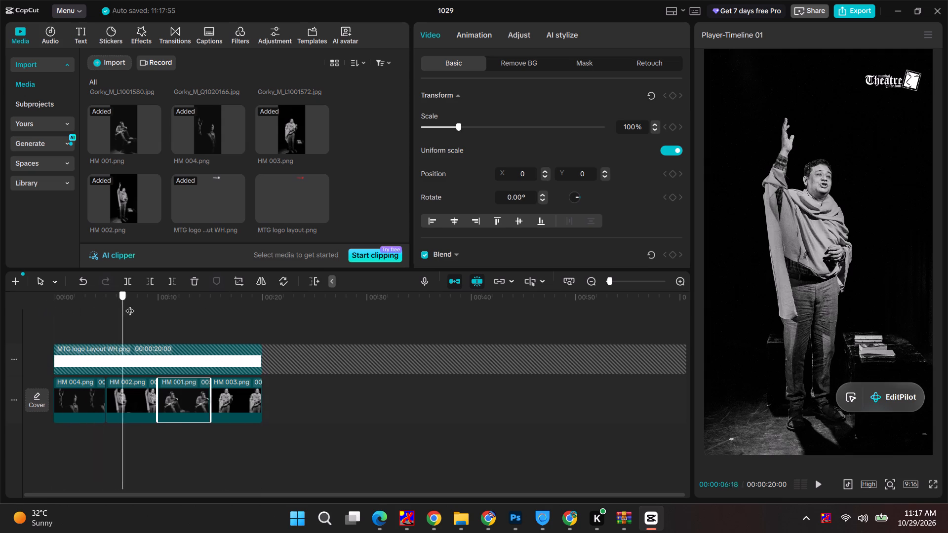
{"action": "left_click_drag", "start_coordinate": [130, 305], "coordinate": [244, 303]}
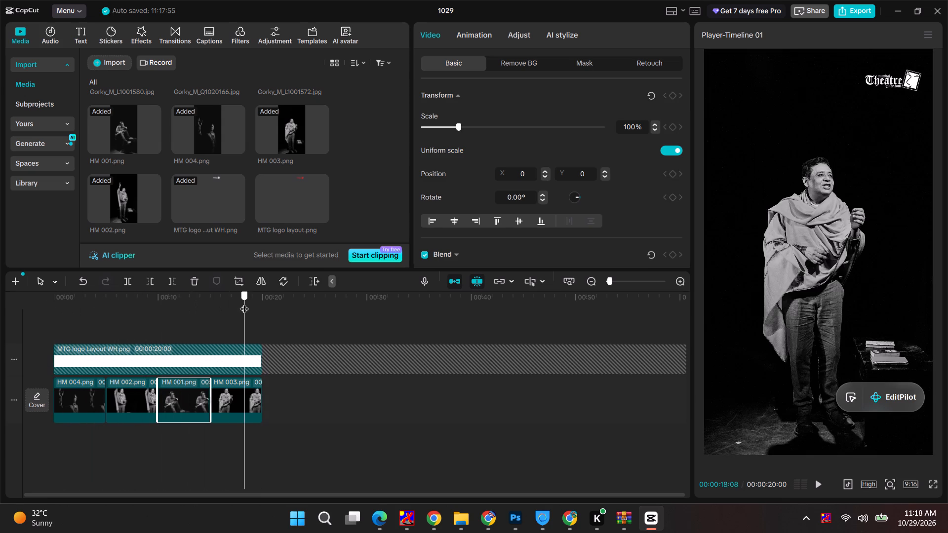
{"action": "left_click_drag", "start_coordinate": [244, 303], "coordinate": [223, 302]}
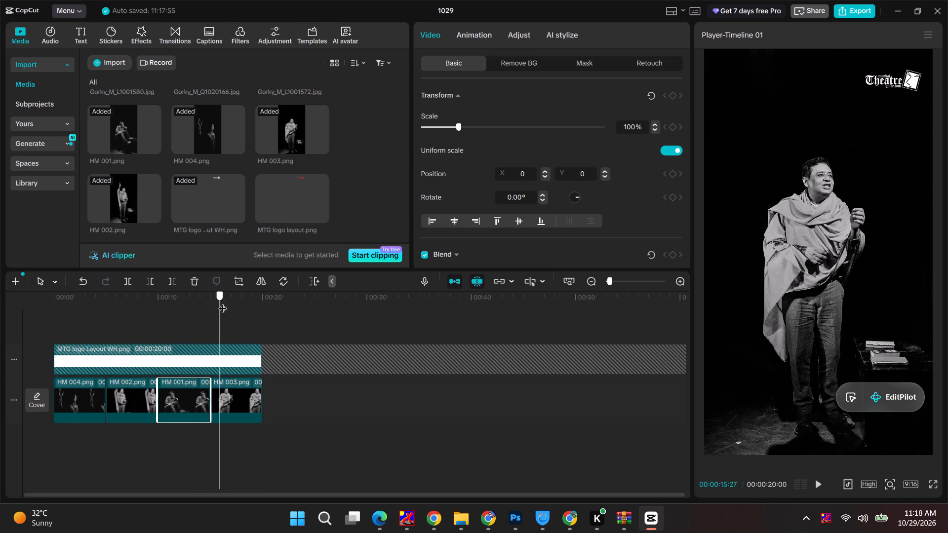
{"action": "left_click_drag", "start_coordinate": [223, 302], "coordinate": [84, 312]}
{"action": "left_click", "coordinate": [206, 141]}
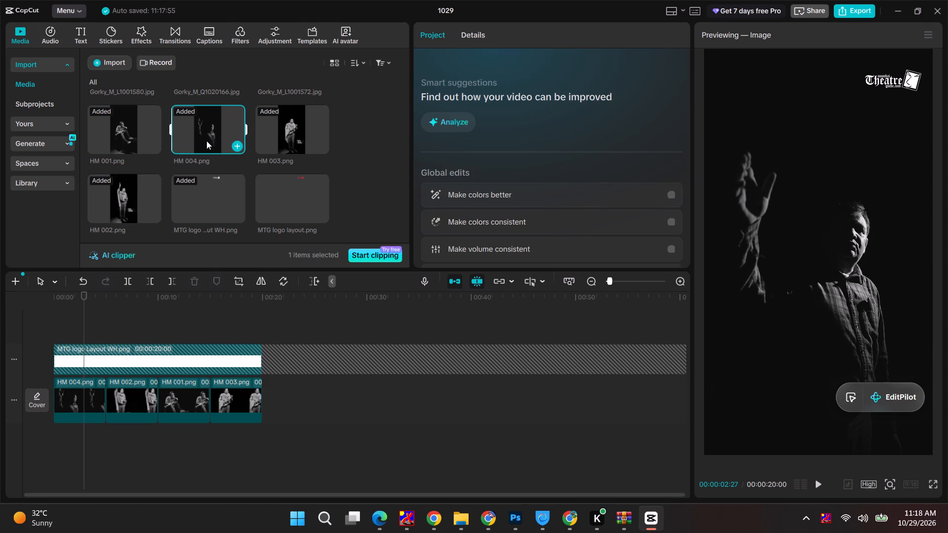
{"action": "key", "text": "alt+Tab"}
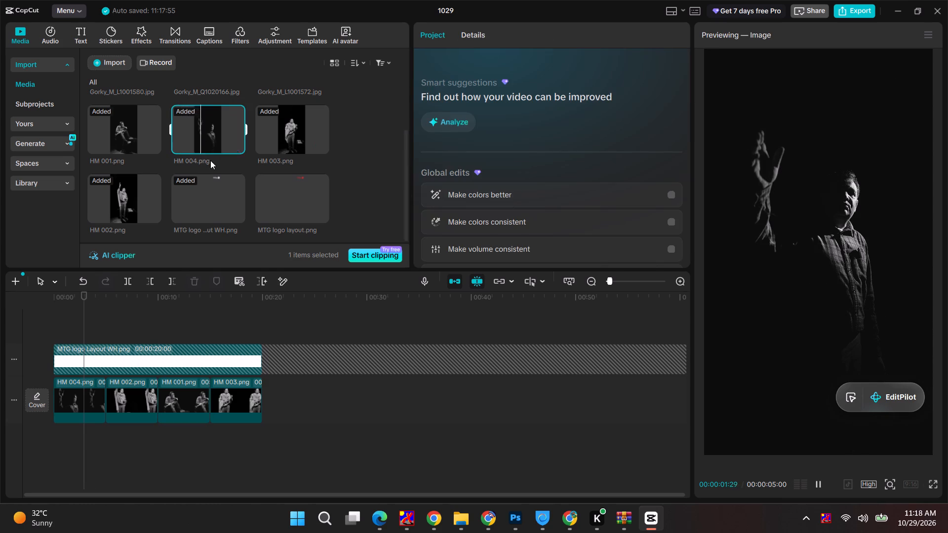
{"action": "left_click", "coordinate": [354, 175], "text": "alt"}
{"action": "left_click", "coordinate": [501, 132]}
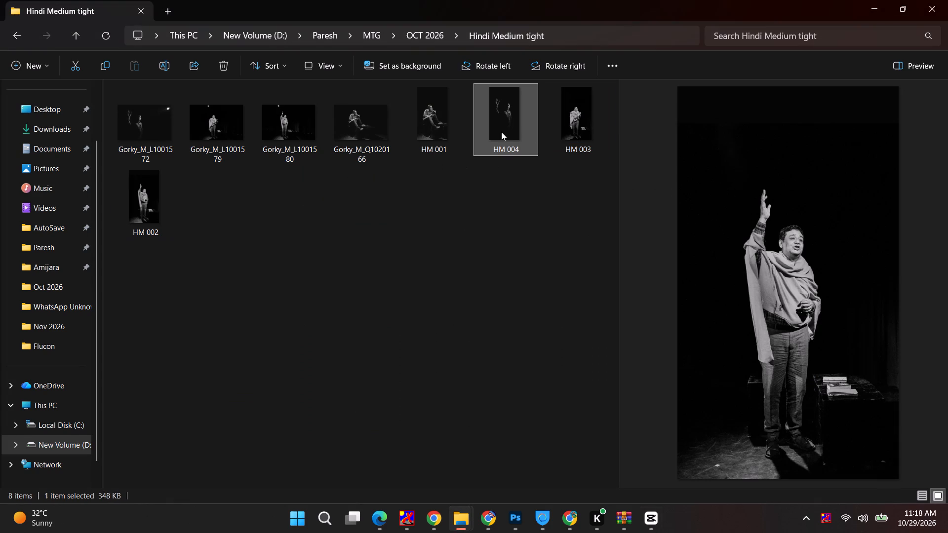
{"action": "key", "text": "alt+Tab"}
Replace the HM 004 clip on the timeline with HM 004.png from the media, using the original video effect.
{"action": "left_click", "coordinate": [70, 407]}
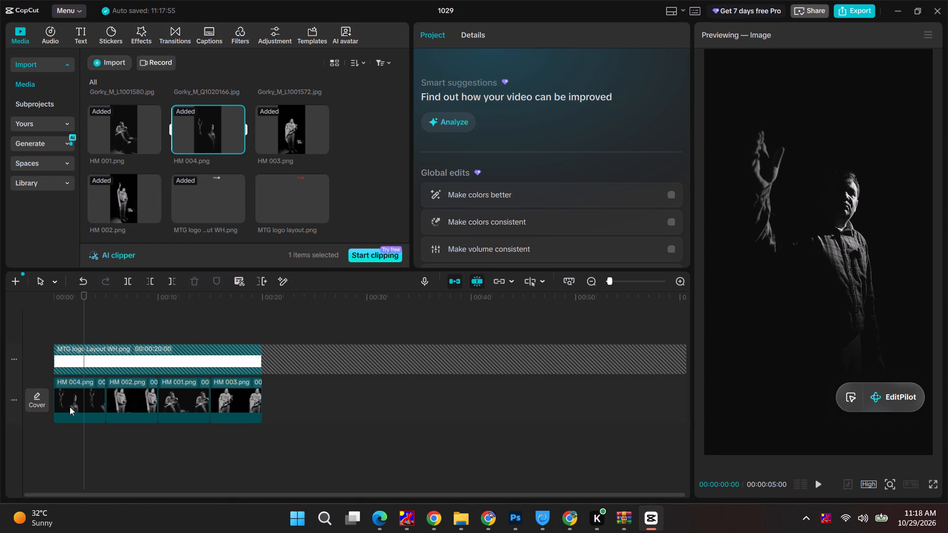
{"action": "left_click", "coordinate": [213, 121]}
{"action": "left_click_drag", "start_coordinate": [210, 130], "coordinate": [71, 400]}
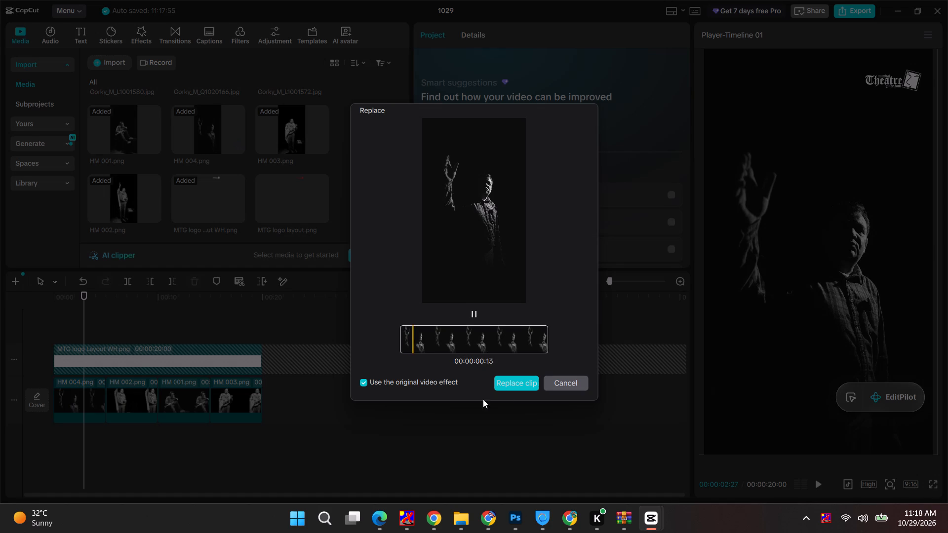
{"action": "left_click", "coordinate": [517, 385]}
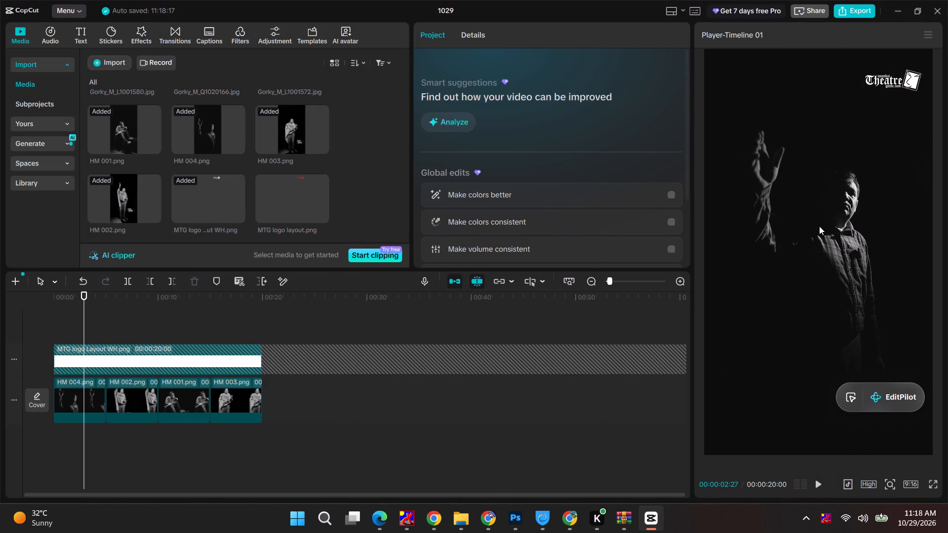
Replace the HM 002 clip on the timeline with HM 002.png from the project media.
{"action": "left_click_drag", "start_coordinate": [87, 293], "coordinate": [153, 296]}
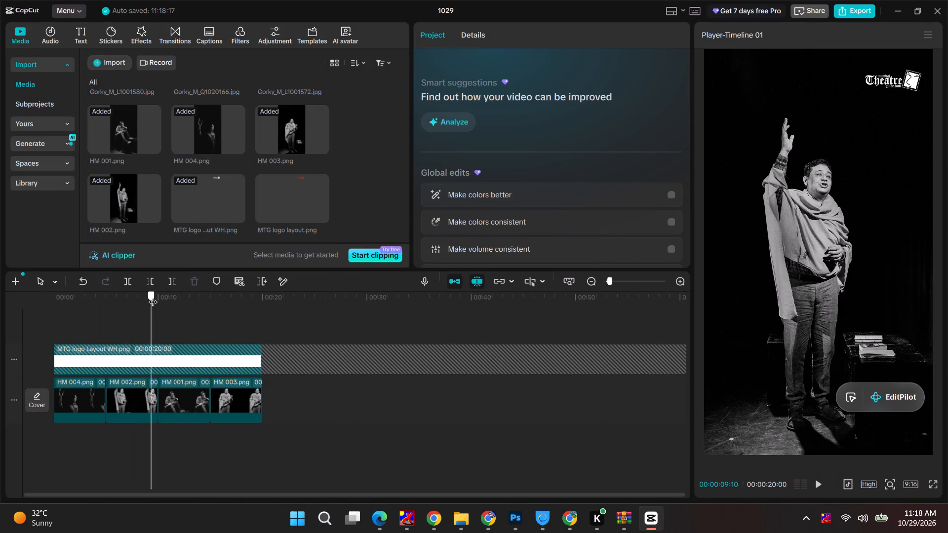
{"action": "left_click_drag", "start_coordinate": [153, 296], "coordinate": [123, 307]}
{"action": "left_click", "coordinate": [124, 413]}
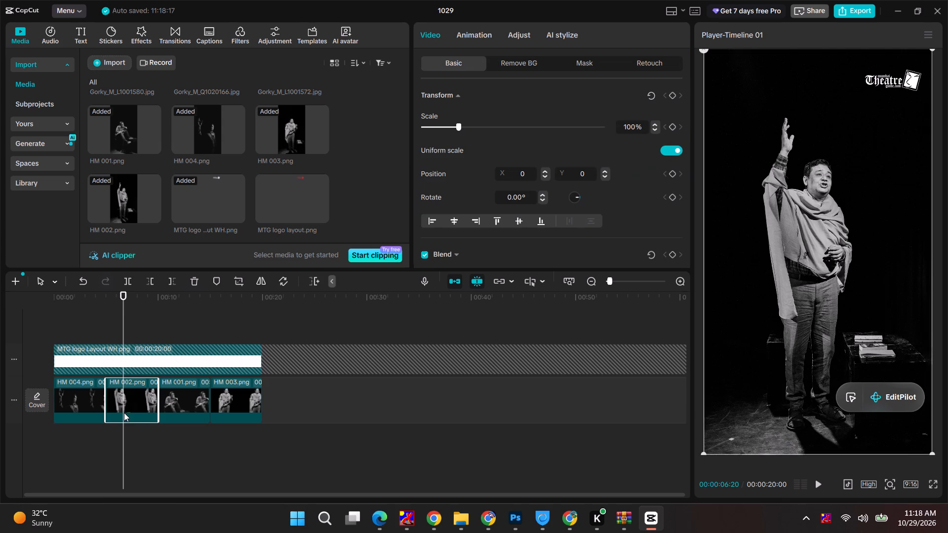
{"action": "left_click_drag", "start_coordinate": [109, 201], "coordinate": [119, 404]}
{"action": "left_click", "coordinate": [524, 383]}
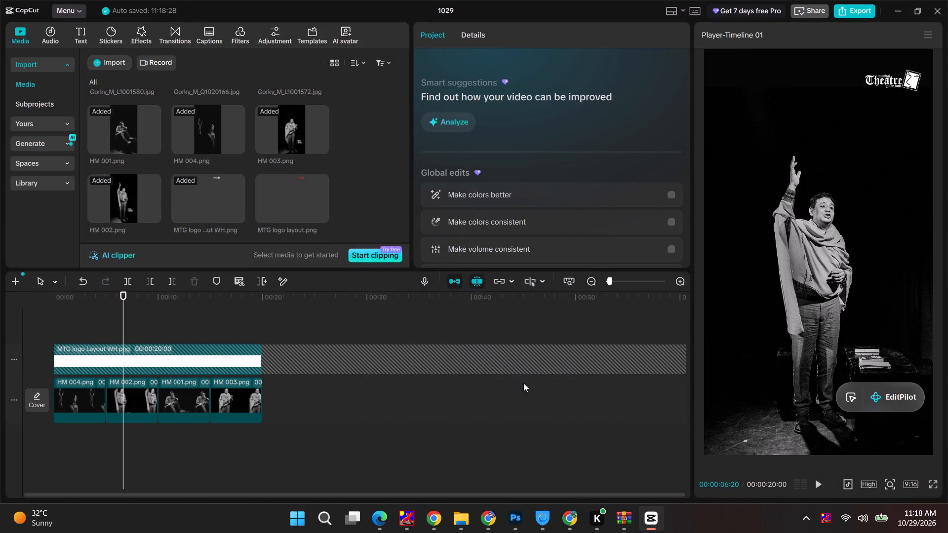
Replace the HM 003 clip on the timeline with HM 003.png from the project media.
{"action": "left_click", "coordinate": [236, 397]}
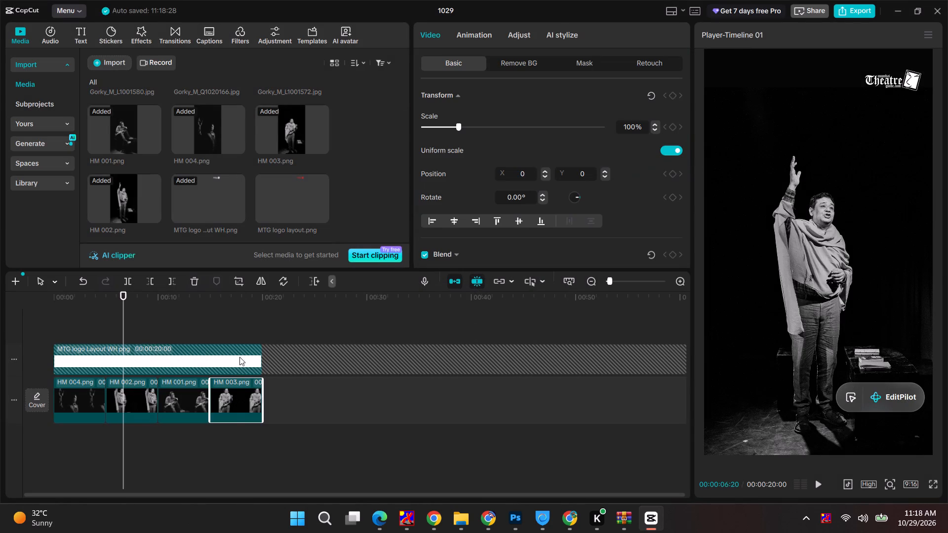
{"action": "left_click", "coordinate": [237, 301]}
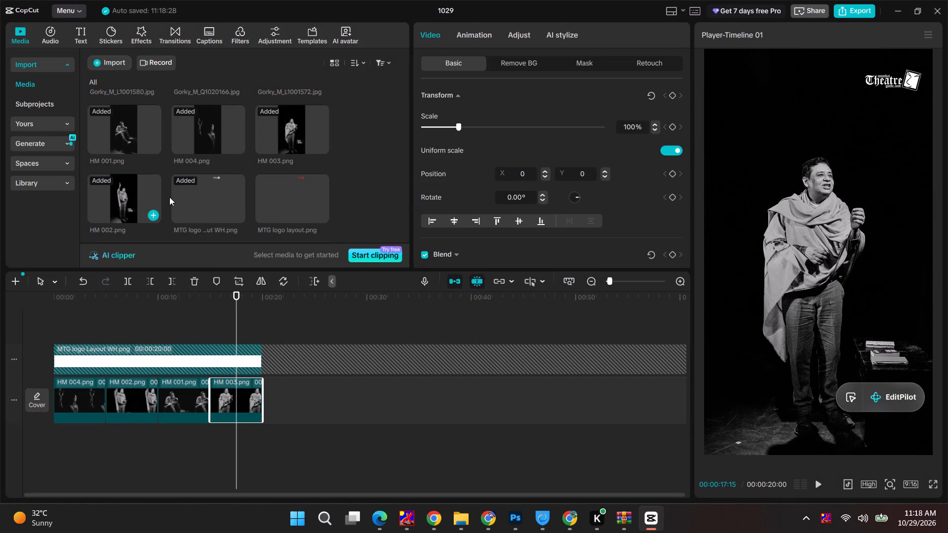
{"action": "left_click_drag", "start_coordinate": [209, 120], "coordinate": [198, 222]}
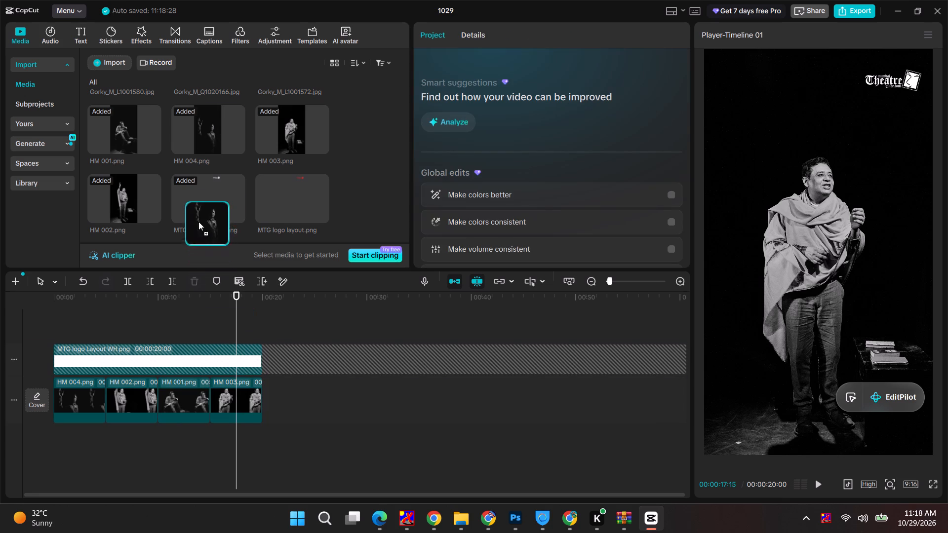
{"action": "left_click_drag", "start_coordinate": [198, 222], "coordinate": [200, 151]}
{"action": "left_click_drag", "start_coordinate": [294, 120], "coordinate": [226, 402]}
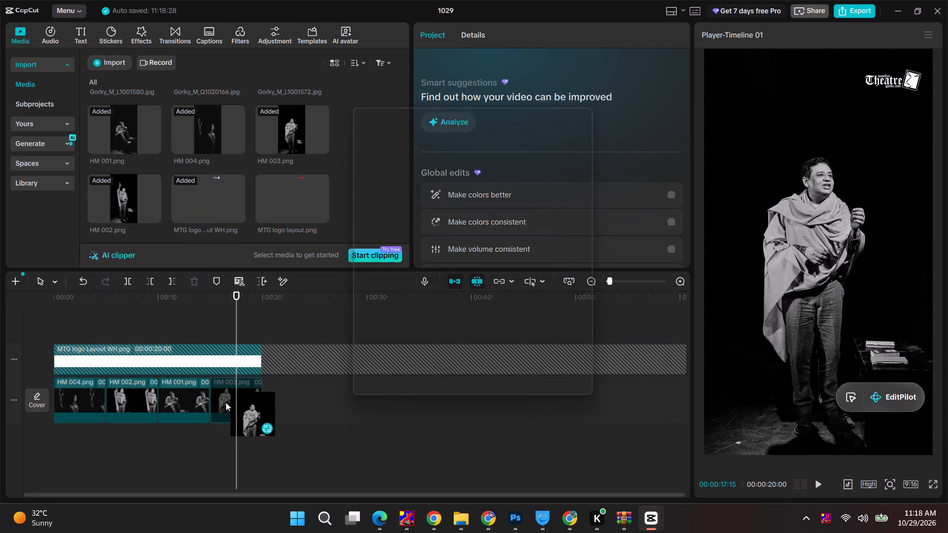
{"action": "left_click", "coordinate": [510, 383]}
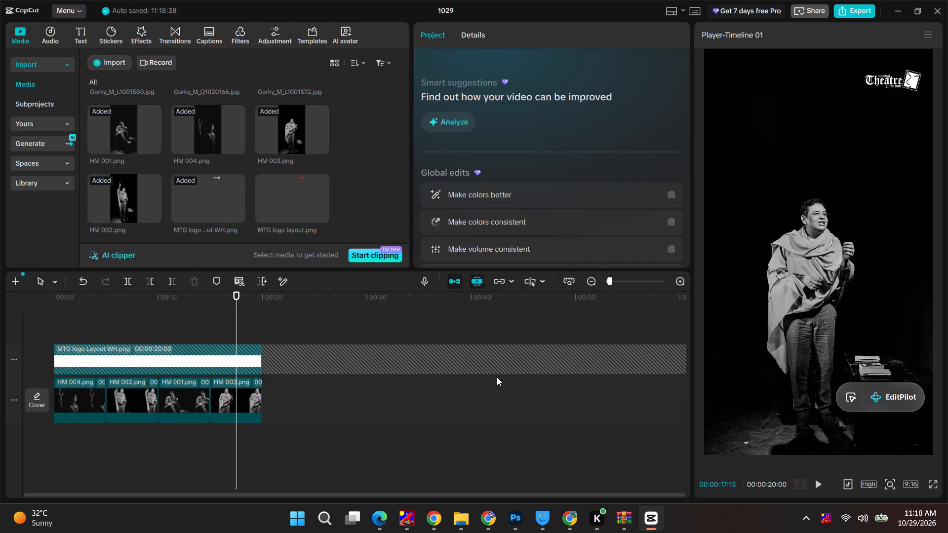
Replace the HM 001 clip on the timeline with HM 001.png from the project media, using the original video effect.
{"action": "left_click_drag", "start_coordinate": [234, 291], "coordinate": [180, 298]}
{"action": "left_click", "coordinate": [190, 402]}
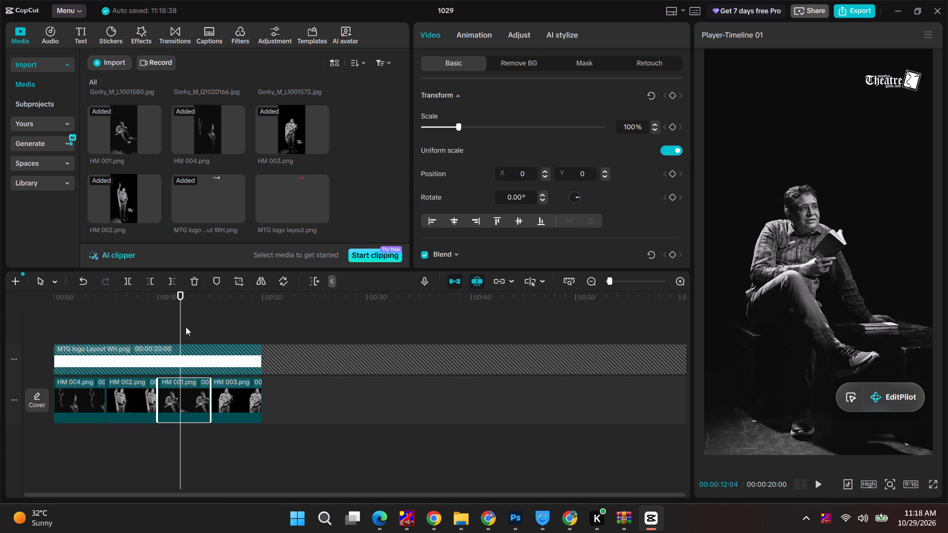
{"action": "left_click_drag", "start_coordinate": [128, 131], "coordinate": [165, 399]}
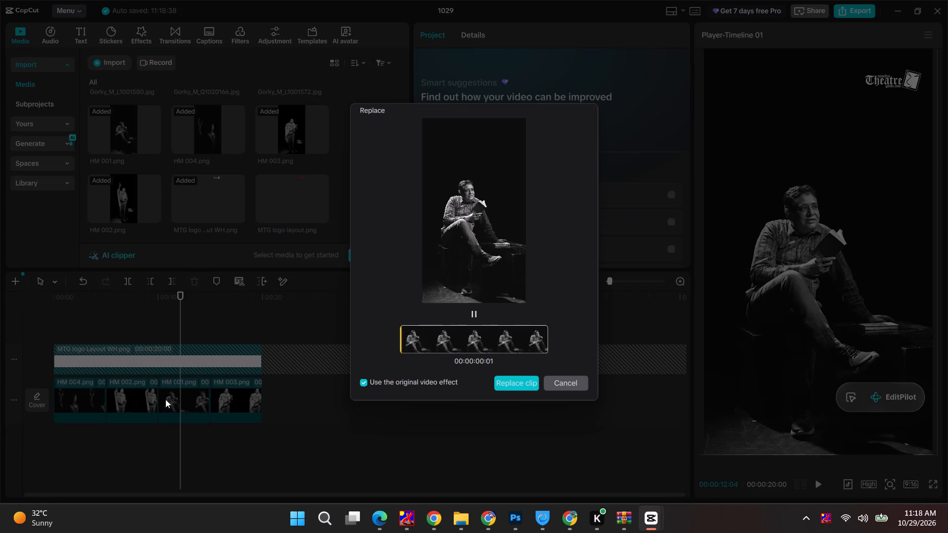
{"action": "left_click", "coordinate": [510, 382]}
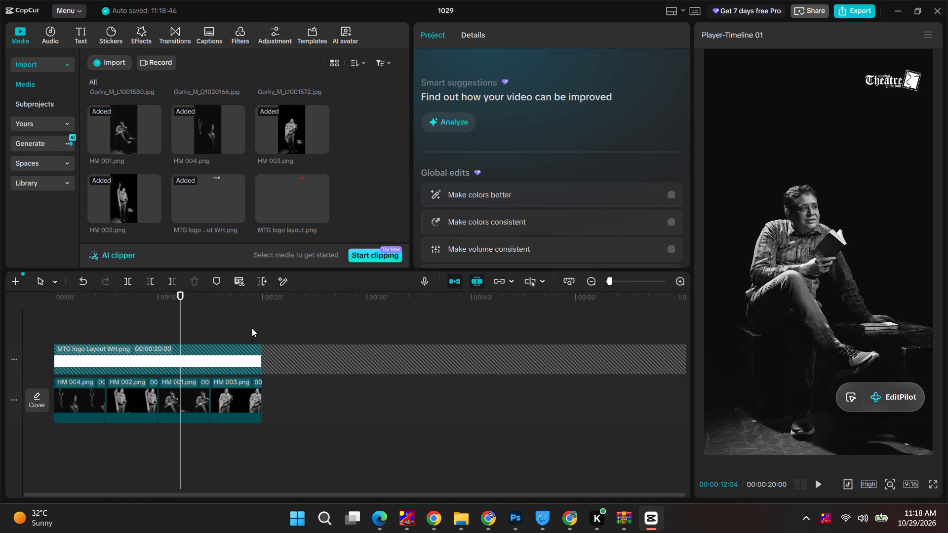
Scrub through the timeline to check the replaced photo clips under the logo.
{"action": "left_click_drag", "start_coordinate": [181, 293], "coordinate": [0, 340]}
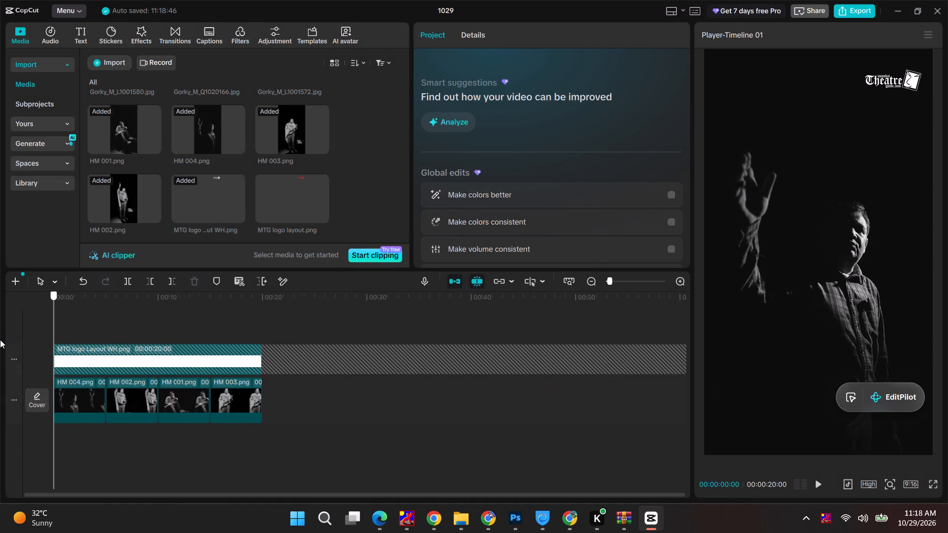
{"action": "left_click_drag", "start_coordinate": [0, 340], "coordinate": [172, 332]}
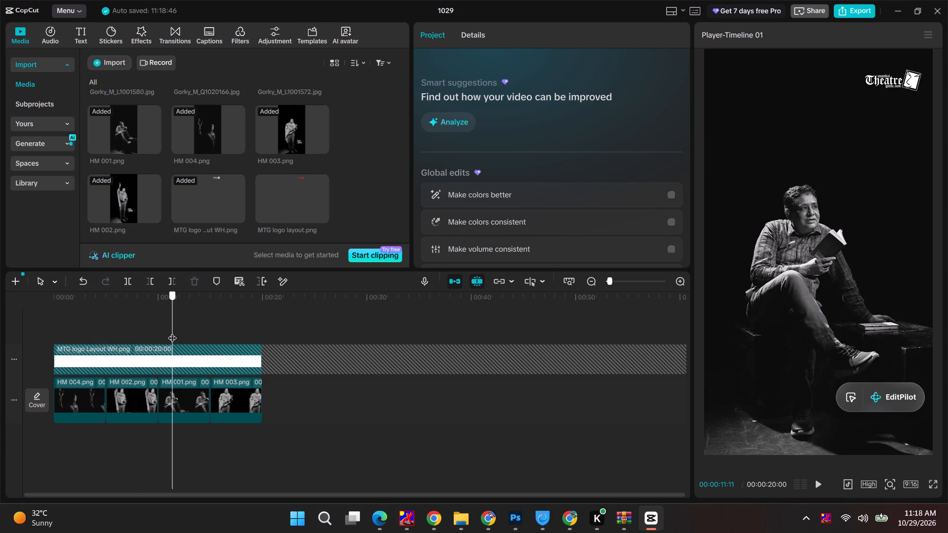
{"action": "left_click_drag", "start_coordinate": [172, 332], "coordinate": [74, 340]}
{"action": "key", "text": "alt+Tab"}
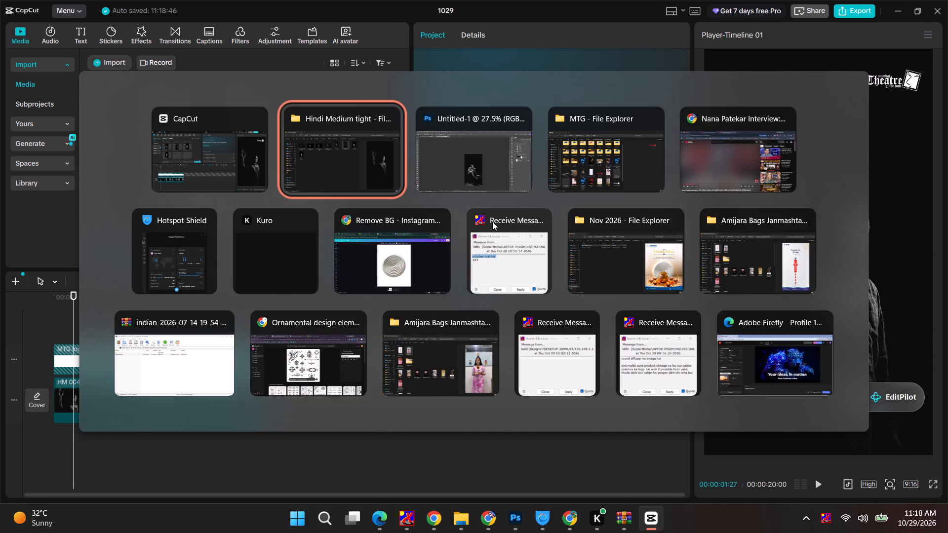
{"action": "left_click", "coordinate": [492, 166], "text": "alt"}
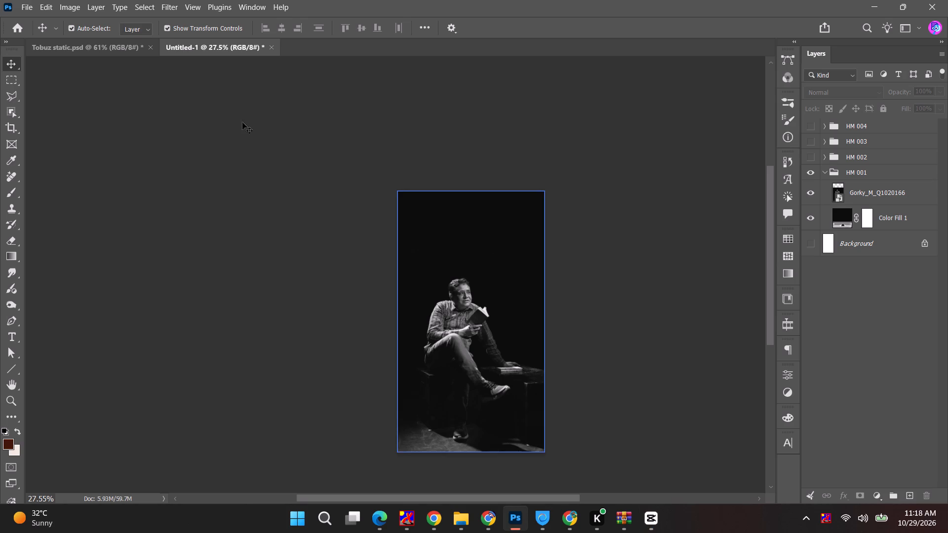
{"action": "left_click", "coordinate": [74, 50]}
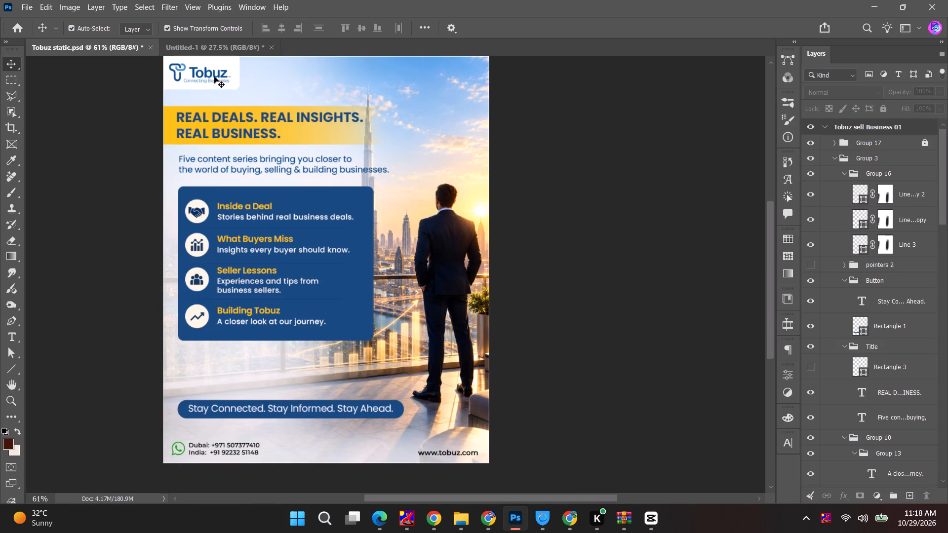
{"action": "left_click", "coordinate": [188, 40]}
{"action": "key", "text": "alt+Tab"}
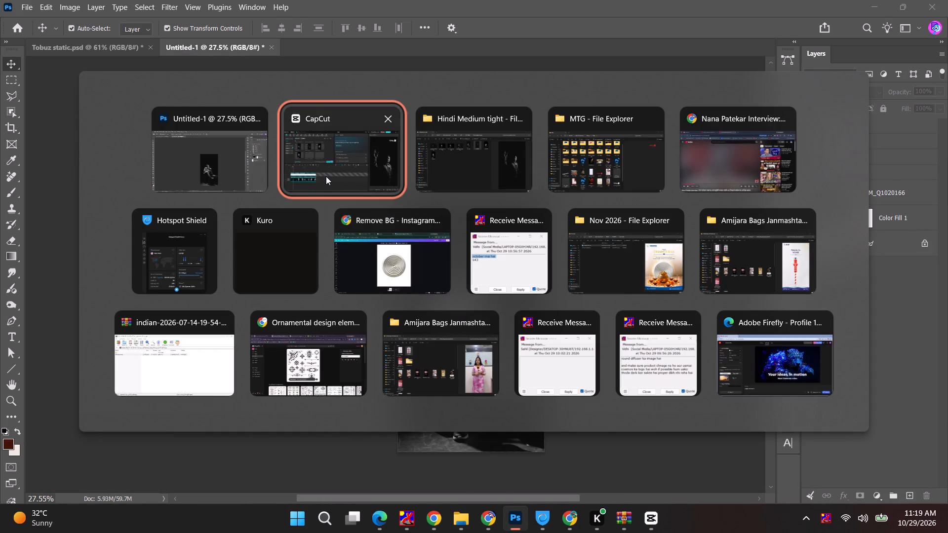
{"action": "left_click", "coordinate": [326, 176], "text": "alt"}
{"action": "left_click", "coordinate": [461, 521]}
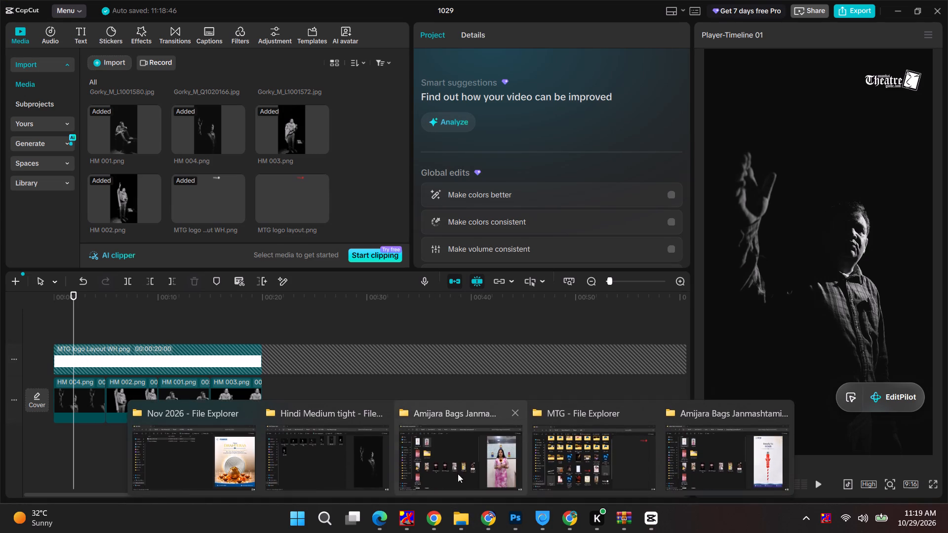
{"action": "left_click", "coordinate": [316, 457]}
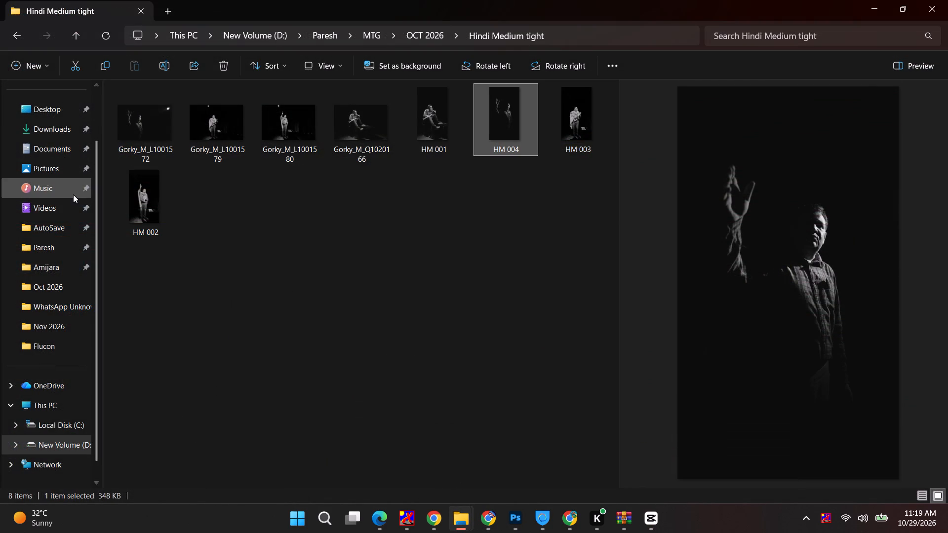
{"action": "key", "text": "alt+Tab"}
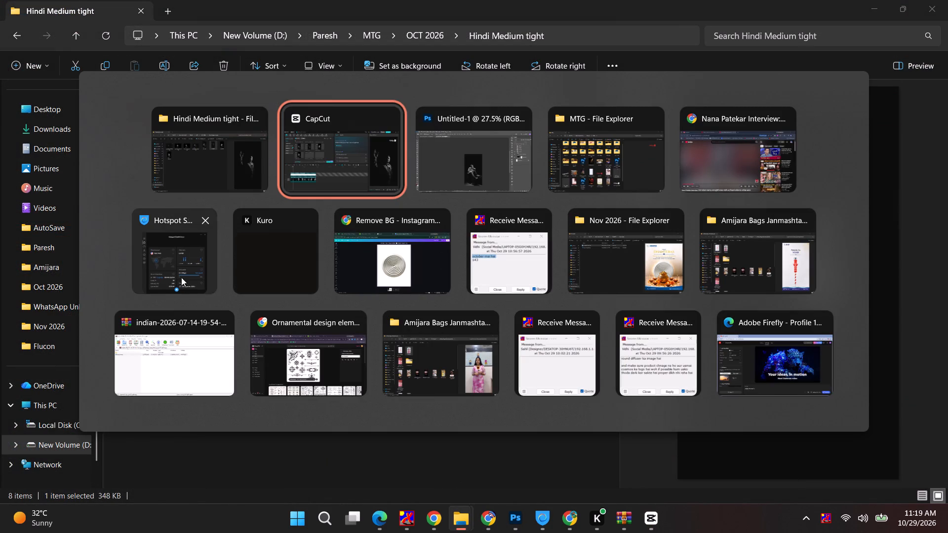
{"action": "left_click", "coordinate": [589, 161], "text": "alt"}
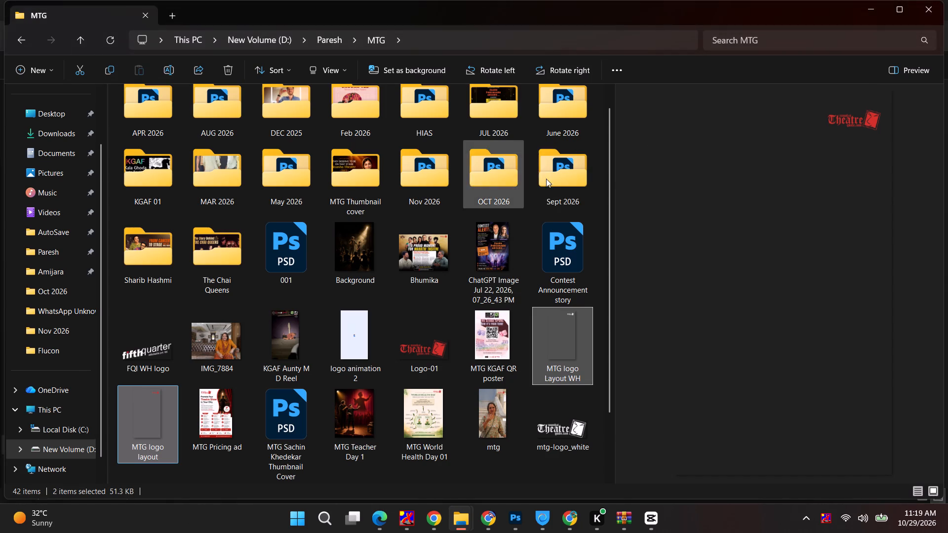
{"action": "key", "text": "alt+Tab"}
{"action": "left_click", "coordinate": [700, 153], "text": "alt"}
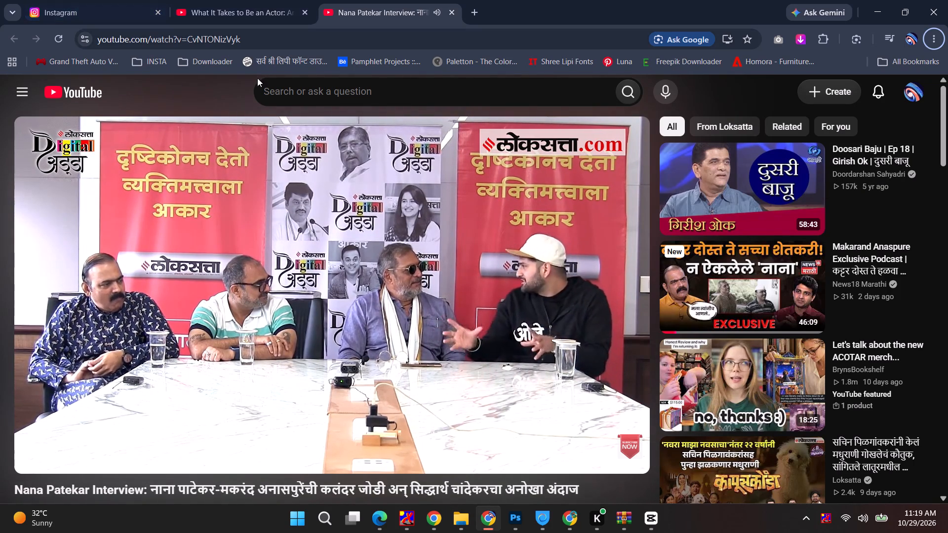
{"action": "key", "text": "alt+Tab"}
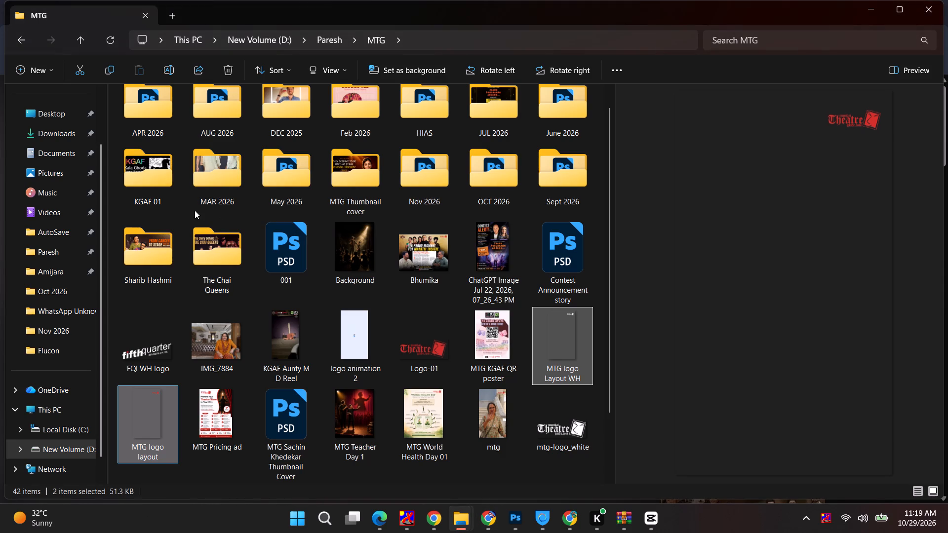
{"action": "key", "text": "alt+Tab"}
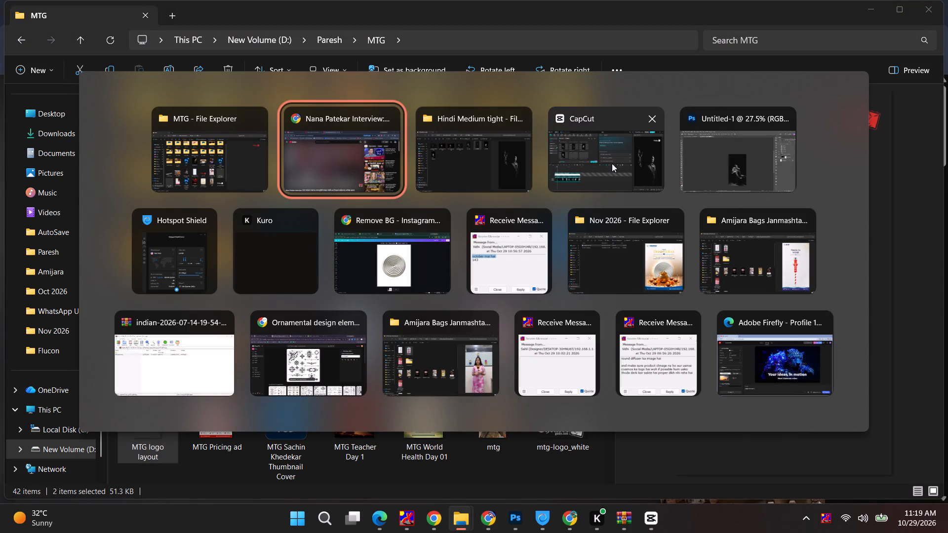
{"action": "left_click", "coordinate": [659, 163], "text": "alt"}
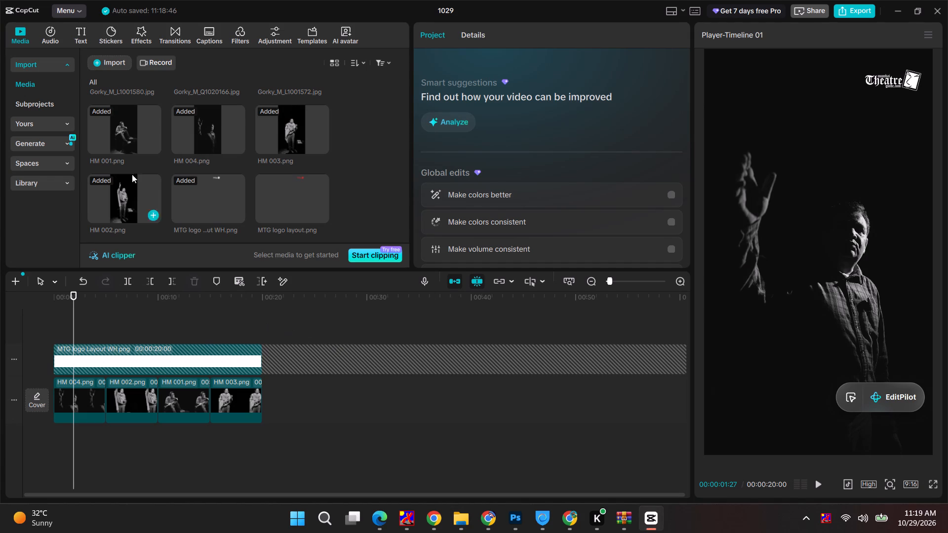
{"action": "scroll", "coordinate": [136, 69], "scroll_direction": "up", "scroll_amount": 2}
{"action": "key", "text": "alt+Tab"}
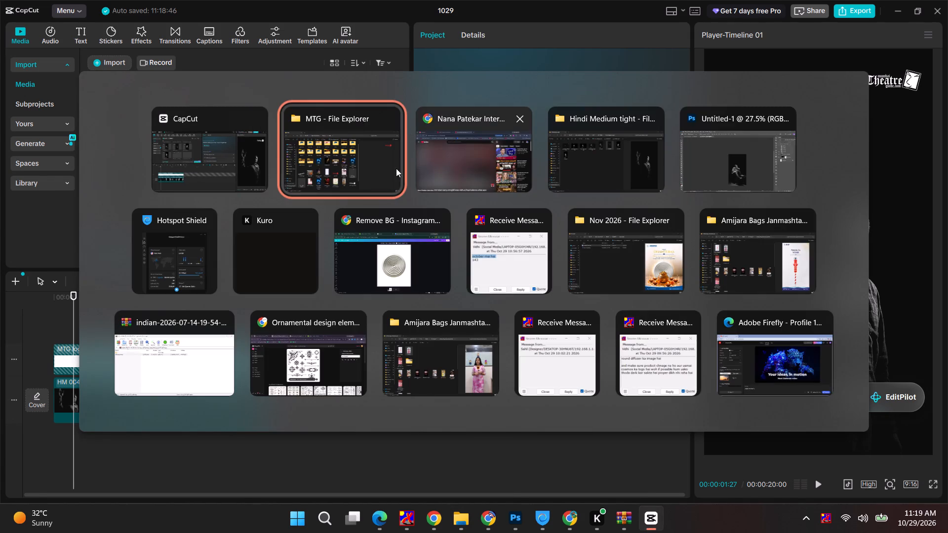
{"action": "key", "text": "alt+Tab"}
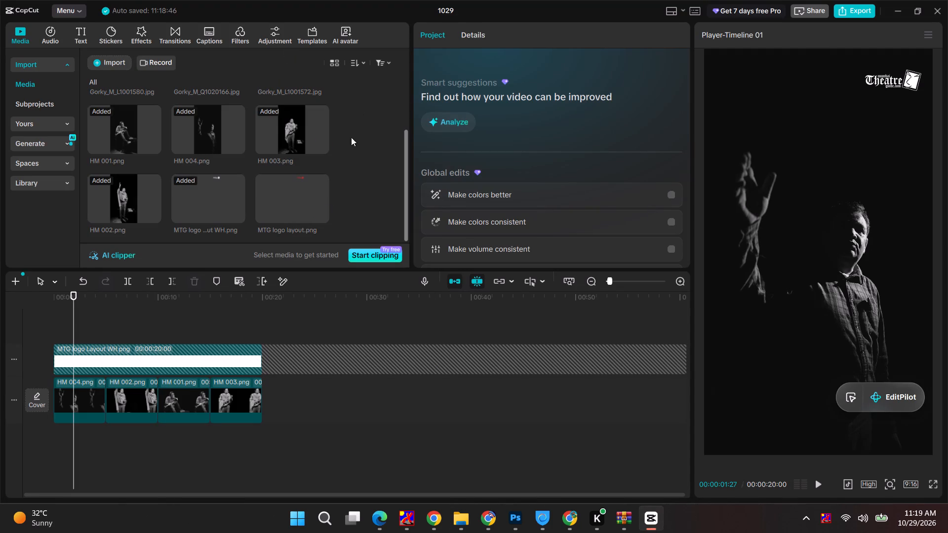
Leave project 1029, open the MTG PLAY PREVIEW-VRB project to examine its closing review slide clip, and close it again.
{"action": "left_click", "coordinate": [933, 8]}
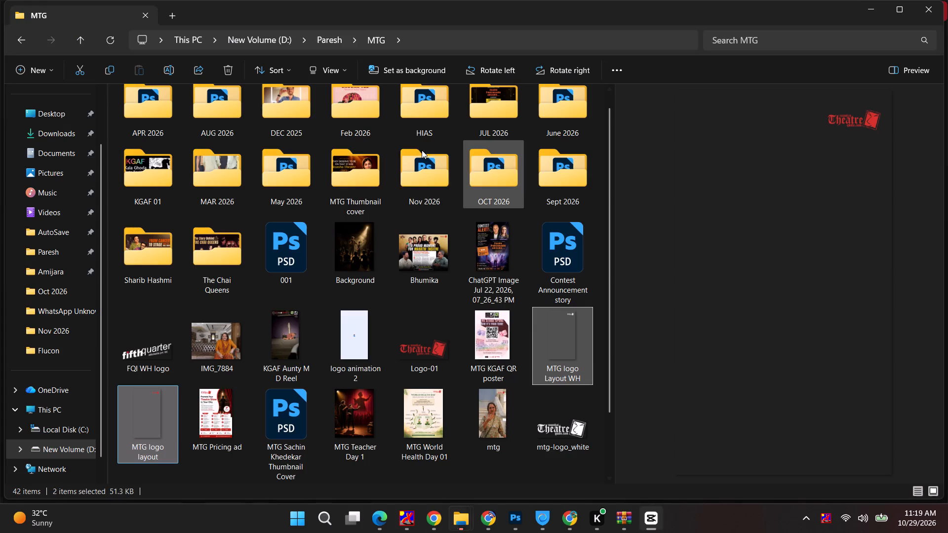
{"action": "scroll", "coordinate": [373, 325], "scroll_direction": "down", "scroll_amount": 6}
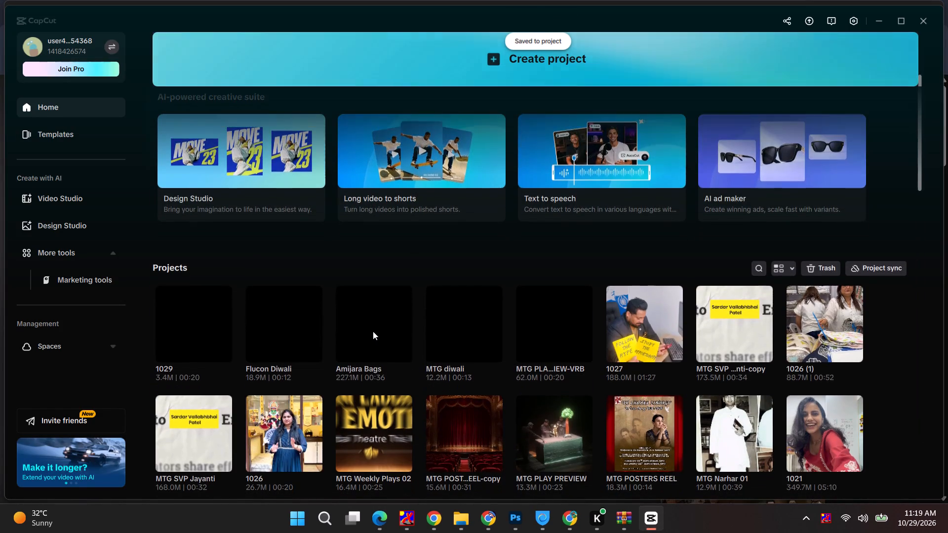
{"action": "scroll", "coordinate": [373, 331], "scroll_direction": "down", "scroll_amount": 6}
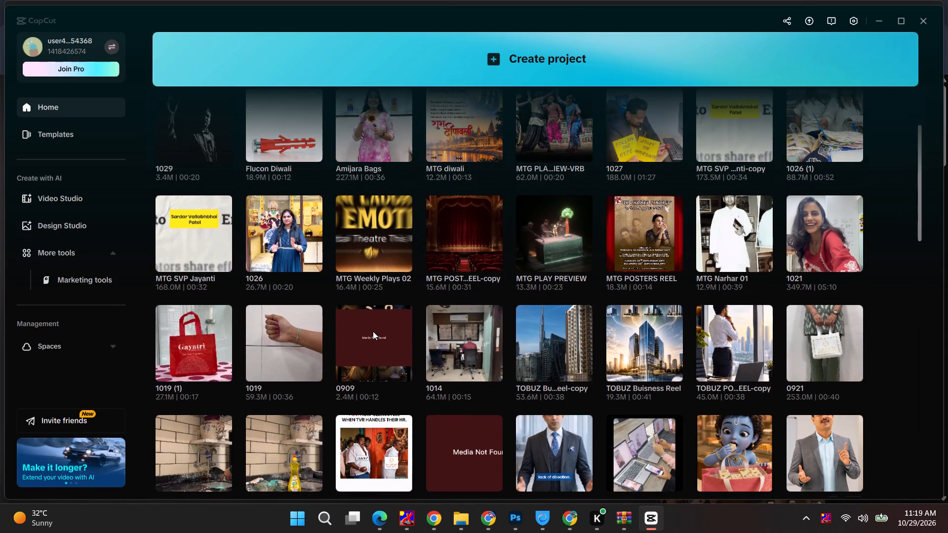
{"action": "scroll", "coordinate": [542, 245], "scroll_direction": "up", "scroll_amount": 1}
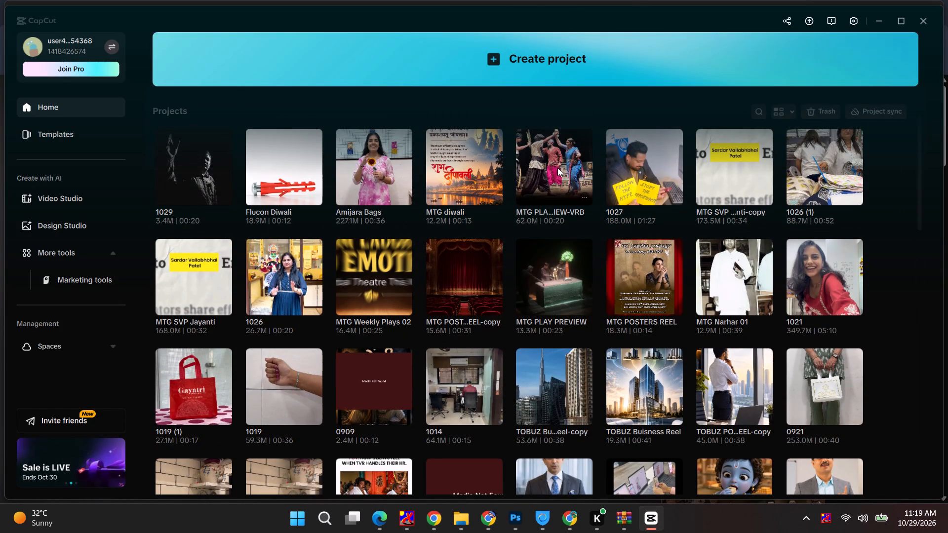
{"action": "left_click", "coordinate": [557, 168]}
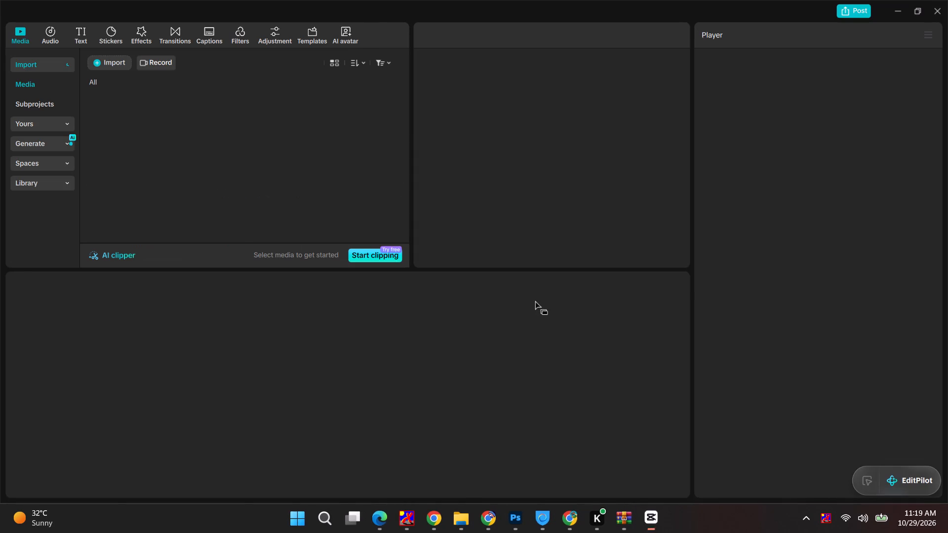
{"action": "scroll", "coordinate": [510, 338], "scroll_direction": "down", "scroll_amount": 1}
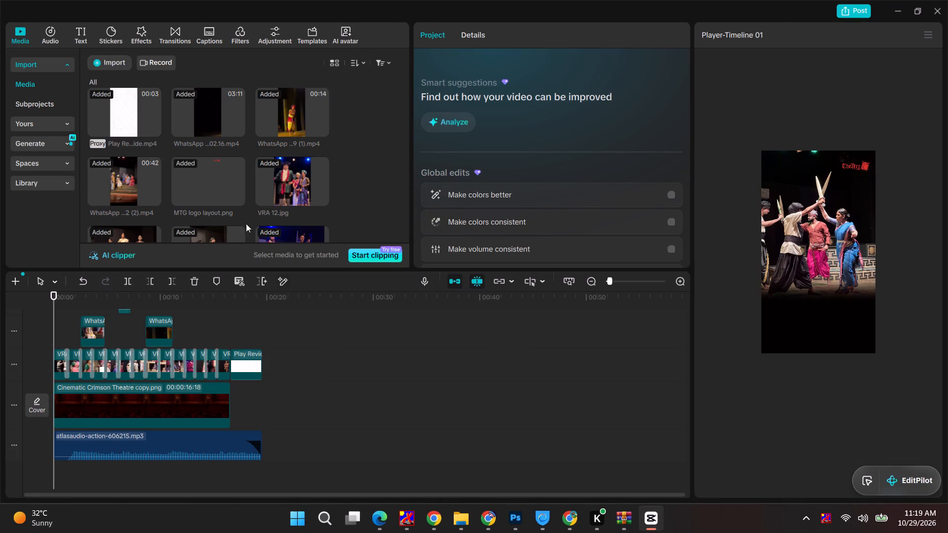
{"action": "left_click", "coordinate": [123, 105]}
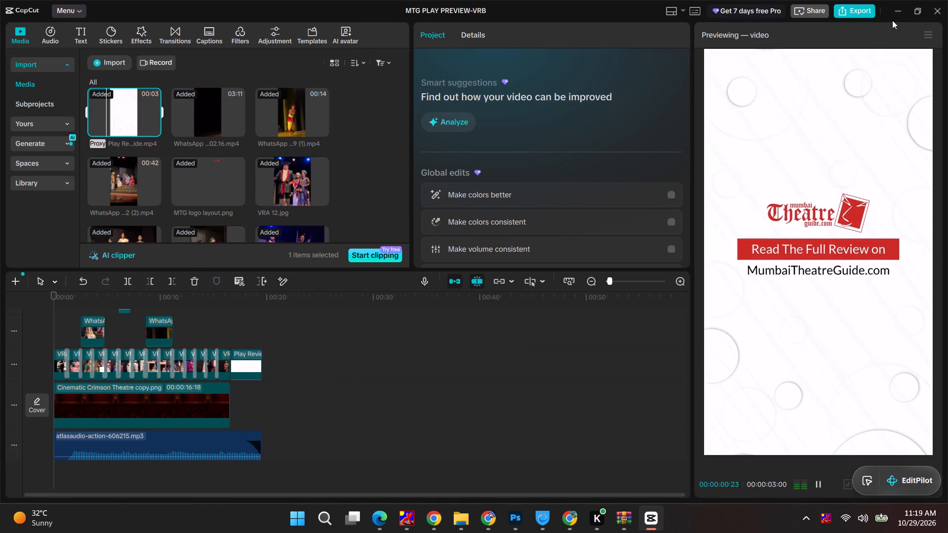
{"action": "left_click", "coordinate": [931, 13]}
{"action": "scroll", "coordinate": [380, 271], "scroll_direction": "down", "scroll_amount": 2}
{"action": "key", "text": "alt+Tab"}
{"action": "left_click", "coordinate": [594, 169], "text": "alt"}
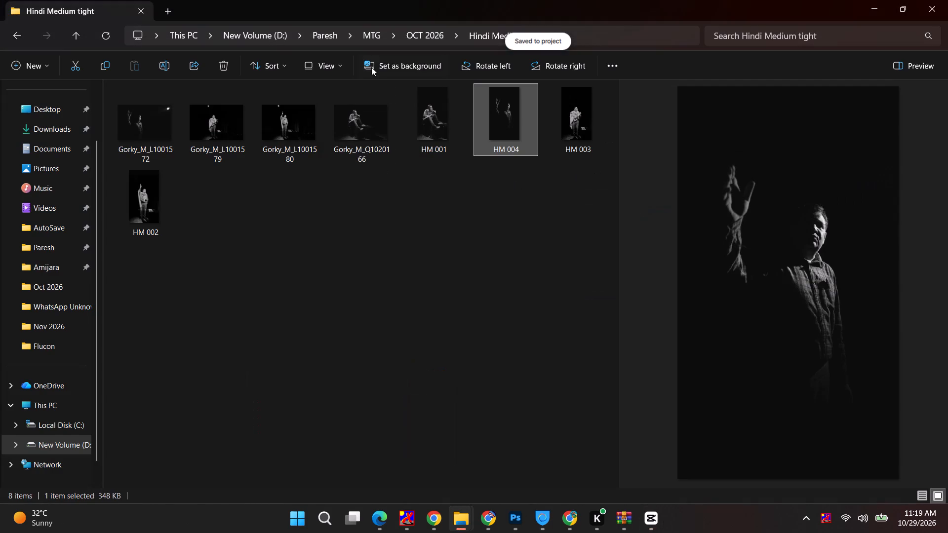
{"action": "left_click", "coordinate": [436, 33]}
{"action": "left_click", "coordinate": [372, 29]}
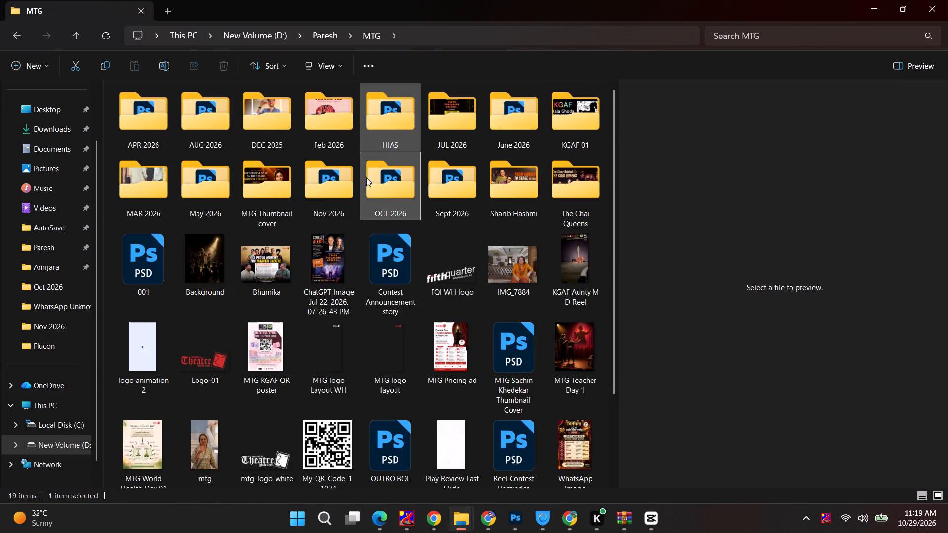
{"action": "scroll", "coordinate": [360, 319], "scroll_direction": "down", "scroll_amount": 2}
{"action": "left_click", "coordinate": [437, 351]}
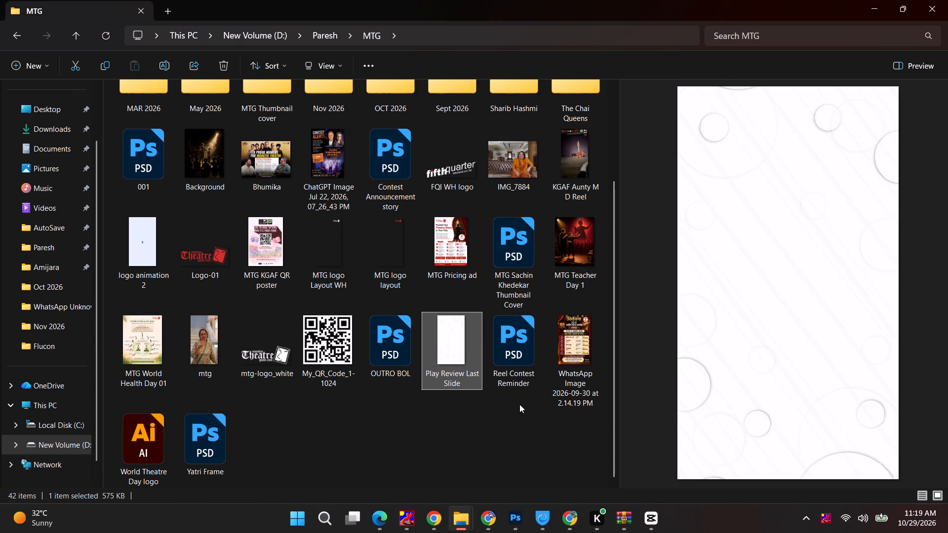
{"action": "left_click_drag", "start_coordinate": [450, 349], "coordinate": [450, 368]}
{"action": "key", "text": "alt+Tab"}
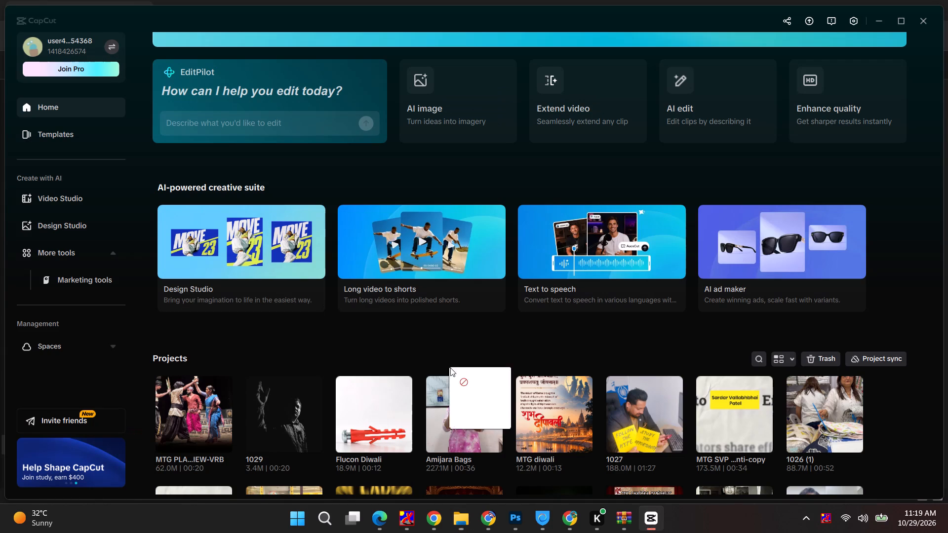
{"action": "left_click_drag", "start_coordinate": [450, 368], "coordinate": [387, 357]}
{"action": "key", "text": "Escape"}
Reopen project 1029 and import the Play Review Last Slide video from the MTG folder into its media.
{"action": "left_click", "coordinate": [301, 411]}
{"action": "key", "text": "alt+Tab"}
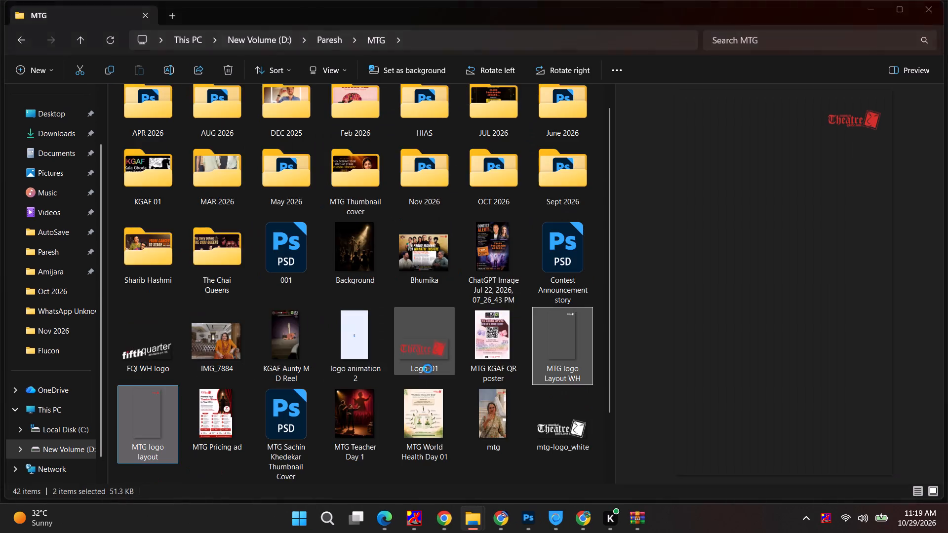
{"action": "key", "text": "alt+Tab"}
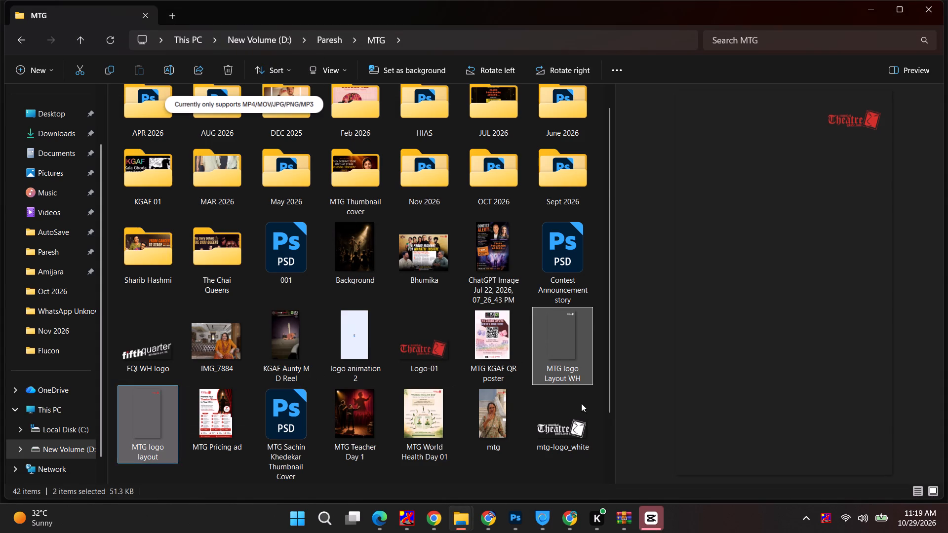
{"action": "scroll", "coordinate": [537, 403], "scroll_direction": "down", "scroll_amount": 2}
{"action": "left_click", "coordinate": [308, 410]}
{"action": "left_click_drag", "start_coordinate": [298, 423], "coordinate": [298, 451]}
{"action": "key", "text": "alt+Tab"}
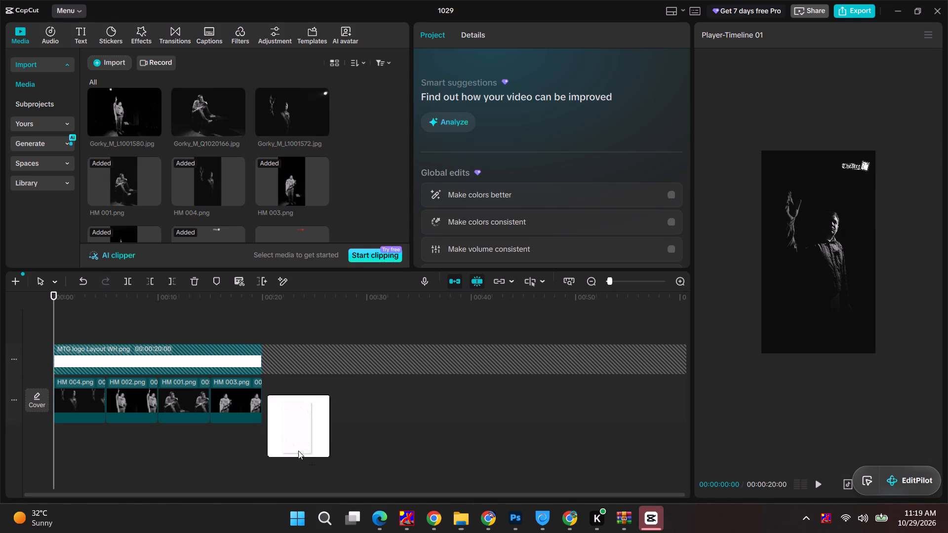
{"action": "left_click_drag", "start_coordinate": [298, 451], "coordinate": [339, 174]}
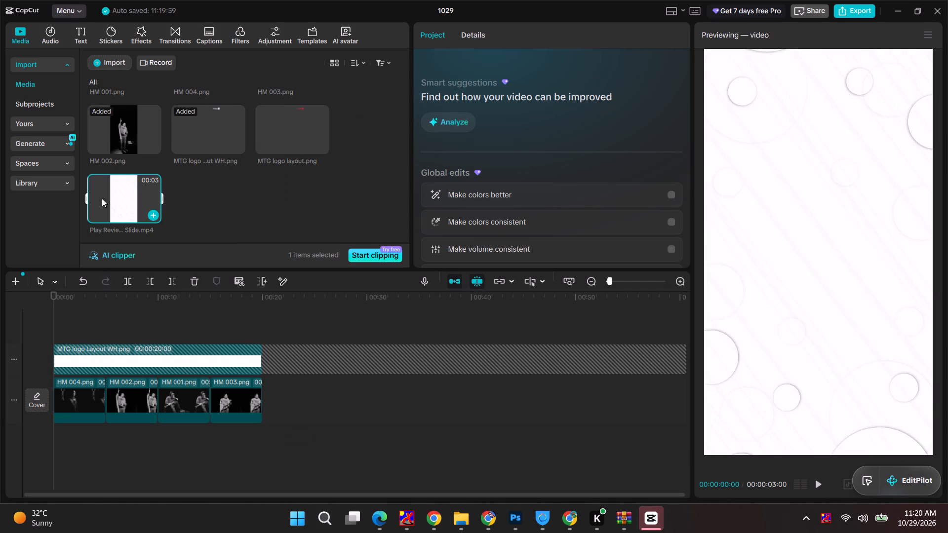
Place the Play Review Last Slide clip on the main track directly after the HM 003 clip.
{"action": "left_click_drag", "start_coordinate": [103, 198], "coordinate": [276, 398]}
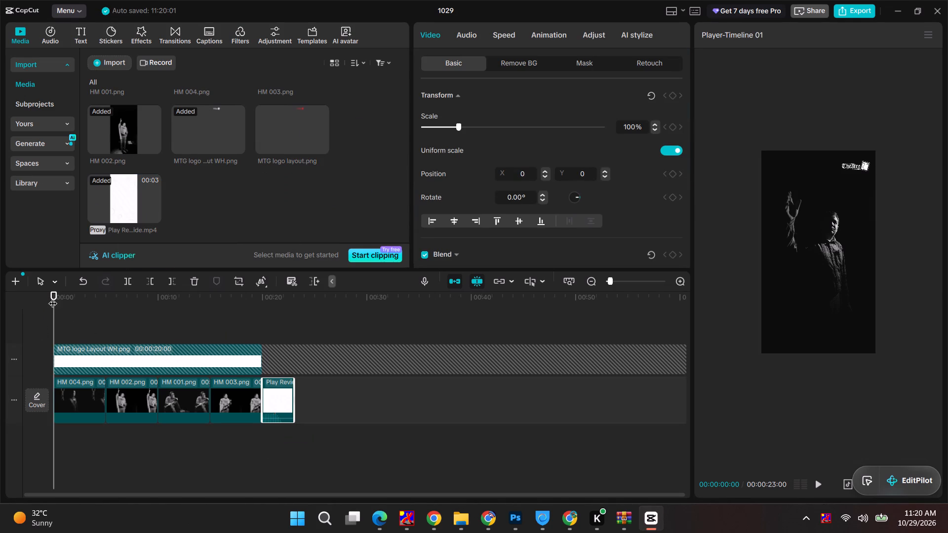
Shorten the HM 004, HM 002, HM 001 and HM 003 clips together to 4:13 each, using the 20-second mark as reference.
{"action": "left_click_drag", "start_coordinate": [53, 297], "coordinate": [2, 302]}
{"action": "left_click", "coordinate": [226, 389]}
{"action": "left_click", "coordinate": [178, 398], "text": "ctrl"}
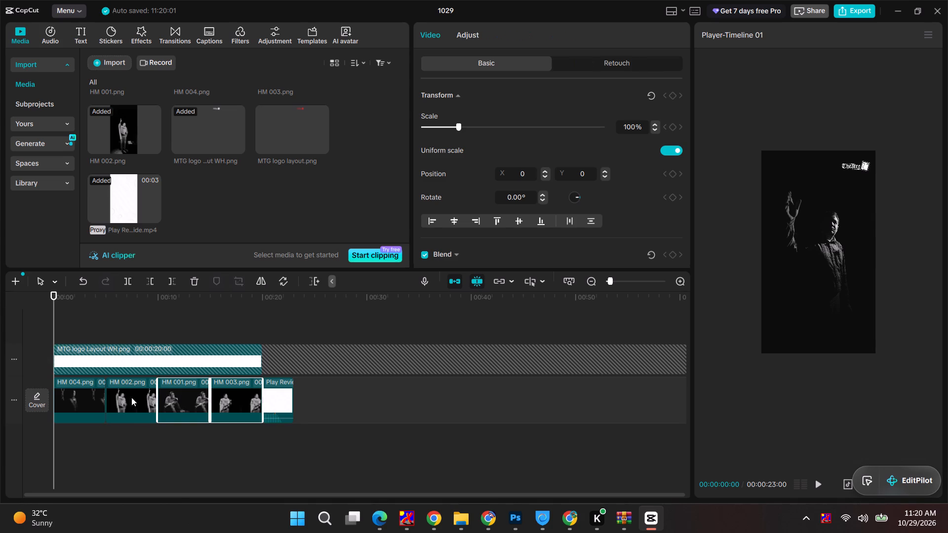
{"action": "left_click", "coordinate": [121, 401], "text": "ctrl"}
{"action": "left_click", "coordinate": [83, 401], "text": "ctrl"}
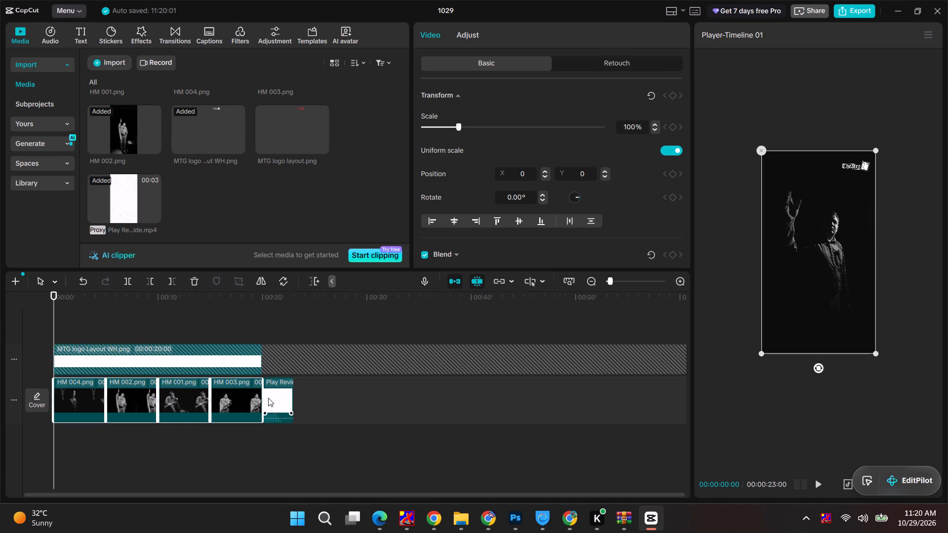
{"action": "left_click_drag", "start_coordinate": [264, 396], "coordinate": [254, 396]}
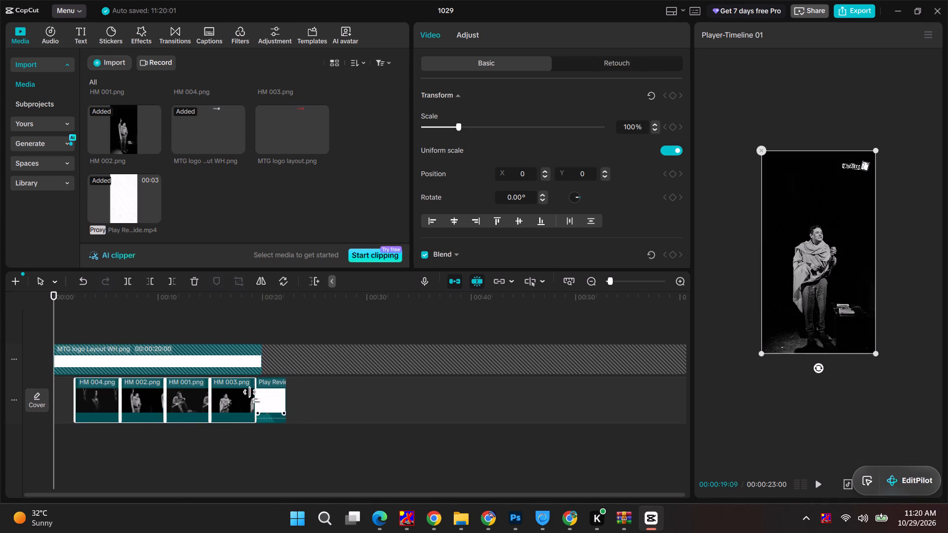
{"action": "left_click_drag", "start_coordinate": [254, 396], "coordinate": [244, 396]}
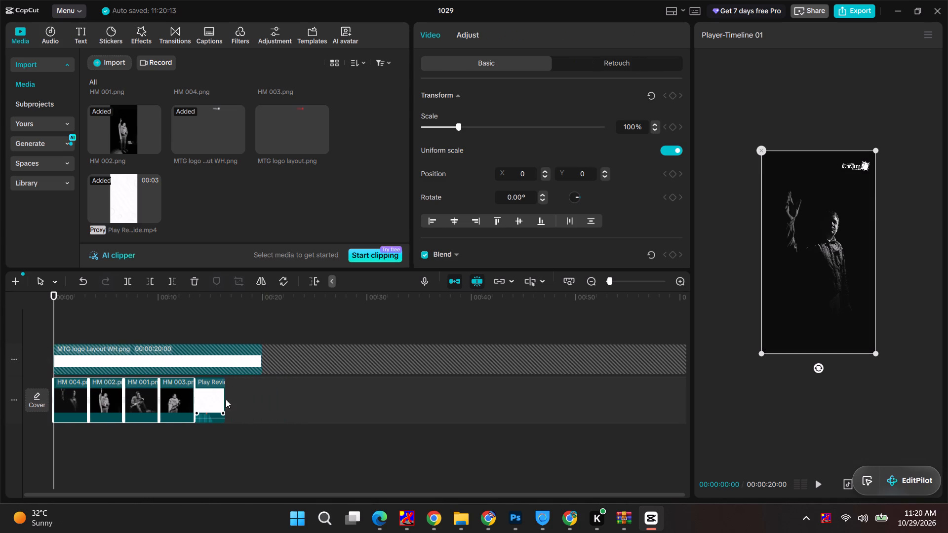
{"action": "left_click_drag", "start_coordinate": [195, 400], "coordinate": [199, 400]}
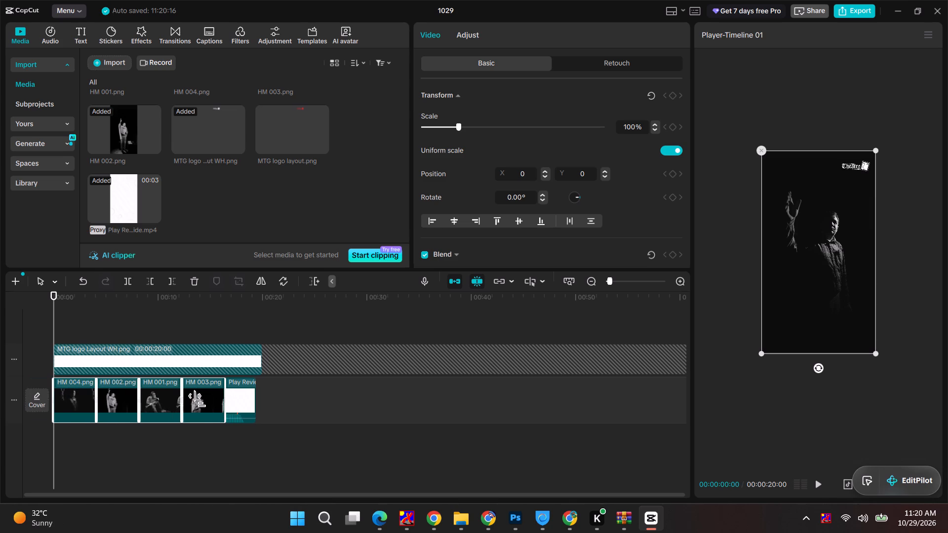
{"action": "left_click_drag", "start_coordinate": [54, 294], "coordinate": [204, 291]}
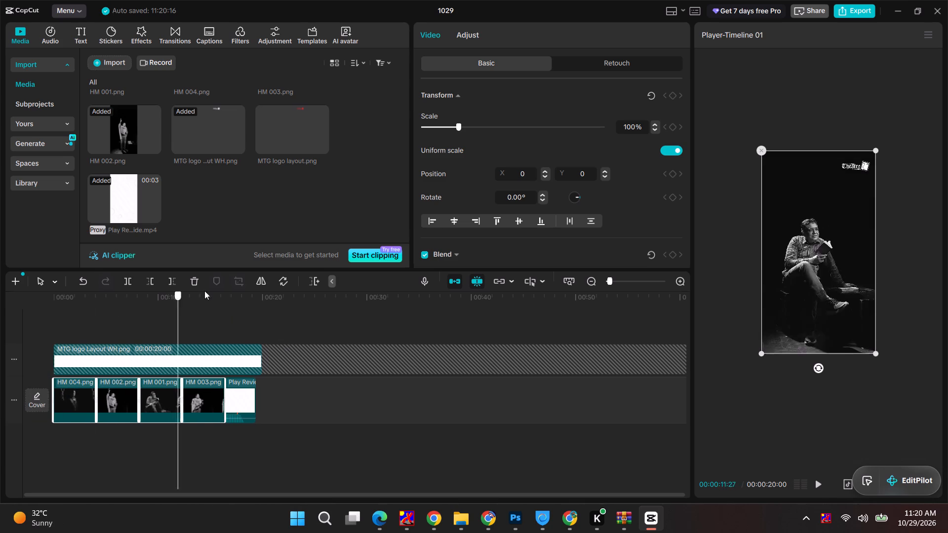
{"action": "left_click_drag", "start_coordinate": [204, 291], "coordinate": [267, 284]}
{"action": "left_click", "coordinate": [227, 391]}
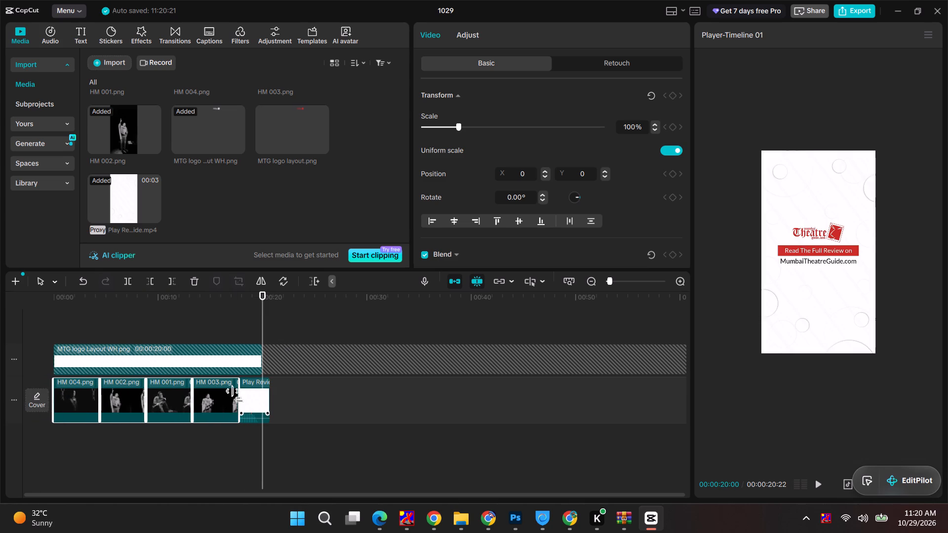
Trim the ends of HM 004 to 4:07, HM 002 to 4:02 and HM 001 to 4:07, and play the video from the start.
{"action": "scroll", "coordinate": [231, 416], "scroll_direction": "up", "scroll_amount": 12, "text": "ctrl"}
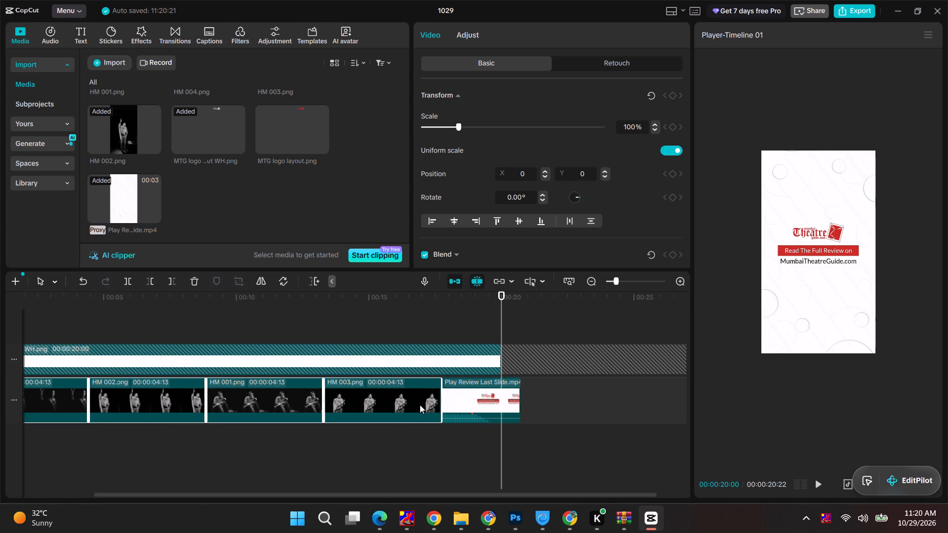
{"action": "left_click", "coordinate": [393, 448]}
{"action": "left_click", "coordinate": [79, 400]}
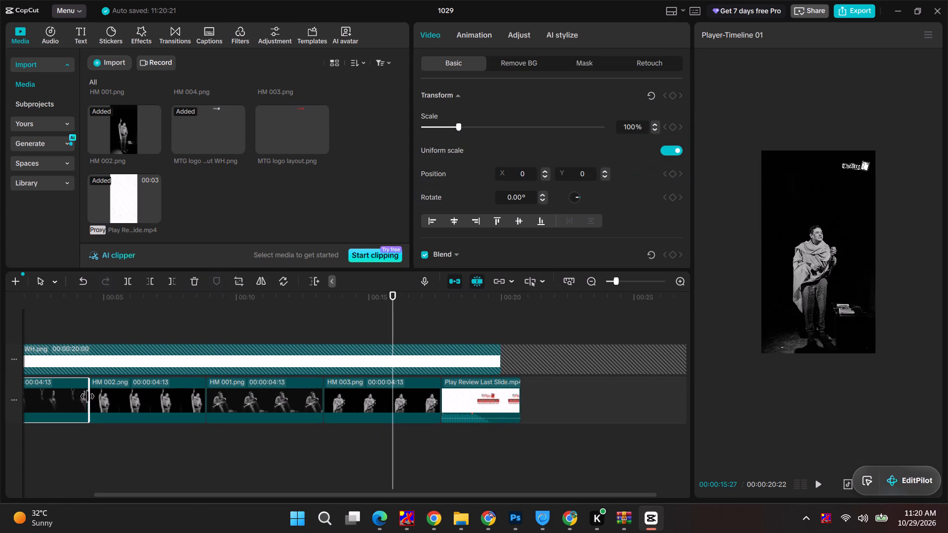
{"action": "left_click_drag", "start_coordinate": [87, 396], "coordinate": [79, 396]}
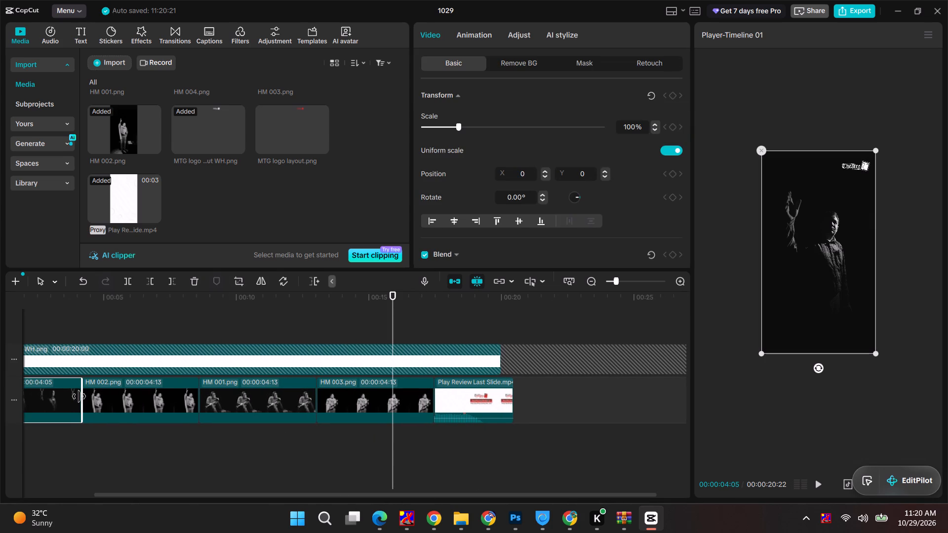
{"action": "left_click_drag", "start_coordinate": [79, 396], "coordinate": [82, 397]}
{"action": "left_click", "coordinate": [130, 402]}
{"action": "left_click_drag", "start_coordinate": [202, 397], "coordinate": [192, 397]}
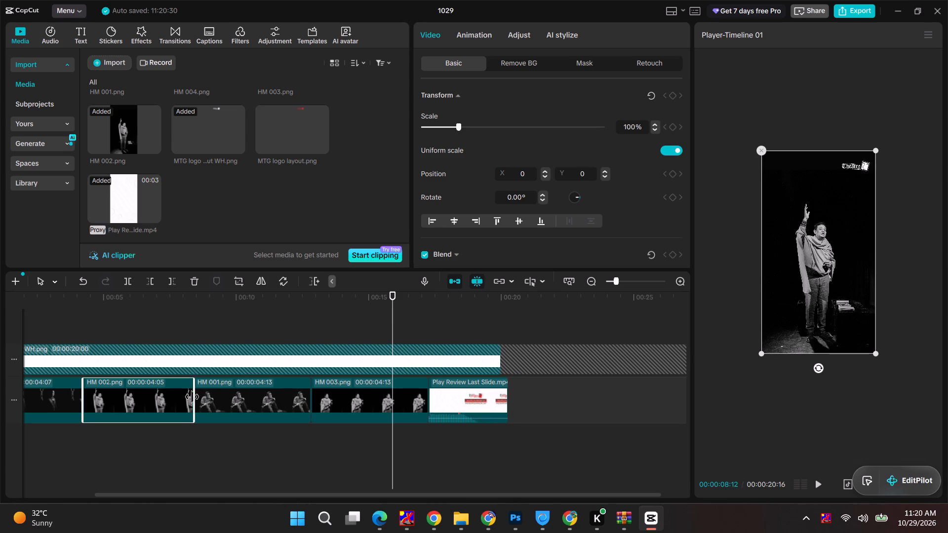
{"action": "left_click_drag", "start_coordinate": [192, 397], "coordinate": [190, 397]}
{"action": "left_click", "coordinate": [260, 396]}
{"action": "left_click_drag", "start_coordinate": [307, 396], "coordinate": [302, 397]}
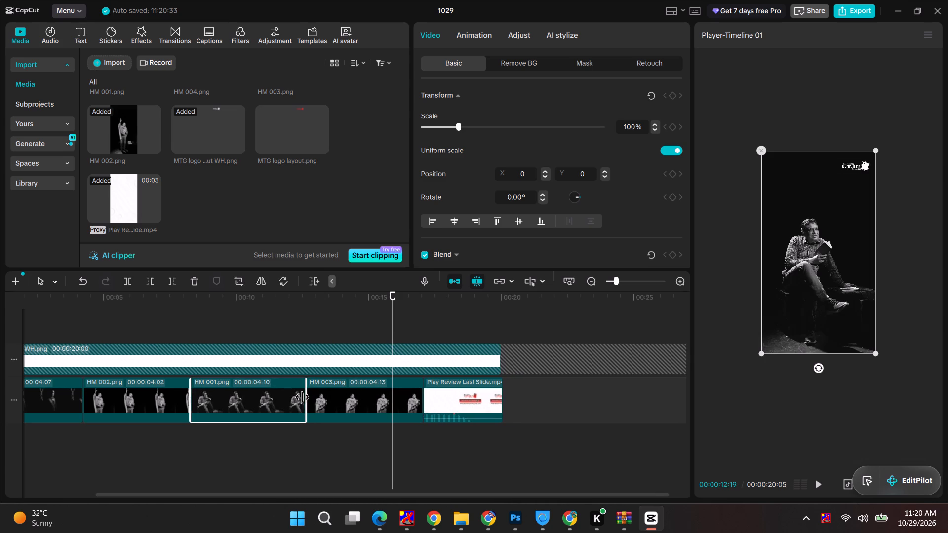
{"action": "left_click_drag", "start_coordinate": [302, 397], "coordinate": [302, 397]}
{"action": "left_click_drag", "start_coordinate": [393, 292], "coordinate": [1, 314]}
{"action": "key", "text": "space"}
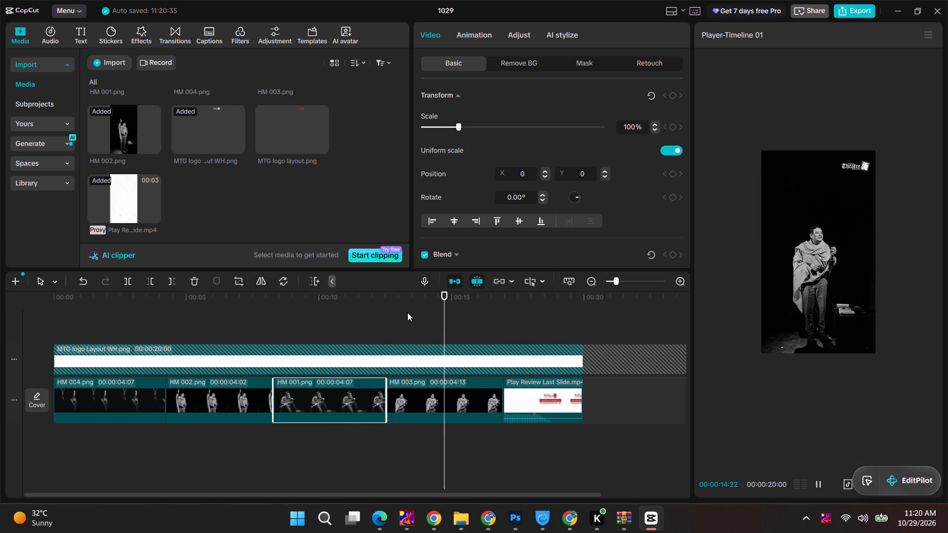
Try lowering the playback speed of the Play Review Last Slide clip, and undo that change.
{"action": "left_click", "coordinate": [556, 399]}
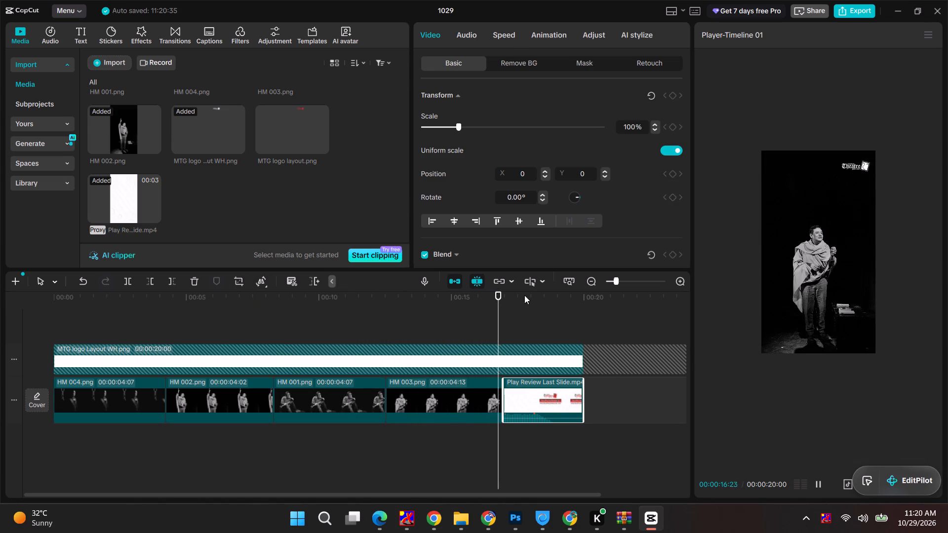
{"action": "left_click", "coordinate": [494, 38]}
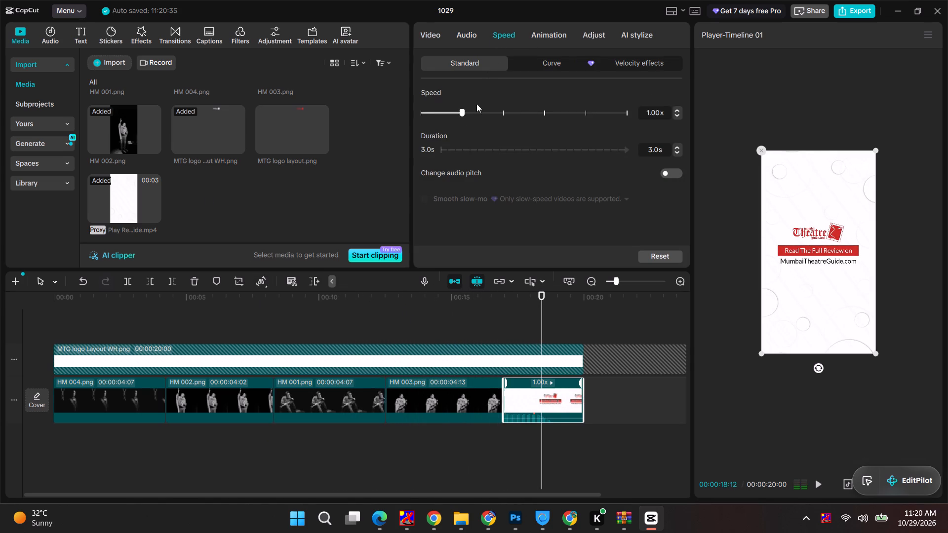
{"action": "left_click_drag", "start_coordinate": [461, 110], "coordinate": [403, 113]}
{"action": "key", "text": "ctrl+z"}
Mute the Play Review Last Slide clip by setting its volume to −∞ dB.
{"action": "left_click", "coordinate": [471, 33]}
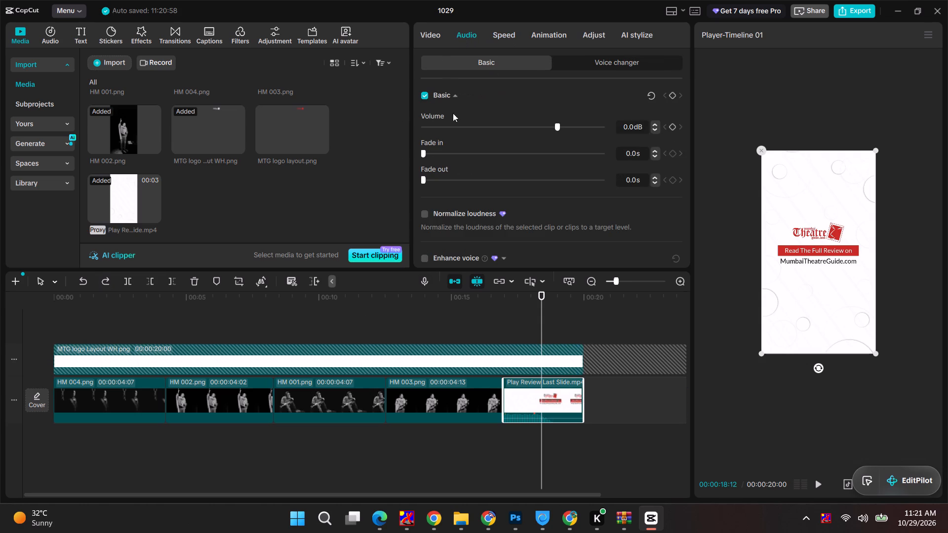
{"action": "left_click_drag", "start_coordinate": [441, 126], "coordinate": [382, 126]}
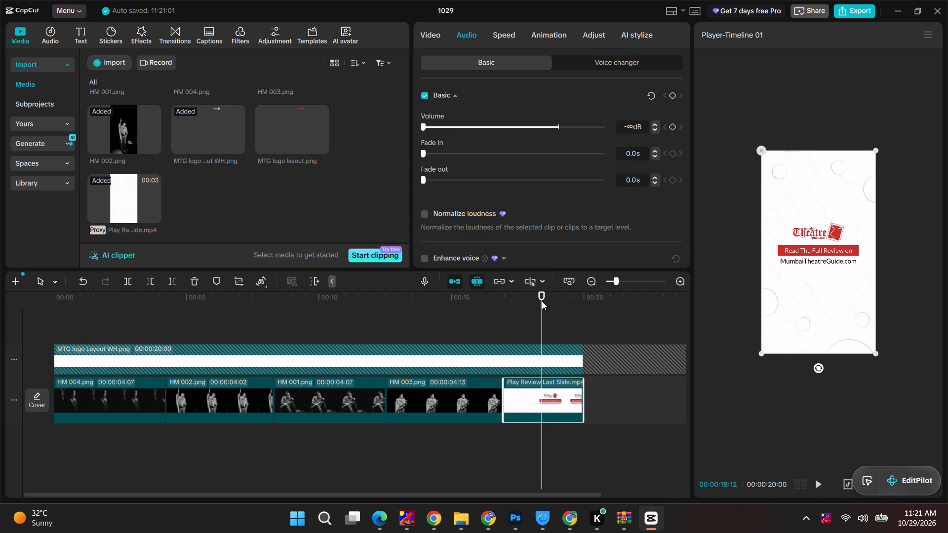
Unlock the MTG logo track and trim the logo clip to 16:29, ending where the Play Review Last Slide begins.
{"action": "left_click_drag", "start_coordinate": [543, 293], "coordinate": [587, 294]}
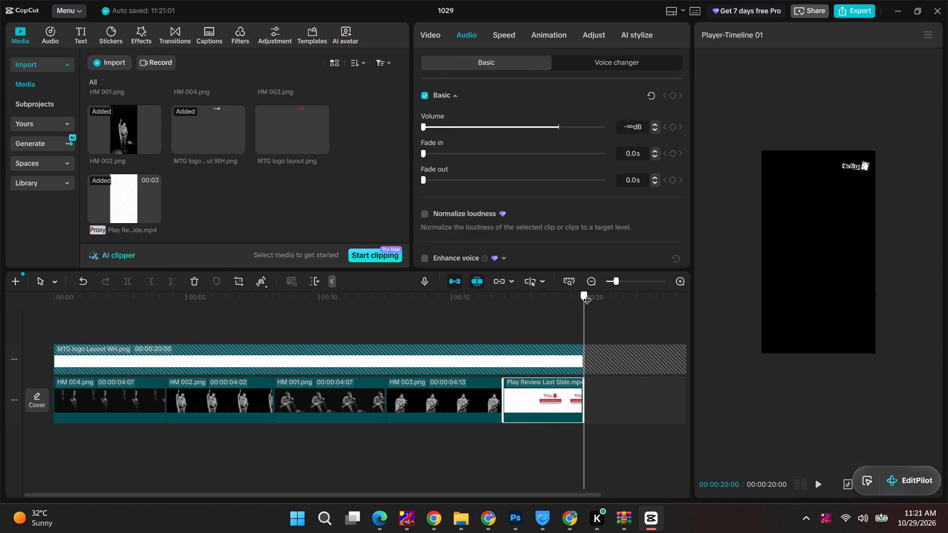
{"action": "left_click_drag", "start_coordinate": [587, 294], "coordinate": [471, 294]}
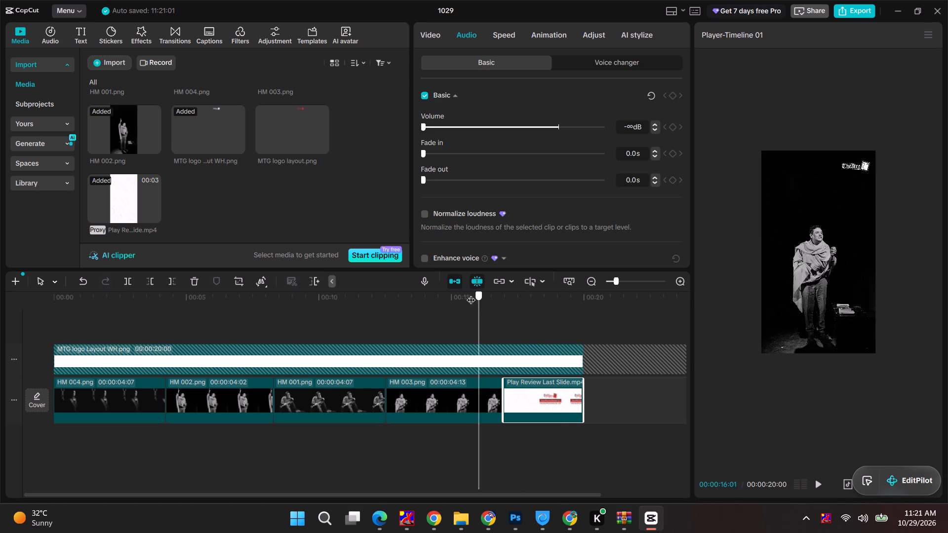
{"action": "left_click_drag", "start_coordinate": [471, 294], "coordinate": [502, 295]}
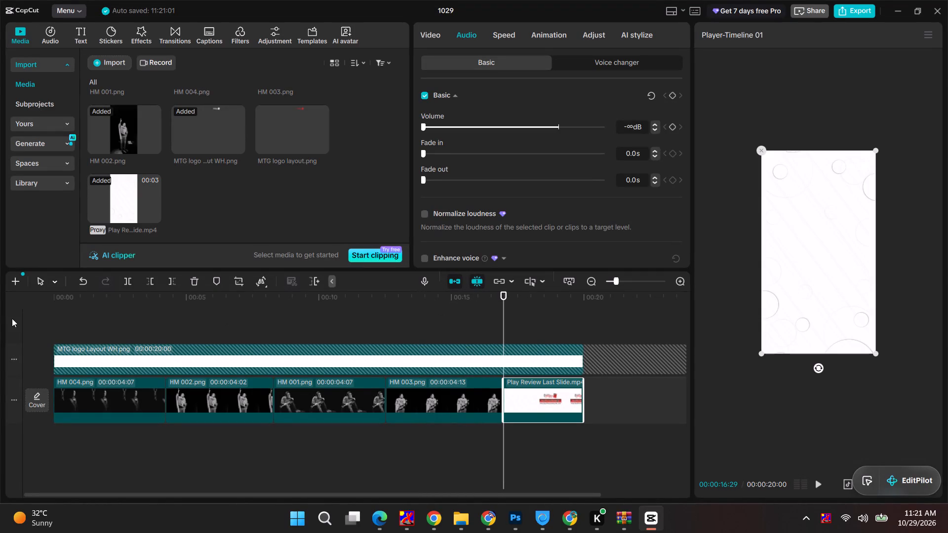
{"action": "left_click", "coordinate": [17, 361]}
{"action": "left_click", "coordinate": [48, 375]}
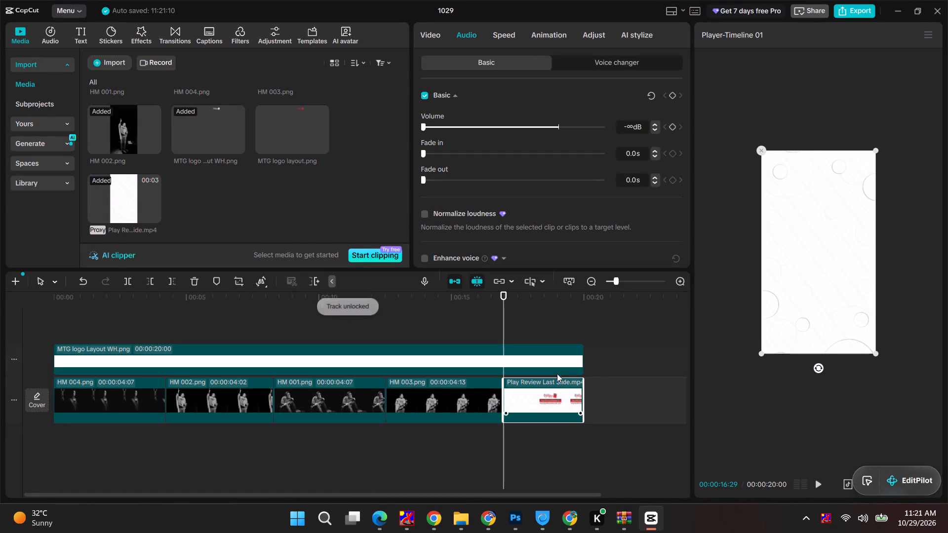
{"action": "left_click", "coordinate": [576, 359]}
{"action": "left_click_drag", "start_coordinate": [585, 362], "coordinate": [508, 365]}
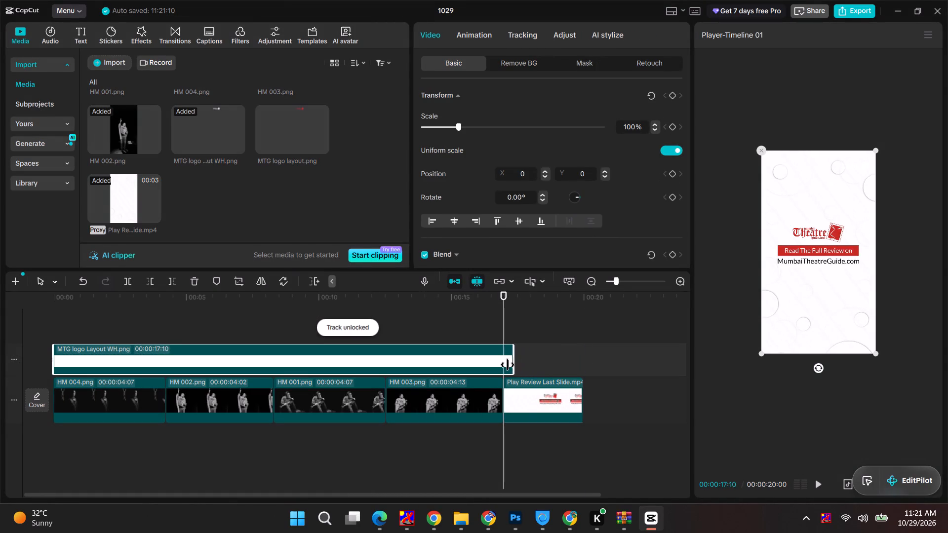
{"action": "left_click_drag", "start_coordinate": [508, 365], "coordinate": [502, 365]}
Scrub through the whole timeline to check the logo's end, the photo clip timing and the closing slide.
{"action": "left_click_drag", "start_coordinate": [503, 292], "coordinate": [514, 293]}
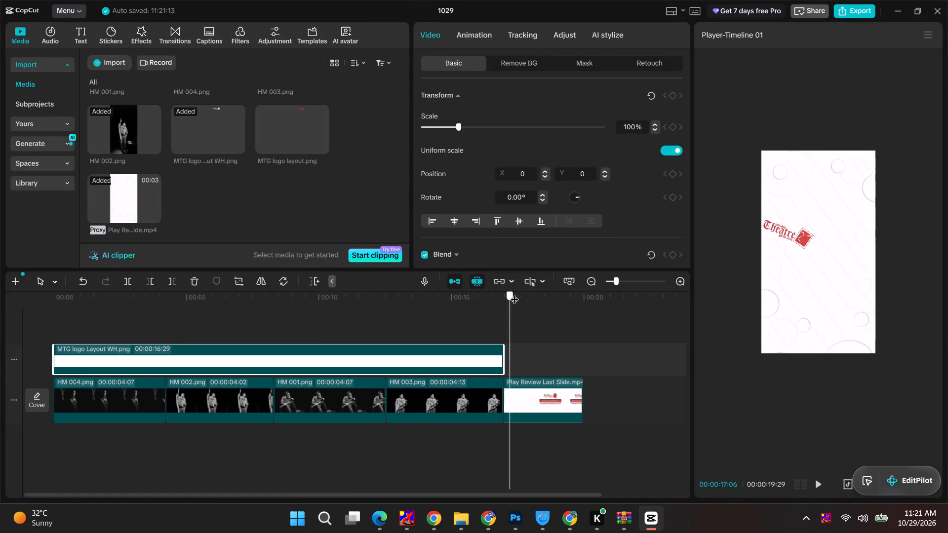
{"action": "left_click_drag", "start_coordinate": [514, 293], "coordinate": [528, 297]}
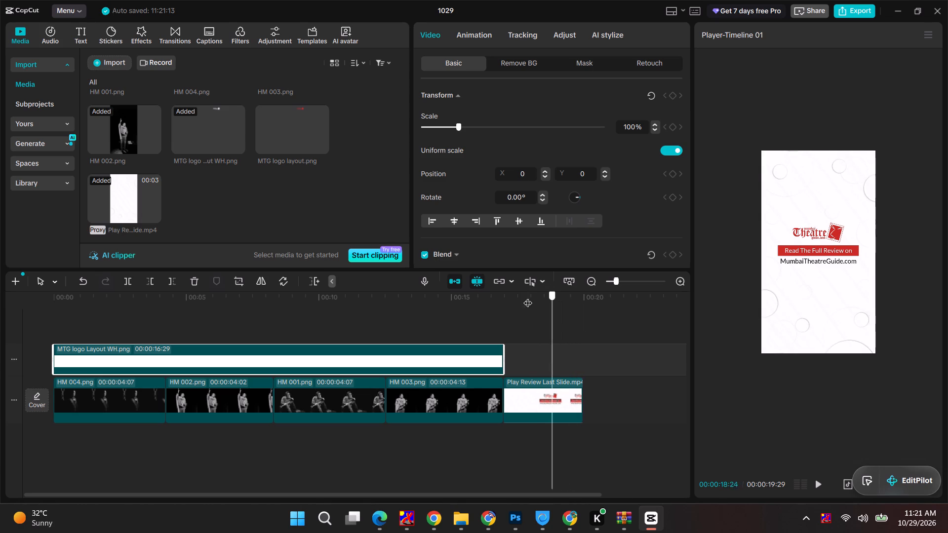
{"action": "left_click_drag", "start_coordinate": [528, 297], "coordinate": [398, 304]}
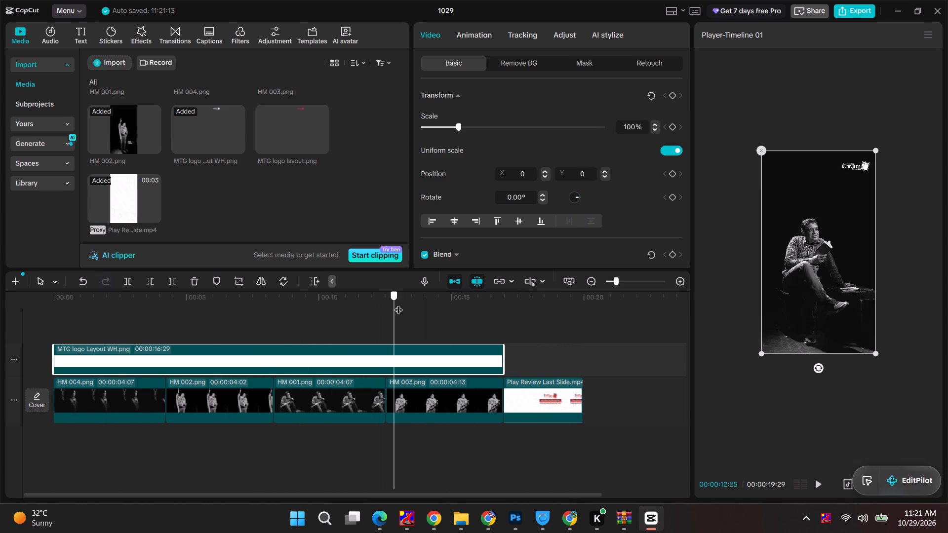
{"action": "left_click_drag", "start_coordinate": [398, 304], "coordinate": [570, 303]}
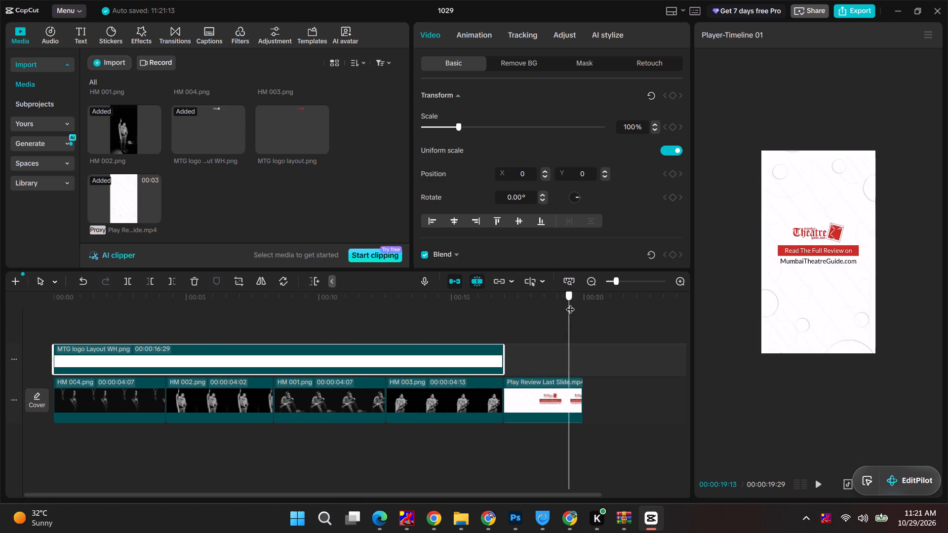
{"action": "left_click_drag", "start_coordinate": [570, 303], "coordinate": [589, 305]}
{"action": "left_click", "coordinate": [531, 401]}
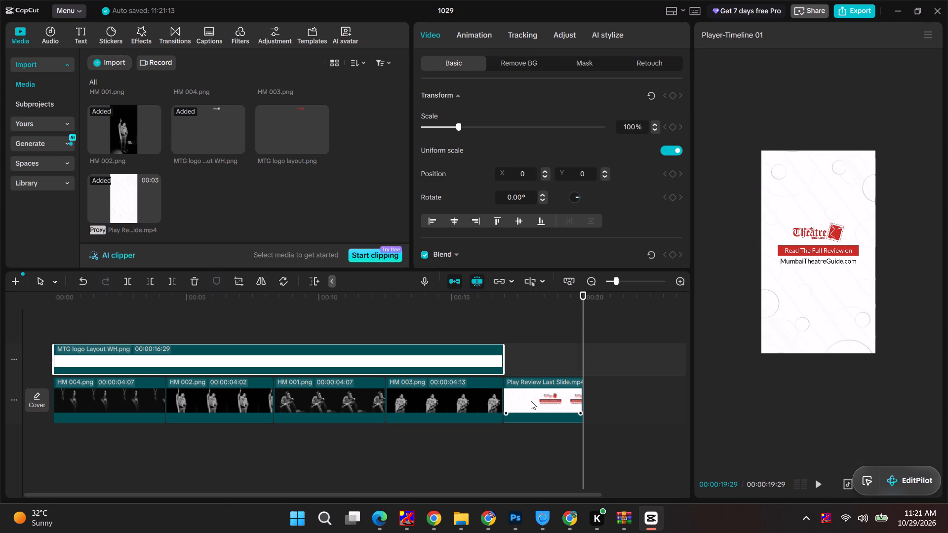
{"action": "left_click", "coordinate": [526, 391]}
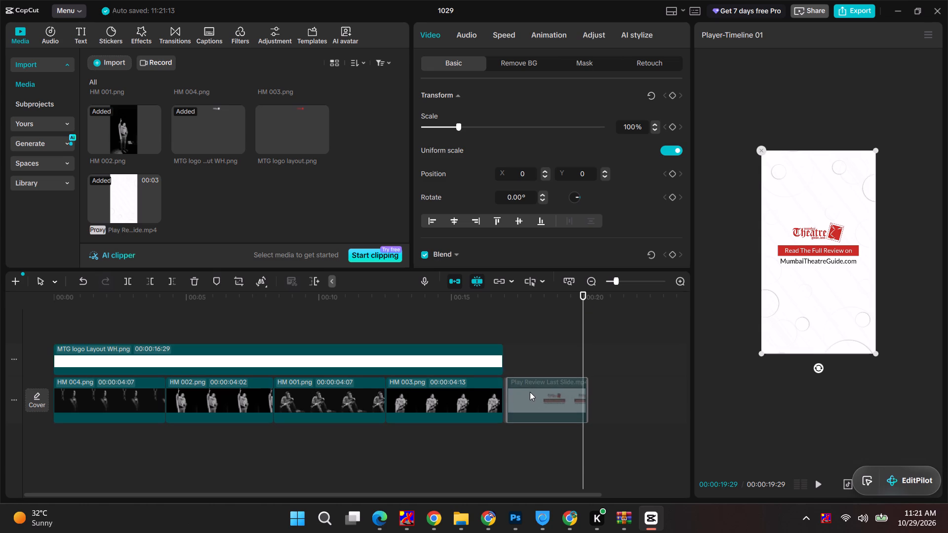
{"action": "left_click", "coordinate": [475, 391]}
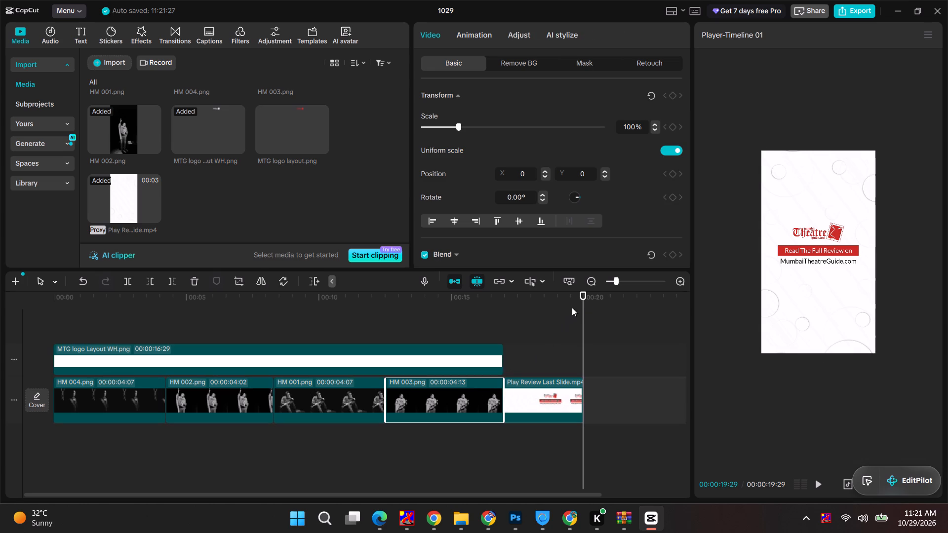
{"action": "left_click_drag", "start_coordinate": [581, 292], "coordinate": [22, 307]}
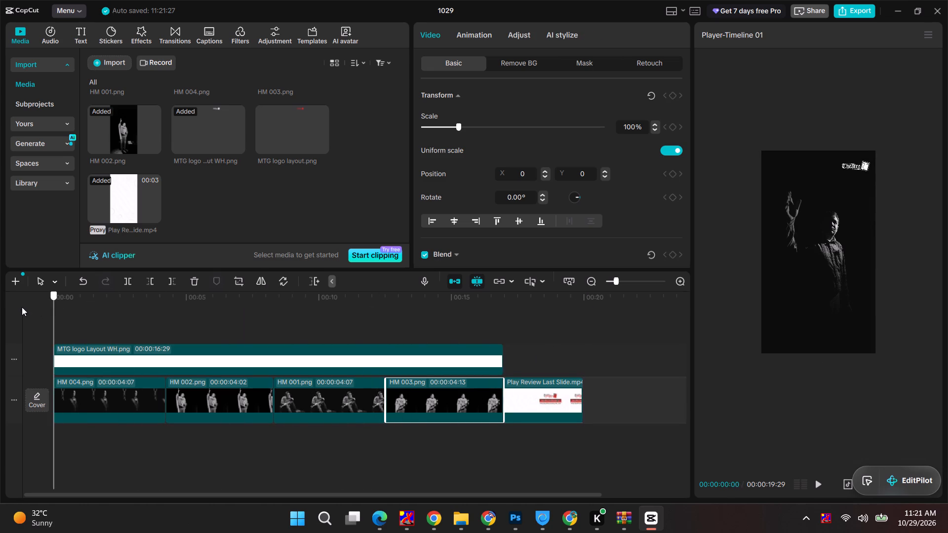
{"action": "left_click_drag", "start_coordinate": [22, 307], "coordinate": [285, 305]}
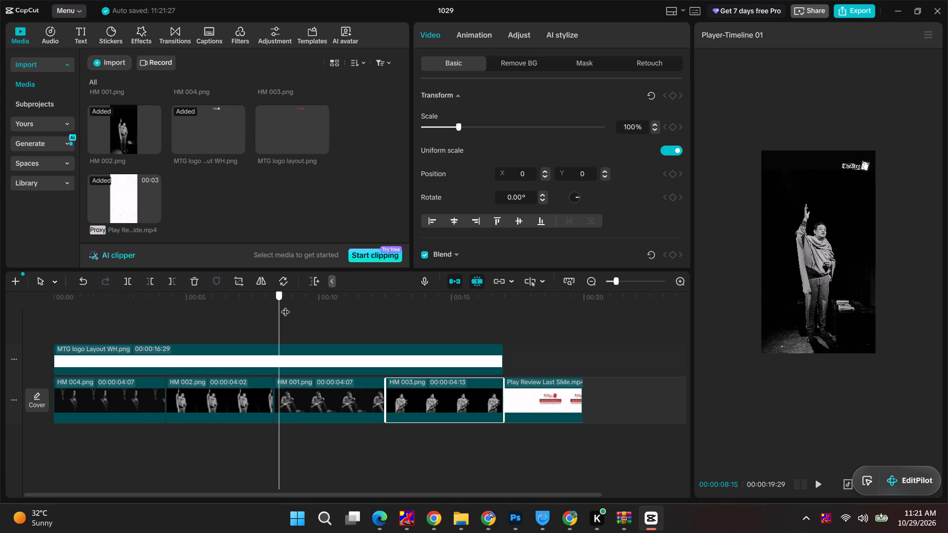
{"action": "left_click_drag", "start_coordinate": [285, 305], "coordinate": [314, 310]}
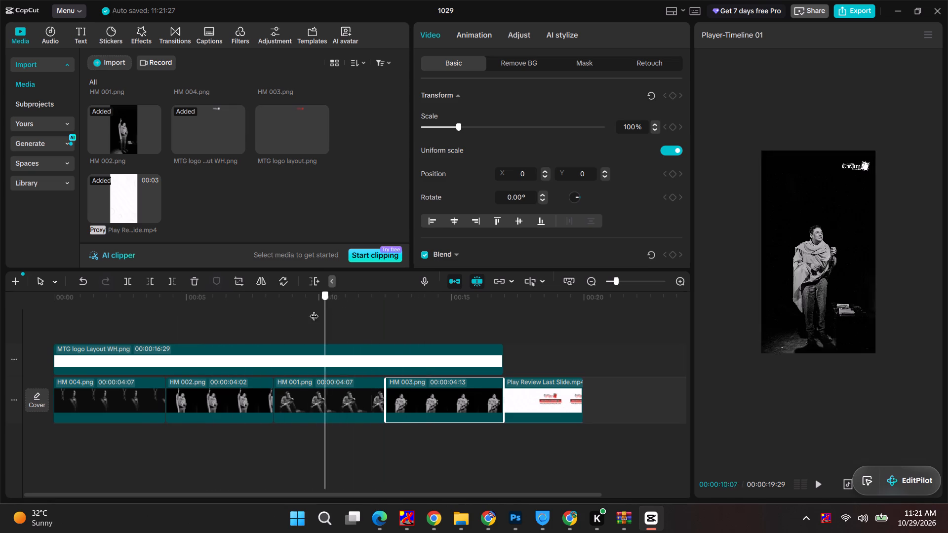
{"action": "left_click_drag", "start_coordinate": [314, 310], "coordinate": [0, 325]}
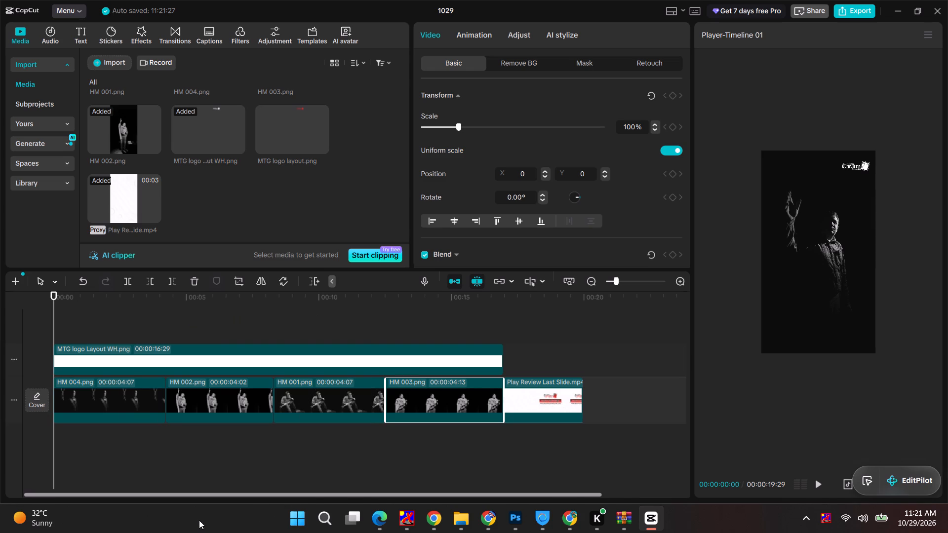
Switch to Chrome and enter a web search for "vanvaas movie ac" in a new tab.
{"action": "left_click", "coordinate": [495, 517]}
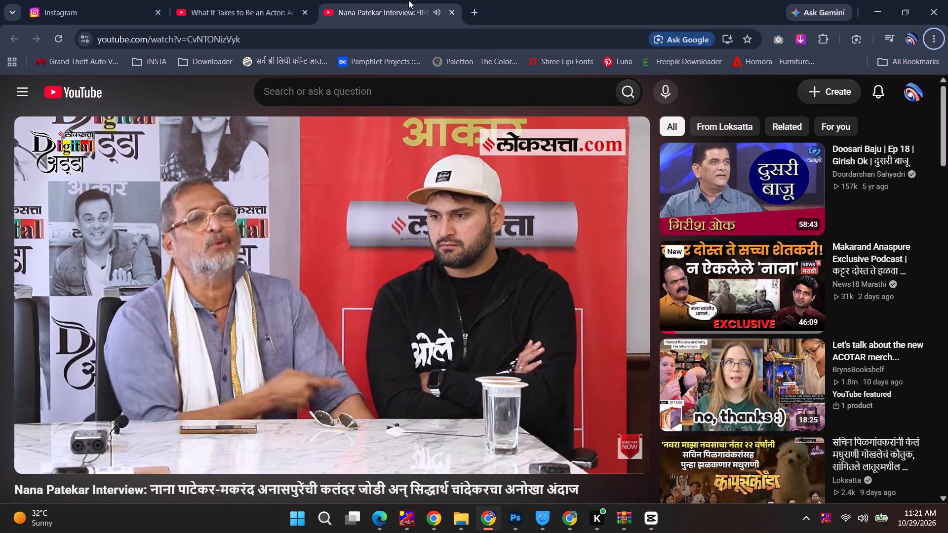
{"action": "left_click", "coordinate": [474, 17]}
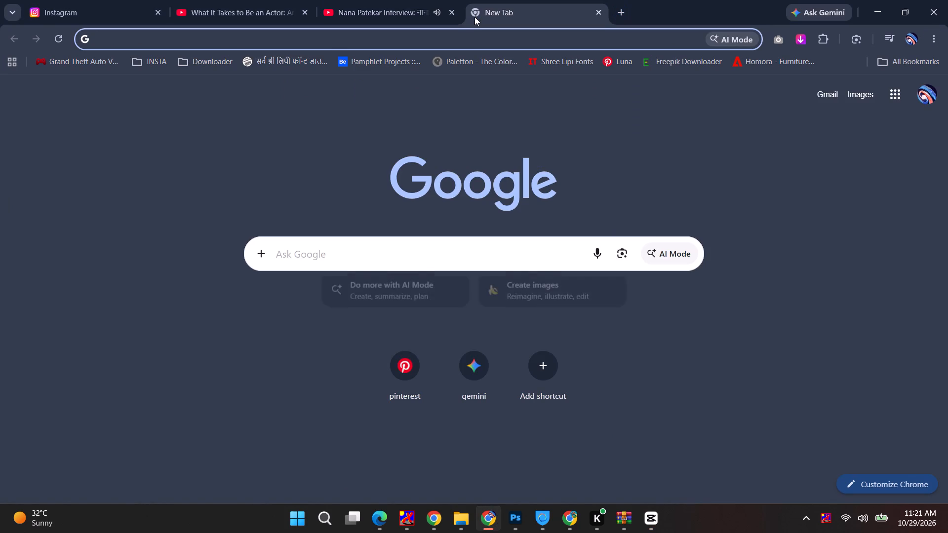
{"action": "type", "text": "van"}
{"action": "type", "text": "ws"}
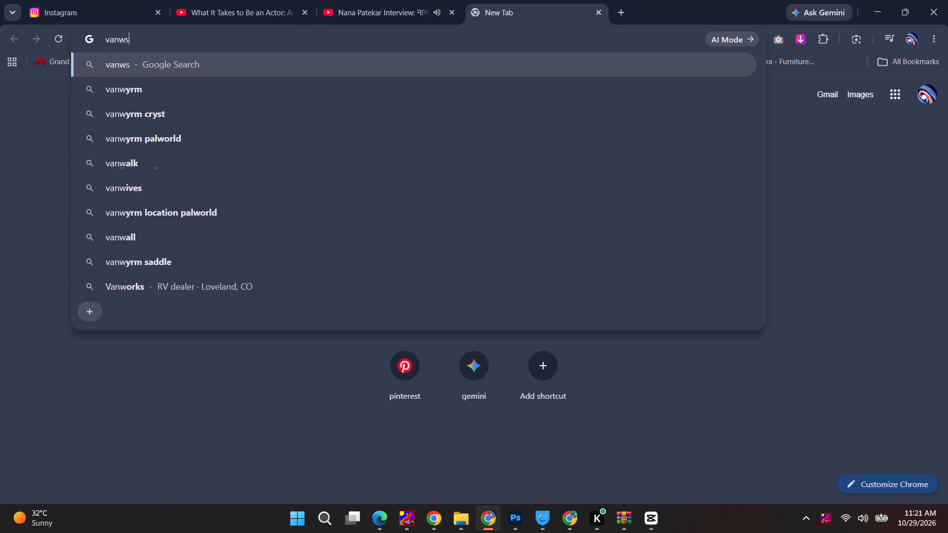
{"action": "key", "text": "BackSpace"}
{"action": "key", "text": "BackSpace"}
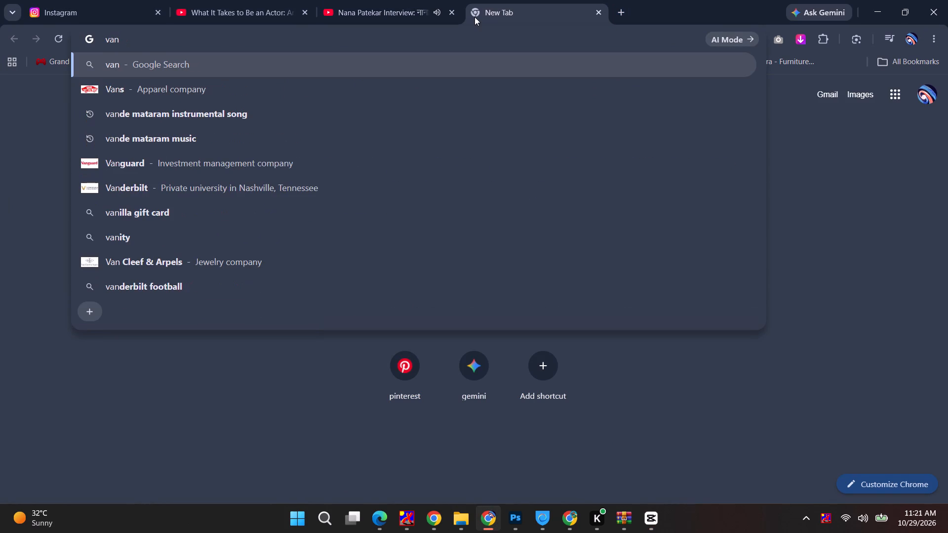
{"action": "type", "text": "vaas"}
{"action": "key", "text": "space"}
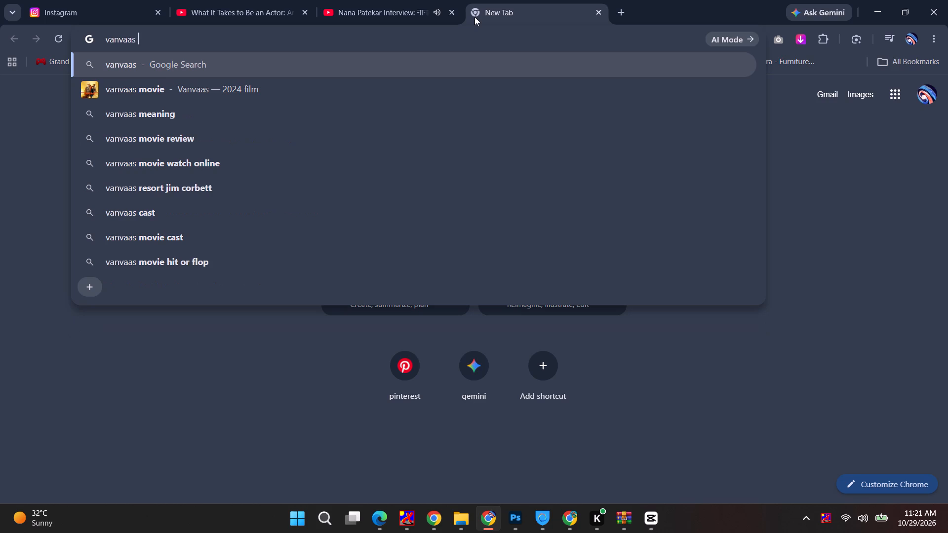
{"action": "key", "text": "Down"}
{"action": "key", "text": "space"}
{"action": "type", "text": "ac"}
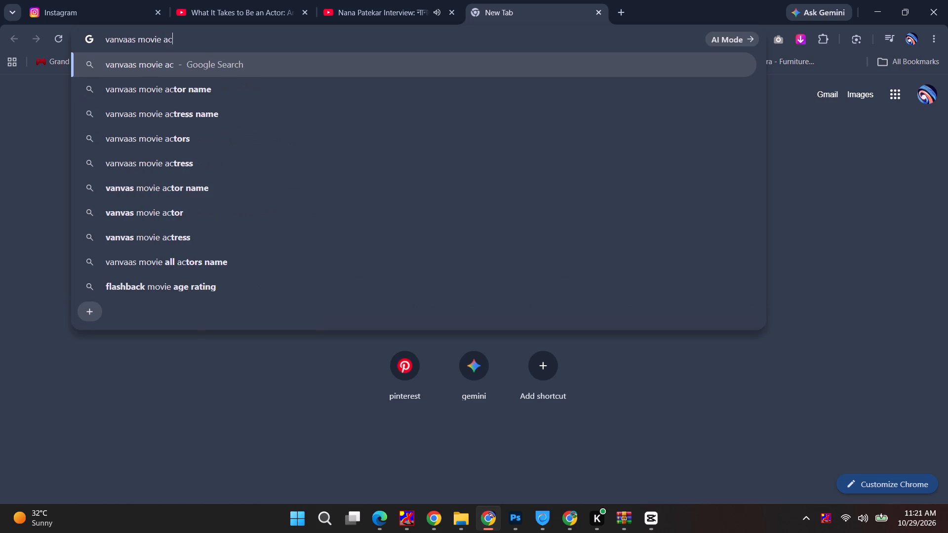
Search for "vanvaas movie actress" and look through the results and the details on Simrat Kaur.
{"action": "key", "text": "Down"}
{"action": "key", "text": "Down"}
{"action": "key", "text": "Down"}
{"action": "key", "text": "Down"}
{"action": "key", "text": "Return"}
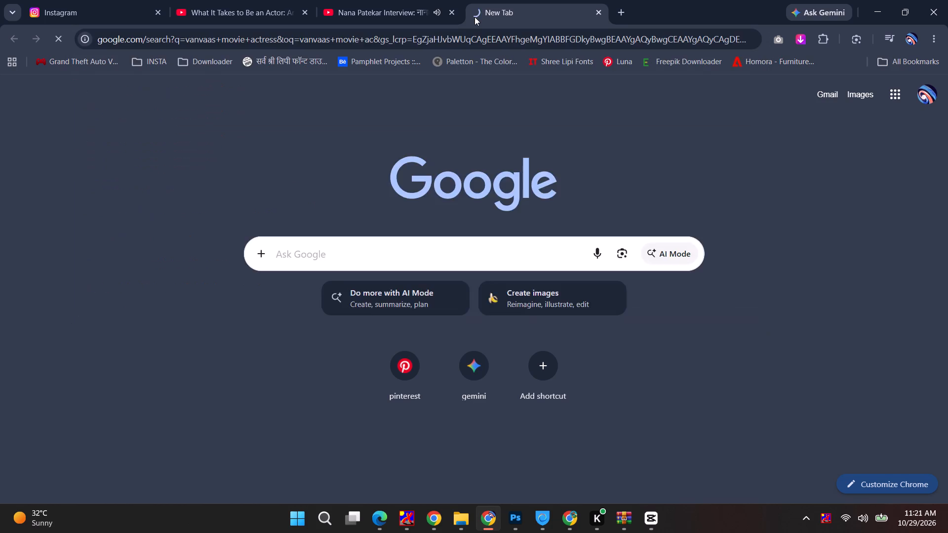
{"action": "scroll", "coordinate": [181, 437], "scroll_direction": "down", "scroll_amount": 1}
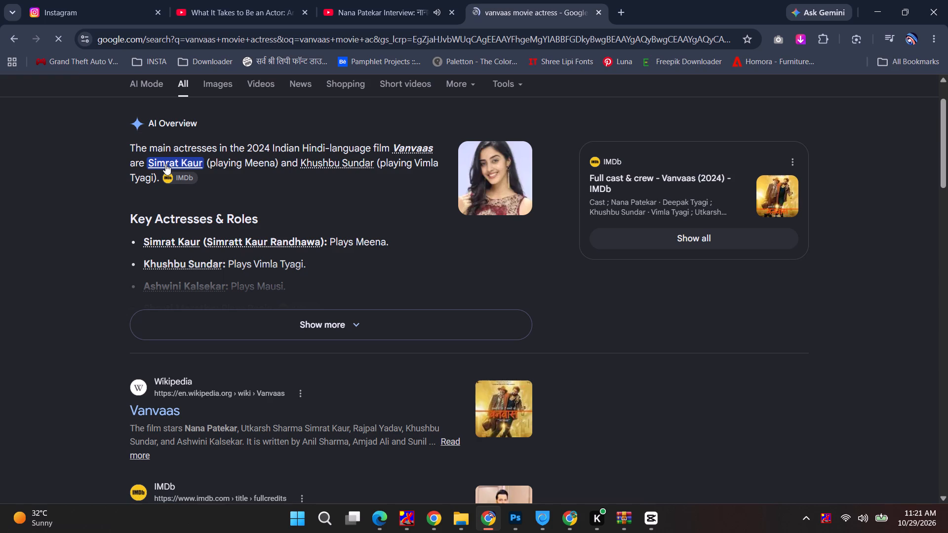
{"action": "left_click", "coordinate": [170, 240]}
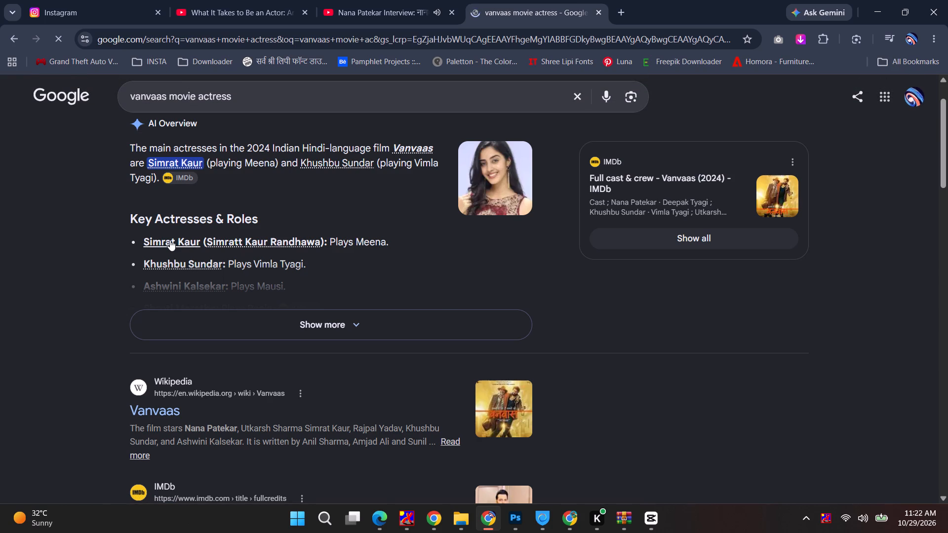
{"action": "scroll", "coordinate": [219, 355], "scroll_direction": "down", "scroll_amount": 5}
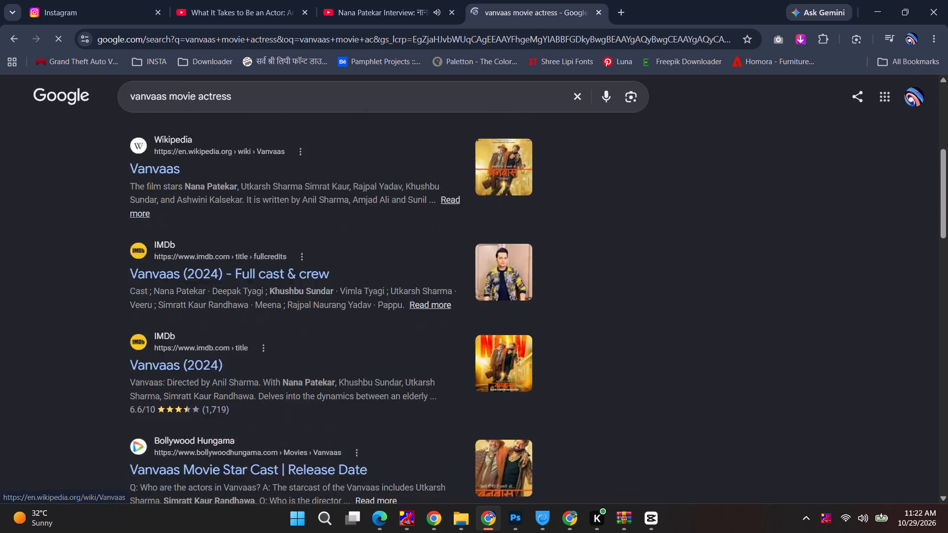
{"action": "scroll", "coordinate": [376, 459], "scroll_direction": "up", "scroll_amount": 6}
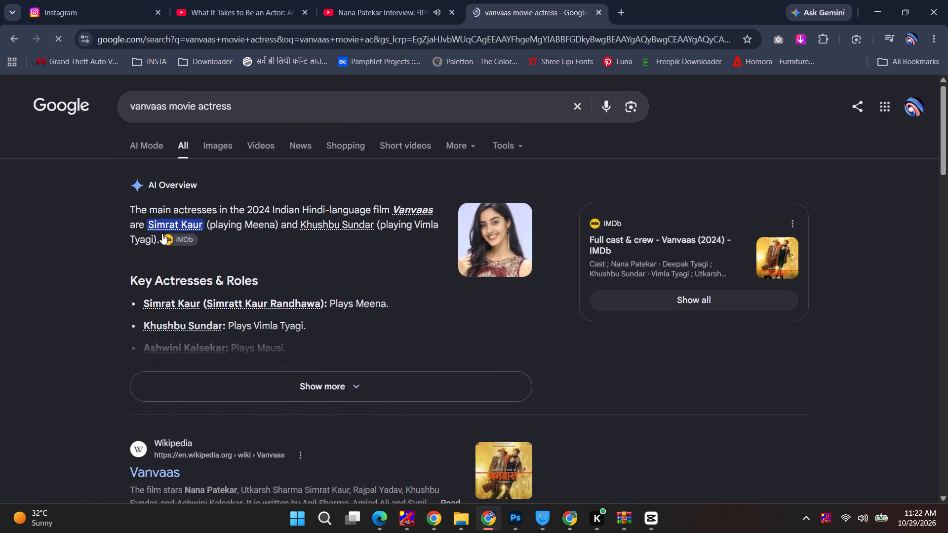
{"action": "left_click_drag", "start_coordinate": [147, 221], "coordinate": [204, 224]}
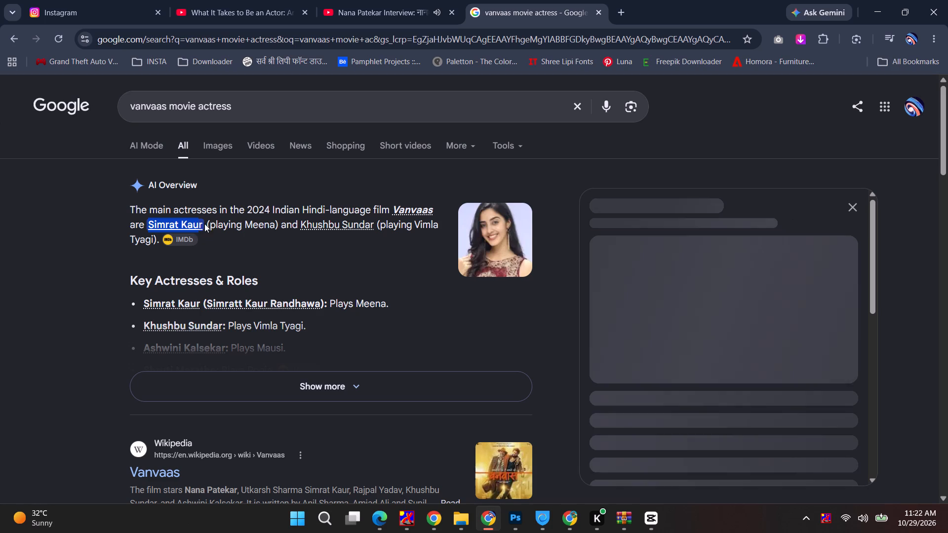
{"action": "left_click_drag", "start_coordinate": [204, 224], "coordinate": [207, 224]}
{"action": "scroll", "coordinate": [770, 320], "scroll_direction": "down", "scroll_amount": 3}
{"action": "scroll", "coordinate": [626, 351], "scroll_direction": "down", "scroll_amount": 3}
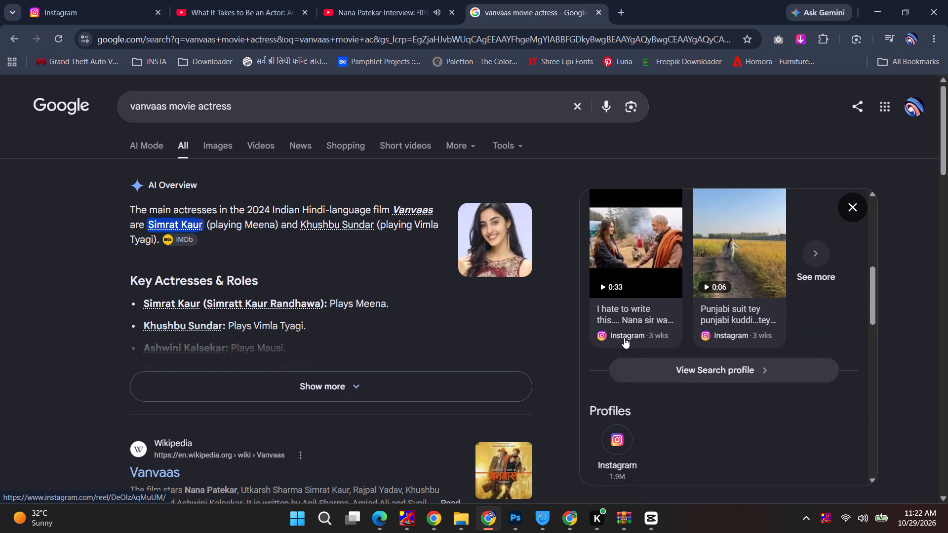
Open Simrat Kaur's Instagram reel about Nana sir, pause it and expand the full caption to read it.
{"action": "left_click", "coordinate": [624, 338], "text": "ctrl"}
{"action": "left_click", "coordinate": [646, 10]}
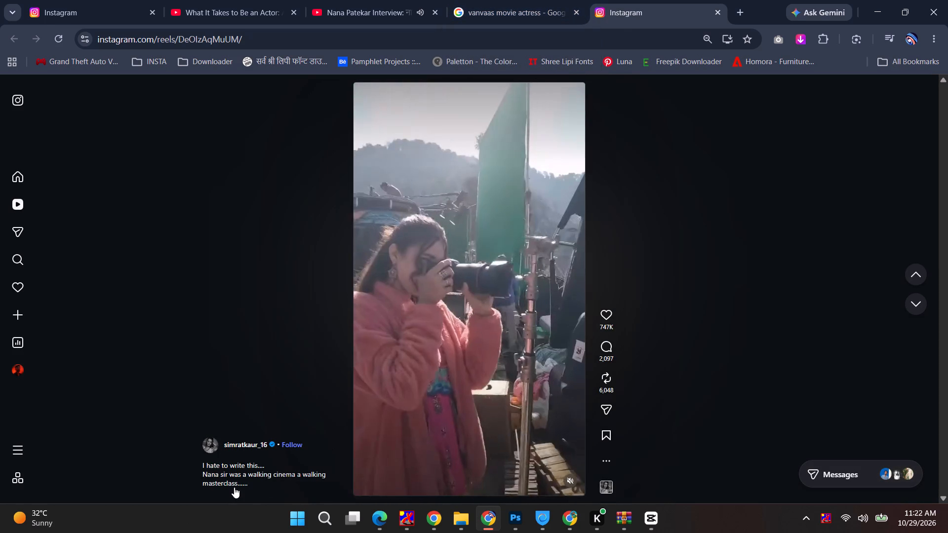
{"action": "left_click", "coordinate": [234, 487]}
{"action": "left_click", "coordinate": [479, 287]}
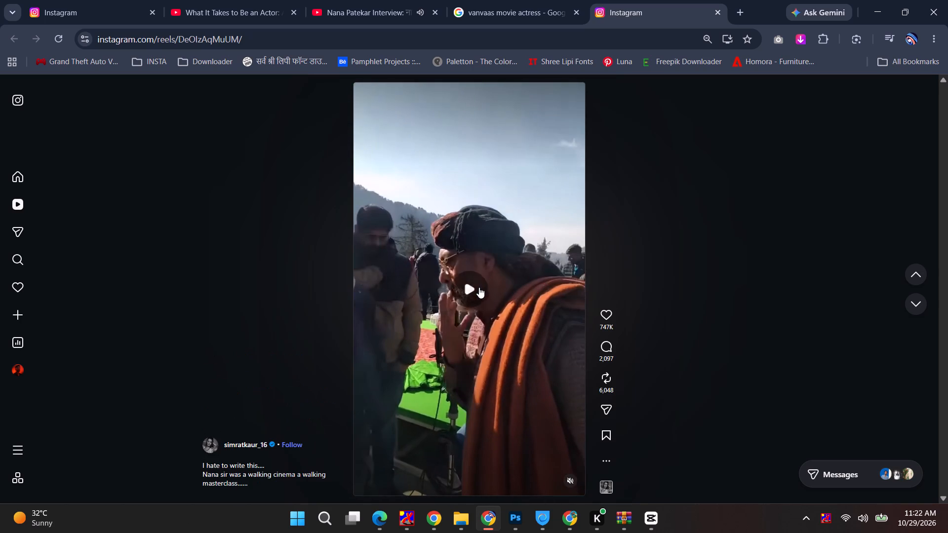
{"action": "left_click", "coordinate": [245, 483]}
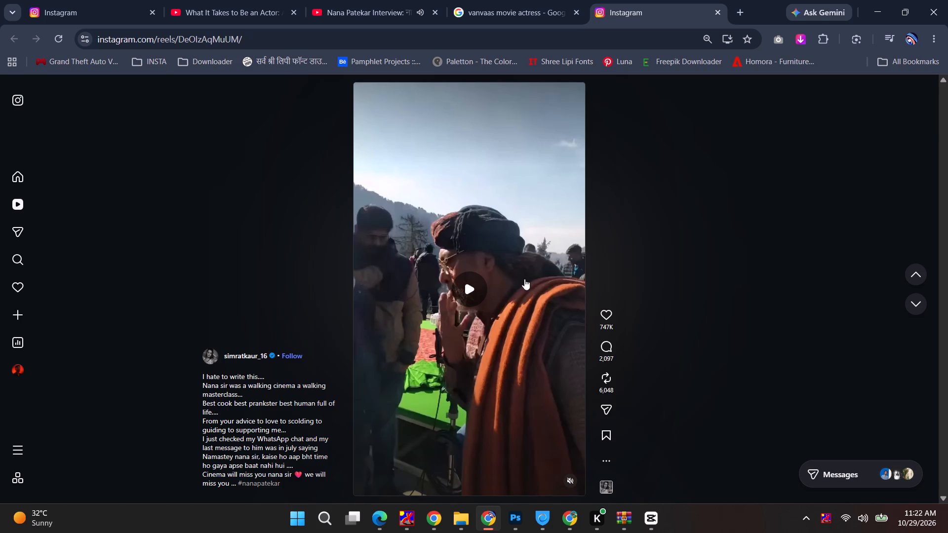
{"action": "left_click", "coordinate": [246, 358]}
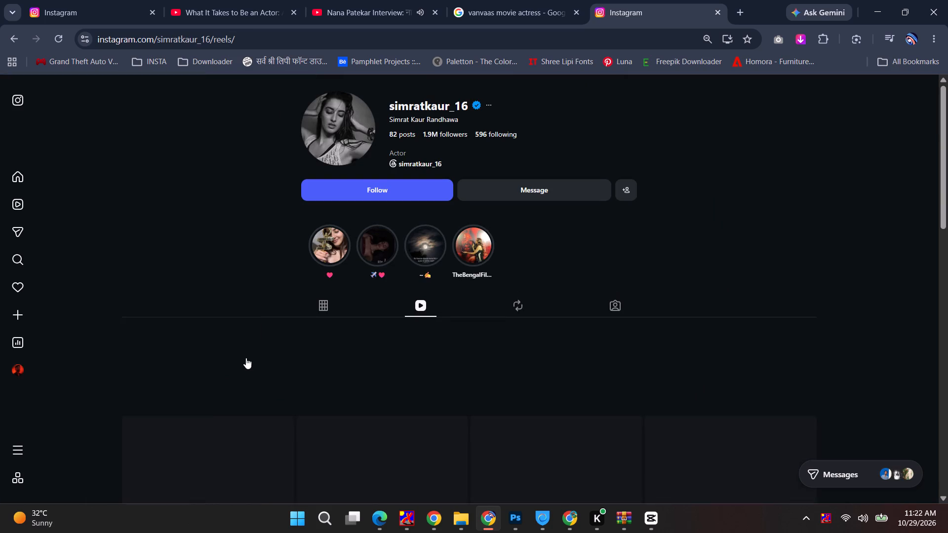
{"action": "scroll", "coordinate": [246, 358], "scroll_direction": "down", "scroll_amount": 4}
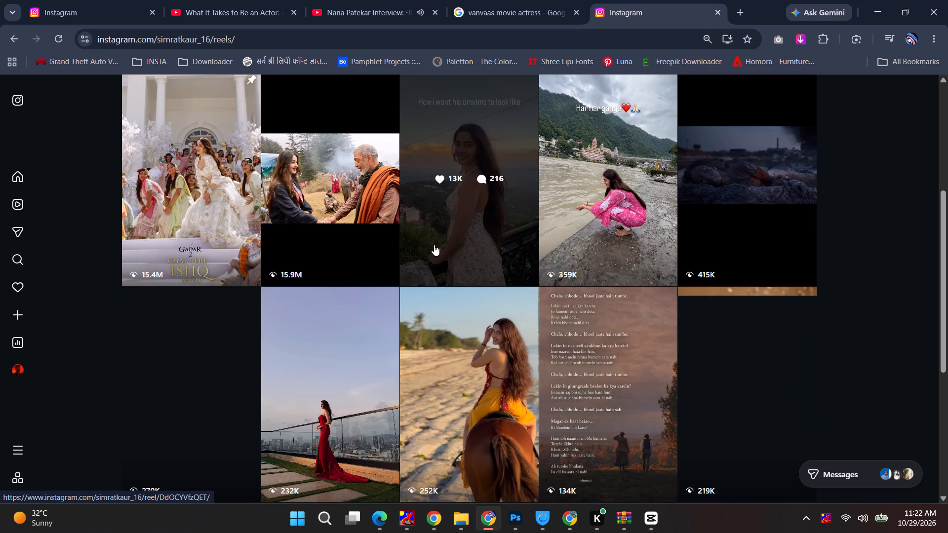
{"action": "scroll", "coordinate": [354, 269], "scroll_direction": "up", "scroll_amount": 1}
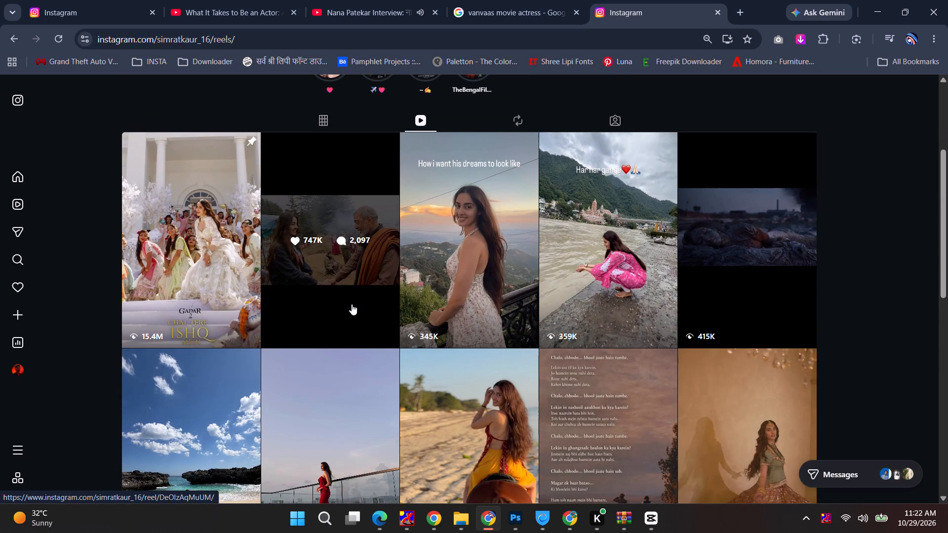
{"action": "scroll", "coordinate": [352, 304], "scroll_direction": "down", "scroll_amount": 4}
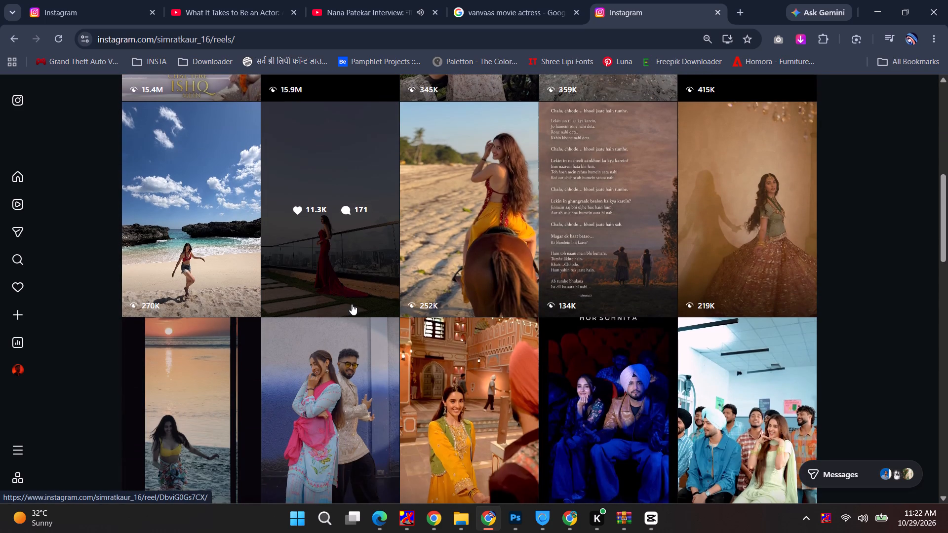
{"action": "scroll", "coordinate": [352, 304], "scroll_direction": "down", "scroll_amount": 6}
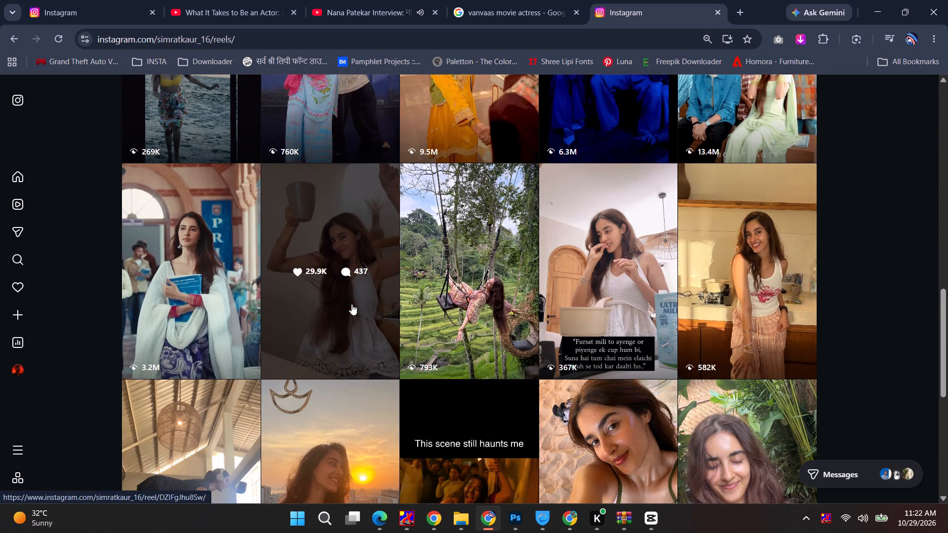
{"action": "scroll", "coordinate": [352, 304], "scroll_direction": "down", "scroll_amount": 3}
{"action": "key", "text": "ctrl+w"}
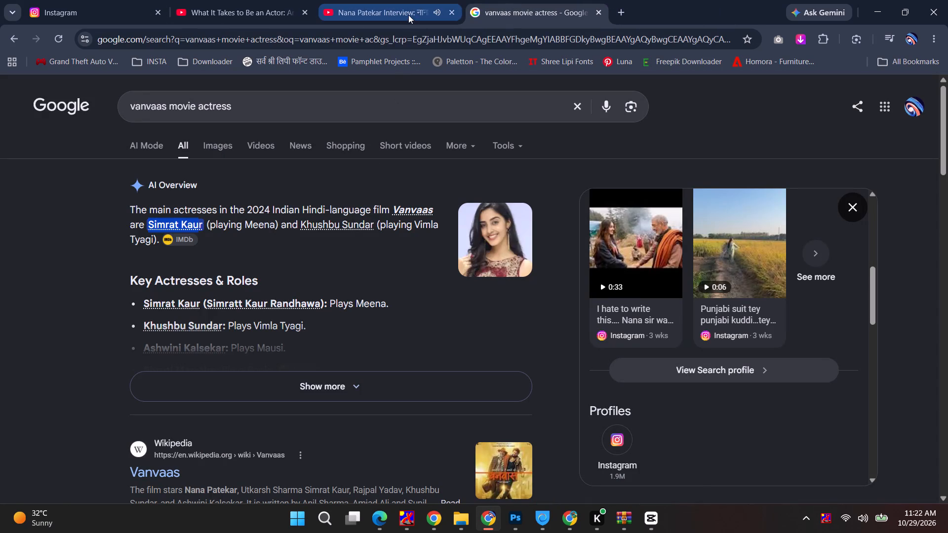
{"action": "key", "text": "ctrl+w"}
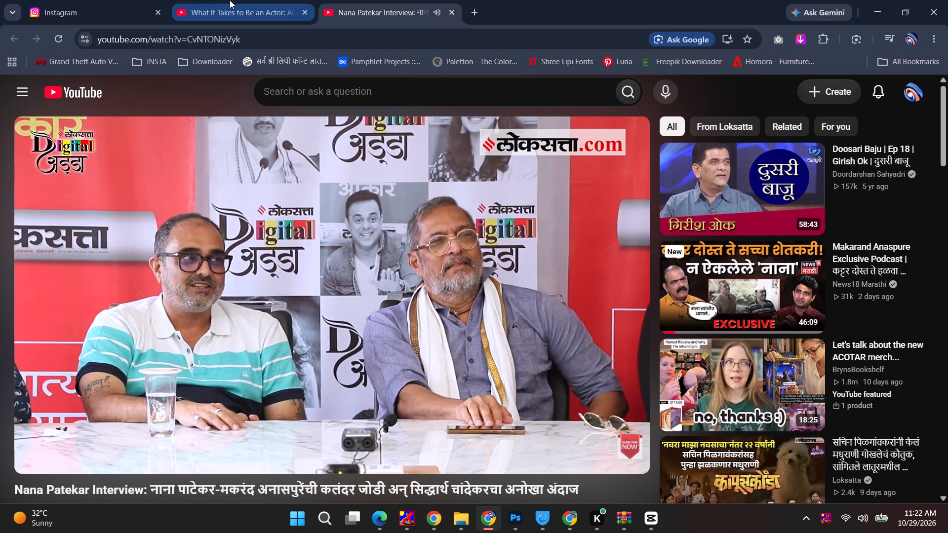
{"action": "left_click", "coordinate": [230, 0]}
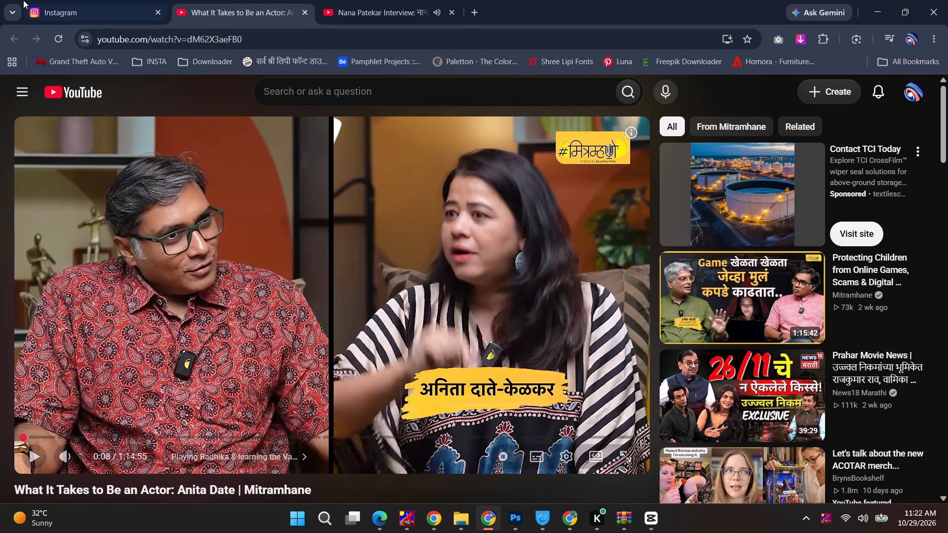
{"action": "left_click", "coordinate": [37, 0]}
Close the duplicate MTG folder window, the indian archive window and two of the received-message windows.
{"action": "key", "text": "alt+Tab"}
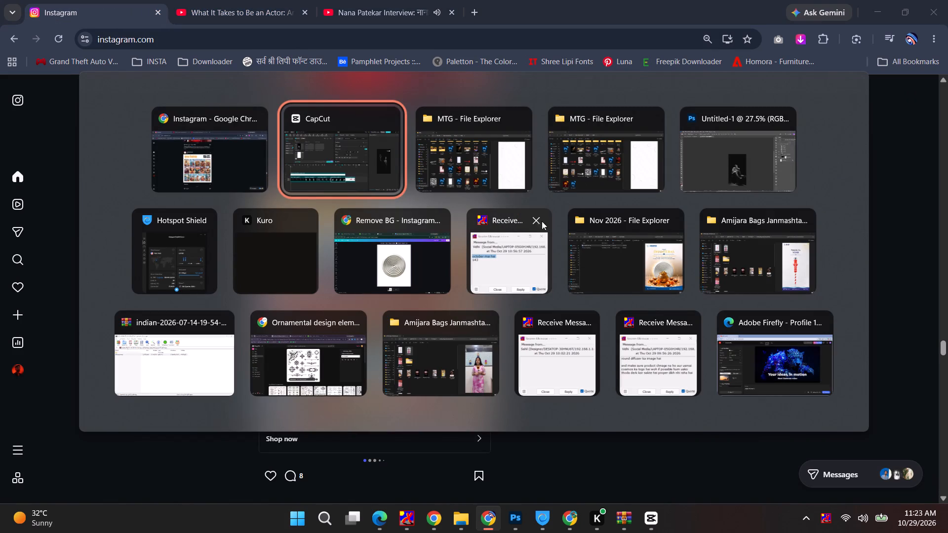
{"action": "left_click", "coordinate": [655, 118], "text": "alt"}
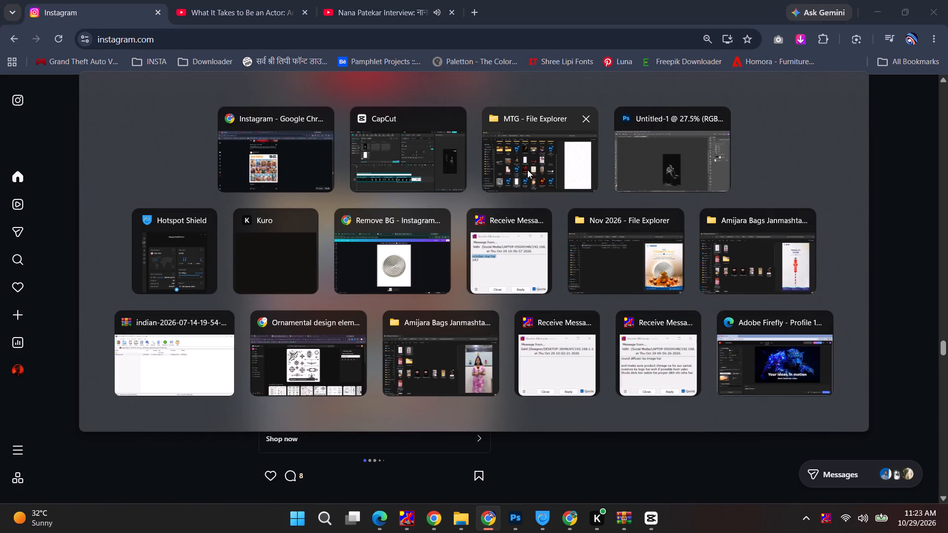
{"action": "left_click", "coordinate": [216, 329], "text": "alt"}
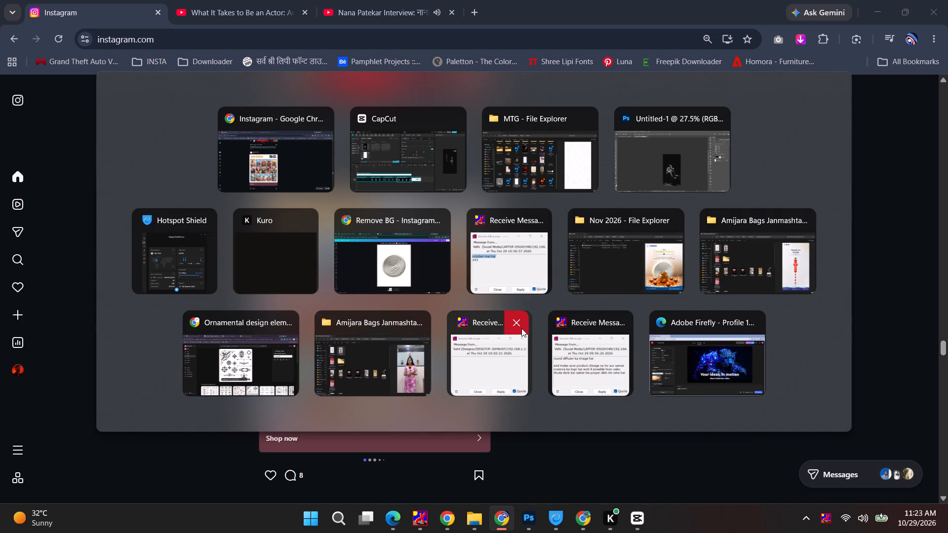
{"action": "left_click", "coordinate": [521, 328], "text": "alt"}
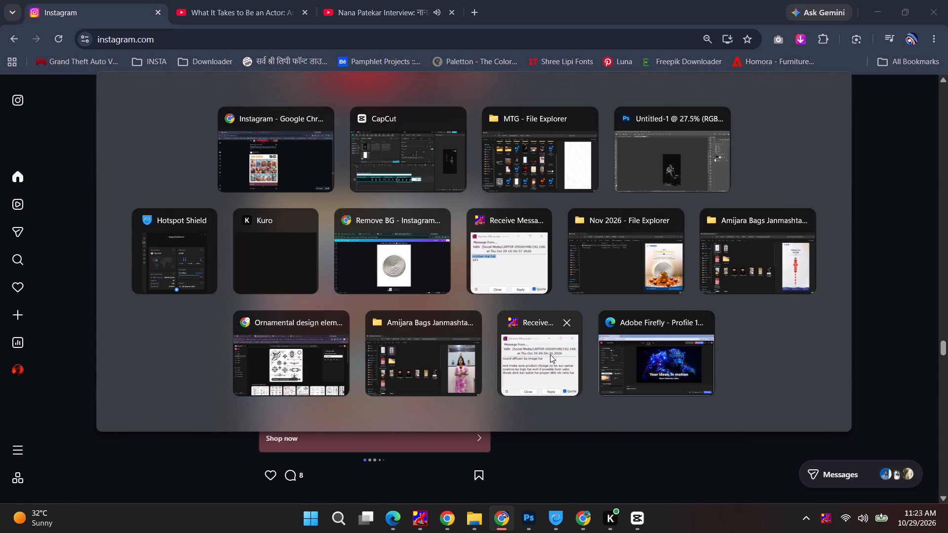
{"action": "left_click", "coordinate": [568, 327], "text": "alt"}
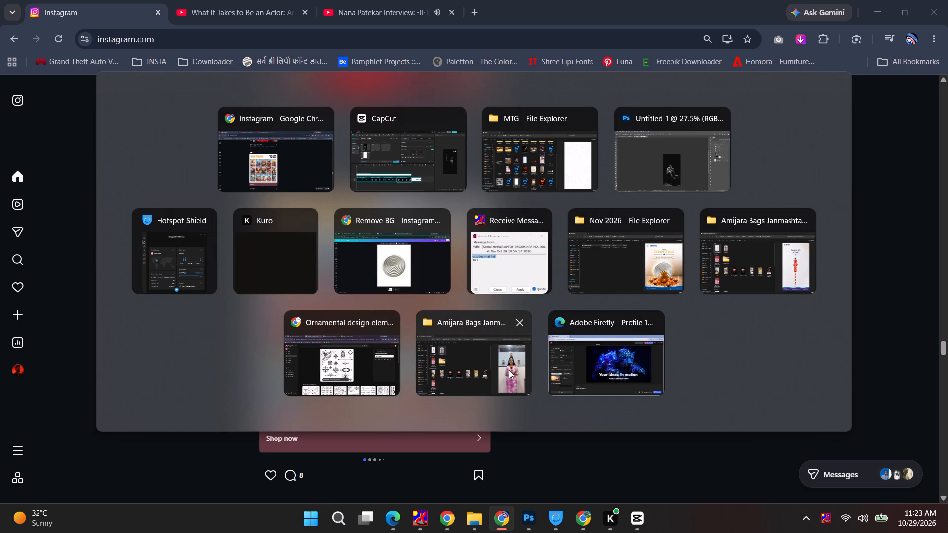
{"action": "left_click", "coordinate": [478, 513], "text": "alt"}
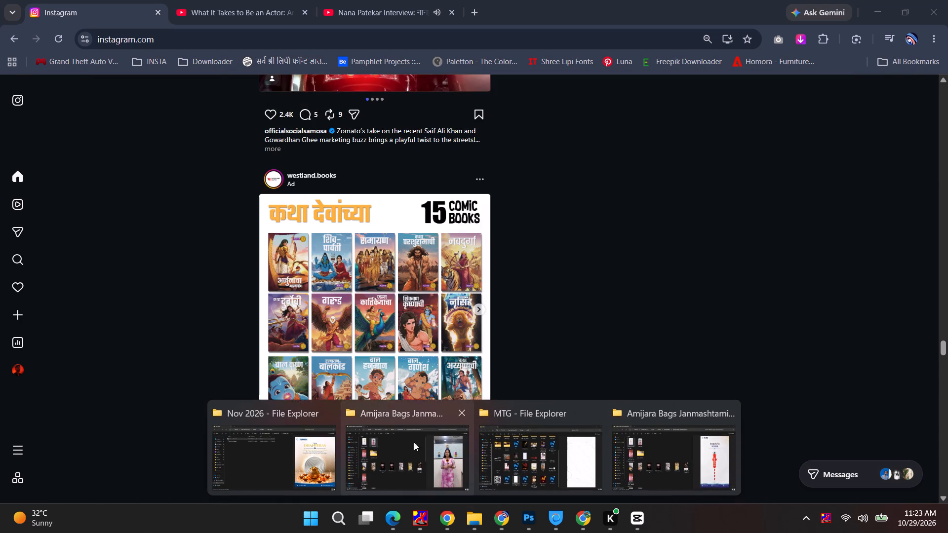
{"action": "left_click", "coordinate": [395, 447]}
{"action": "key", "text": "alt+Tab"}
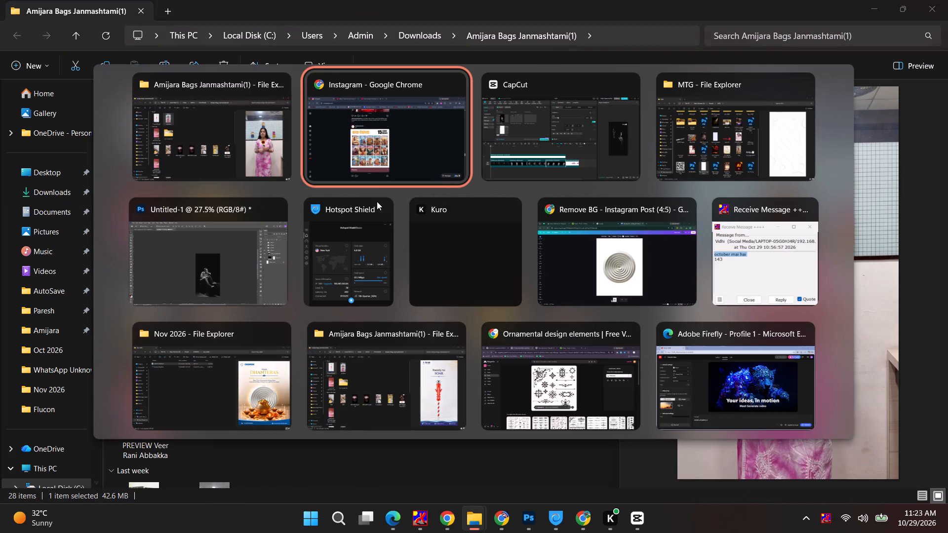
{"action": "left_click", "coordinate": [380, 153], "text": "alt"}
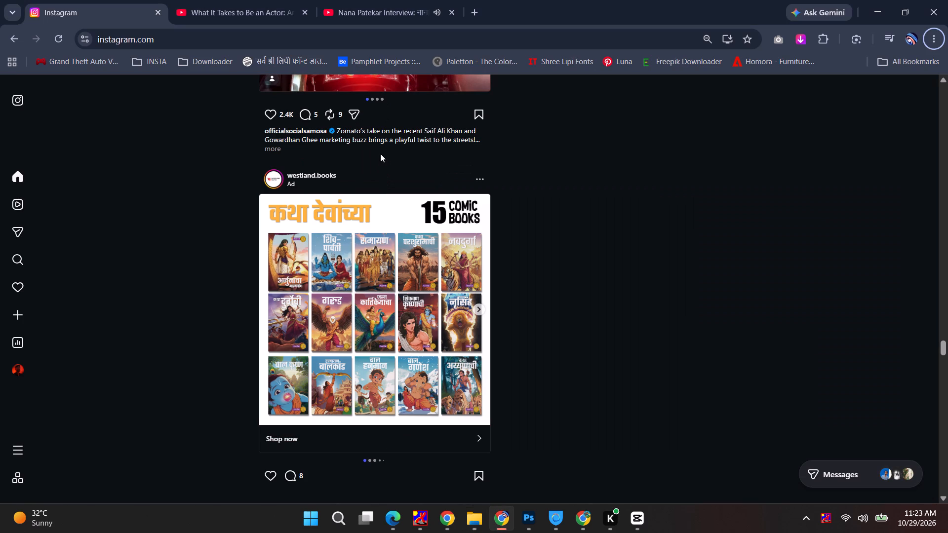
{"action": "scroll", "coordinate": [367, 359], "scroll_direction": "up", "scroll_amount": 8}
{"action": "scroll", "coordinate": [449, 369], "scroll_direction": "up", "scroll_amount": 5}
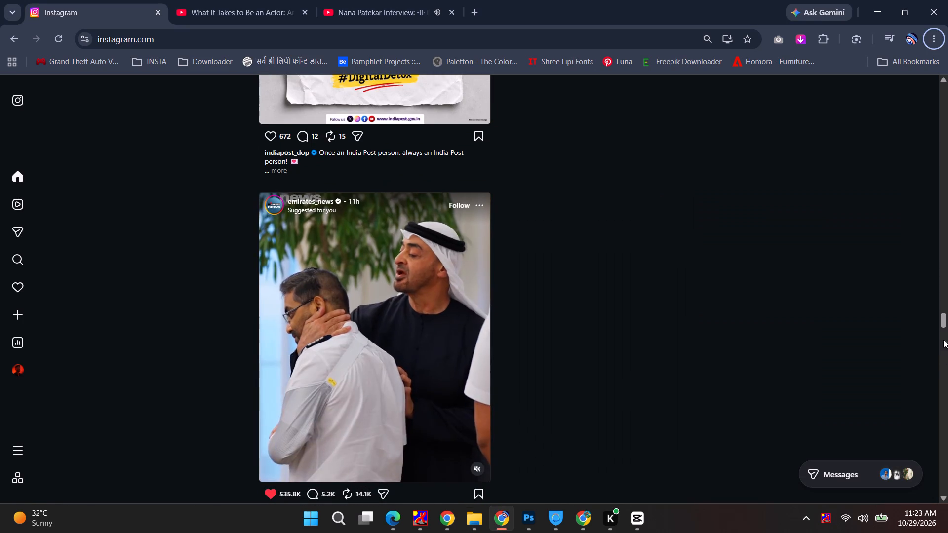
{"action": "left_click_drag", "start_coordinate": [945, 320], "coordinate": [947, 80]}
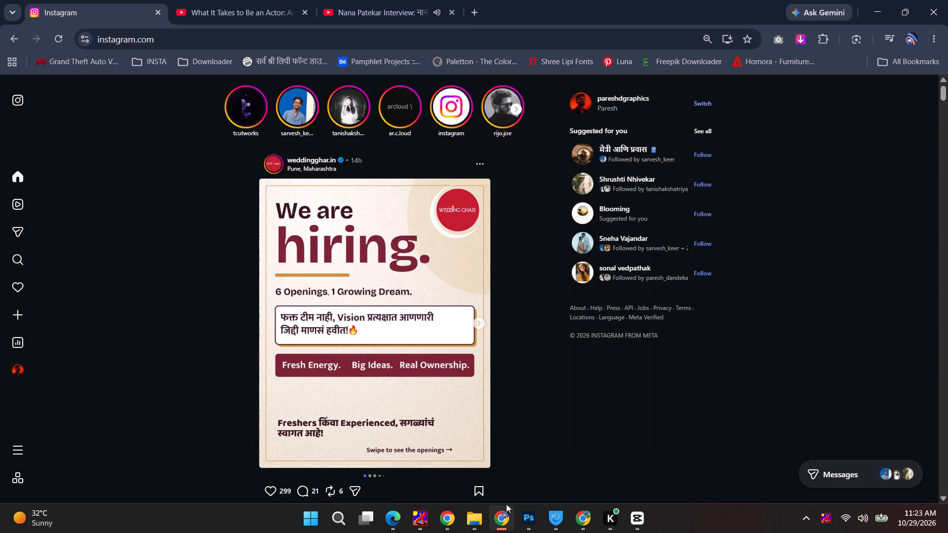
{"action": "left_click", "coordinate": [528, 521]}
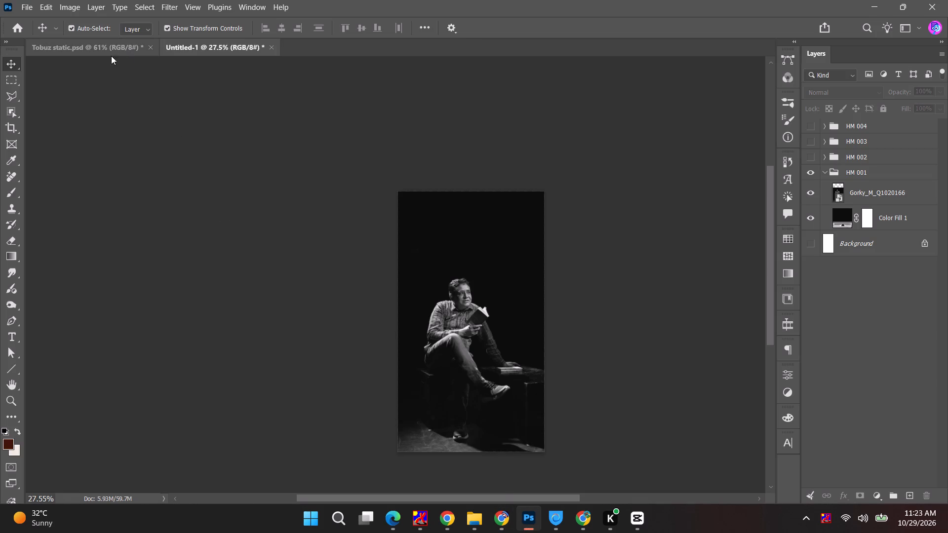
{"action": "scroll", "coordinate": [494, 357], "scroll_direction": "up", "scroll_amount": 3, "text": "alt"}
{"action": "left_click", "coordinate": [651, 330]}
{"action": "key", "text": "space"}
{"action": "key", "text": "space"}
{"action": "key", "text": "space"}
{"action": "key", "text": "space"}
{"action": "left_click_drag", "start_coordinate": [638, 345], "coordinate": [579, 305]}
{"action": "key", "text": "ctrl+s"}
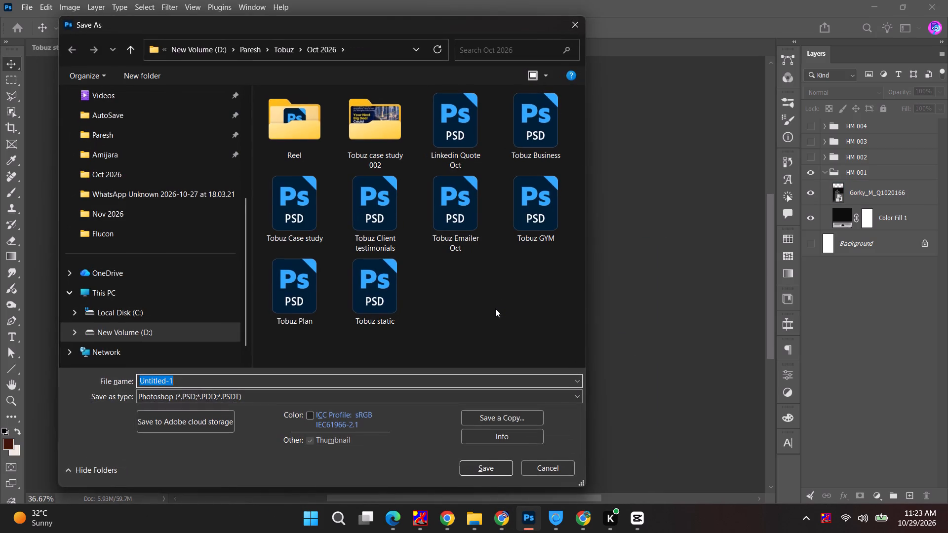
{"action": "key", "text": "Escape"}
Switch to CapCut and add a default text clip at the start of the timeline, above the MTG logo track.
{"action": "key", "text": "alt+Tab"}
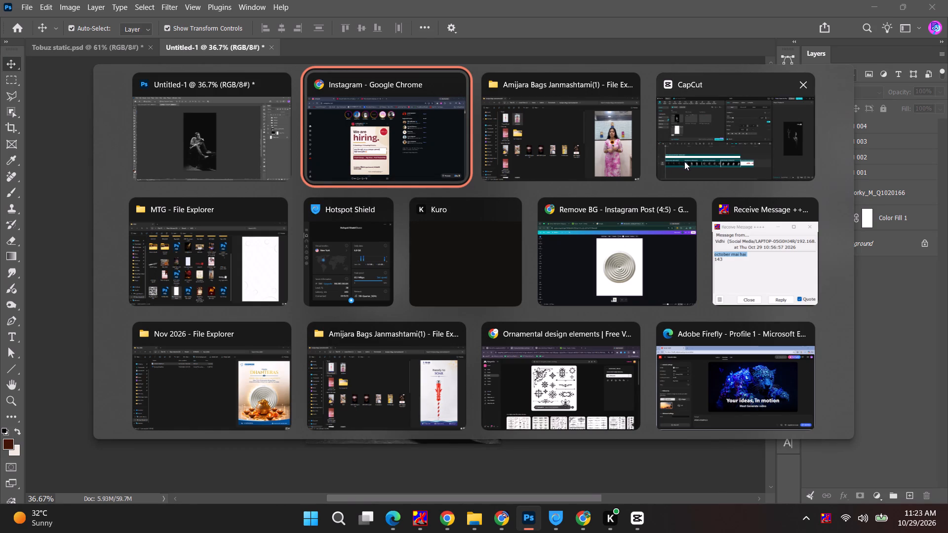
{"action": "left_click", "coordinate": [801, 148], "text": "alt"}
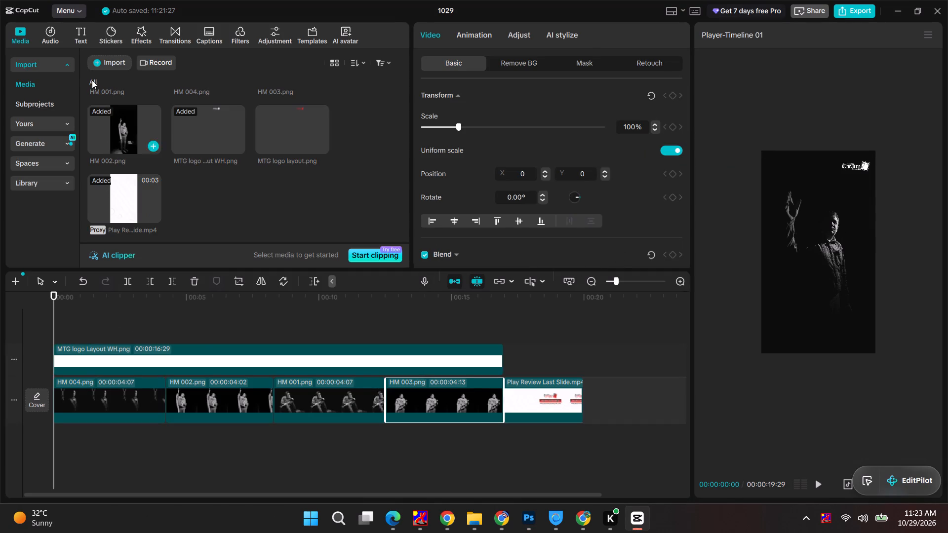
{"action": "left_click", "coordinate": [83, 36]}
{"action": "left_click_drag", "start_coordinate": [113, 88], "coordinate": [91, 297]}
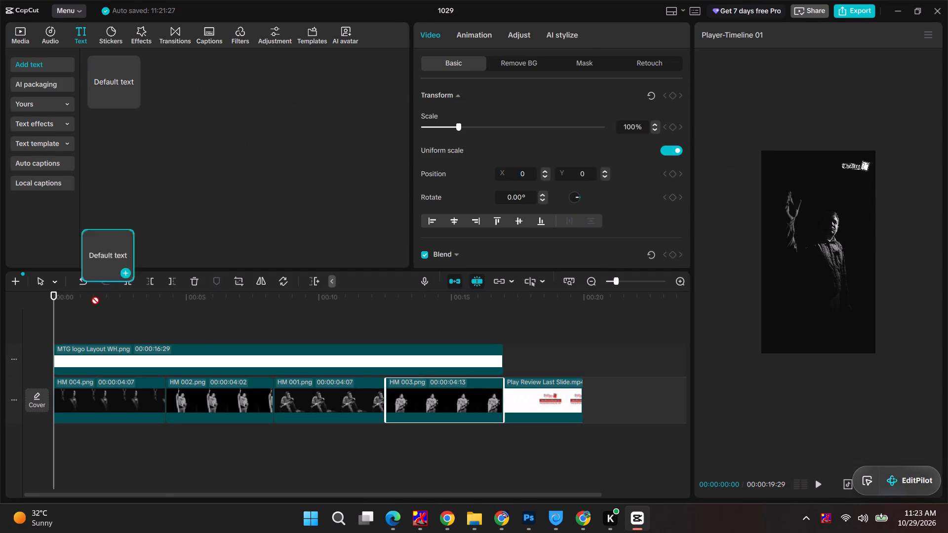
{"action": "left_click_drag", "start_coordinate": [91, 297], "coordinate": [54, 331]}
Switch to the Chrome window with the Remove BG Canva design and bring up the Tobuz Deal Lessons Flyer page.
{"action": "key", "text": "alt+Tab"}
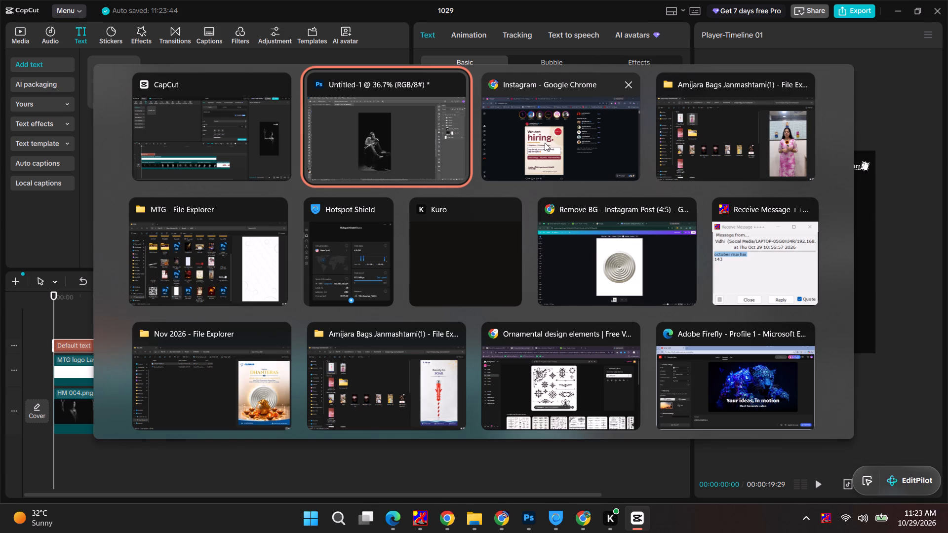
{"action": "left_click", "coordinate": [578, 525], "text": "alt"}
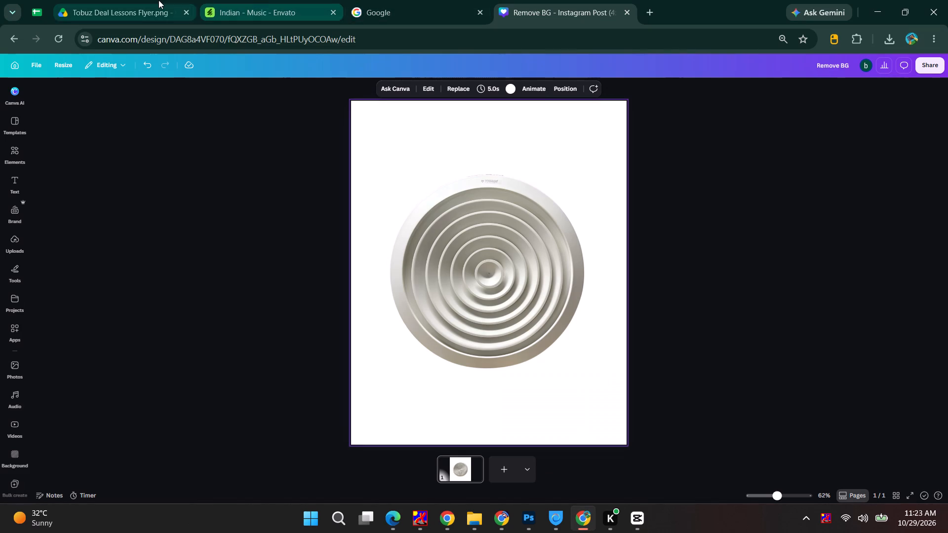
{"action": "left_click", "coordinate": [158, 0]}
Switch to the Chrome window with the Nana Patekar Interview on YouTube, skip the ad, rewind slightly and watch it.
{"action": "left_click", "coordinate": [501, 518]}
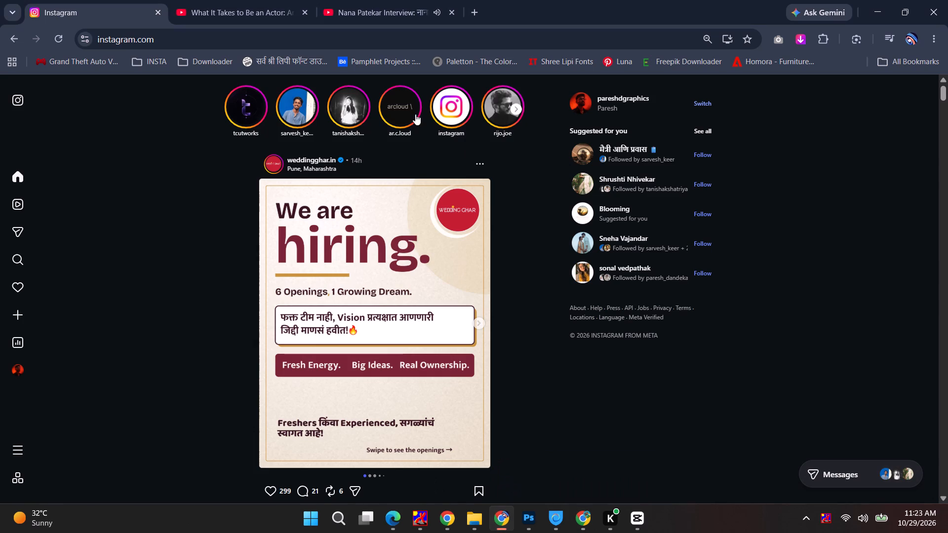
{"action": "left_click", "coordinate": [344, 0]}
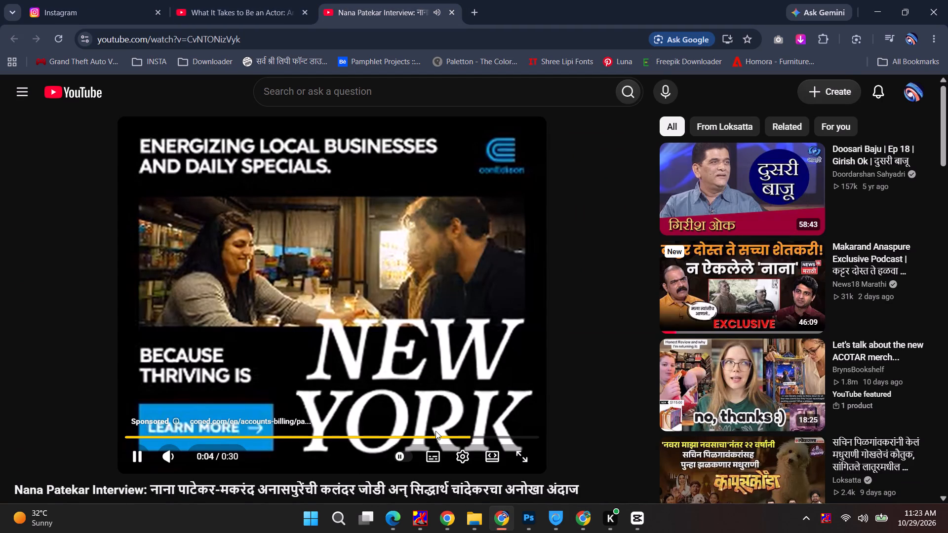
{"action": "left_click", "coordinate": [522, 422]}
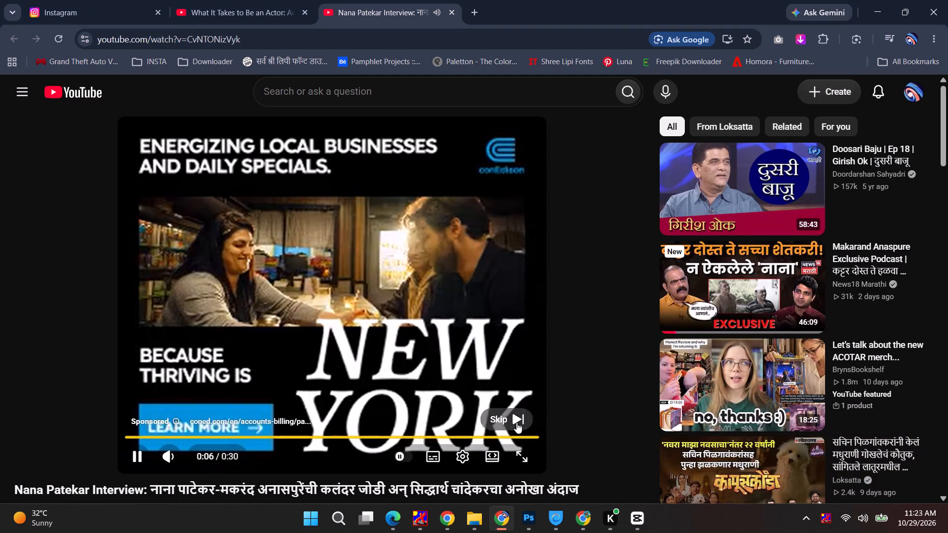
{"action": "key", "text": "Left"}
{"action": "key", "text": "Left"}
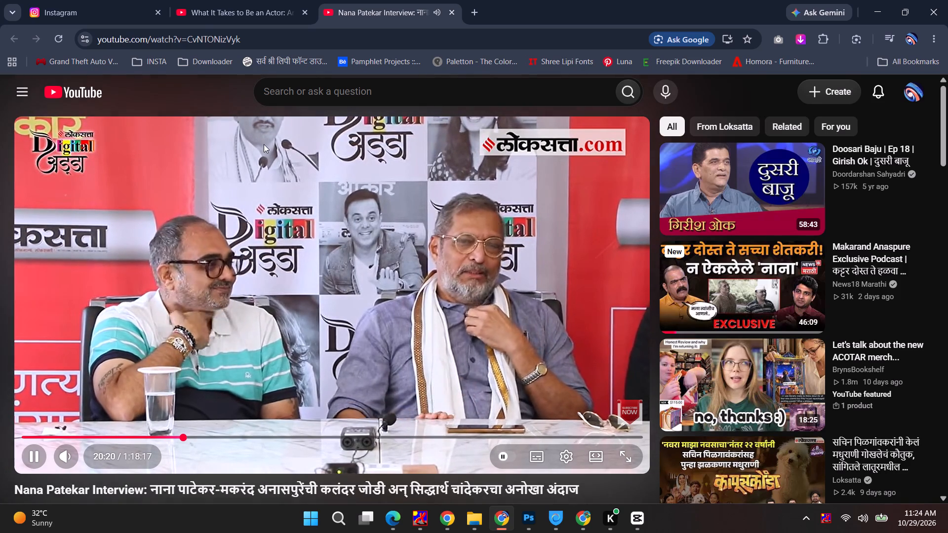
{"action": "left_click", "coordinate": [87, 0]}
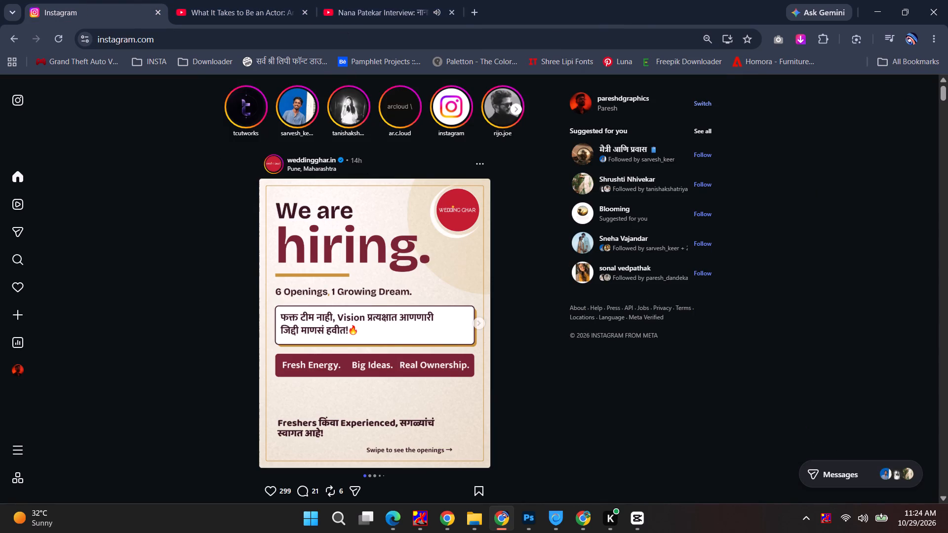
{"action": "left_click", "coordinate": [413, 0]}
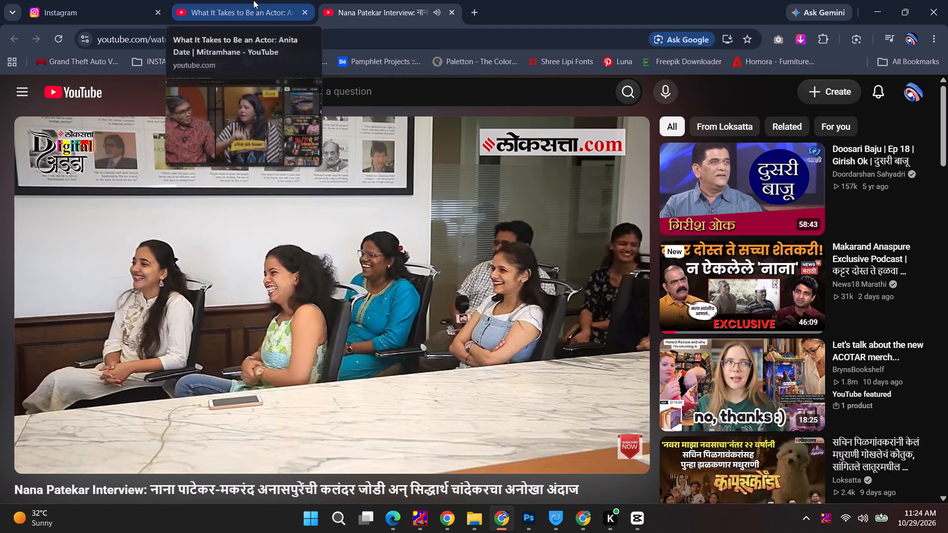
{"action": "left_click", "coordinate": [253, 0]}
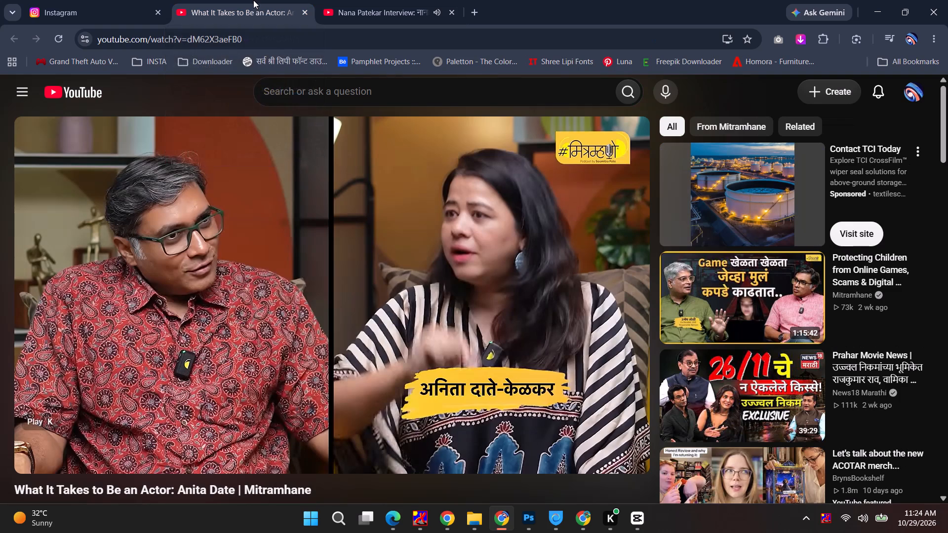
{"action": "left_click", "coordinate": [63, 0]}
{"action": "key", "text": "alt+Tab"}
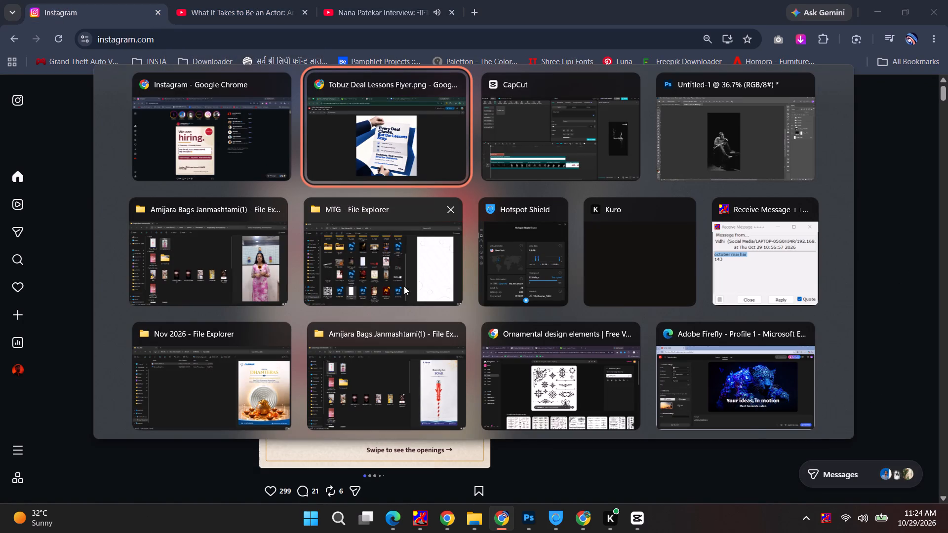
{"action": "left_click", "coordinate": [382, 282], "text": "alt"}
Return to the Chrome window with the Tobuz flyer and check the Envato page of the Indian music track.
{"action": "key", "text": "alt+Tab"}
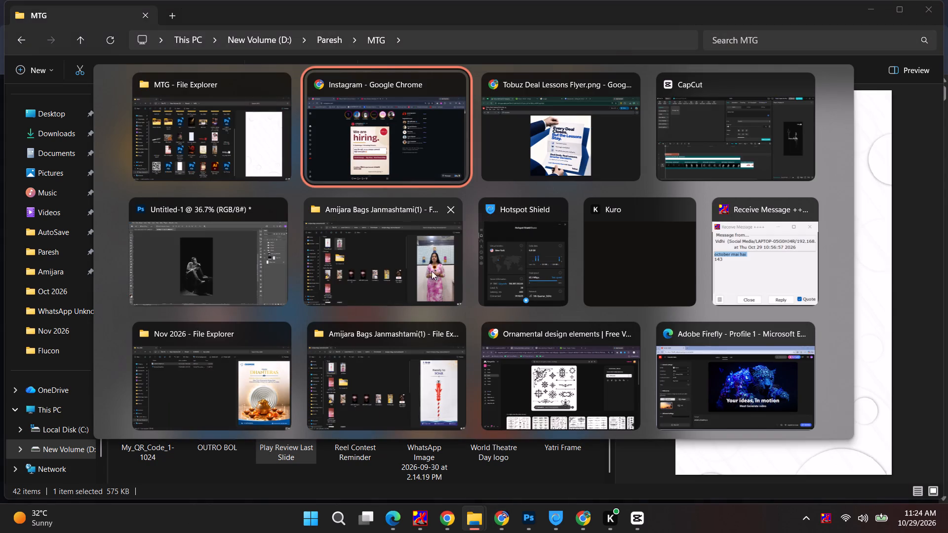
{"action": "left_click", "coordinate": [501, 132], "text": "alt"}
{"action": "left_click", "coordinate": [253, 0]}
{"action": "left_click", "coordinate": [20, 0]}
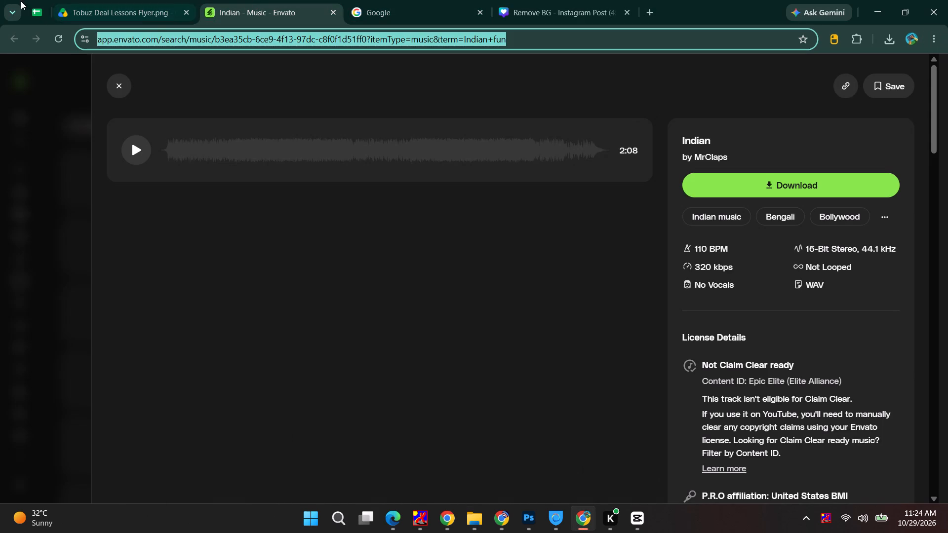
In the 2026 Social Media sheet, copy "A story of language, identity and finding your place." from the HINDI MEDIUM TIGHT reel copy in F143.
{"action": "left_click", "coordinate": [33, 0]}
{"action": "double_click", "coordinate": [507, 424]}
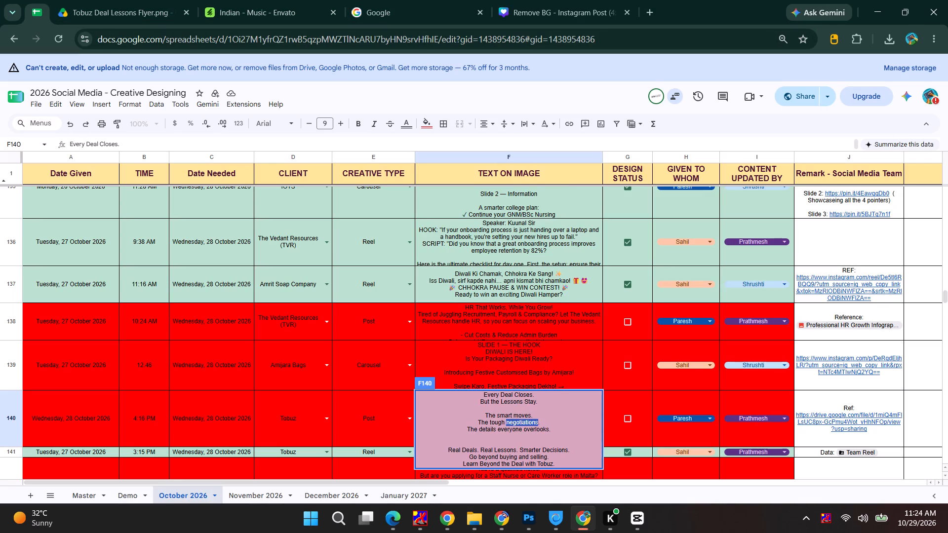
{"action": "key", "text": "Escape"}
{"action": "scroll", "coordinate": [405, 416], "scroll_direction": "down", "scroll_amount": 2}
{"action": "left_click", "coordinate": [514, 424]}
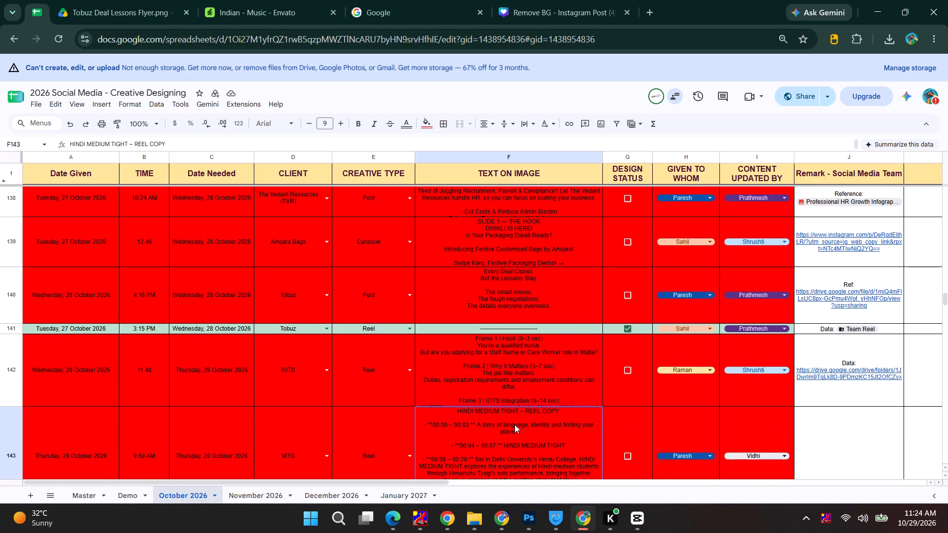
{"action": "scroll", "coordinate": [537, 428], "scroll_direction": "down", "scroll_amount": 1}
{"action": "double_click", "coordinate": [486, 370]}
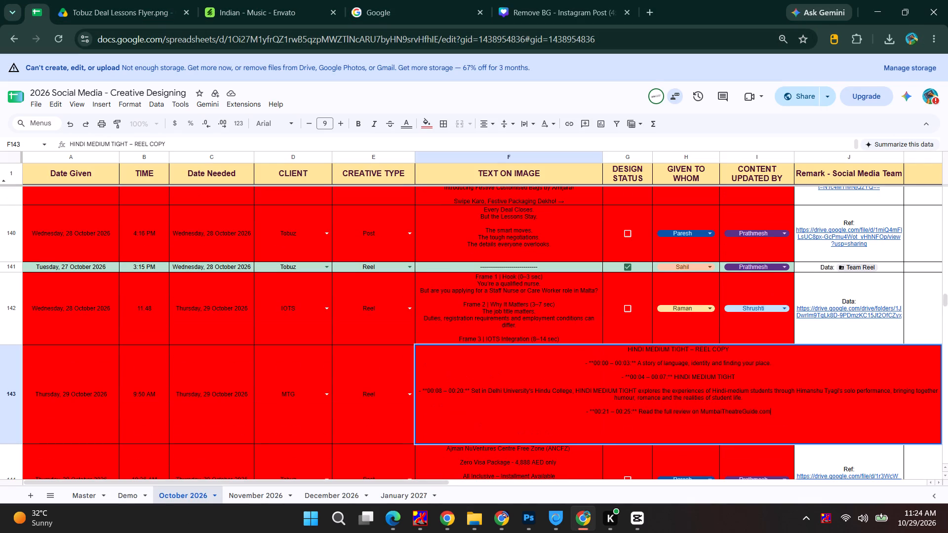
{"action": "left_click_drag", "start_coordinate": [638, 362], "coordinate": [765, 363]}
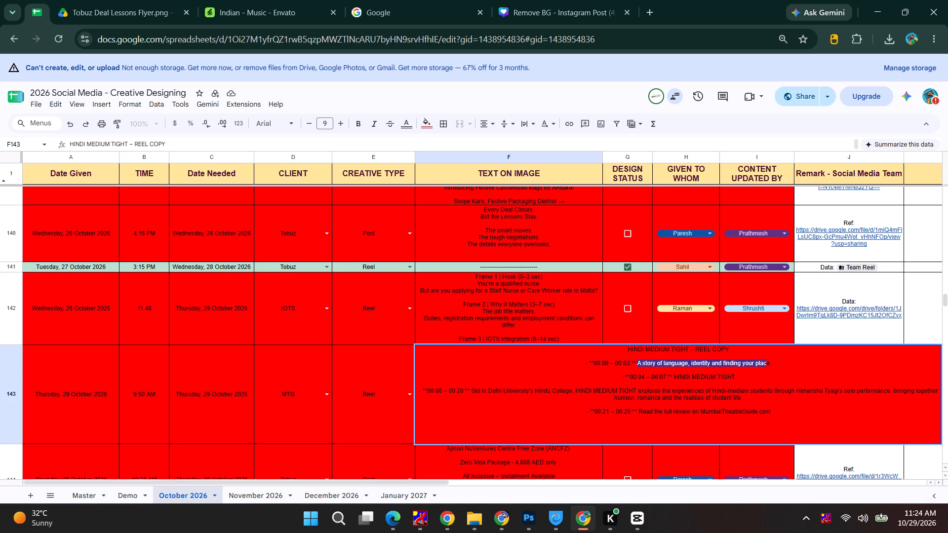
{"action": "left_click_drag", "start_coordinate": [765, 363], "coordinate": [771, 362]}
{"action": "key", "text": "ctrl+c"}
{"action": "key", "text": "ctrl+c"}
{"action": "key", "text": "ctrl+c"}
Switch to CapCut, move the default text down to about Y -595, and replace it with the copied sentence.
{"action": "key", "text": "alt+Tab"}
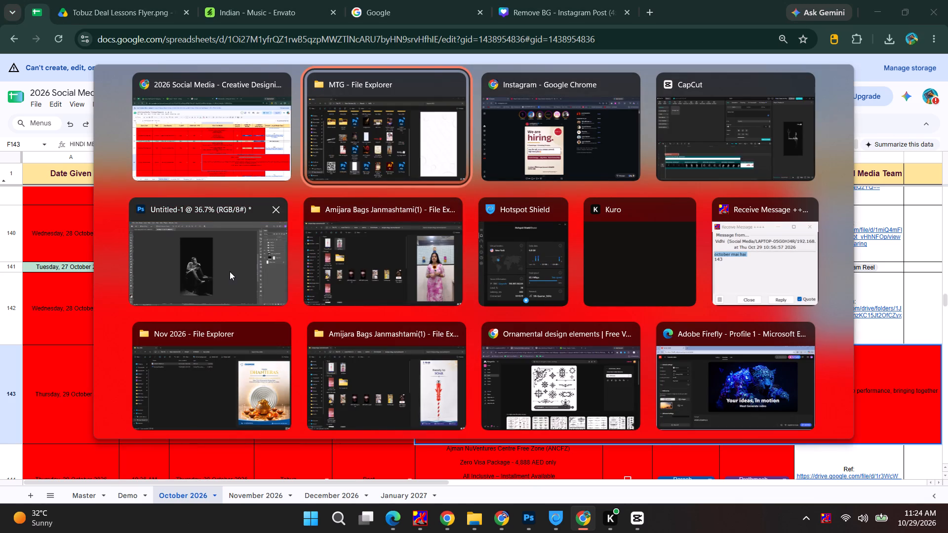
{"action": "left_click", "coordinate": [230, 271], "text": "alt"}
{"action": "key", "text": "alt+Tab"}
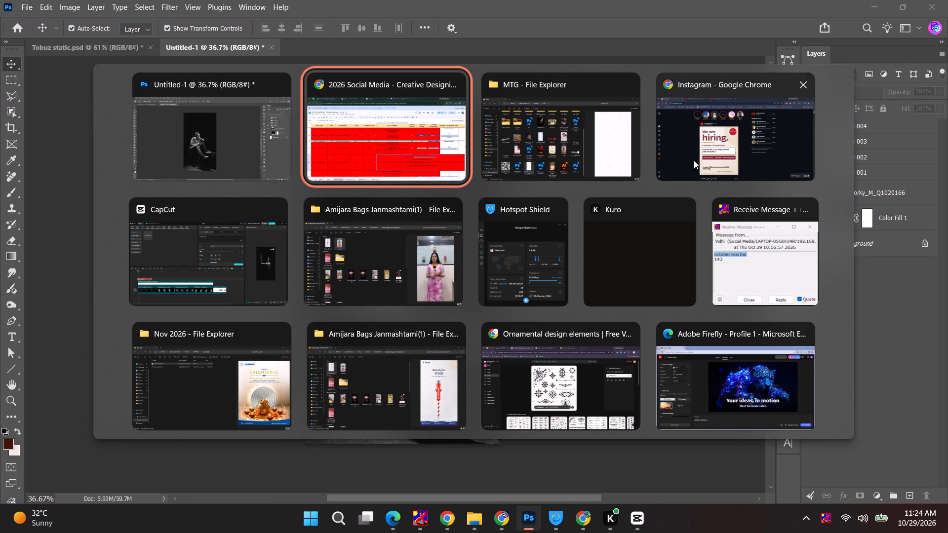
{"action": "left_click", "coordinate": [275, 262], "text": "alt"}
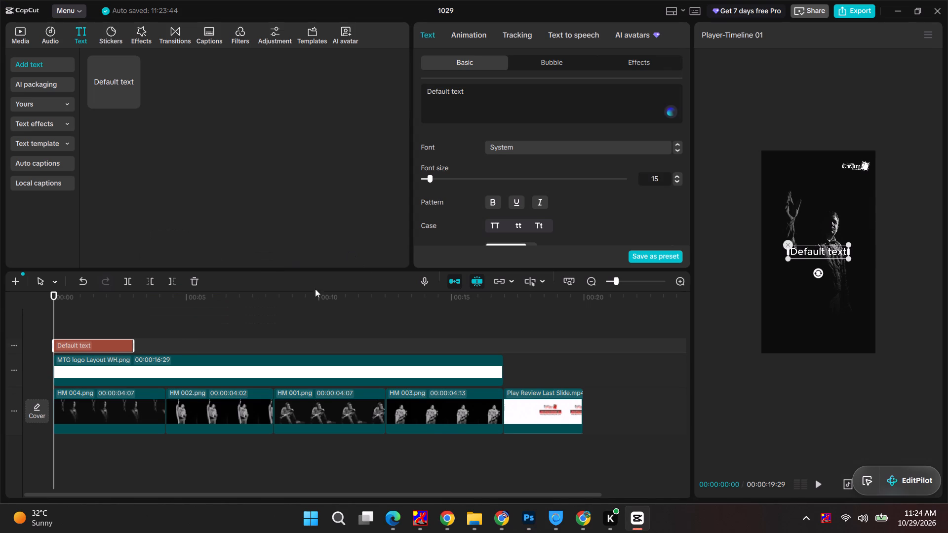
{"action": "left_click_drag", "start_coordinate": [813, 253], "coordinate": [814, 284]}
{"action": "double_click", "coordinate": [813, 283]}
{"action": "key", "text": "ctrl+v"}
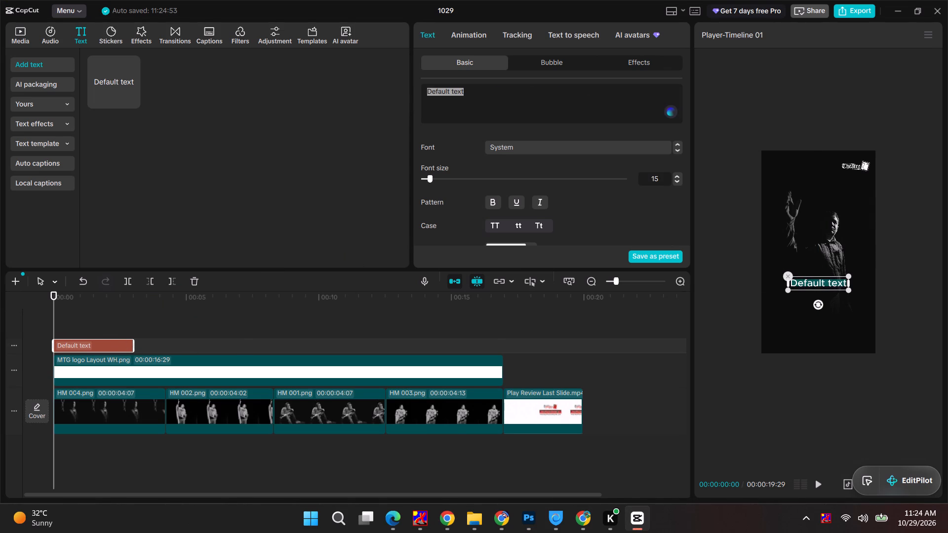
Set the font size of the whole sentence to 10.
{"action": "key", "text": "ctrl+a"}
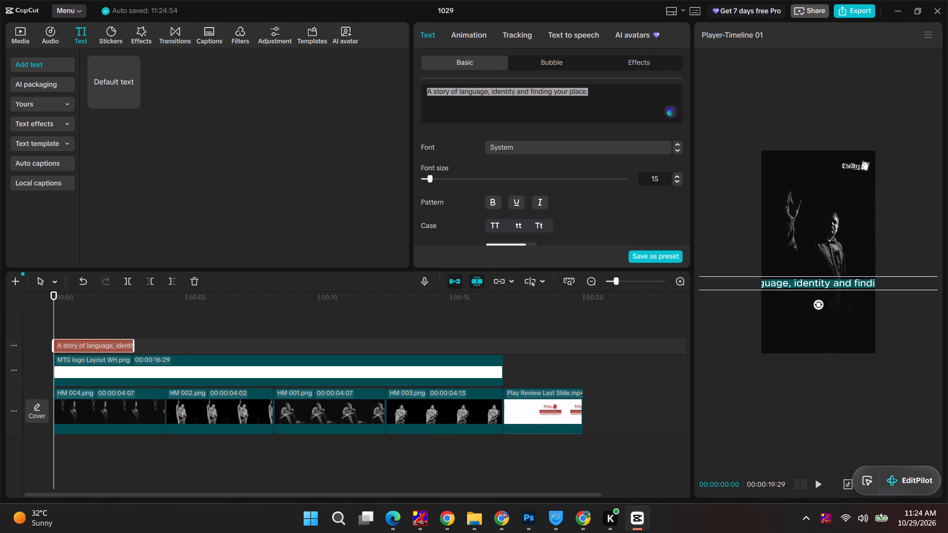
{"action": "scroll", "coordinate": [660, 200], "scroll_direction": "down", "scroll_amount": 1}
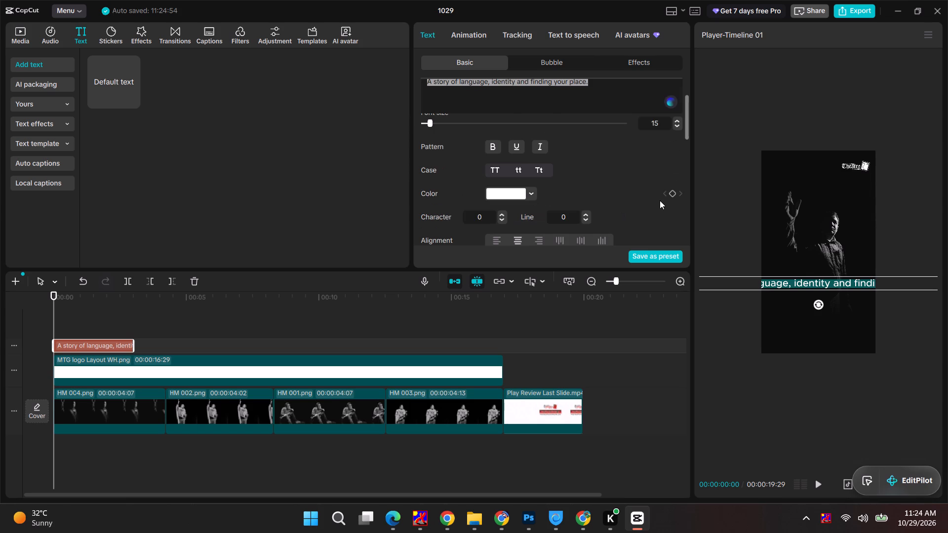
{"action": "scroll", "coordinate": [659, 203], "scroll_direction": "down", "scroll_amount": 5}
{"action": "scroll", "coordinate": [652, 181], "scroll_direction": "up", "scroll_amount": 1}
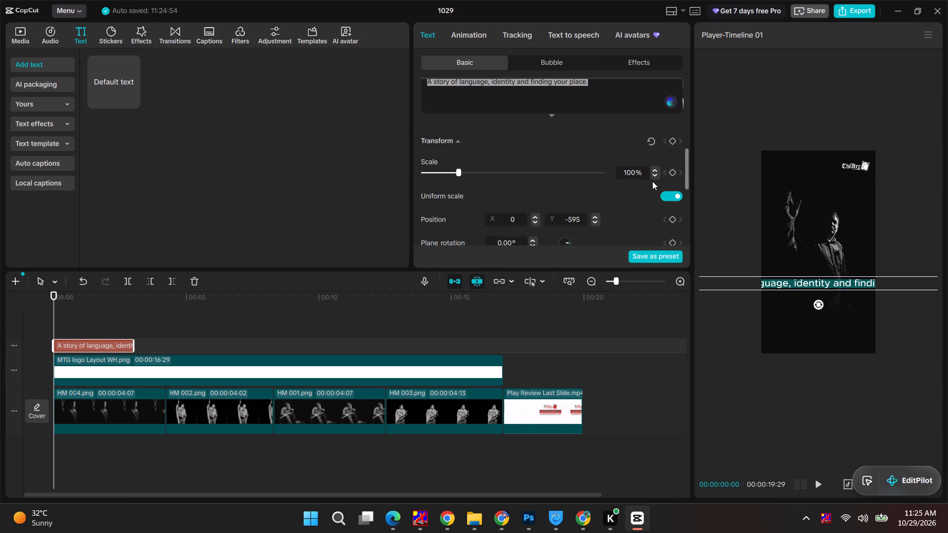
{"action": "scroll", "coordinate": [618, 190], "scroll_direction": "up", "scroll_amount": 3}
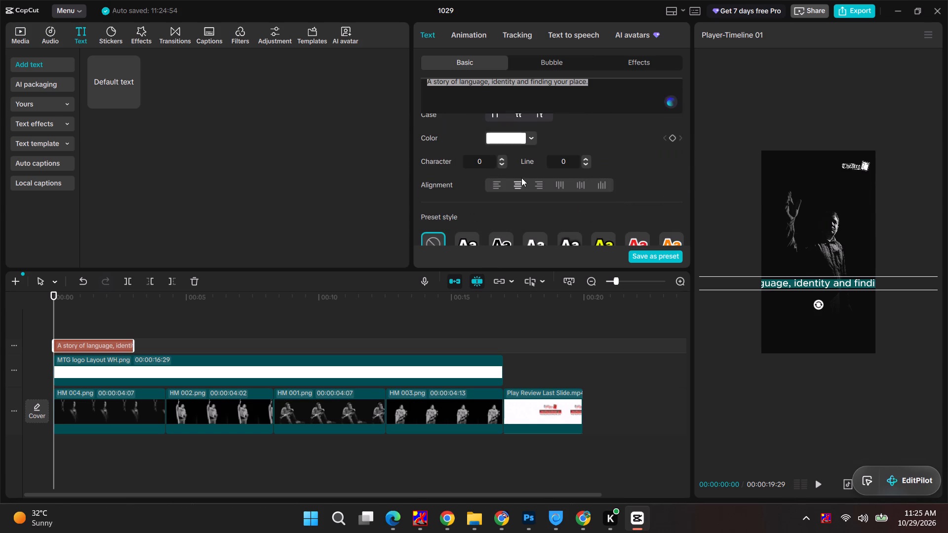
{"action": "scroll", "coordinate": [521, 179], "scroll_direction": "up", "scroll_amount": 2}
{"action": "triple_click", "coordinate": [679, 184]}
{"action": "double_click", "coordinate": [679, 184]}
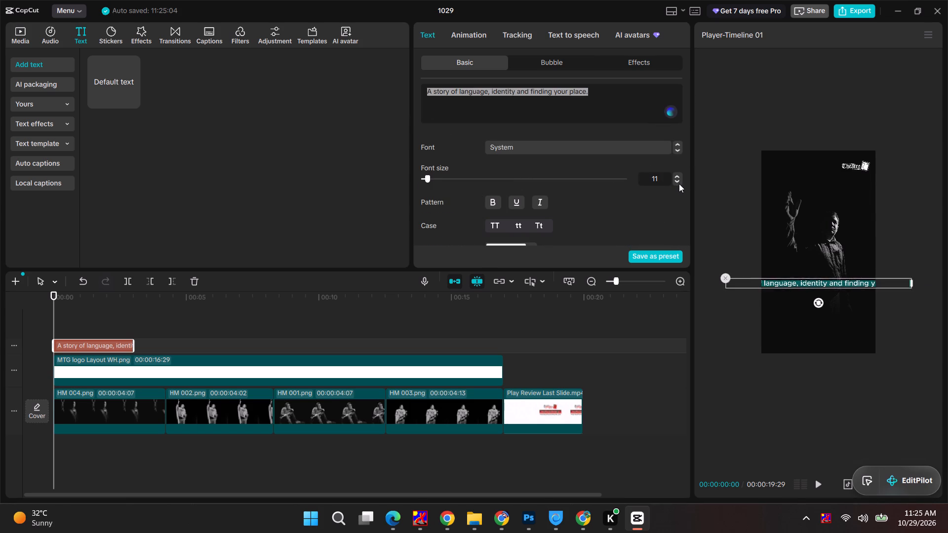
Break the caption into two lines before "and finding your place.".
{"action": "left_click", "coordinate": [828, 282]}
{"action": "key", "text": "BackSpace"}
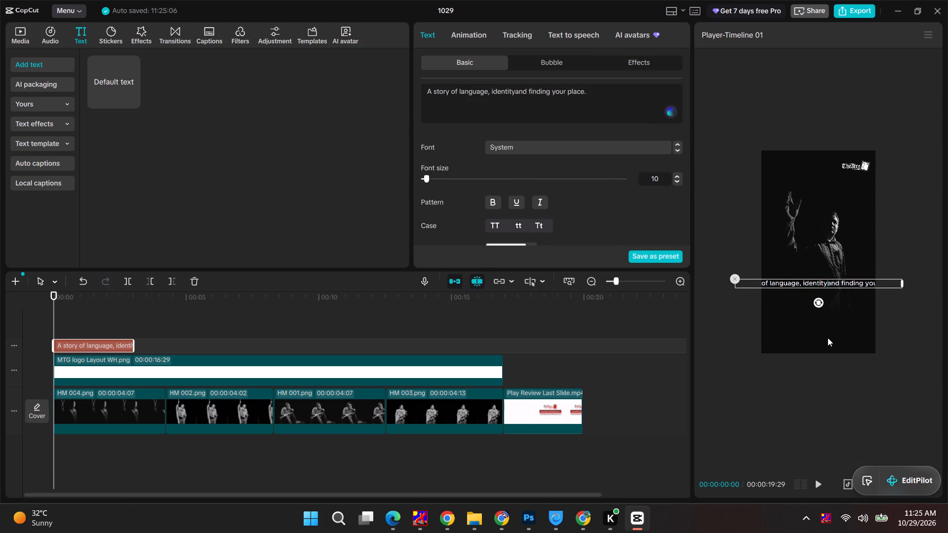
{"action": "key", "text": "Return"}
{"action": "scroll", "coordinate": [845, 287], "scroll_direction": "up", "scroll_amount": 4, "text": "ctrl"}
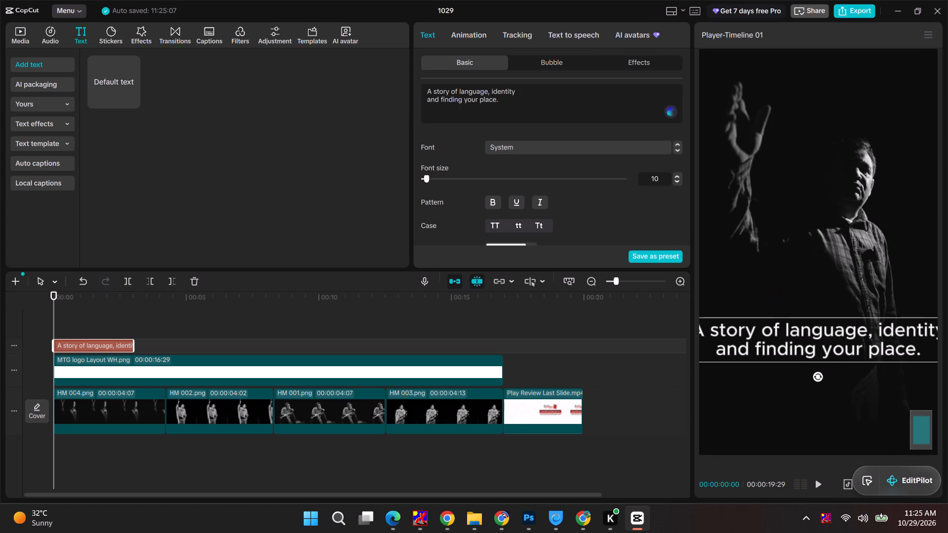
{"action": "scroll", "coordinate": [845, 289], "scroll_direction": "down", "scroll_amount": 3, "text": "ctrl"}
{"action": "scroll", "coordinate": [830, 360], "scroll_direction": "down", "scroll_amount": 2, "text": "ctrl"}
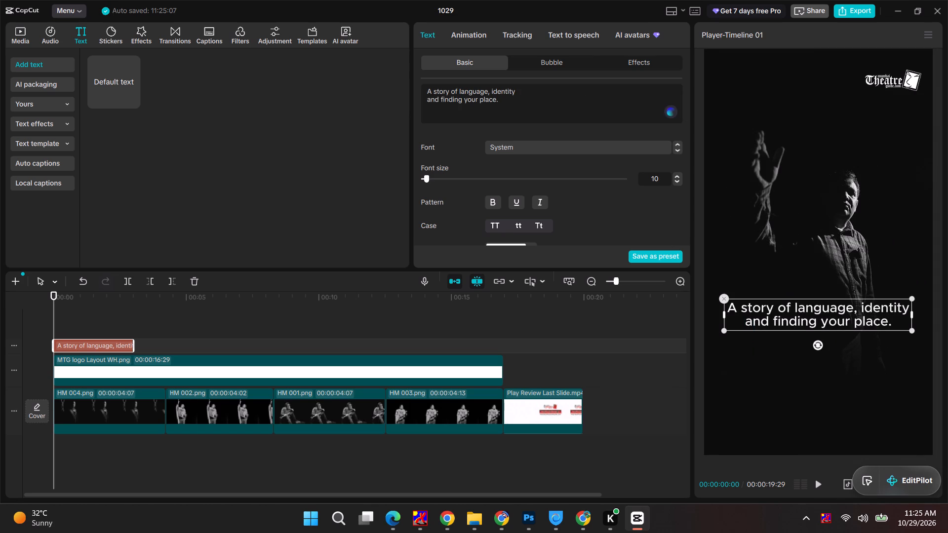
Rebreak the caption so the first line reads "A story of language," and the second "identity and finding your place.".
{"action": "left_click", "coordinate": [862, 305]}
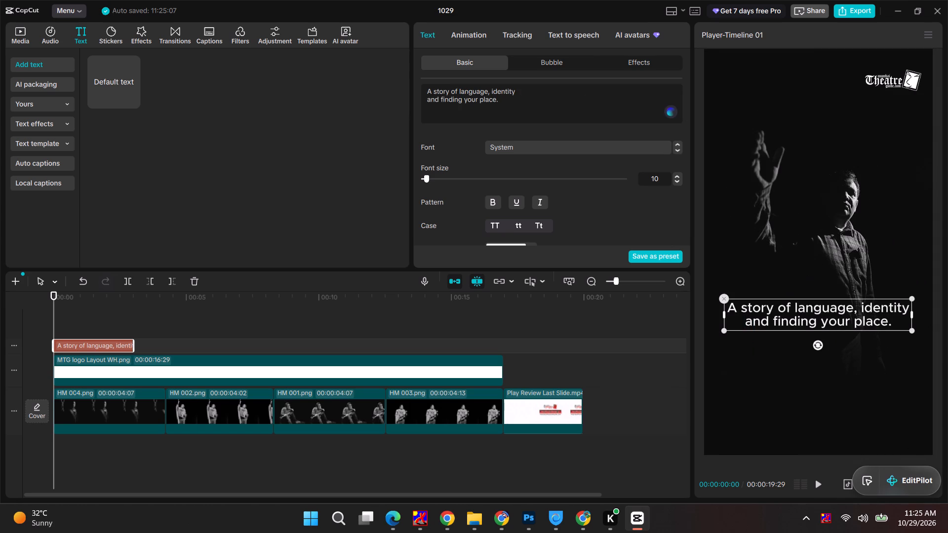
{"action": "left_click", "coordinate": [861, 304]}
{"action": "key", "text": "BackSpace"}
{"action": "key", "text": "Return"}
{"action": "key", "text": "Right"}
{"action": "key", "text": "Right"}
{"action": "key", "text": "Right"}
{"action": "key", "text": "Right"}
{"action": "key", "text": "Right"}
{"action": "key", "text": "Right"}
{"action": "key", "text": "Right"}
{"action": "key", "text": "Right"}
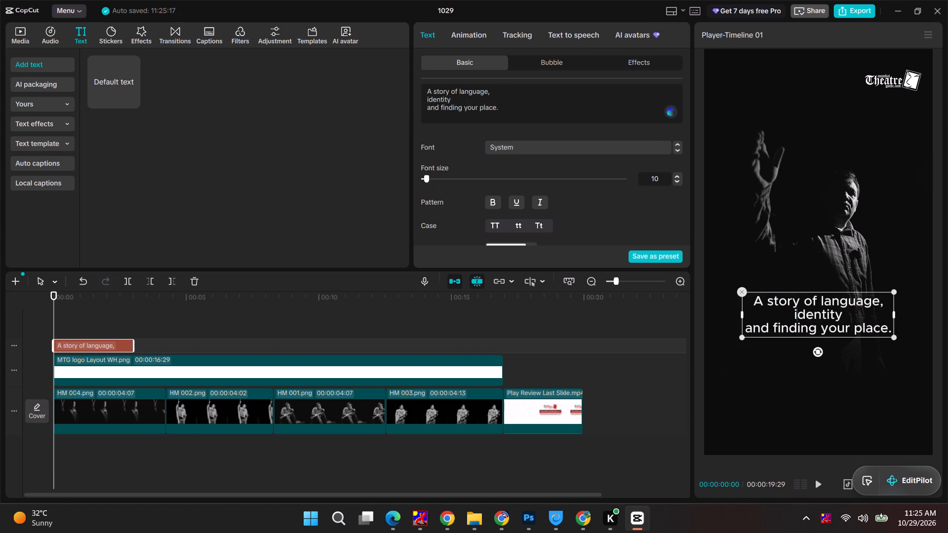
{"action": "key", "text": "Delete"}
{"action": "key", "text": "space"}
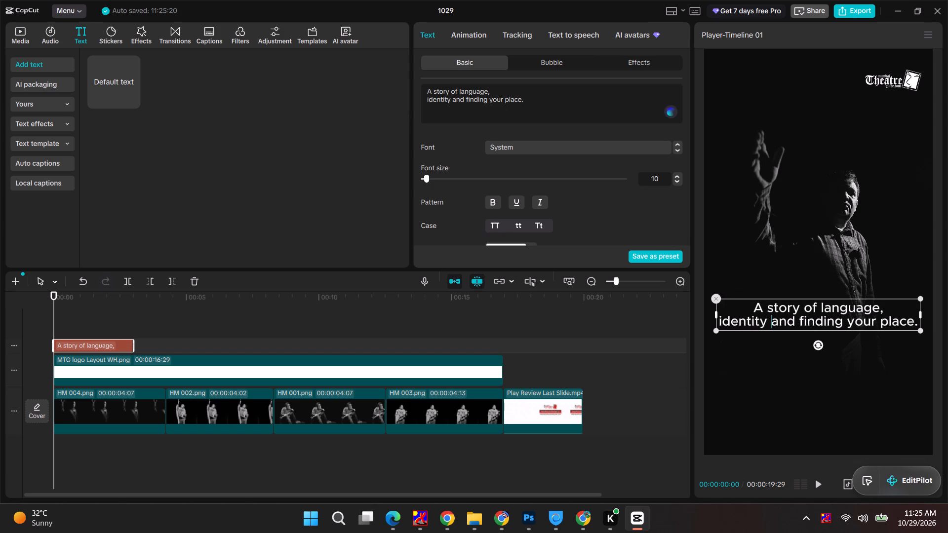
Capitalise the first letter of the second line so it reads "Identity and finding your place.".
{"action": "left_click_drag", "start_coordinate": [721, 322], "coordinate": [716, 322]}
{"action": "key", "text": "shift+i"}
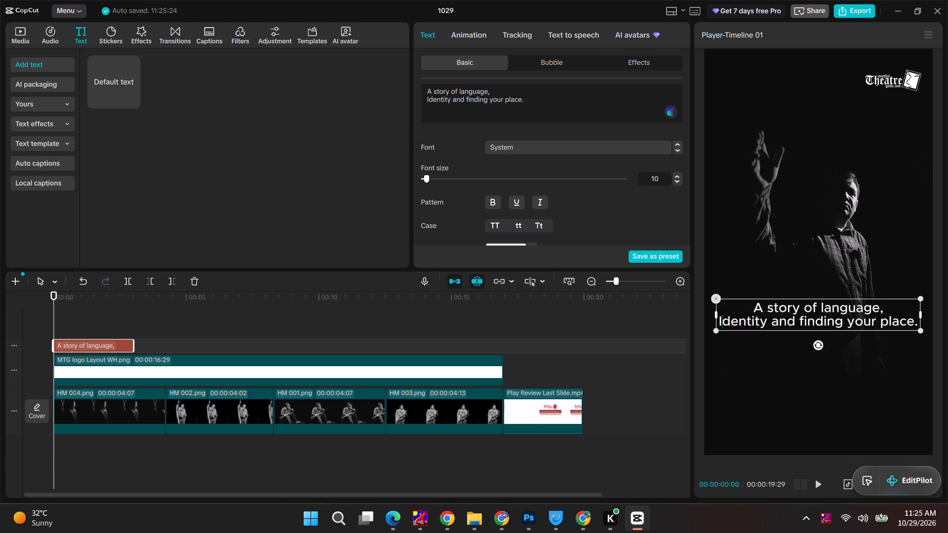
Set the font size of the second line, "Identity and finding your place.", to 9.
{"action": "left_click_drag", "start_coordinate": [717, 321], "coordinate": [940, 322]}
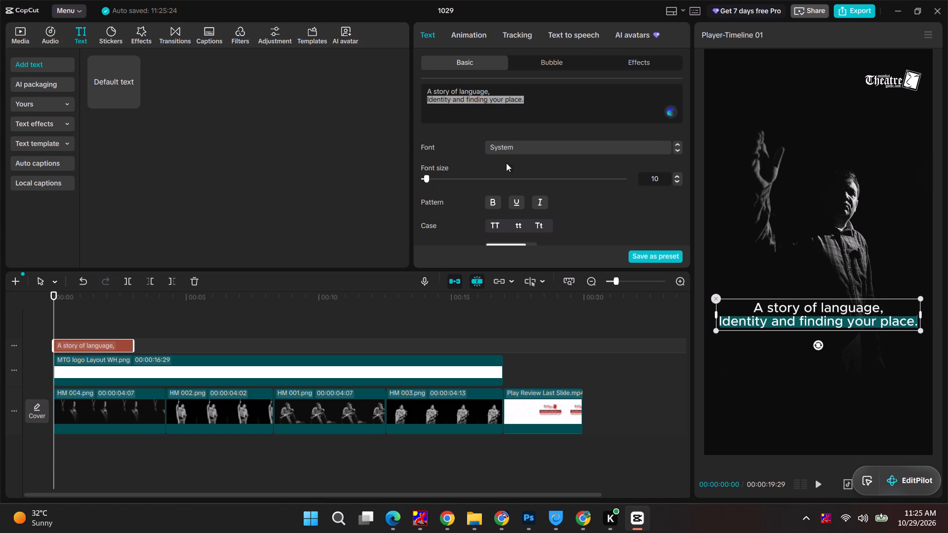
{"action": "double_click", "coordinate": [676, 183]}
{"action": "left_click", "coordinate": [676, 183]}
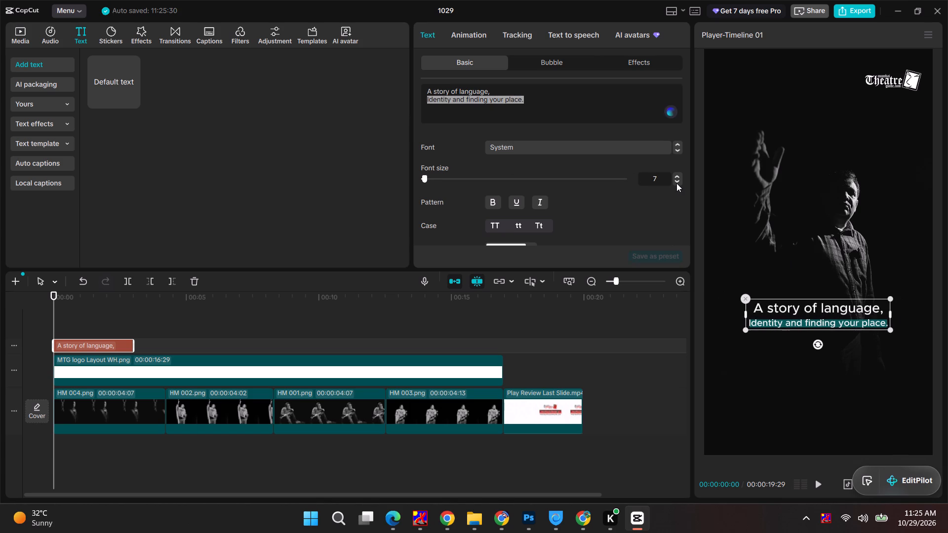
{"action": "left_click", "coordinate": [677, 177]}
{"action": "left_click", "coordinate": [677, 176]}
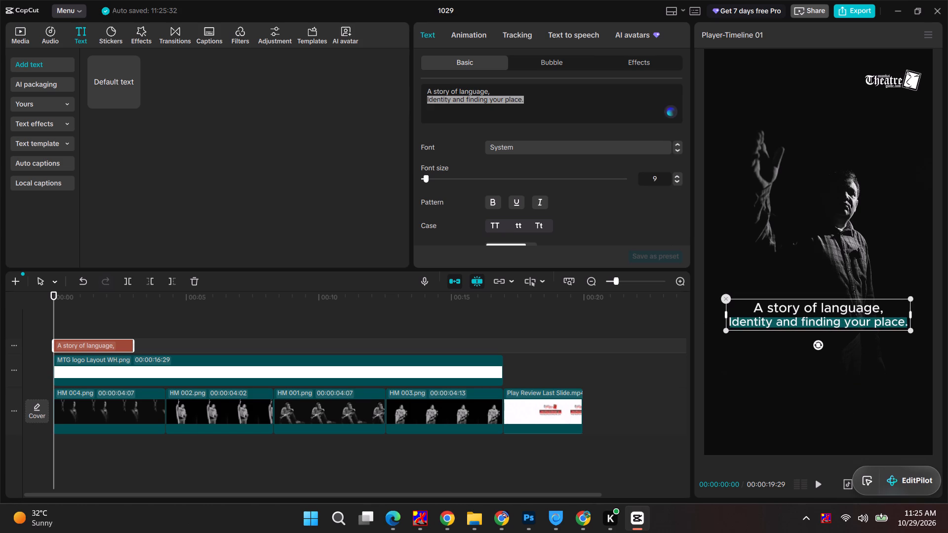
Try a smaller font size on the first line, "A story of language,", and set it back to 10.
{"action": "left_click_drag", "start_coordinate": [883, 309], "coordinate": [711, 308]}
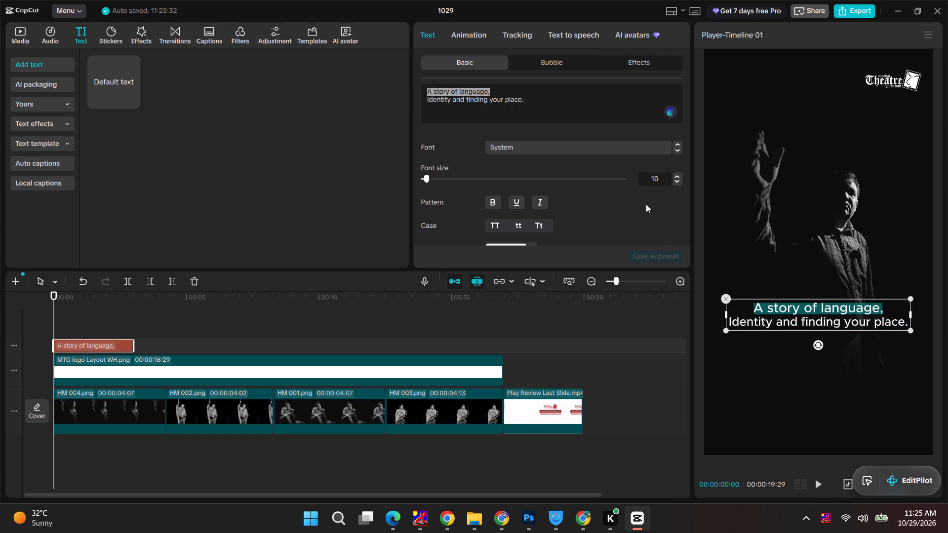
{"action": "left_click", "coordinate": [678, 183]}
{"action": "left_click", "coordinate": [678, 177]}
Set the line spacing of the whole two-line caption to 6.
{"action": "left_click", "coordinate": [773, 312]}
{"action": "key", "text": "ctrl+a"}
{"action": "scroll", "coordinate": [629, 220], "scroll_direction": "down", "scroll_amount": 2}
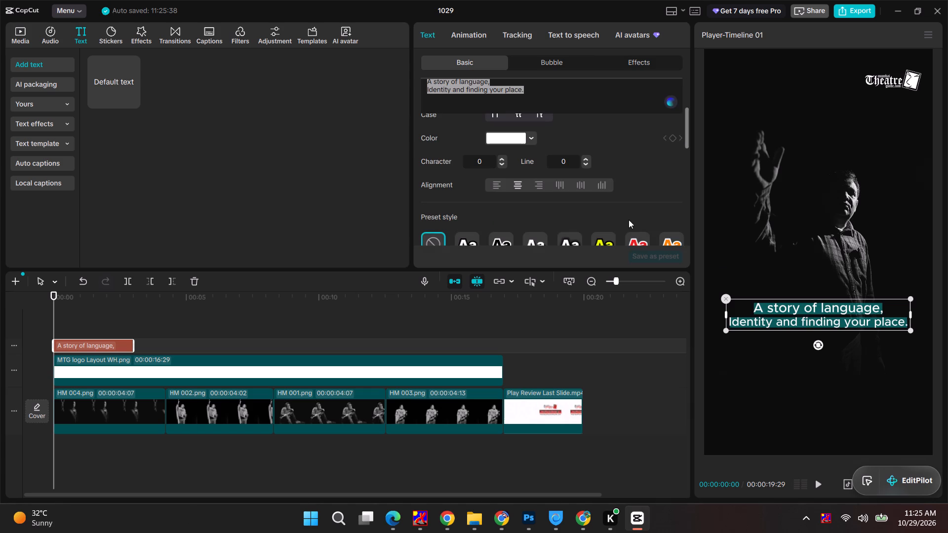
{"action": "triple_click", "coordinate": [589, 159]}
{"action": "triple_click", "coordinate": [589, 159]}
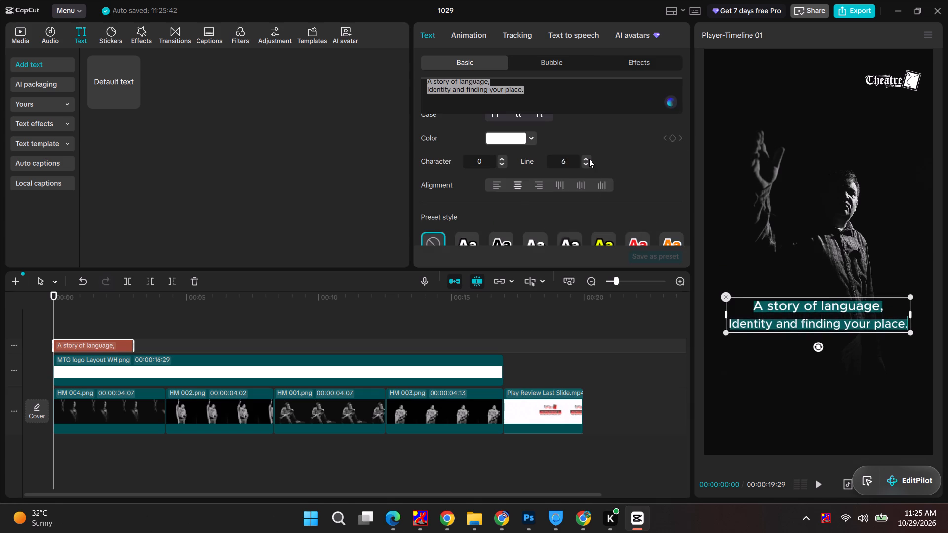
Move the two-line caption slightly lower in the frame, keeping it horizontally centred.
{"action": "left_click", "coordinate": [589, 159]}
{"action": "left_click", "coordinate": [779, 252]}
{"action": "left_click_drag", "start_coordinate": [818, 308], "coordinate": [818, 333]}
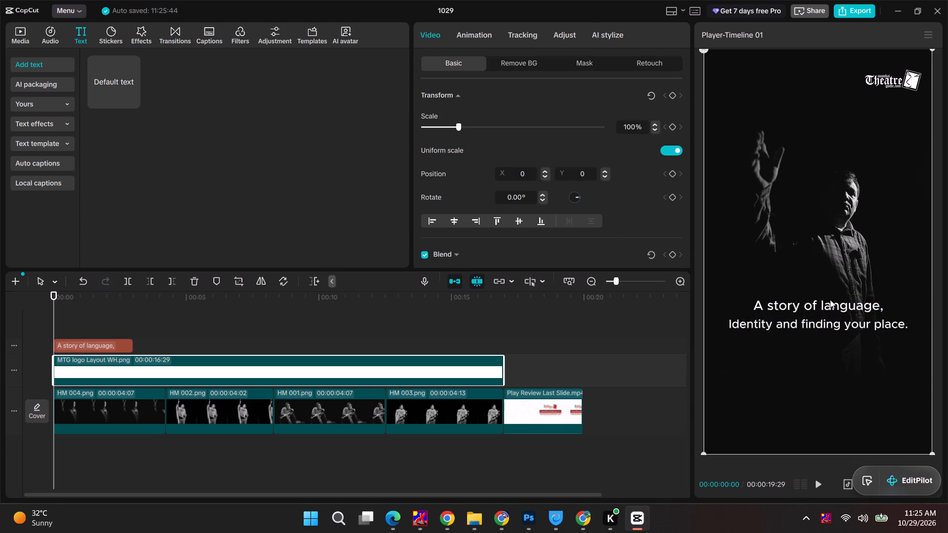
{"action": "left_click", "coordinate": [830, 300]}
{"action": "left_click", "coordinate": [832, 304]}
{"action": "left_click_drag", "start_coordinate": [833, 305], "coordinate": [834, 331]}
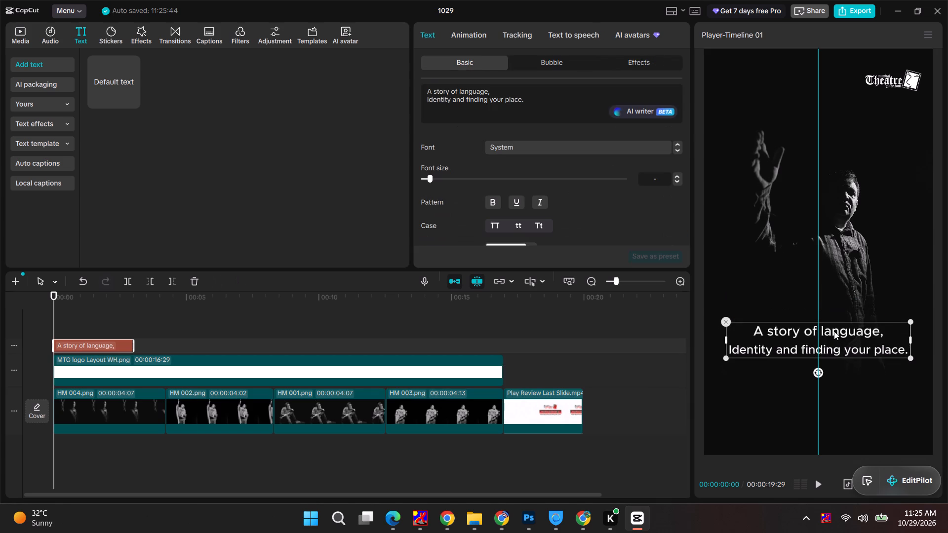
{"action": "left_click_drag", "start_coordinate": [834, 331], "coordinate": [834, 331]}
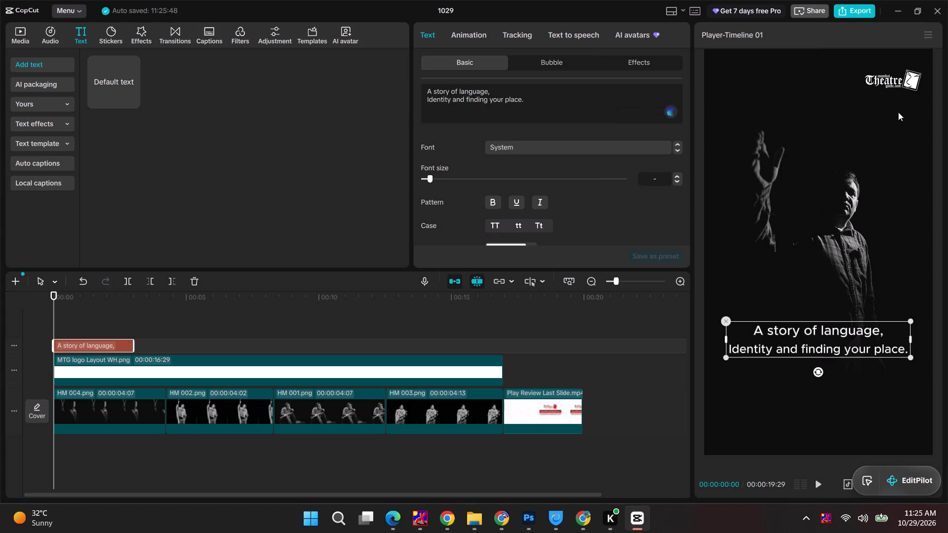
{"action": "left_click", "coordinate": [910, 85]}
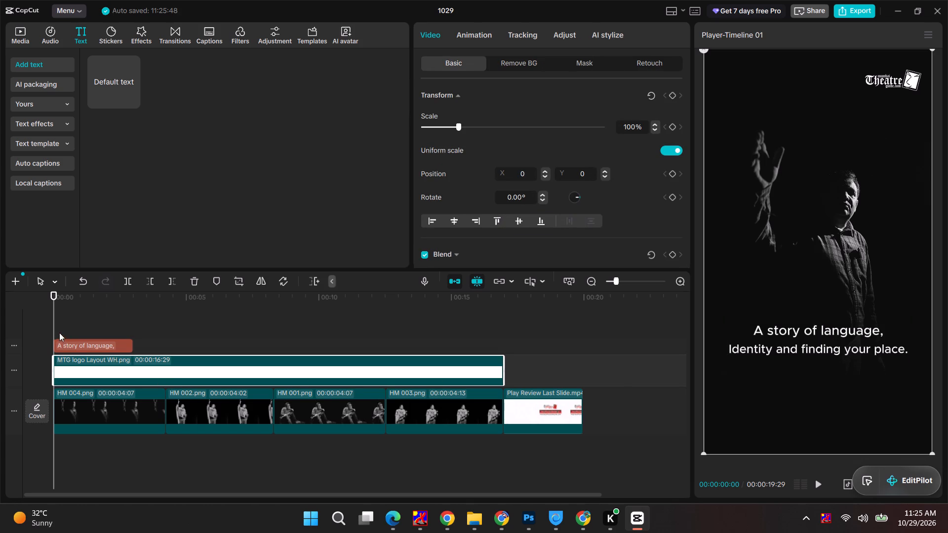
Extend the "A story of language," caption clip on the timeline to the end of the HM 004 photo.
{"action": "left_click", "coordinate": [127, 349]}
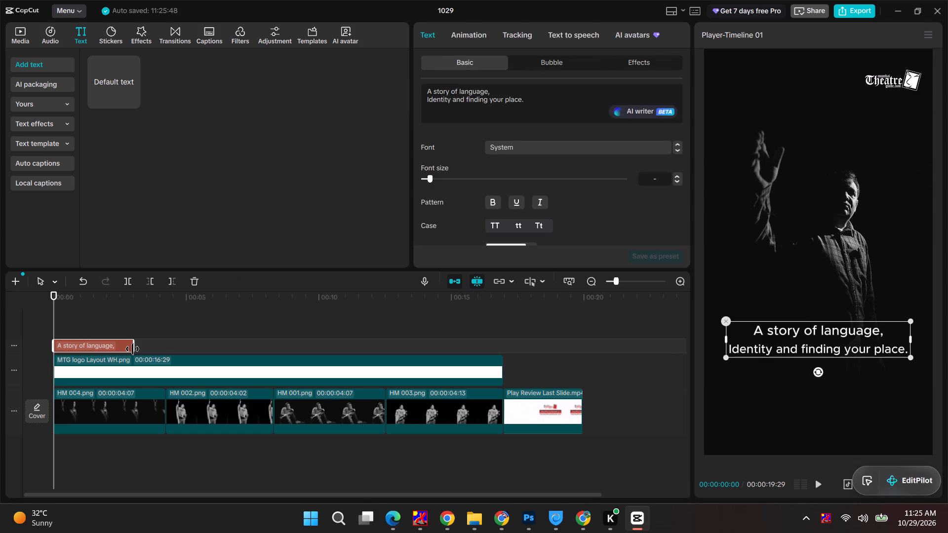
{"action": "left_click_drag", "start_coordinate": [132, 349], "coordinate": [164, 347]}
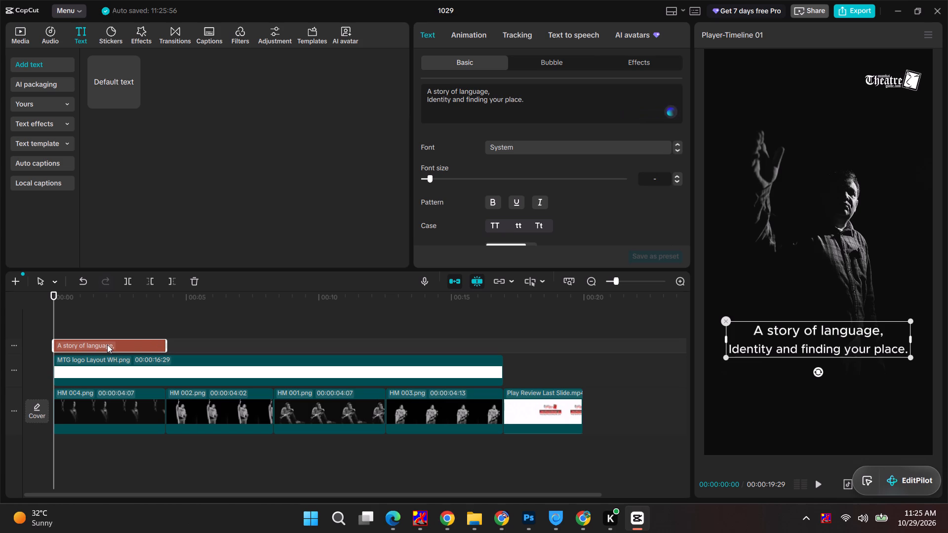
Set the font size of the caption's first line, "A story of language,", to 12.
{"action": "double_click", "coordinate": [830, 335]}
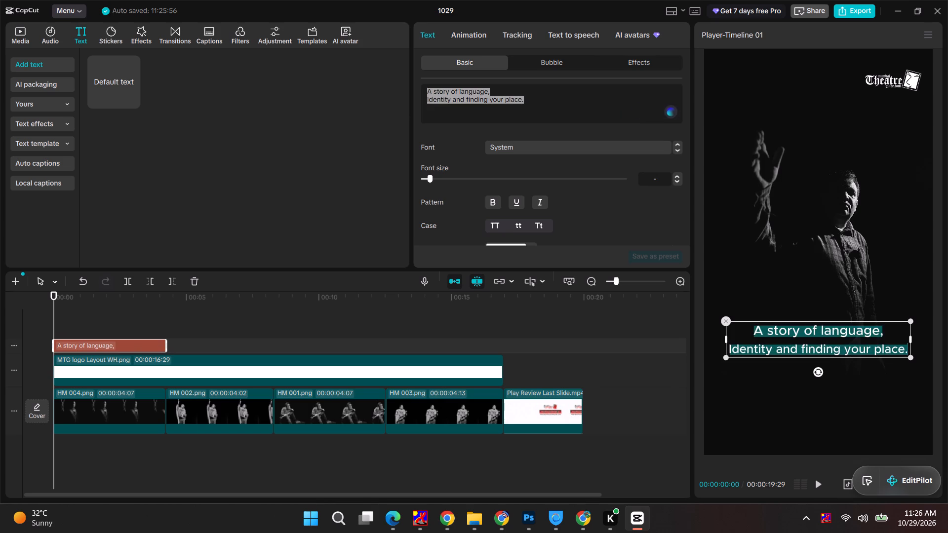
{"action": "left_click_drag", "start_coordinate": [889, 334], "coordinate": [685, 334]}
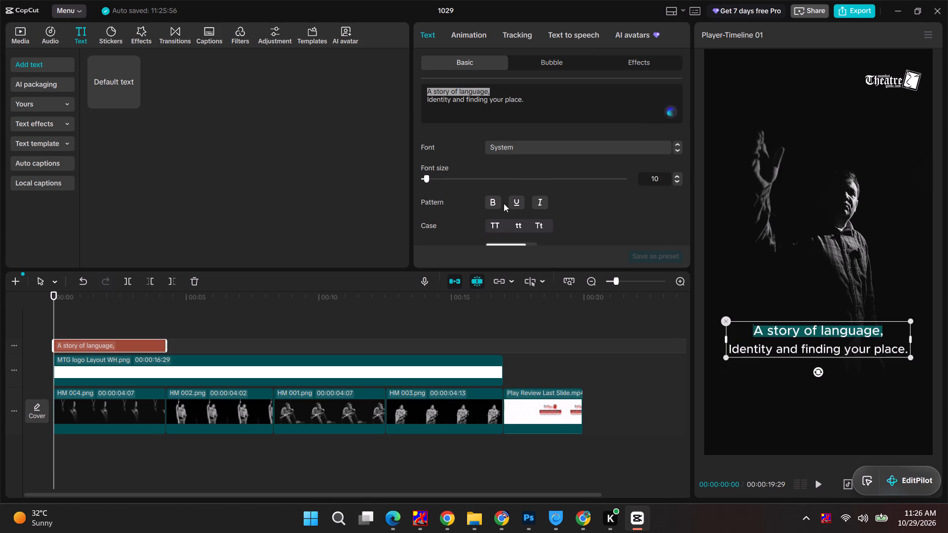
{"action": "double_click", "coordinate": [681, 174]}
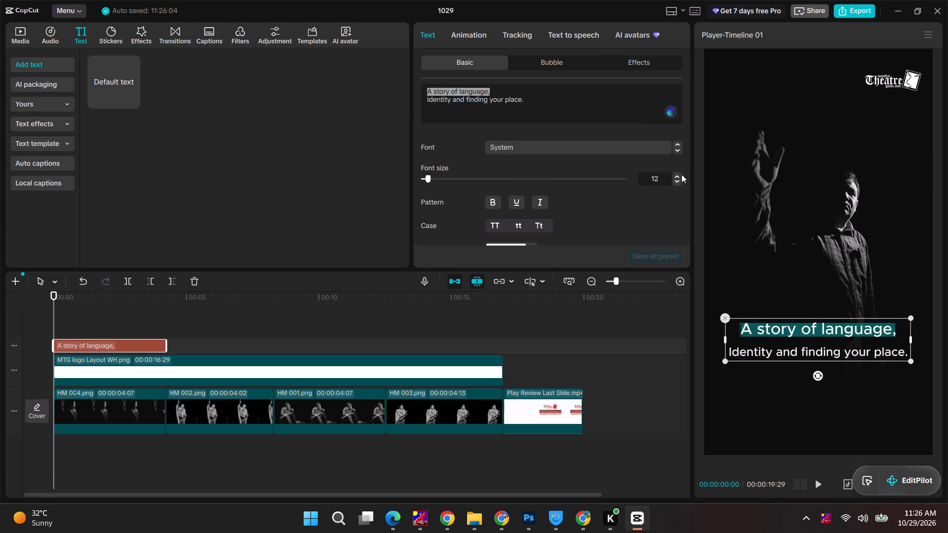
Reduce the line spacing of the whole two-line caption so that its lines sit closer together.
{"action": "left_click", "coordinate": [809, 343]}
{"action": "key", "text": "ctrl+a"}
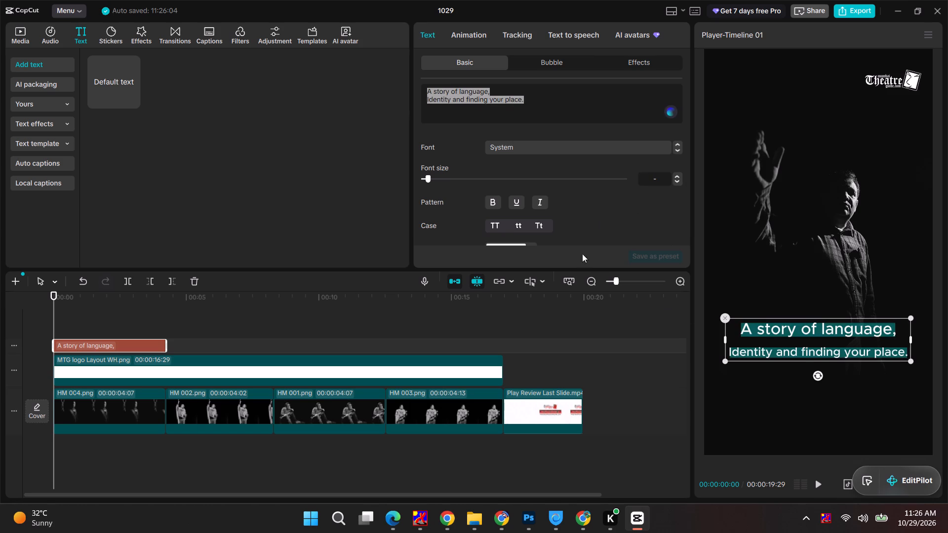
{"action": "scroll", "coordinate": [553, 225], "scroll_direction": "down", "scroll_amount": 2}
{"action": "triple_click", "coordinate": [585, 164]}
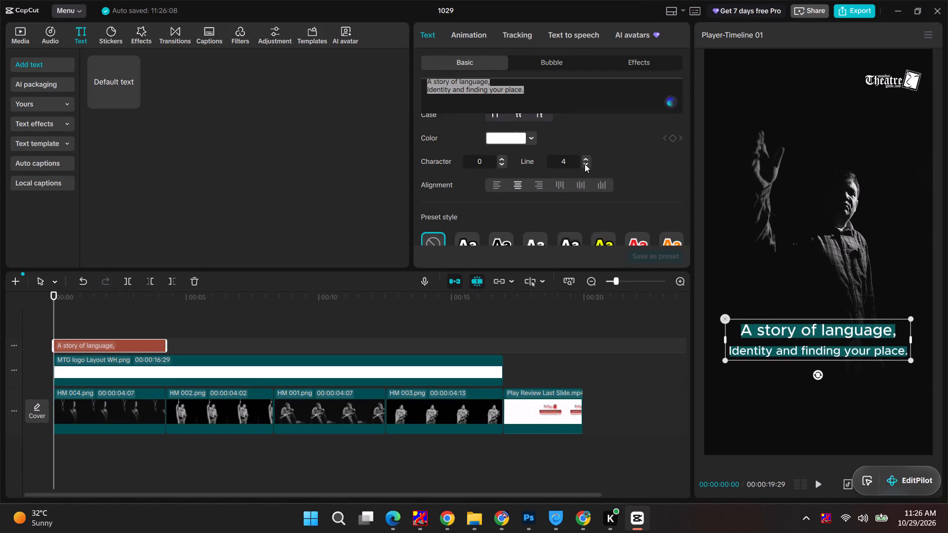
{"action": "triple_click", "coordinate": [585, 164]}
{"action": "left_click", "coordinate": [585, 164]}
{"action": "left_click", "coordinate": [585, 164]}
{"action": "left_click", "coordinate": [833, 231]}
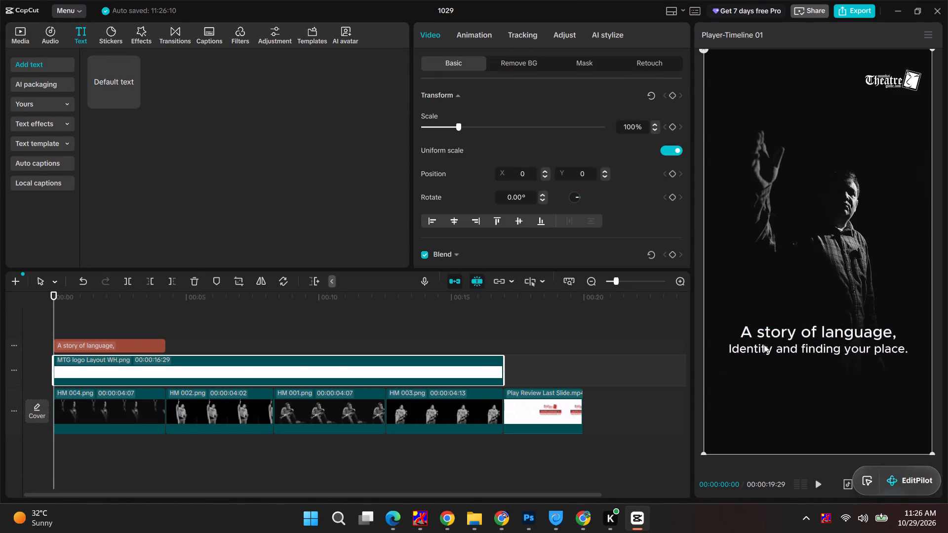
Duplicate the caption clip directly after the first one on the same text track.
{"action": "left_click", "coordinate": [116, 347]}
{"action": "left_click_drag", "start_coordinate": [123, 348], "coordinate": [236, 348], "text": "alt"}
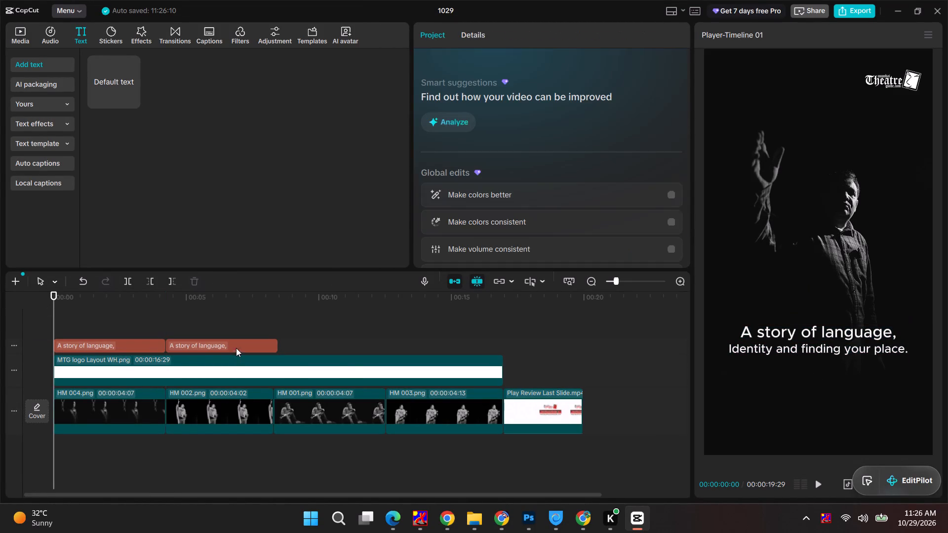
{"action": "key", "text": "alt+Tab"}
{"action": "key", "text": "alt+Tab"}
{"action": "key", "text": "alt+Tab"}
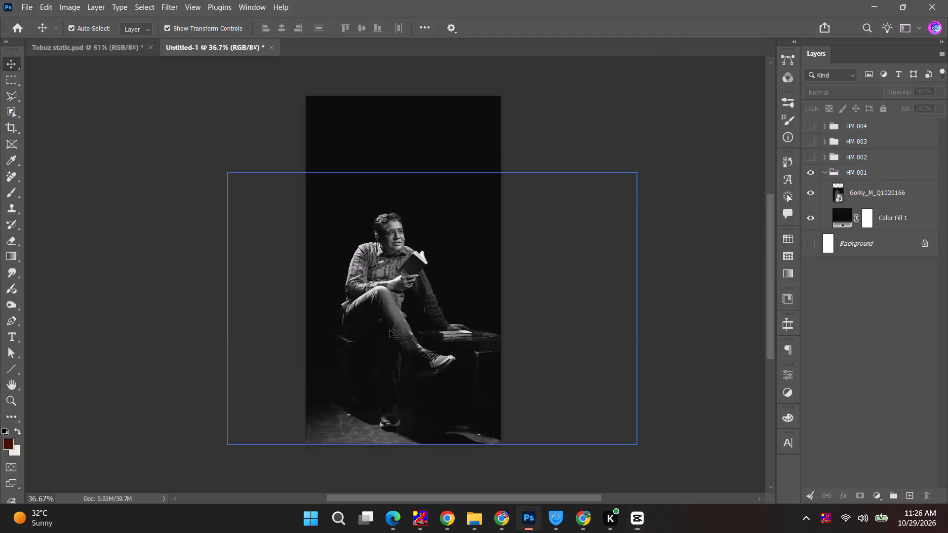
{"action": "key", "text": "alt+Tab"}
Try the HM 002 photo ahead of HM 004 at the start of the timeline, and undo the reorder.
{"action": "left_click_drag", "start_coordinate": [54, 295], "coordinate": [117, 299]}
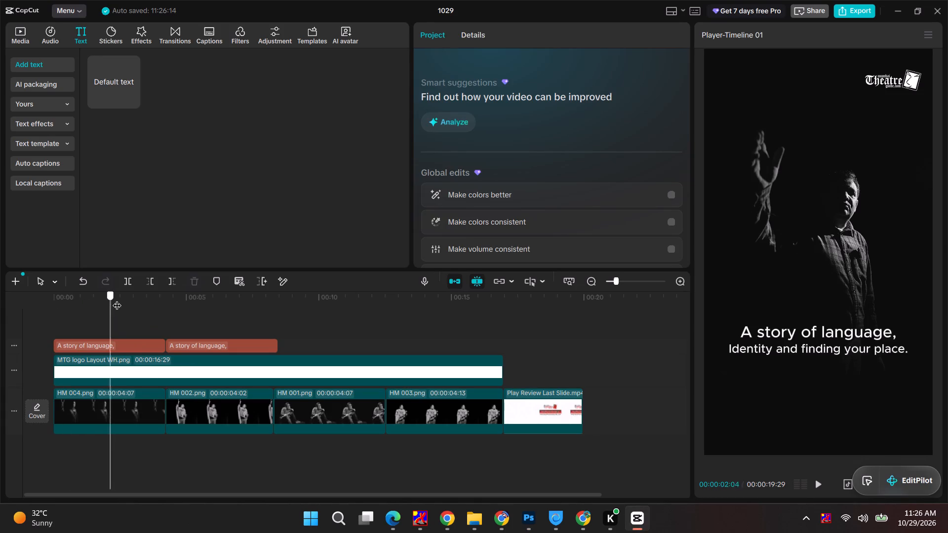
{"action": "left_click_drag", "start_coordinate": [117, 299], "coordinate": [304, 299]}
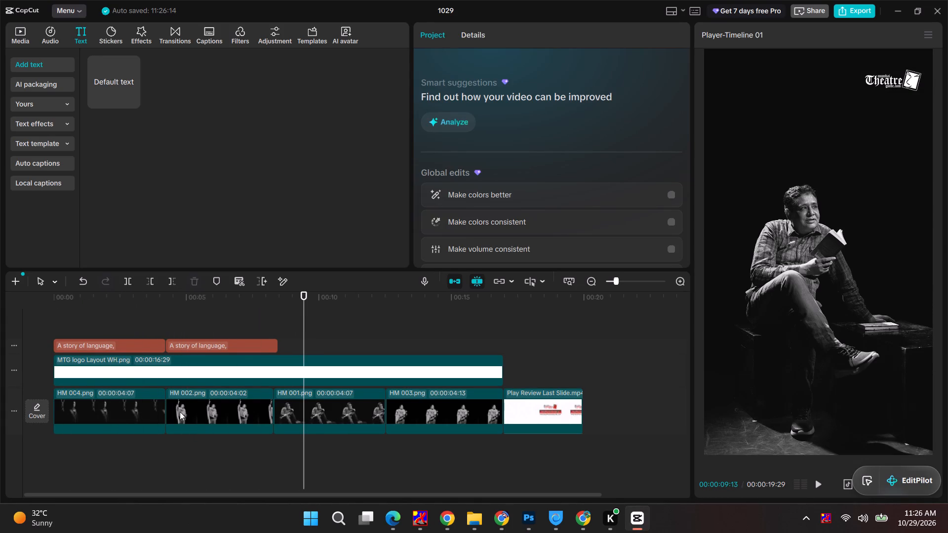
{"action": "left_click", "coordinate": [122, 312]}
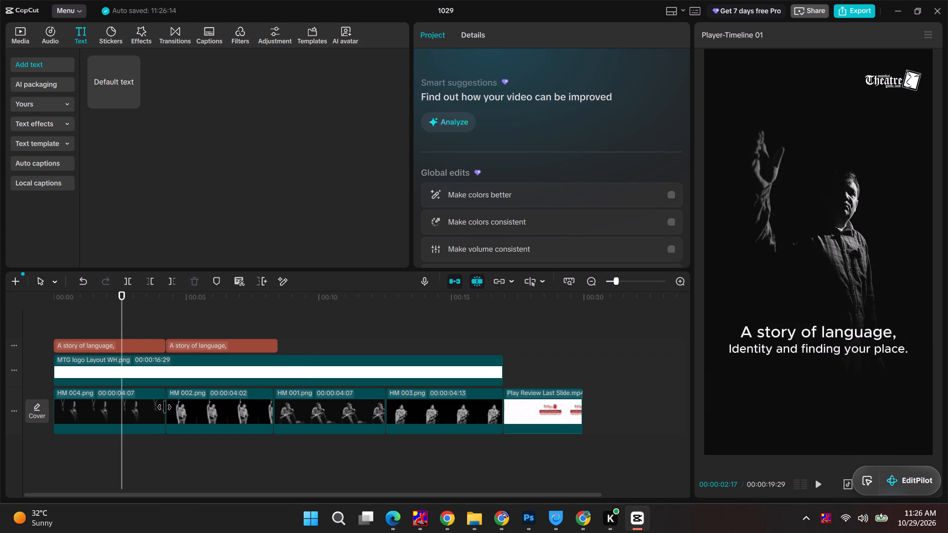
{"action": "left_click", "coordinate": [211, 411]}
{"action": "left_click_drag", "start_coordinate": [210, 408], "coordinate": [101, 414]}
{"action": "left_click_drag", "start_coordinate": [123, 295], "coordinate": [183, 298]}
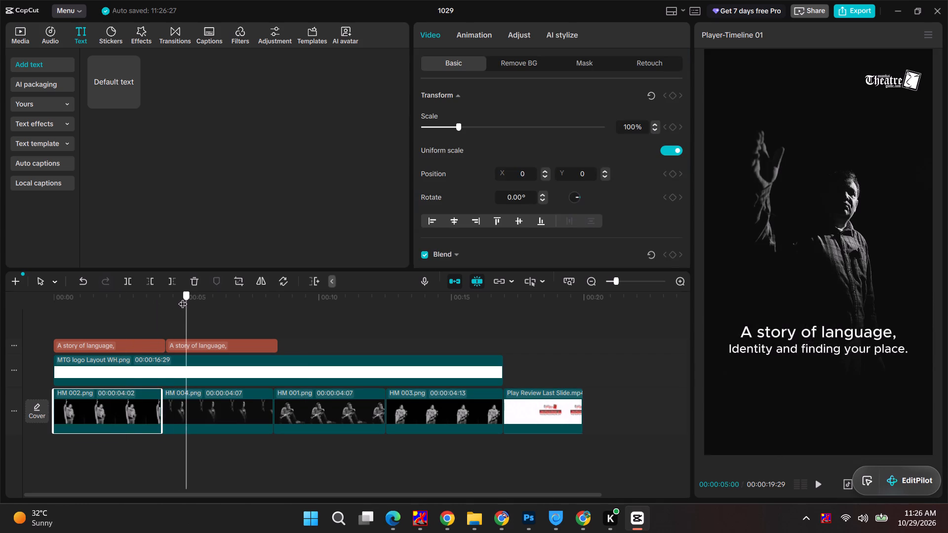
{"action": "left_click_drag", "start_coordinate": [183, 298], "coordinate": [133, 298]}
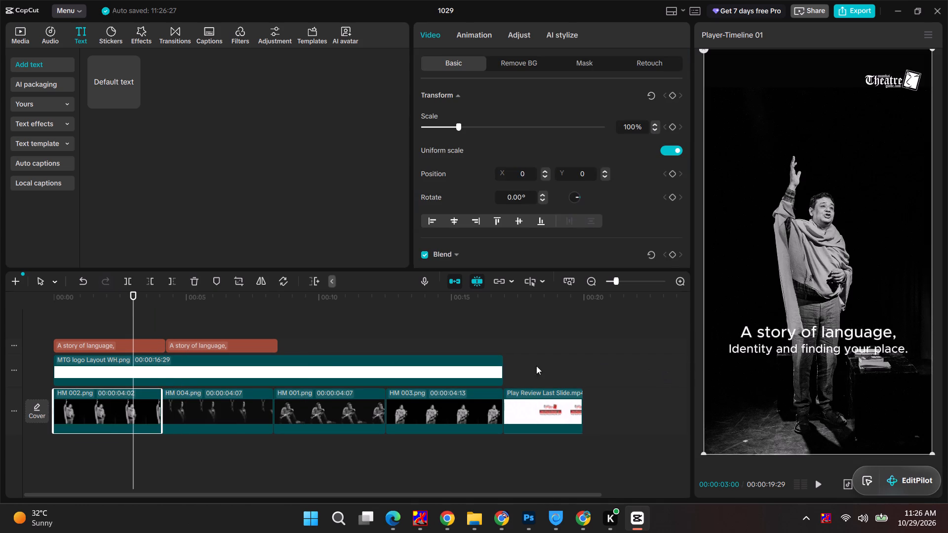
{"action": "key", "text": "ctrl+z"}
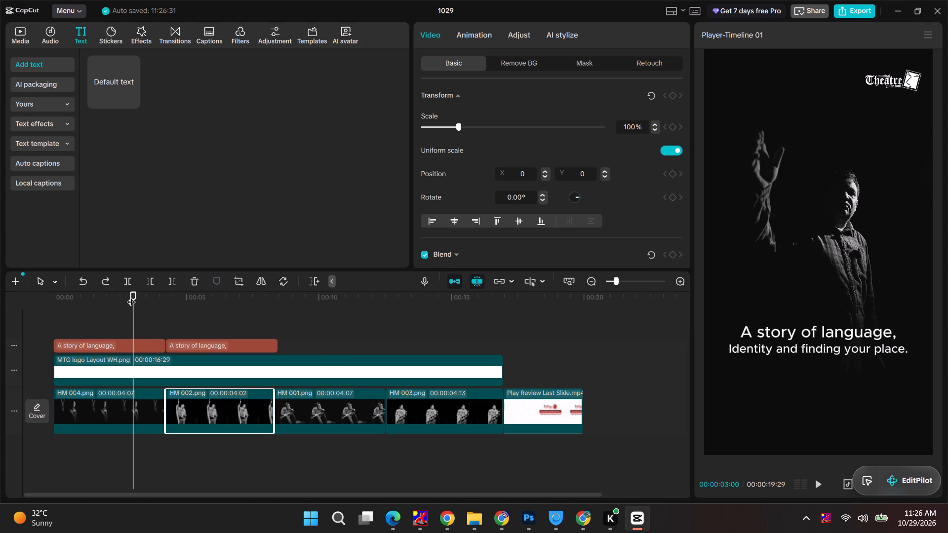
Move the HM 001 photo ahead of HM 002 so it directly follows HM 004 on the timeline.
{"action": "left_click_drag", "start_coordinate": [131, 294], "coordinate": [235, 301]}
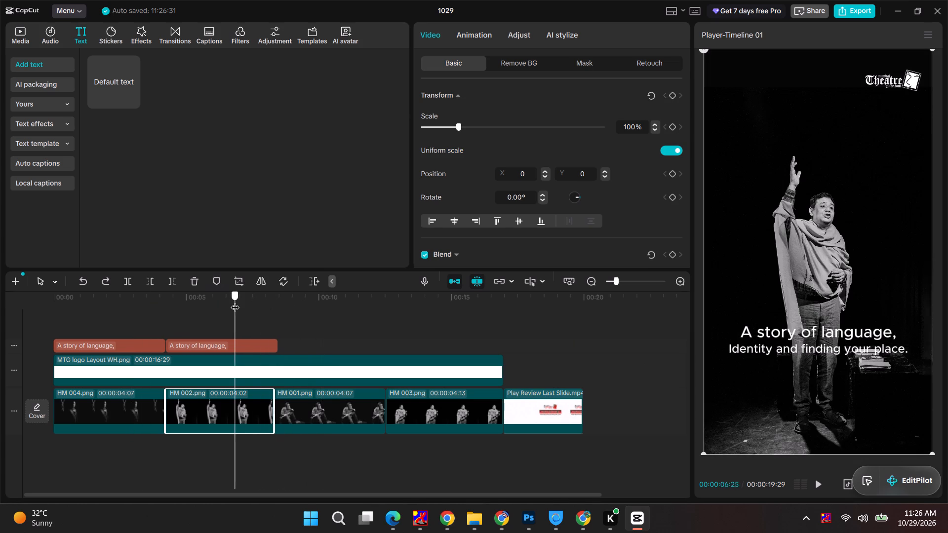
{"action": "left_click_drag", "start_coordinate": [235, 301], "coordinate": [320, 296]}
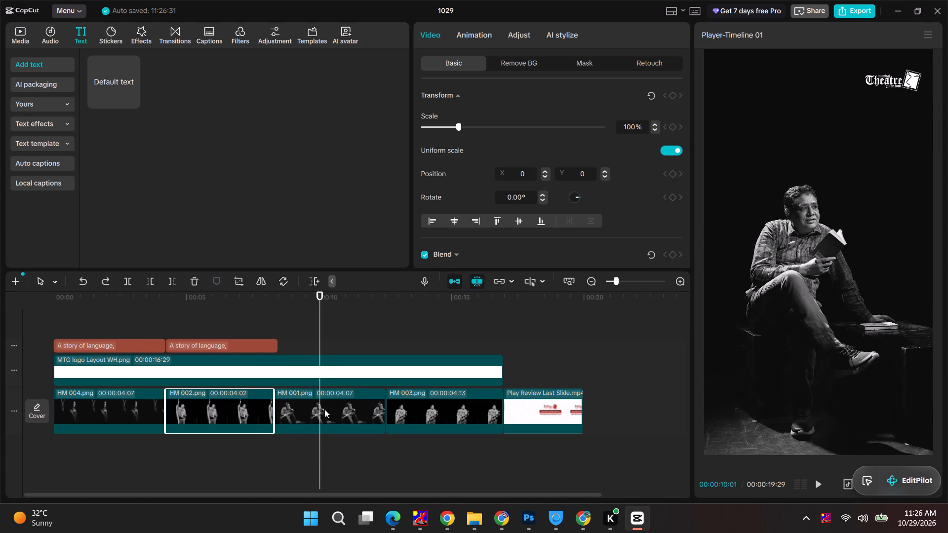
{"action": "left_click", "coordinate": [318, 419]}
{"action": "left_click_drag", "start_coordinate": [352, 407], "coordinate": [218, 407]}
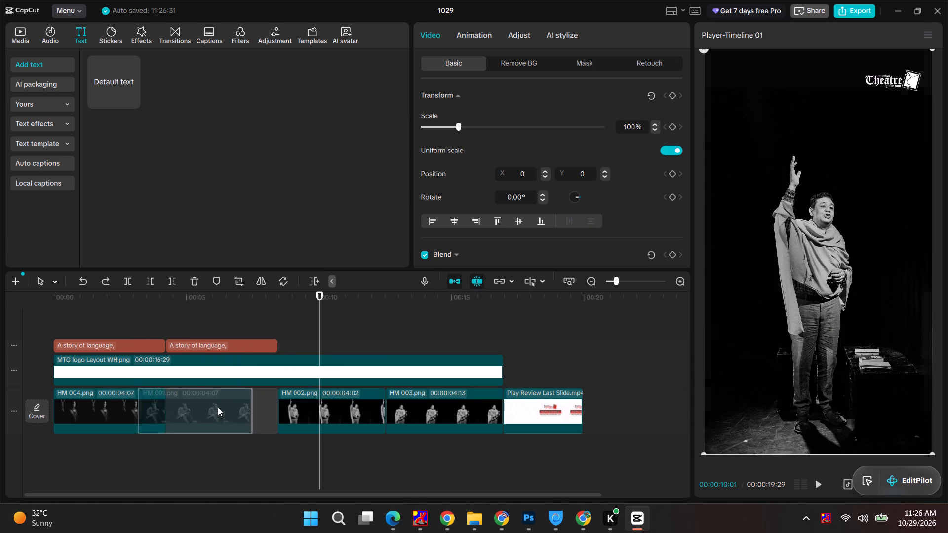
{"action": "left_click_drag", "start_coordinate": [318, 294], "coordinate": [205, 304]}
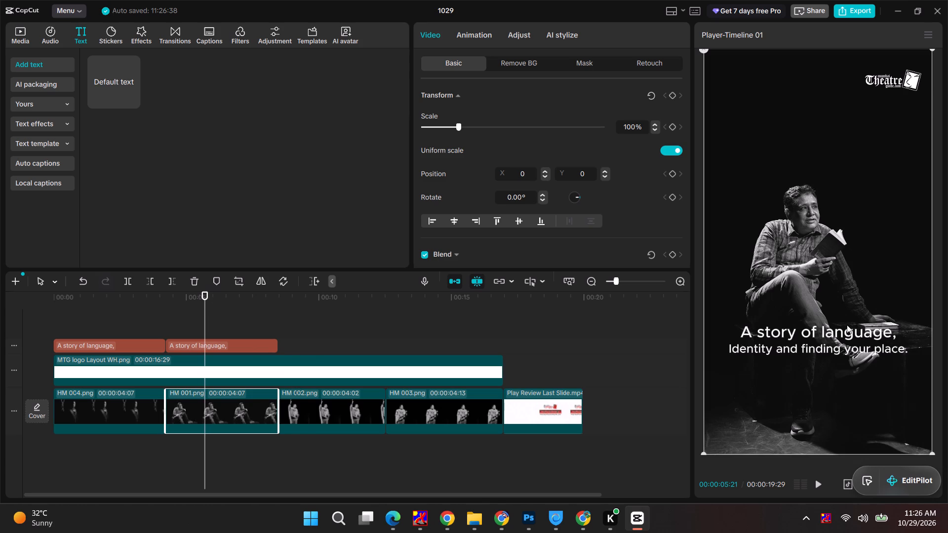
Move the second caption up into the empty area above the seated man's head, horizontally centred.
{"action": "left_click", "coordinate": [826, 339]}
{"action": "left_click", "coordinate": [839, 336]}
{"action": "left_click_drag", "start_coordinate": [855, 336], "coordinate": [859, 152], "text": "alt"}
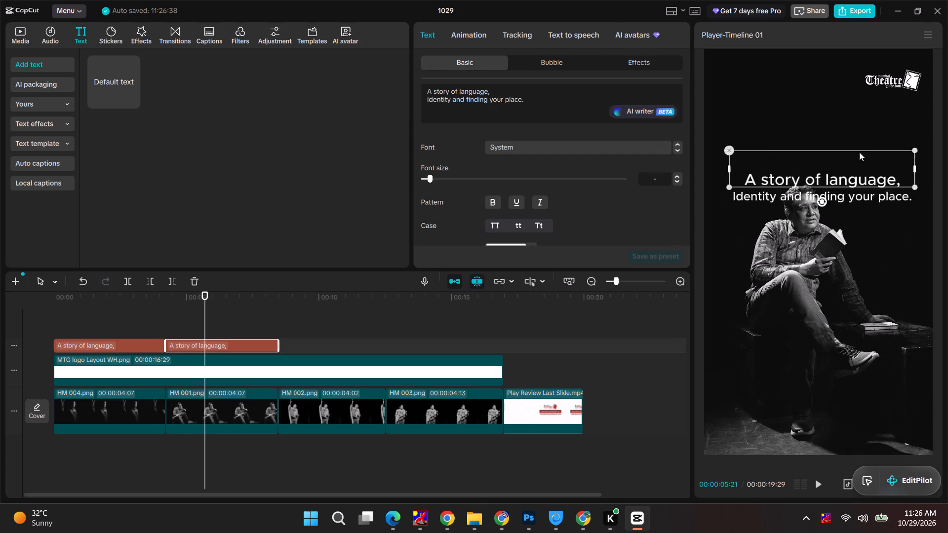
{"action": "left_click_drag", "start_coordinate": [859, 152], "coordinate": [856, 134], "text": "alt"}
Copy "HINDI MEDIUM TIGHT" from the MTG reel row of the Google Sheet and replace the second caption's text with it in CapCut.
{"action": "double_click", "coordinate": [855, 134]}
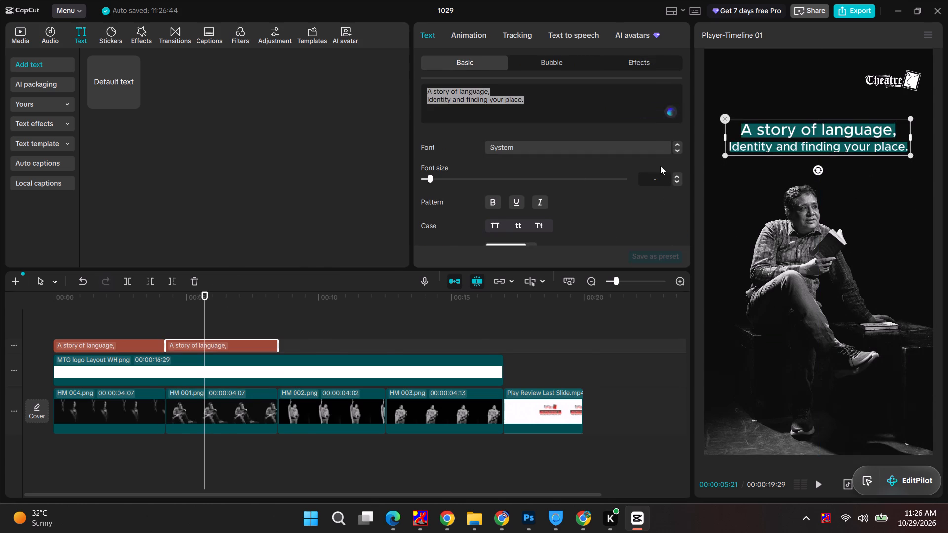
{"action": "key", "text": "alt+Tab"}
{"action": "left_click", "coordinate": [560, 151], "text": "alt"}
{"action": "left_click", "coordinate": [513, 312]}
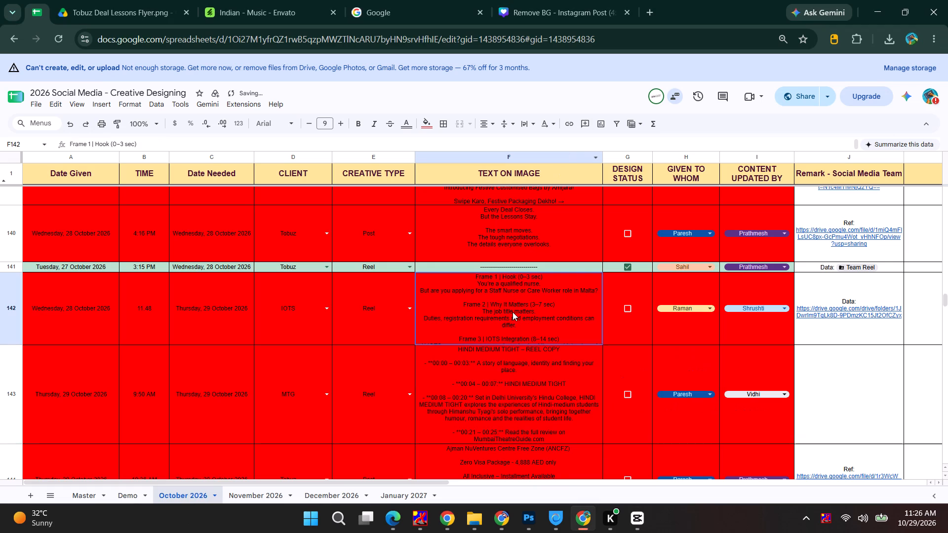
{"action": "double_click", "coordinate": [528, 384]}
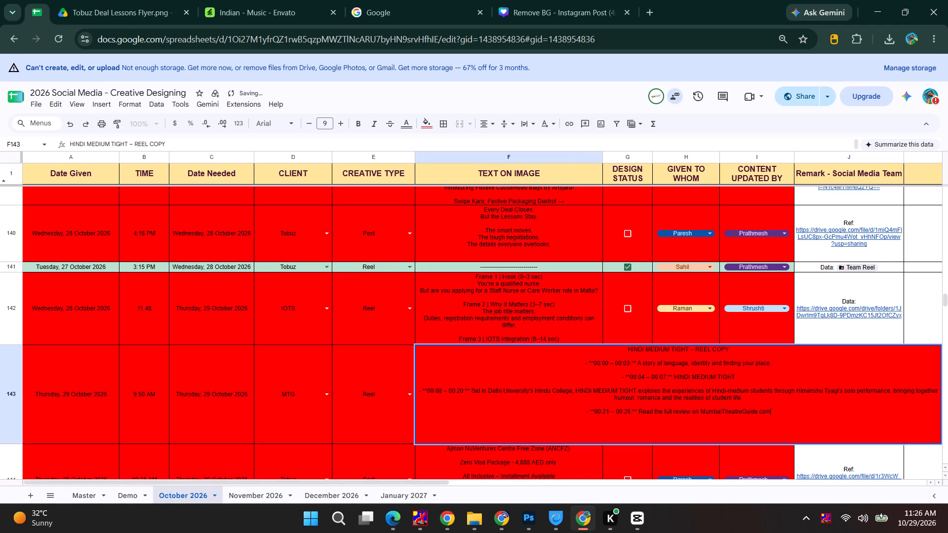
{"action": "left_click_drag", "start_coordinate": [673, 378], "coordinate": [749, 381]}
{"action": "key", "text": "ctrl+c"}
{"action": "key", "text": "ctrl+c"}
{"action": "key", "text": "ctrl+c"}
{"action": "key", "text": "alt+Tab"}
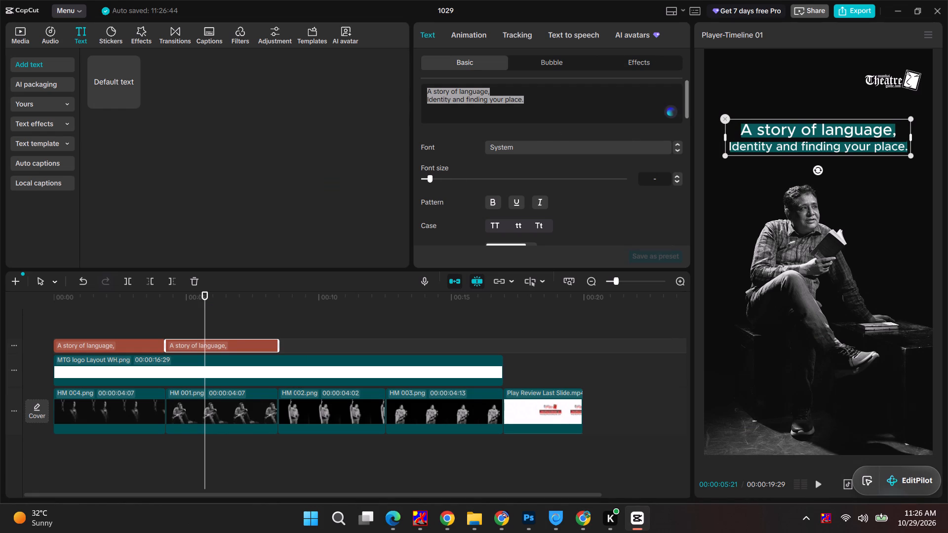
{"action": "double_click", "coordinate": [851, 143]}
{"action": "key", "text": "ctrl+a"}
{"action": "key", "text": "ctrl+v"}
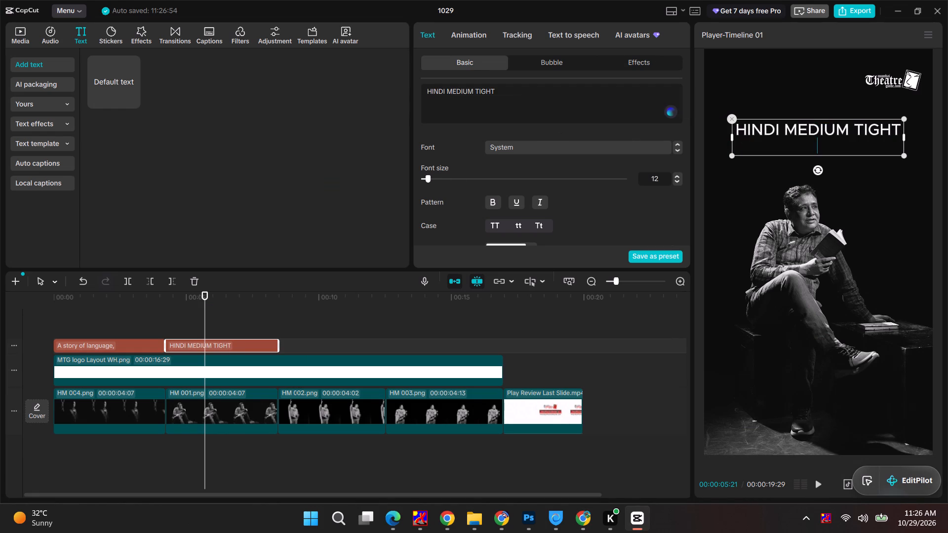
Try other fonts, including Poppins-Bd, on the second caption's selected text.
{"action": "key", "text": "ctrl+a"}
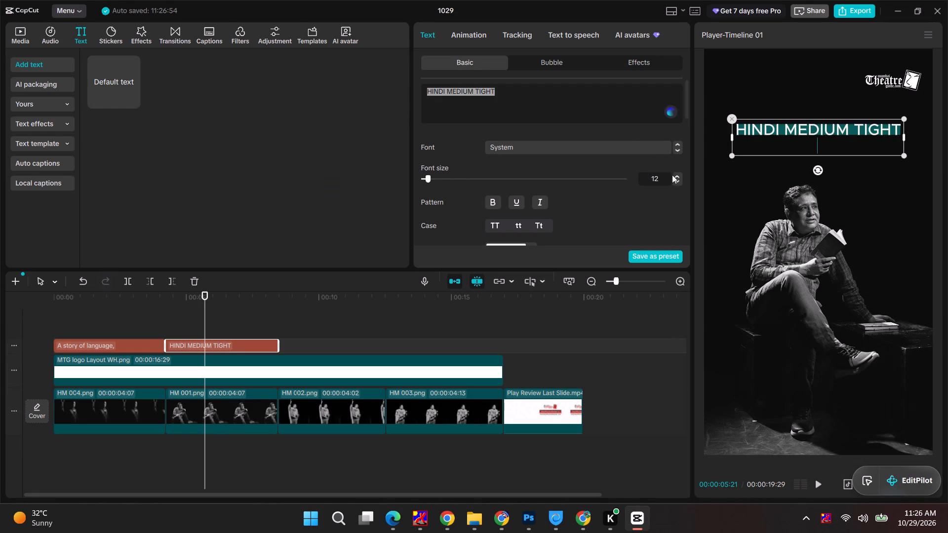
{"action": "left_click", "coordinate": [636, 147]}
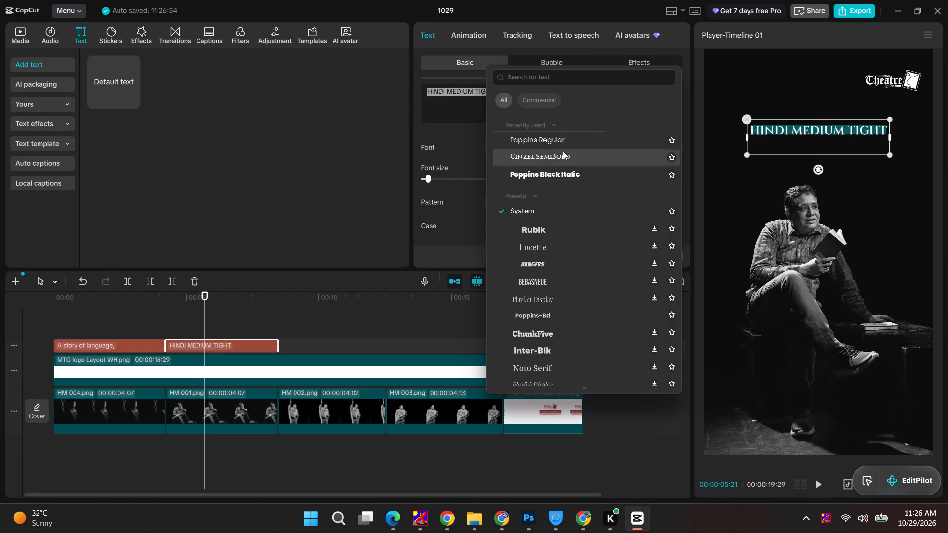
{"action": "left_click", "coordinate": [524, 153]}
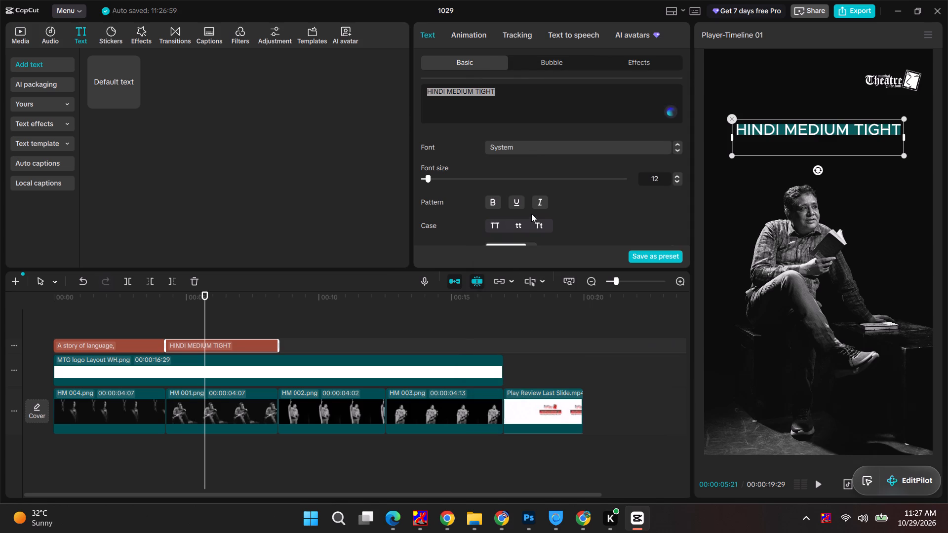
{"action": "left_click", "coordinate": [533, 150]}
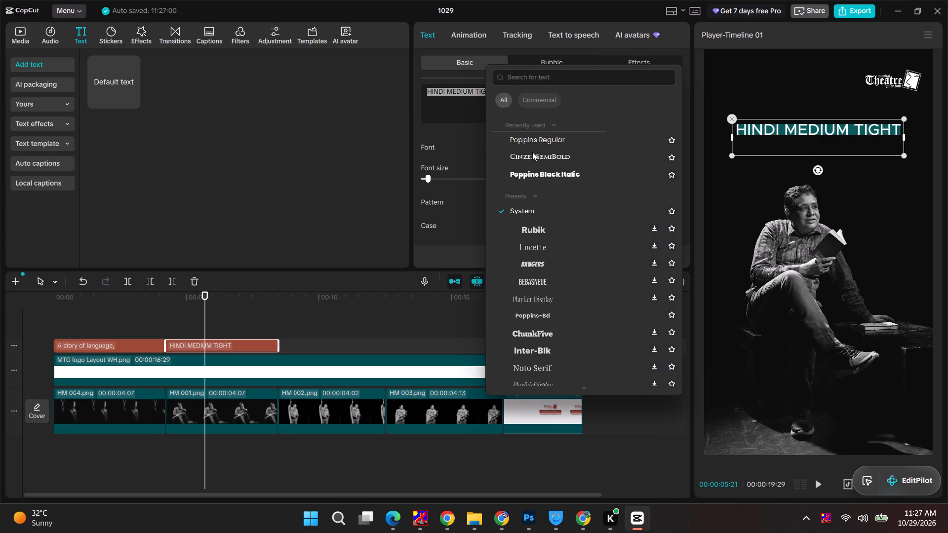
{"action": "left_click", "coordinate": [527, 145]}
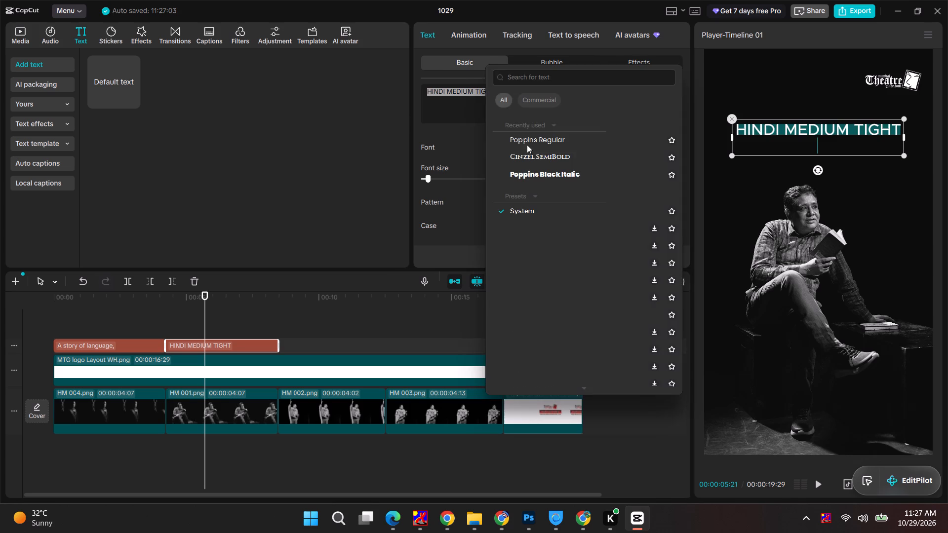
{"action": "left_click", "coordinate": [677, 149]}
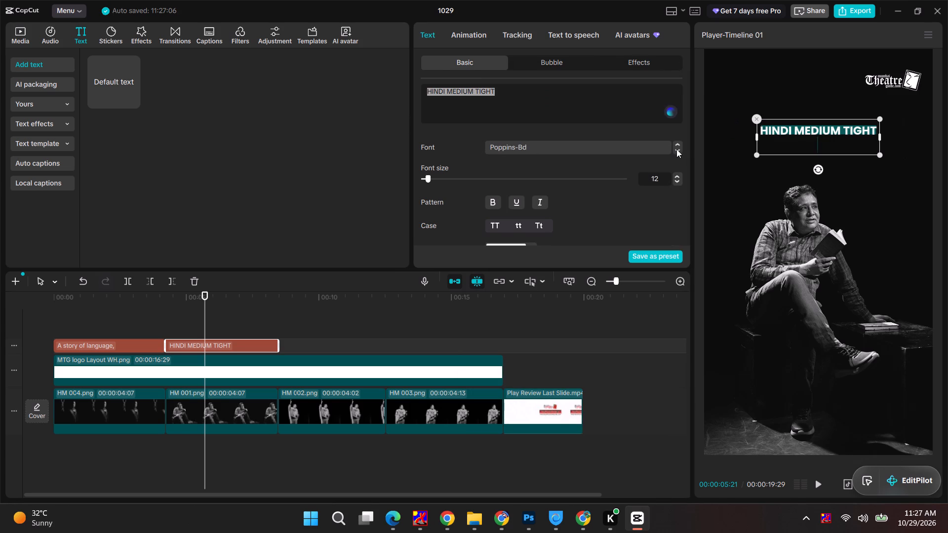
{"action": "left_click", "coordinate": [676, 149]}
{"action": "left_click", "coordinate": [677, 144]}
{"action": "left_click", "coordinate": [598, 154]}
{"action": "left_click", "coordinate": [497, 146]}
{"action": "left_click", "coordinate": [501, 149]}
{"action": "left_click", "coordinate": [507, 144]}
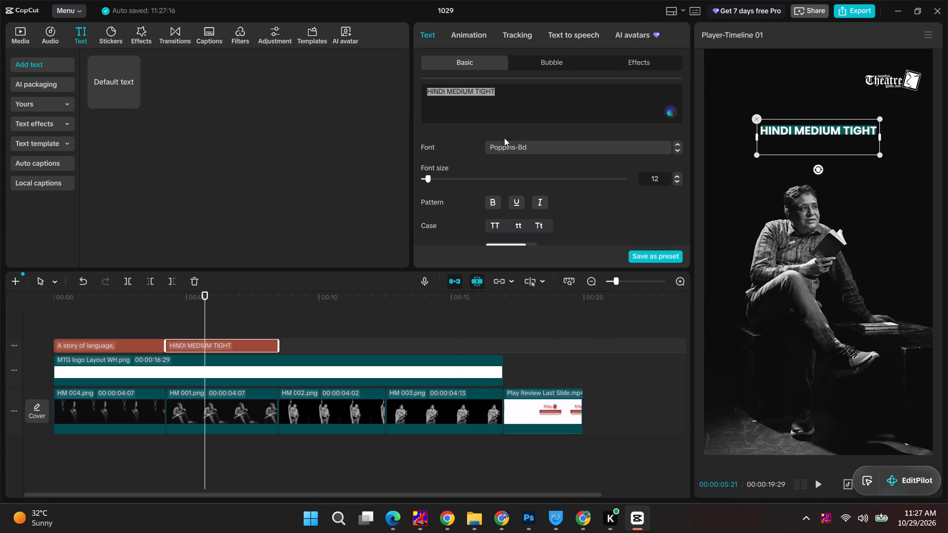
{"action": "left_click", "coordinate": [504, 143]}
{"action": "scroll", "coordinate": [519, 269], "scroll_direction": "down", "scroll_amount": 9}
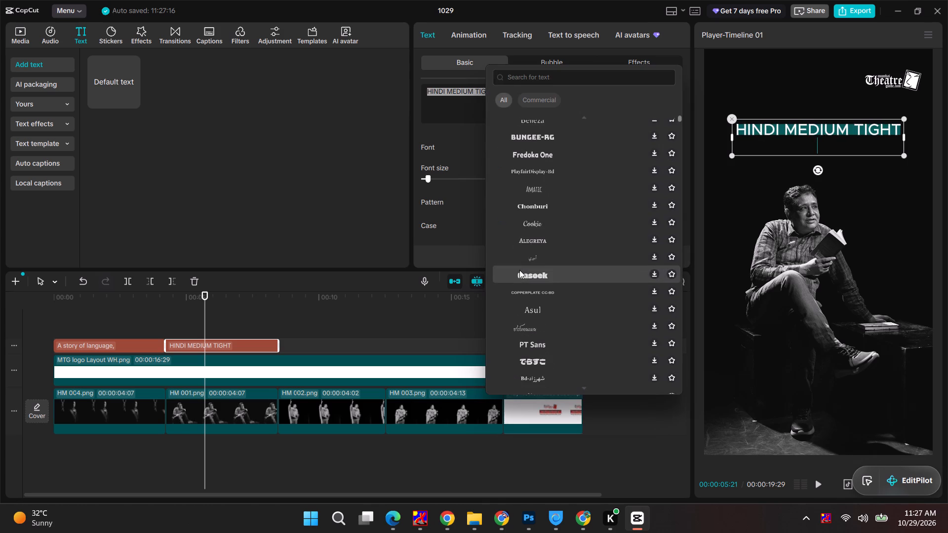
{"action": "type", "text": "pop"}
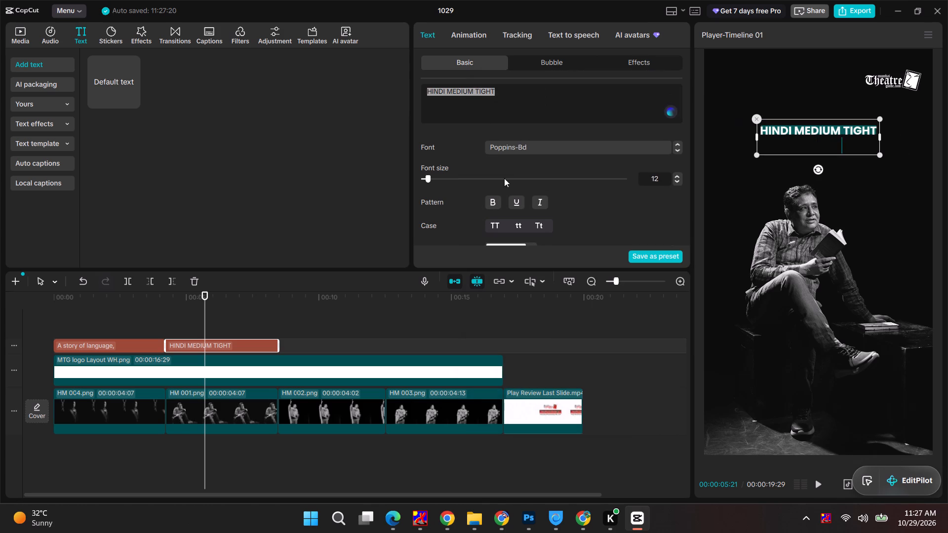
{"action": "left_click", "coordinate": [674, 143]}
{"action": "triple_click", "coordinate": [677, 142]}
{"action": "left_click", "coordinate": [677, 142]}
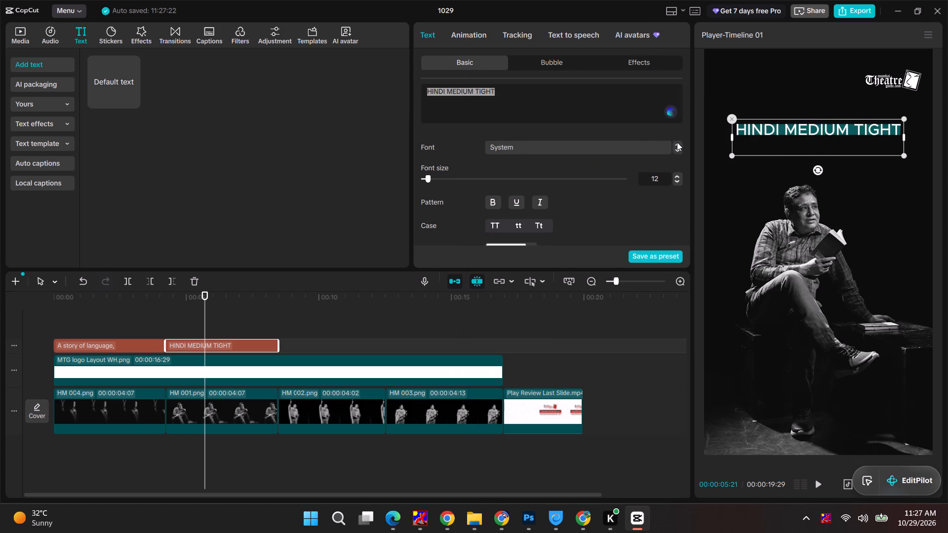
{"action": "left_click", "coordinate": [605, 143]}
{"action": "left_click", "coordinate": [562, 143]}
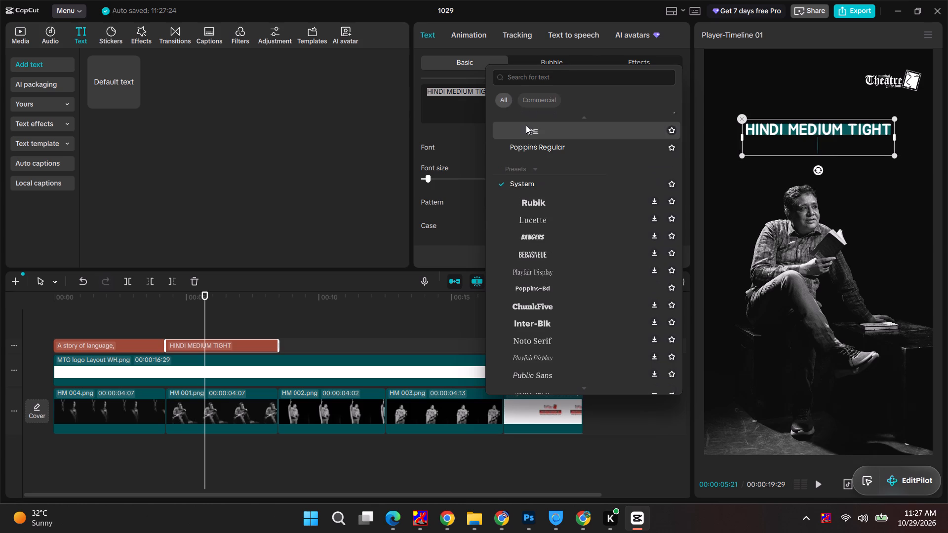
Search the fonts for "poppins" and set the HINDI MEDIUM TIGHT caption to Poppins ExtraBold.
{"action": "left_click", "coordinate": [533, 149]}
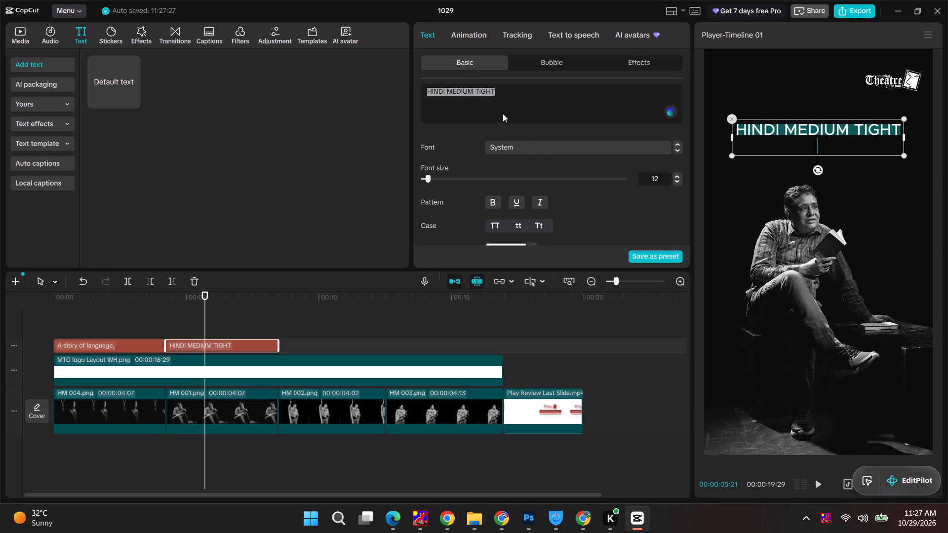
{"action": "left_click", "coordinate": [502, 102]}
{"action": "left_click", "coordinate": [512, 78]}
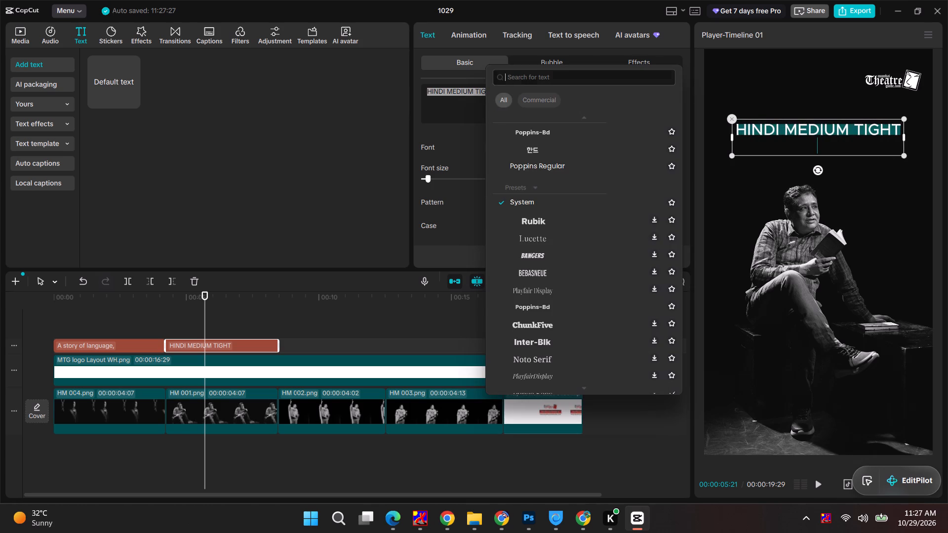
{"action": "type", "text": "popp"}
{"action": "type", "text": "ins"}
{"action": "key", "text": "Return"}
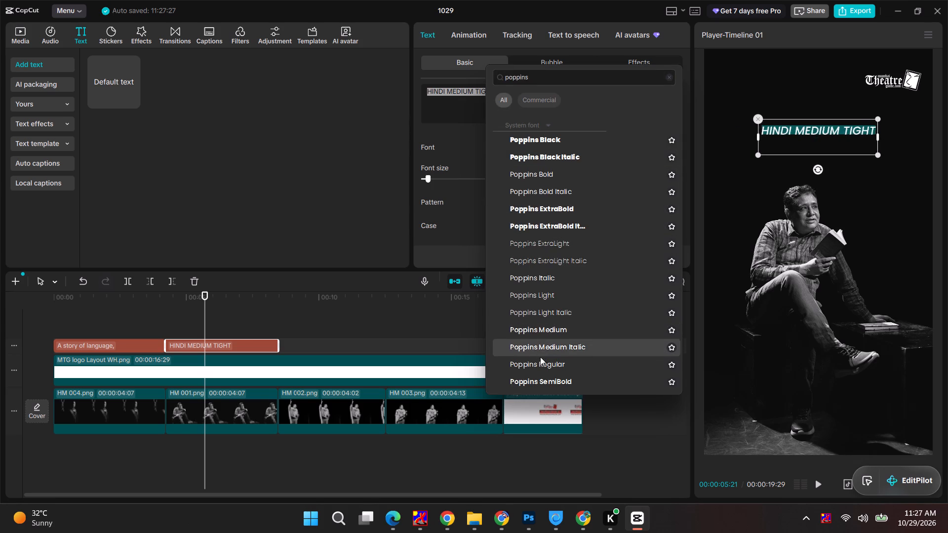
{"action": "left_click", "coordinate": [545, 208]}
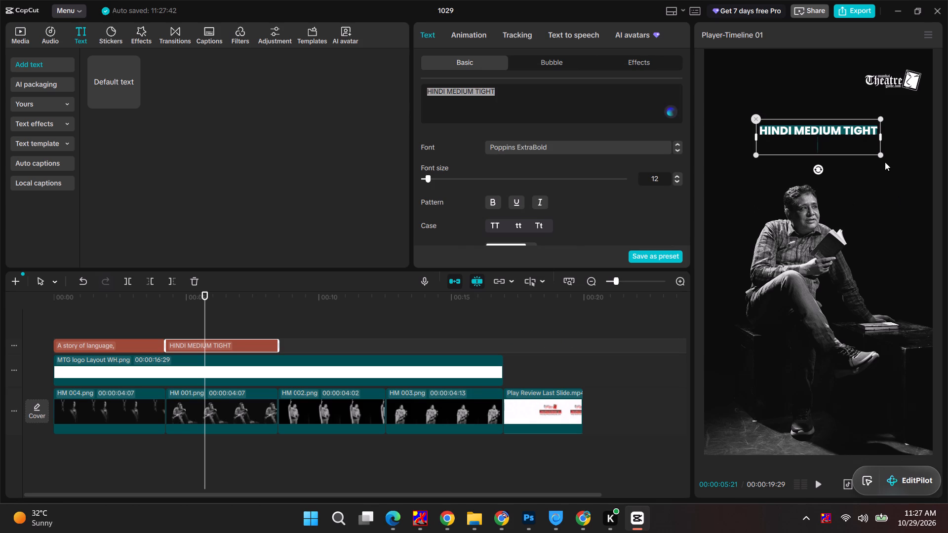
Enlarge the HINDI MEDIUM TIGHT caption to span most of the frame width and lower it to just above the seated man's head.
{"action": "left_click_drag", "start_coordinate": [880, 156], "coordinate": [909, 177], "text": "alt+shift"}
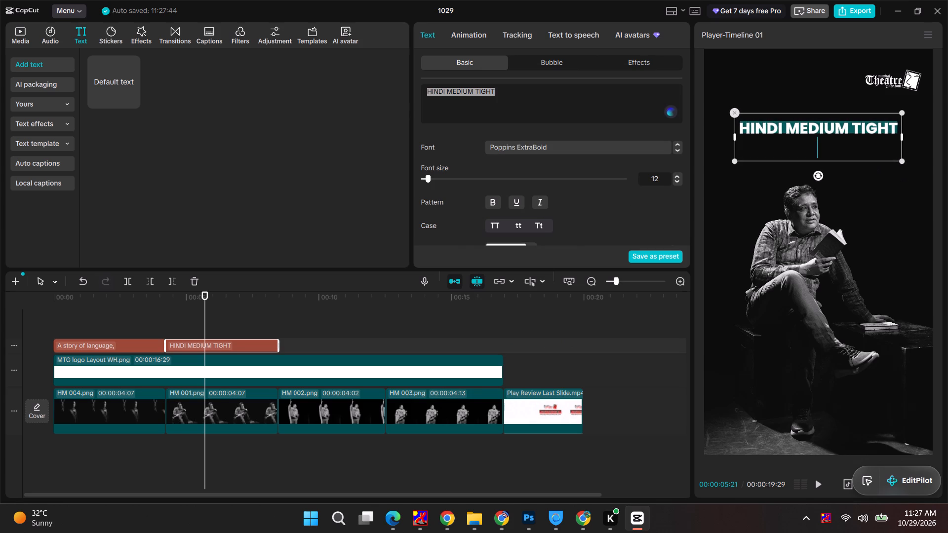
{"action": "left_click", "coordinate": [849, 134]}
{"action": "left_click", "coordinate": [853, 127]}
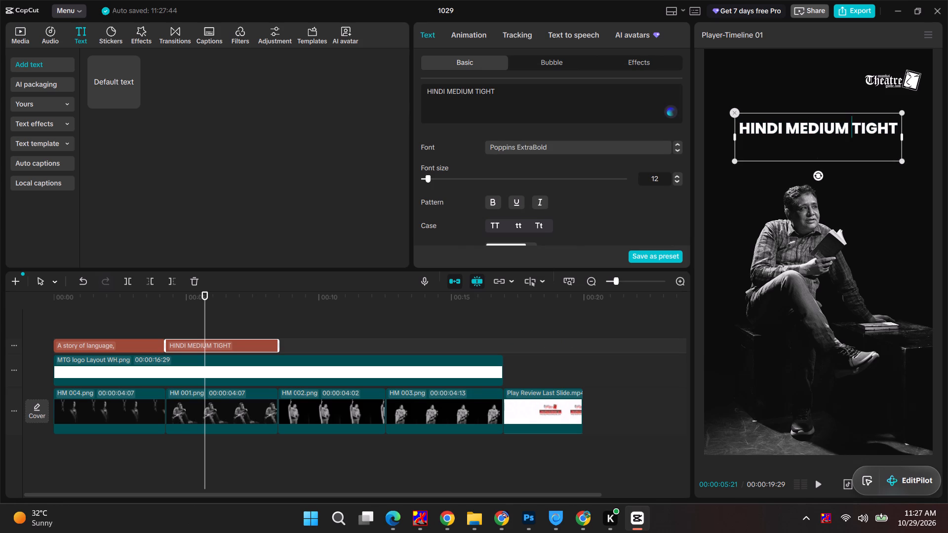
{"action": "left_click", "coordinate": [789, 84]}
{"action": "left_click", "coordinate": [807, 129]}
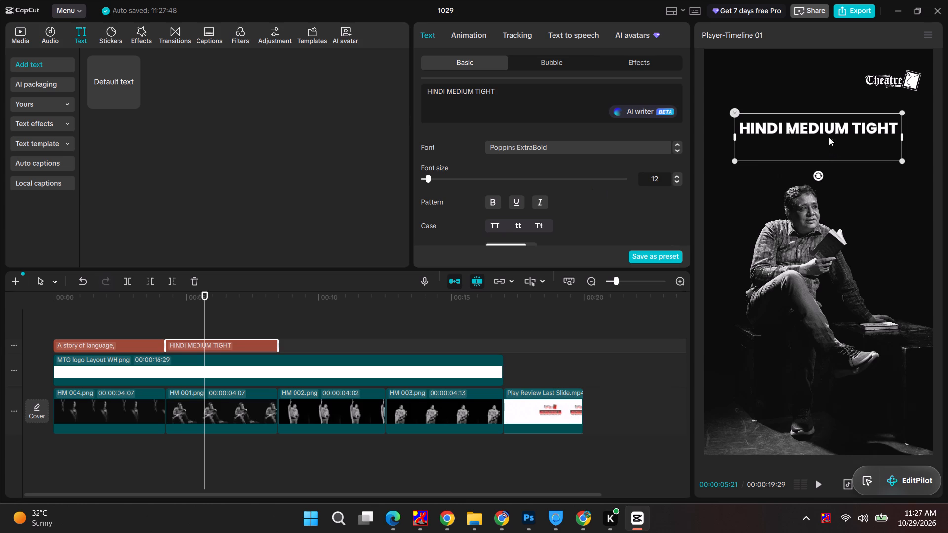
{"action": "left_click_drag", "start_coordinate": [829, 129], "coordinate": [828, 135]}
{"action": "left_click_drag", "start_coordinate": [904, 168], "coordinate": [913, 175], "text": "alt+shift"}
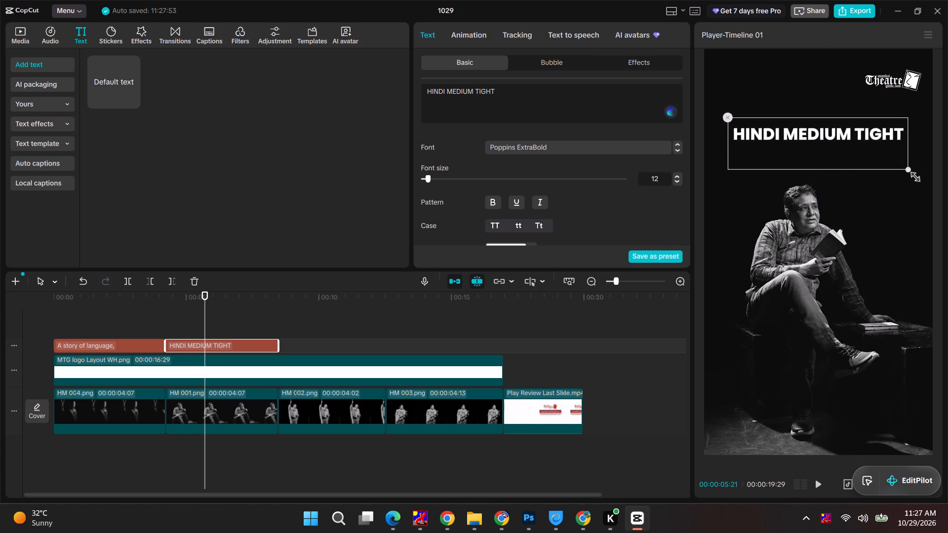
{"action": "left_click_drag", "start_coordinate": [913, 175], "coordinate": [913, 176], "text": "alt+shift"}
{"action": "left_click_drag", "start_coordinate": [825, 131], "coordinate": [825, 138]}
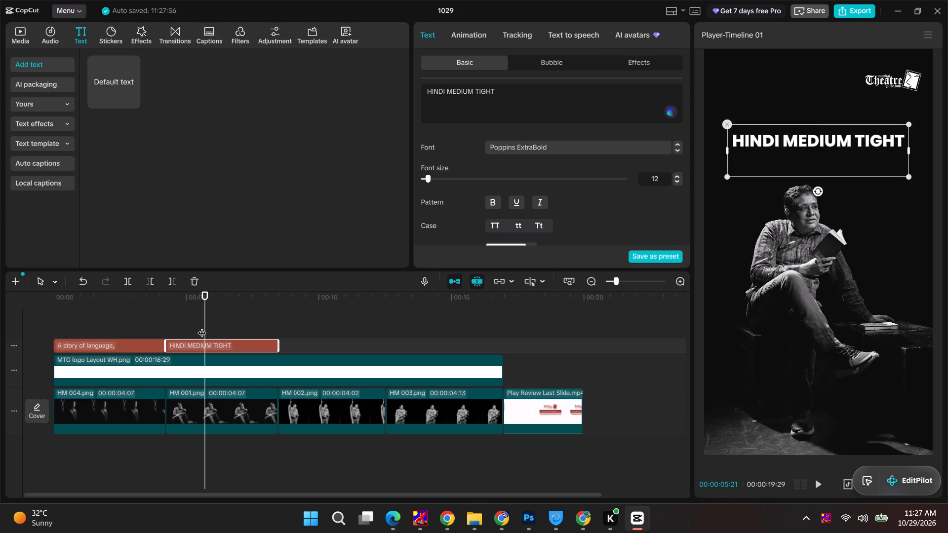
Shift the HM 002 photo straight up in the frame to a Y position of 744, keeping it horizontally centred.
{"action": "left_click_drag", "start_coordinate": [206, 290], "coordinate": [286, 290]}
{"action": "left_click_drag", "start_coordinate": [205, 292], "coordinate": [301, 296]}
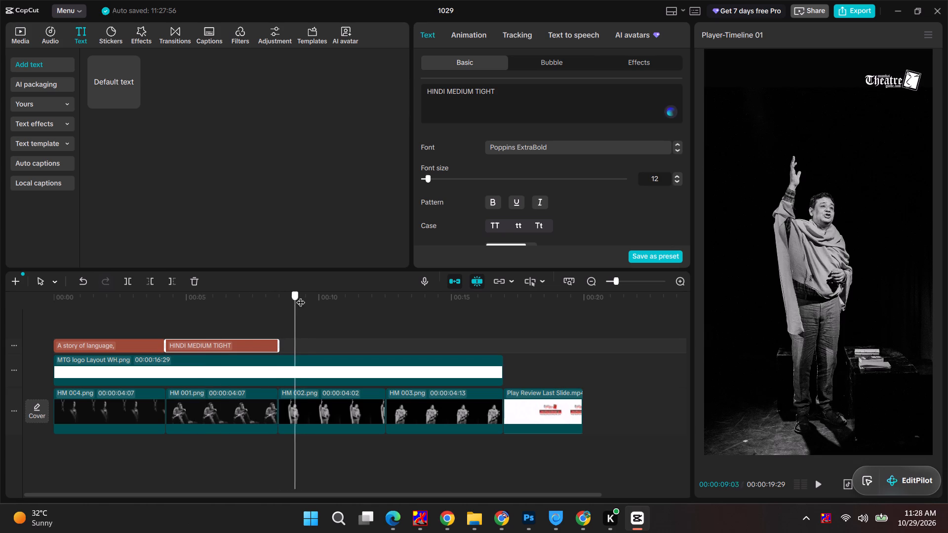
{"action": "left_click_drag", "start_coordinate": [301, 296], "coordinate": [340, 296]}
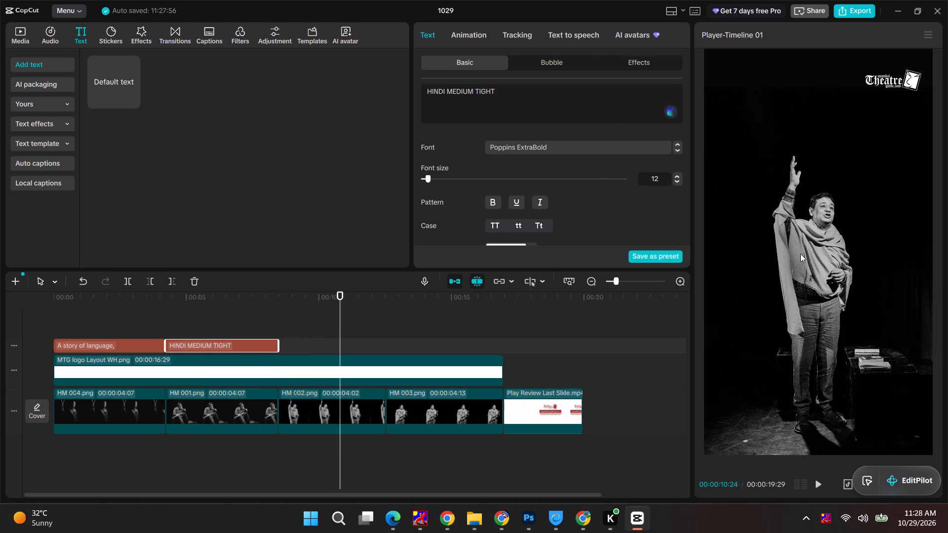
{"action": "left_click", "coordinate": [816, 236]}
{"action": "double_click", "coordinate": [819, 252]}
{"action": "left_click_drag", "start_coordinate": [823, 283], "coordinate": [820, 212]}
{"action": "key", "text": "ctrl+z"}
{"action": "left_click", "coordinate": [281, 418]}
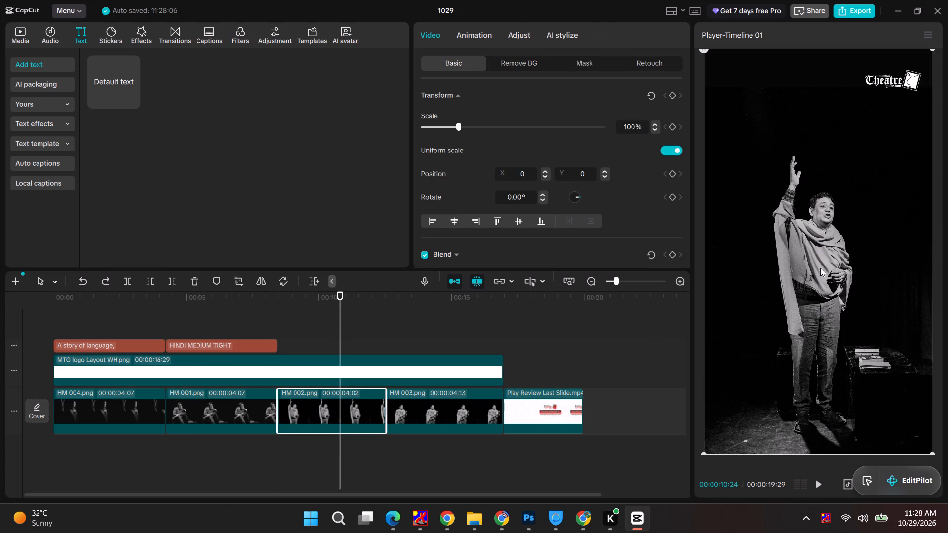
{"action": "left_click_drag", "start_coordinate": [762, 421], "coordinate": [763, 346]}
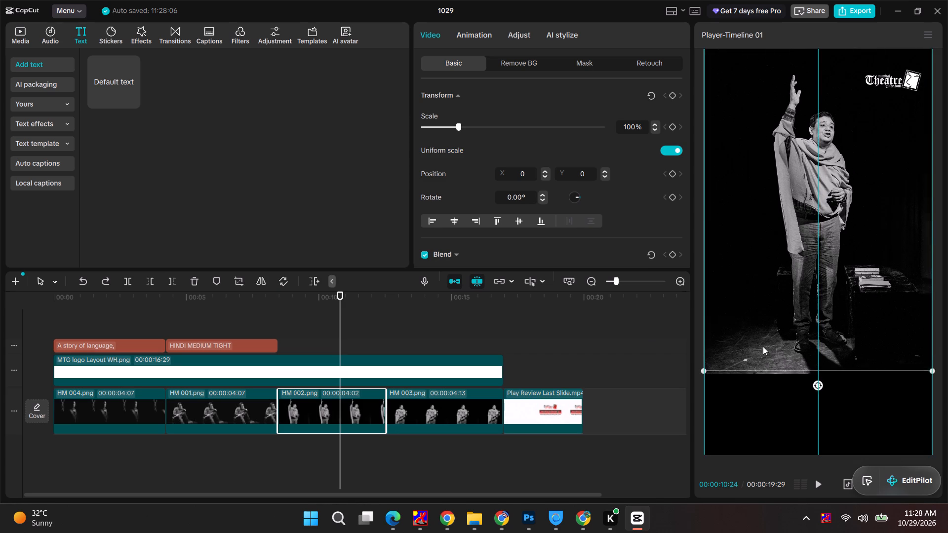
{"action": "left_click_drag", "start_coordinate": [763, 346], "coordinate": [763, 343]}
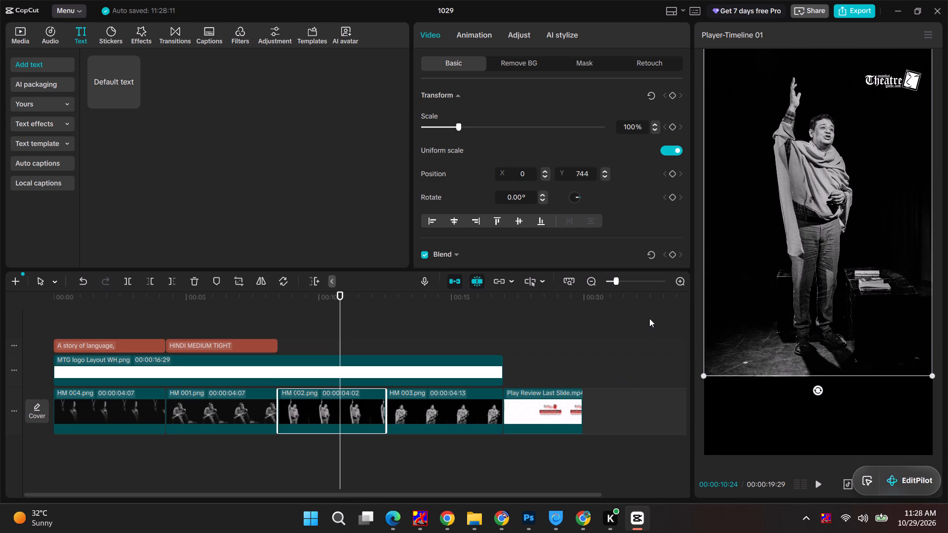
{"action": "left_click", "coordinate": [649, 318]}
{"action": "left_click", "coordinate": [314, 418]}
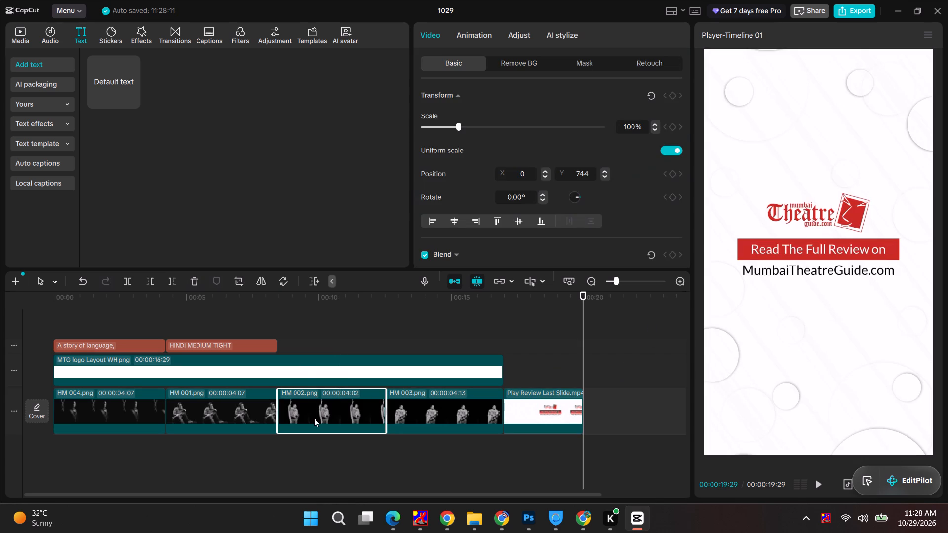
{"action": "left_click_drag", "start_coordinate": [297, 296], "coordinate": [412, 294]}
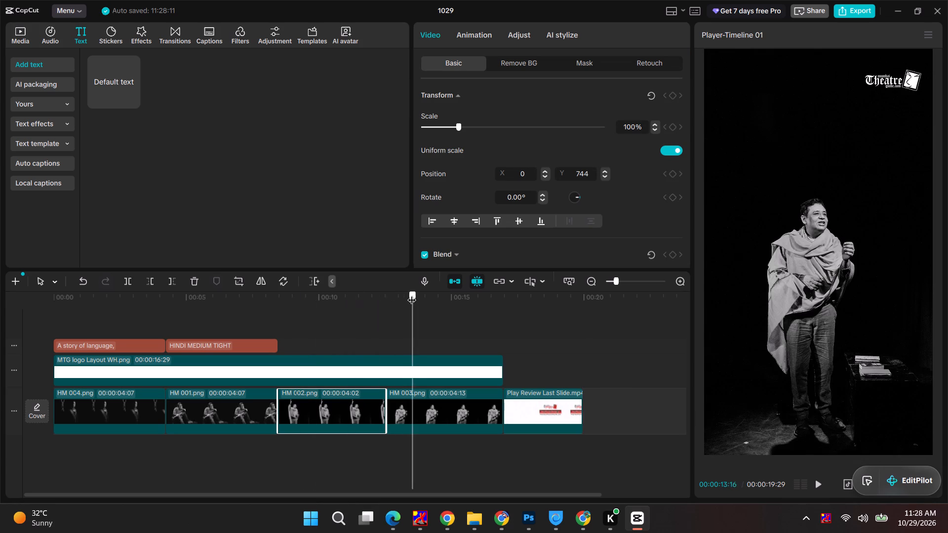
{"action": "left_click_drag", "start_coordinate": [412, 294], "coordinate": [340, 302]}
Switch to the Untitled-1 document in Photoshop, hide the HM 001 group and show the HM 002 group.
{"action": "key", "text": "alt+Tab"}
{"action": "key", "text": "alt+Tab"}
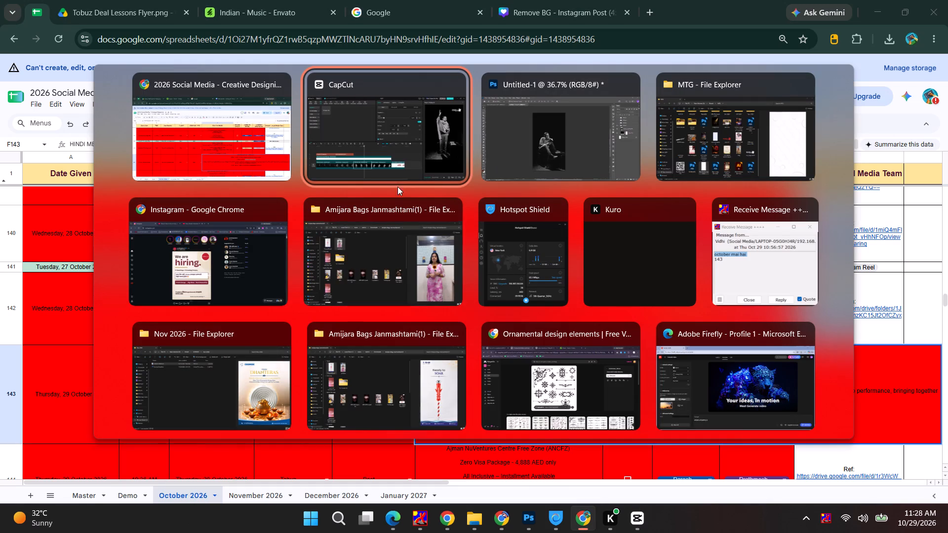
{"action": "left_click", "coordinate": [675, 155], "text": "alt"}
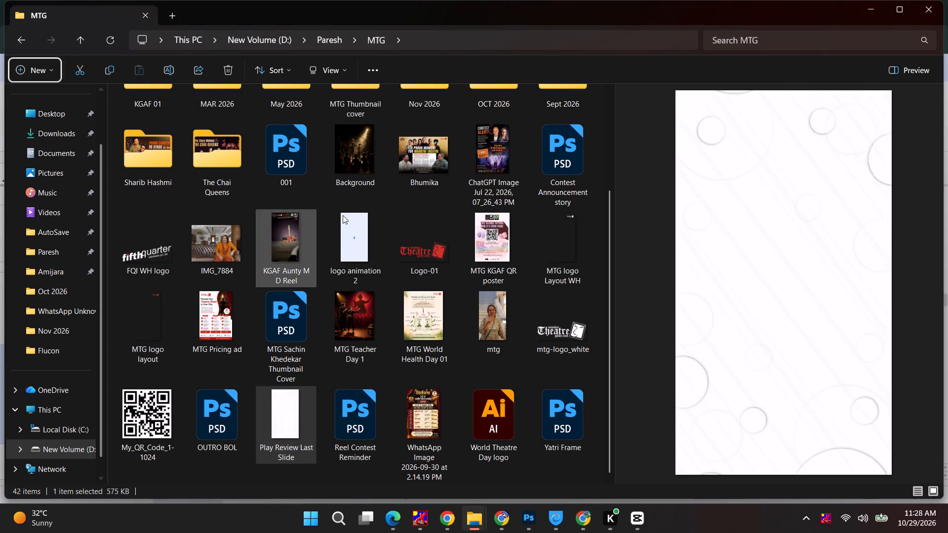
{"action": "scroll", "coordinate": [442, 215], "scroll_direction": "up", "scroll_amount": 4}
{"action": "key", "text": "alt+Tab"}
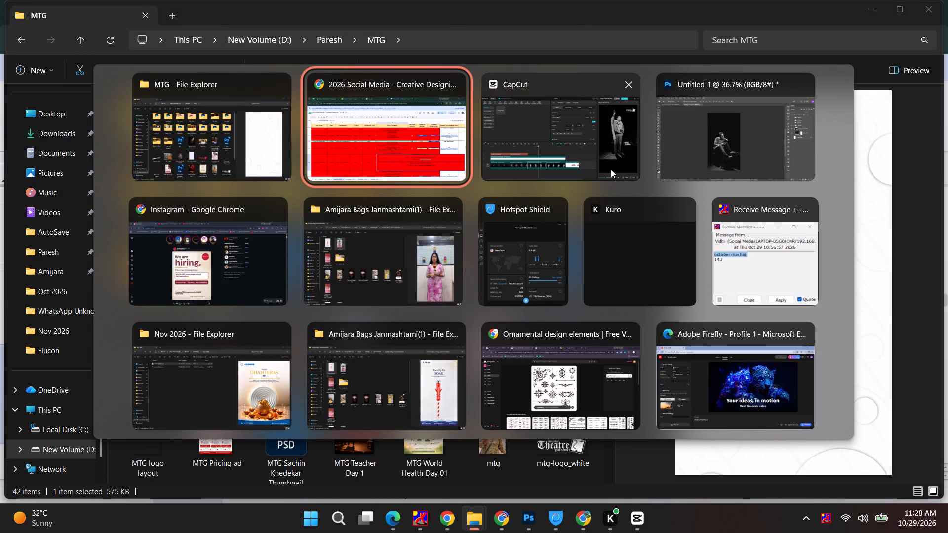
{"action": "key", "text": "alt+Tab"}
{"action": "key", "text": "alt+Tab"}
{"action": "left_click", "coordinate": [530, 521], "text": "alt"}
{"action": "left_click", "coordinate": [446, 311]}
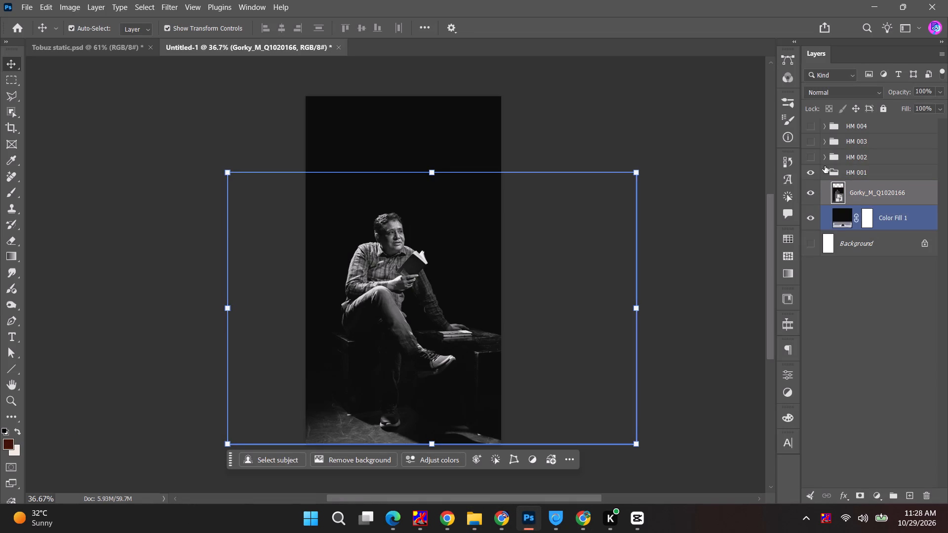
{"action": "left_click", "coordinate": [826, 173]}
{"action": "left_click", "coordinate": [809, 173]}
{"action": "left_click", "coordinate": [812, 159]}
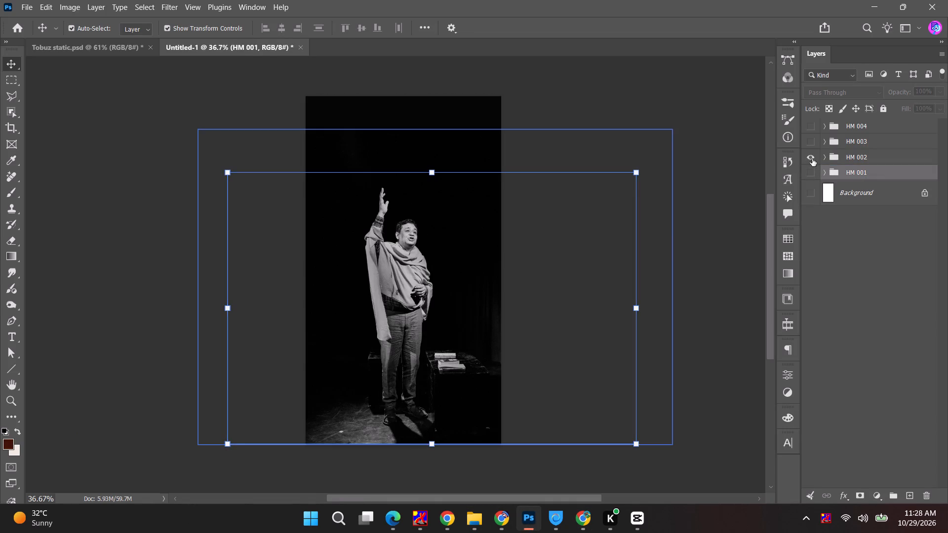
Move the HM 002 standing-man photo up so his raised hand sits just below the canvas's top edge.
{"action": "left_click", "coordinate": [353, 322]}
{"action": "left_click_drag", "start_coordinate": [406, 350], "coordinate": [406, 273]}
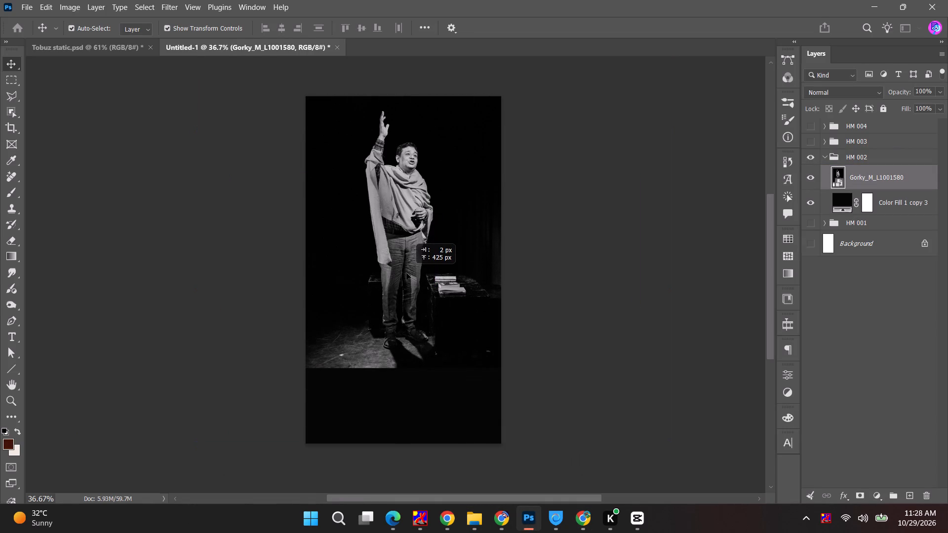
{"action": "left_click_drag", "start_coordinate": [406, 273], "coordinate": [406, 279]}
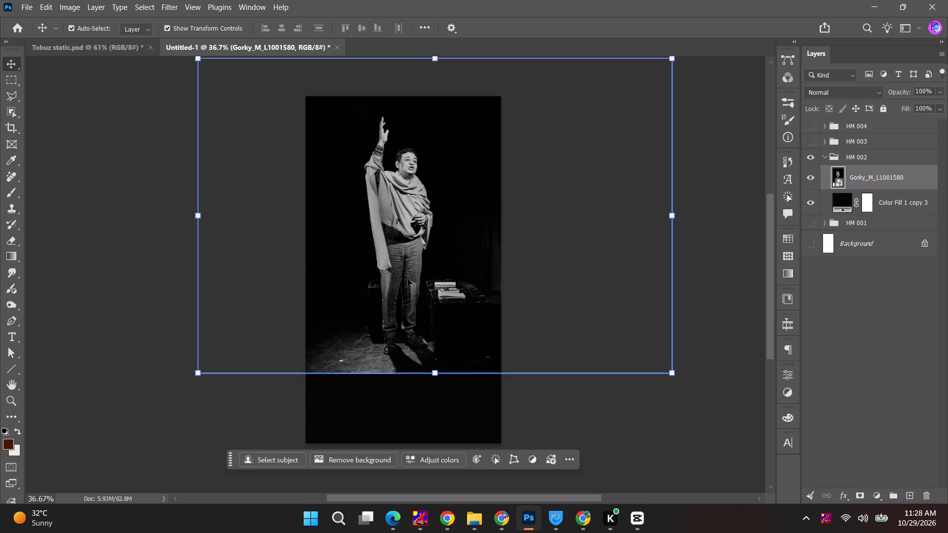
Place the Color Fill 1 copy 3 layer above the Gorky_M_L1001580 photo within the HM 002 group.
{"action": "left_click_drag", "start_coordinate": [893, 199], "coordinate": [893, 195]}
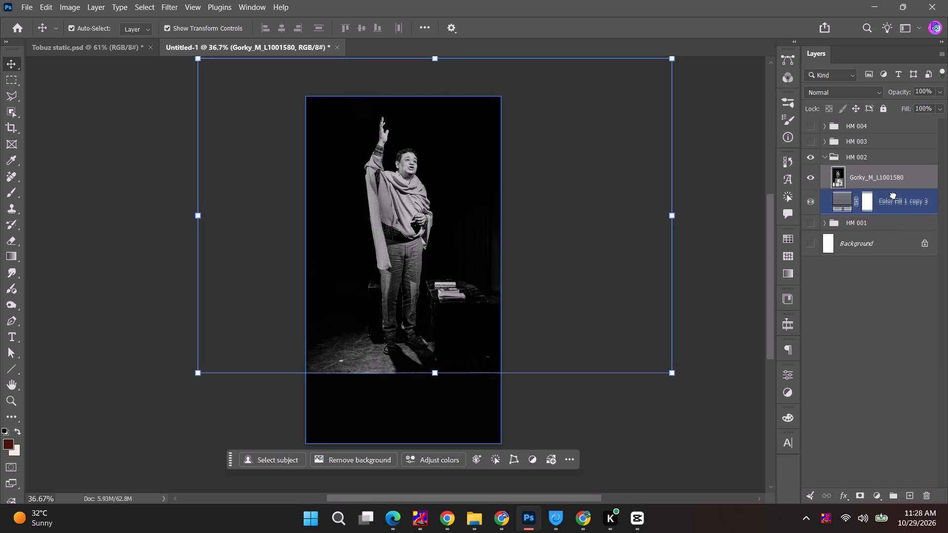
{"action": "left_click_drag", "start_coordinate": [893, 195], "coordinate": [894, 167]}
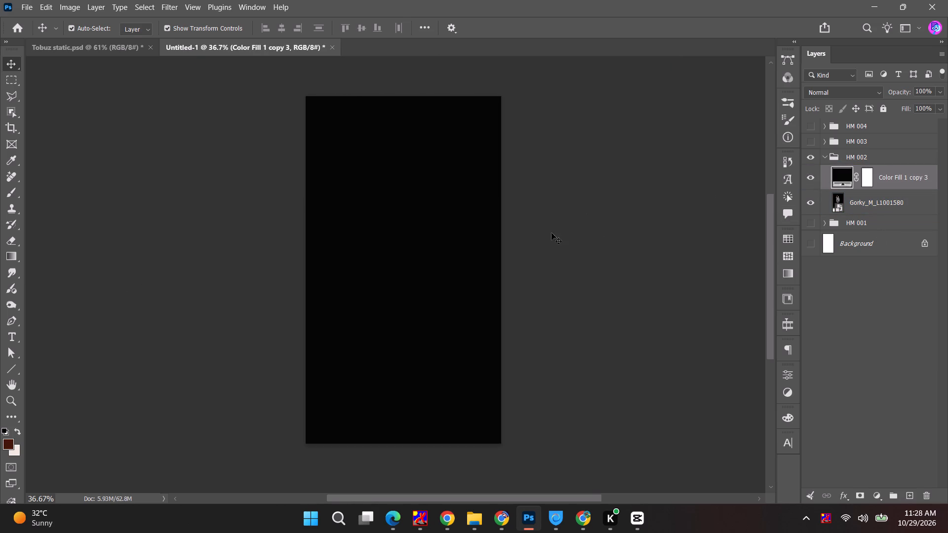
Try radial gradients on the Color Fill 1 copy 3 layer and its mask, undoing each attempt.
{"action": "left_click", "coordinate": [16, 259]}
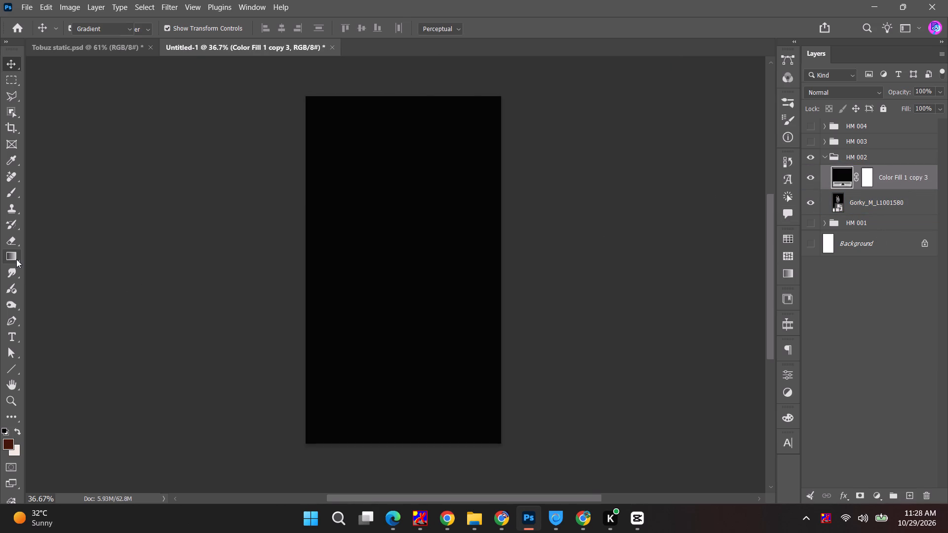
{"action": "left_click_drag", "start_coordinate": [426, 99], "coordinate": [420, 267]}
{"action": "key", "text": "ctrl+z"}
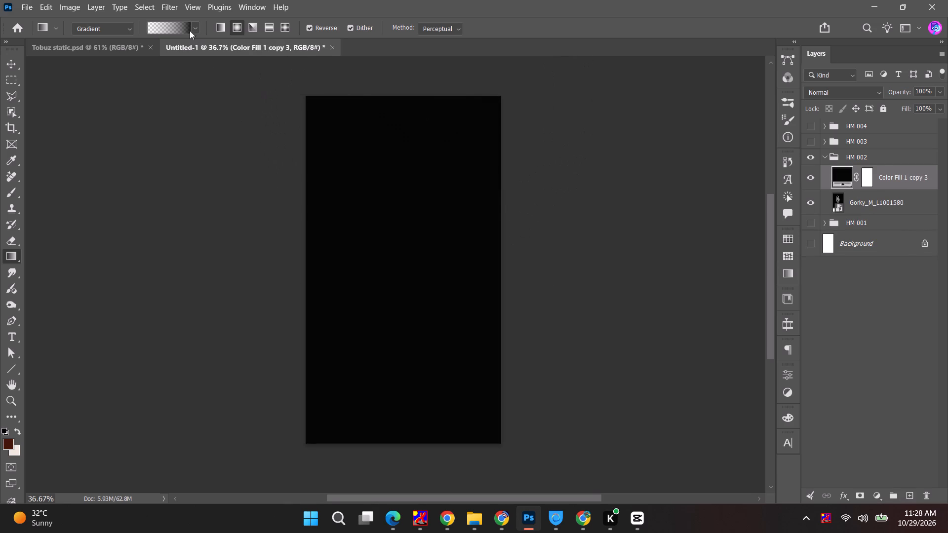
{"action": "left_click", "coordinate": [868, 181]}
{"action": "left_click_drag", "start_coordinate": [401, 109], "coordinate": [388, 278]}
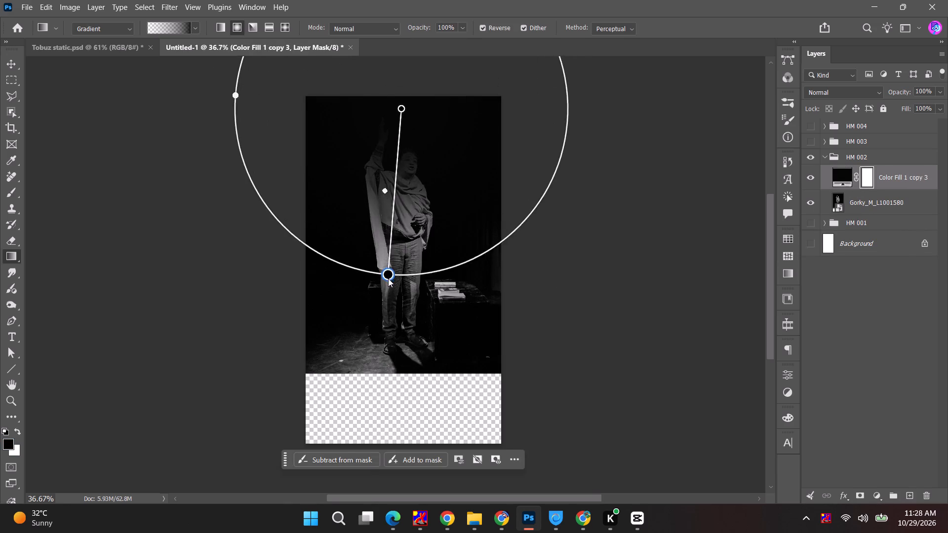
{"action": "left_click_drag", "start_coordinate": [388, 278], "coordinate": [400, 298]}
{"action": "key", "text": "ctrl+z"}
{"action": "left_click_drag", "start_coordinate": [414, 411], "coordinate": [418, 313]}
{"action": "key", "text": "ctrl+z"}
Apply a linear gradient to the Color Fill 1 copy 3 mask so the photo fades to black below the man's knees.
{"action": "left_click", "coordinate": [222, 30]}
{"action": "left_click_drag", "start_coordinate": [415, 339], "coordinate": [416, 287]}
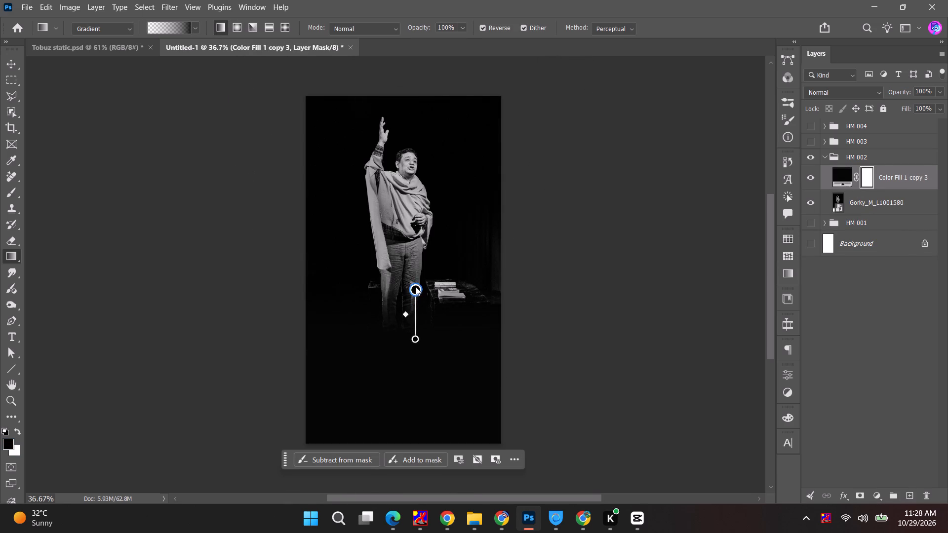
{"action": "left_click_drag", "start_coordinate": [416, 287], "coordinate": [414, 306]}
{"action": "left_click_drag", "start_coordinate": [414, 306], "coordinate": [416, 301]}
{"action": "left_click_drag", "start_coordinate": [418, 341], "coordinate": [415, 376]}
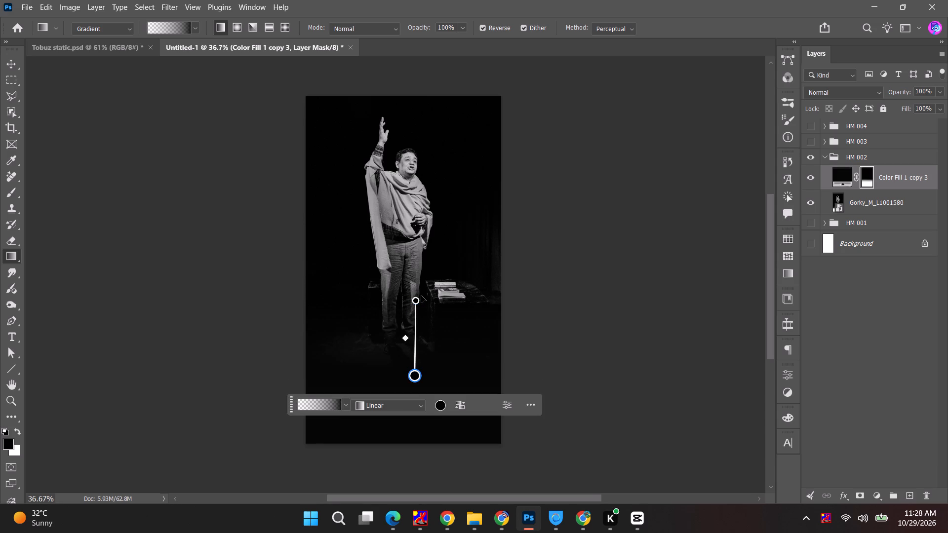
{"action": "left_click", "coordinate": [418, 302]}
Scale the Gorky_M_L1001580 photo to 36.78% and shift it left and slightly down, to a Y position of 680 px.
{"action": "left_click", "coordinate": [908, 202]}
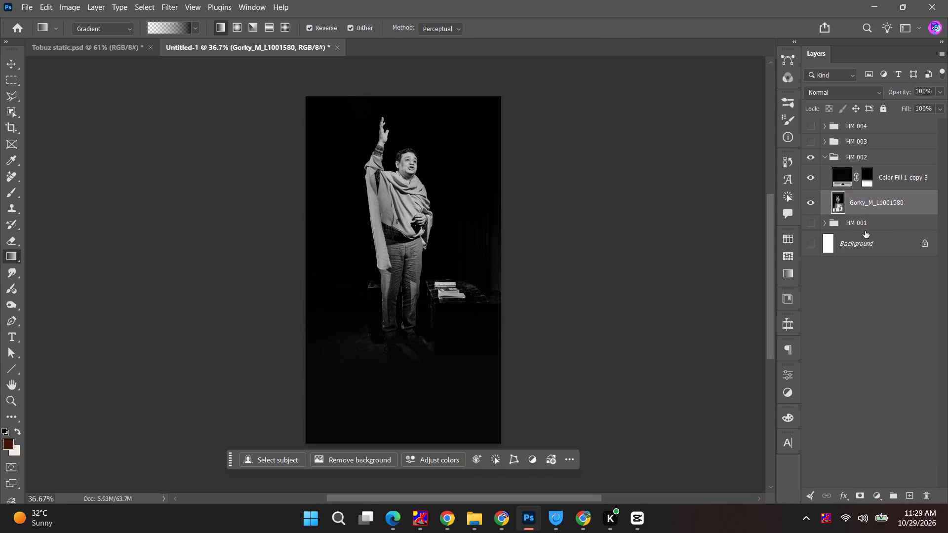
{"action": "key", "text": "ctrl+t"}
{"action": "left_click_drag", "start_coordinate": [677, 220], "coordinate": [666, 217], "text": "alt+shift"}
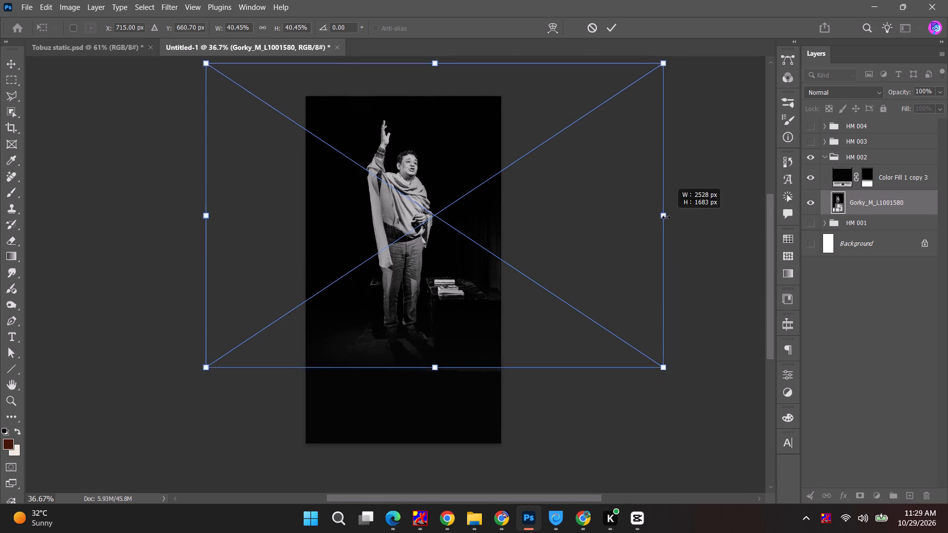
{"action": "left_click_drag", "start_coordinate": [666, 217], "coordinate": [648, 214], "text": "alt+shift"}
{"action": "left_click_drag", "start_coordinate": [477, 220], "coordinate": [449, 220]}
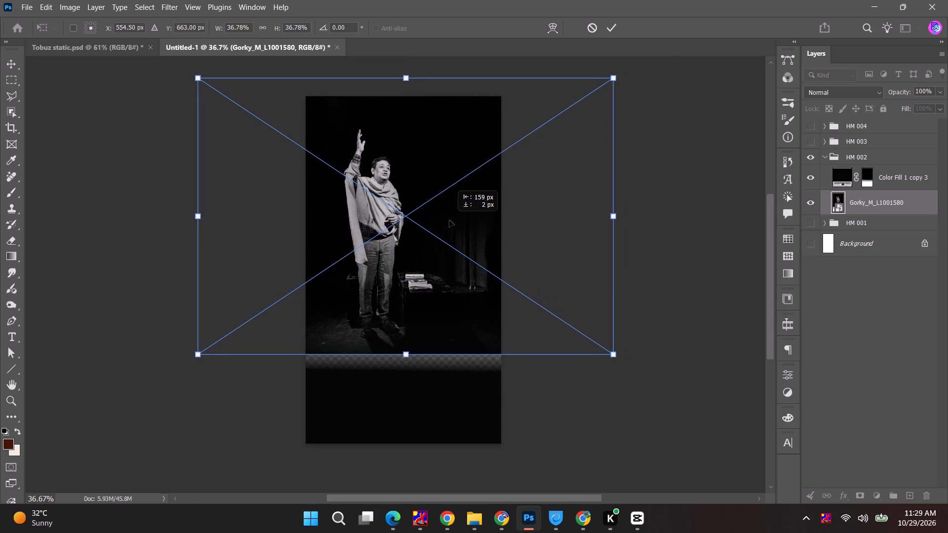
{"action": "left_click_drag", "start_coordinate": [449, 220], "coordinate": [444, 221]}
{"action": "left_click", "coordinate": [445, 222]}
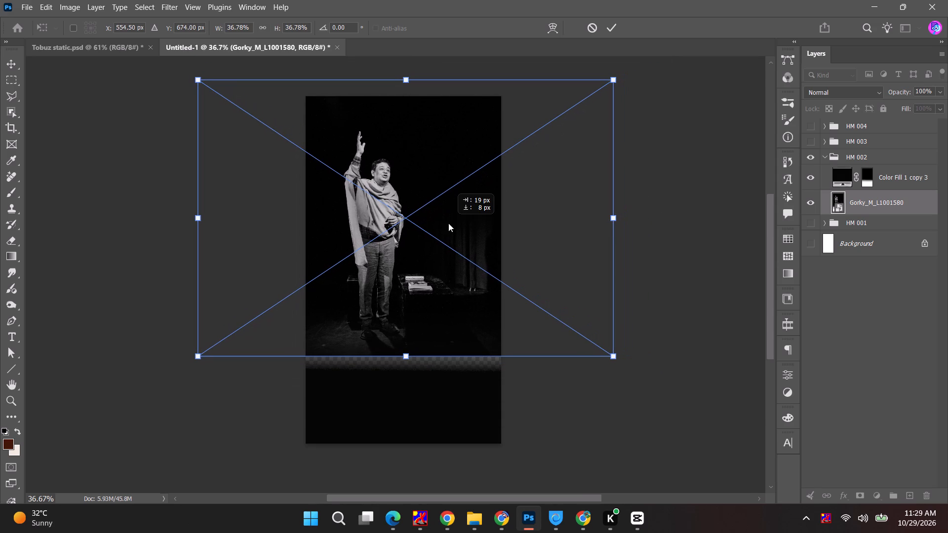
{"action": "left_click", "coordinate": [616, 31]}
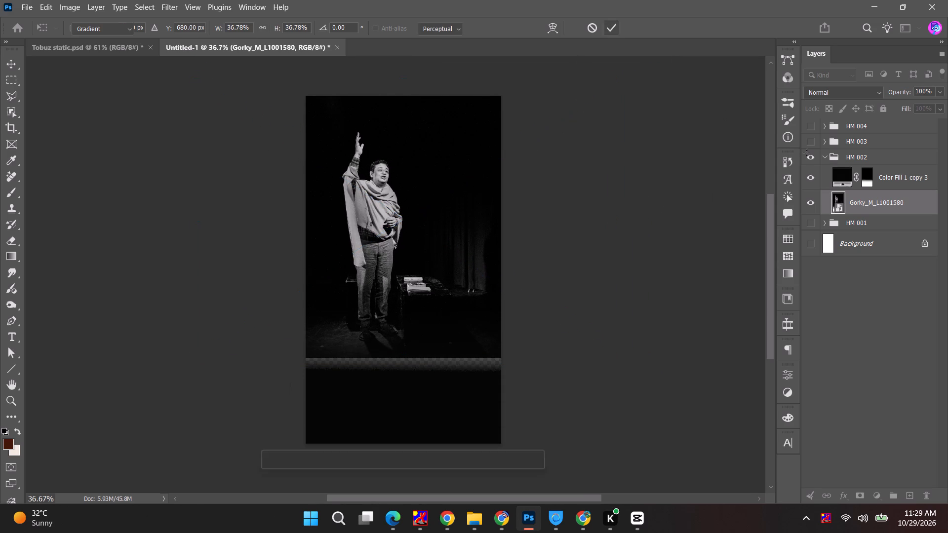
Add a linear black-to-transparent gradient fill above Color Fill 1 copy 3, running from the table top to the photo's bottom edge.
{"action": "left_click", "coordinate": [849, 174]}
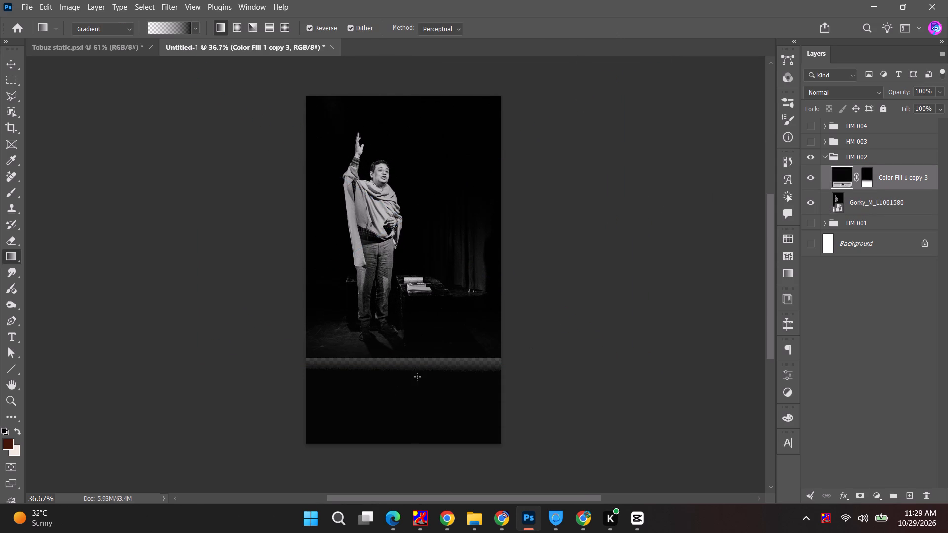
{"action": "left_click_drag", "start_coordinate": [417, 377], "coordinate": [413, 368]}
{"action": "left_click_drag", "start_coordinate": [424, 327], "coordinate": [424, 359]}
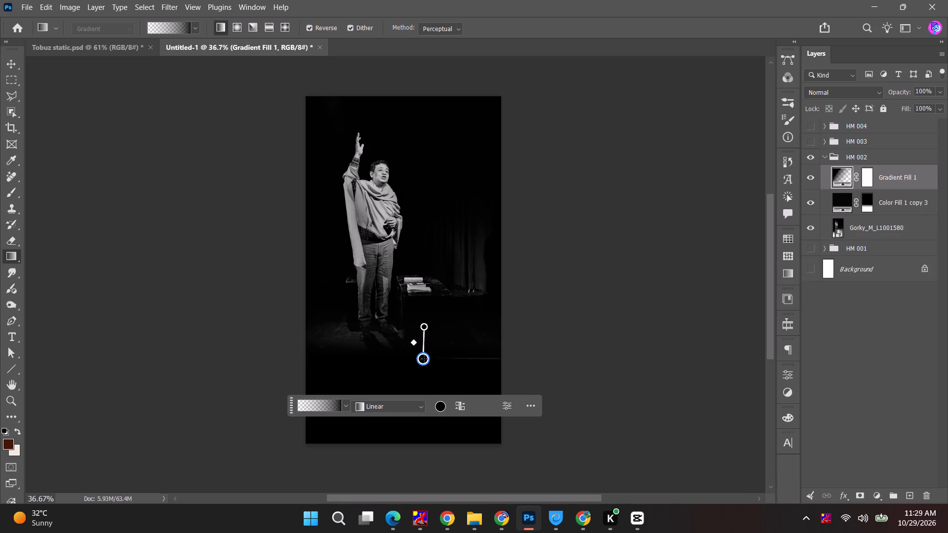
{"action": "left_click_drag", "start_coordinate": [424, 359], "coordinate": [426, 351]}
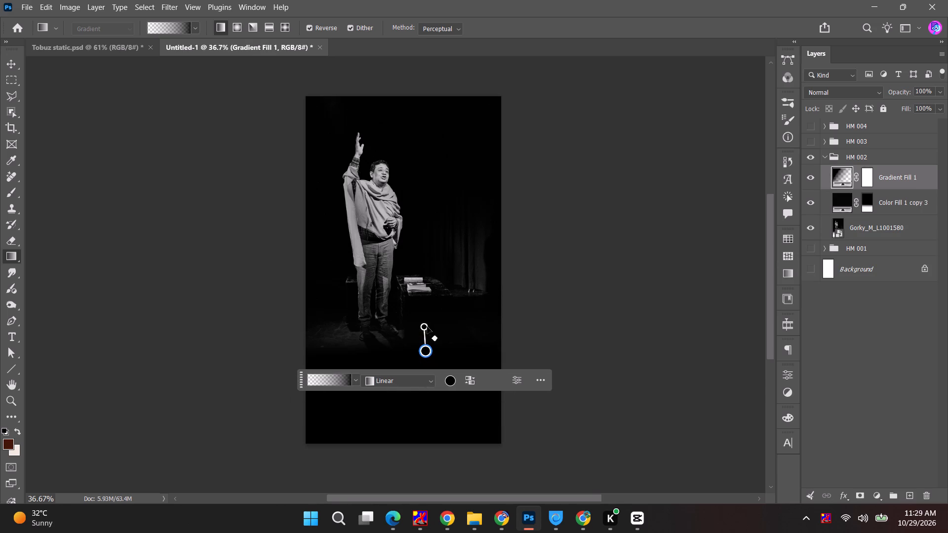
{"action": "left_click_drag", "start_coordinate": [426, 326], "coordinate": [427, 280]}
{"action": "left_click_drag", "start_coordinate": [427, 280], "coordinate": [428, 279]}
{"action": "left_click_drag", "start_coordinate": [428, 351], "coordinate": [427, 352]}
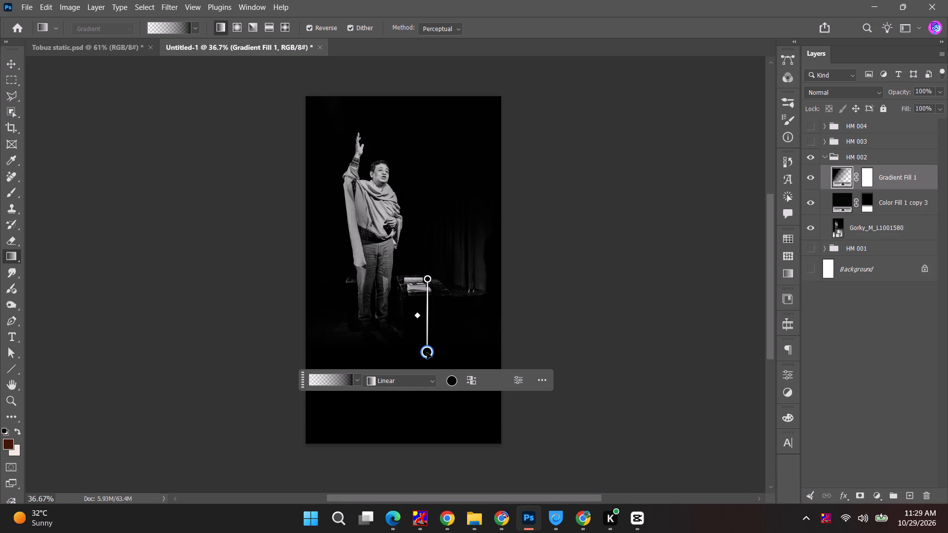
{"action": "left_click_drag", "start_coordinate": [427, 352], "coordinate": [427, 357]}
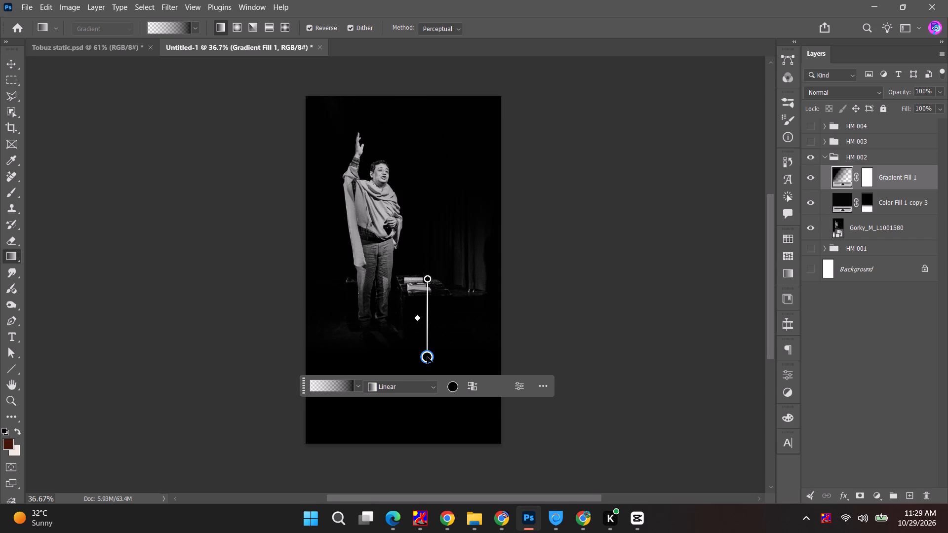
{"action": "left_click", "coordinate": [5, 64]}
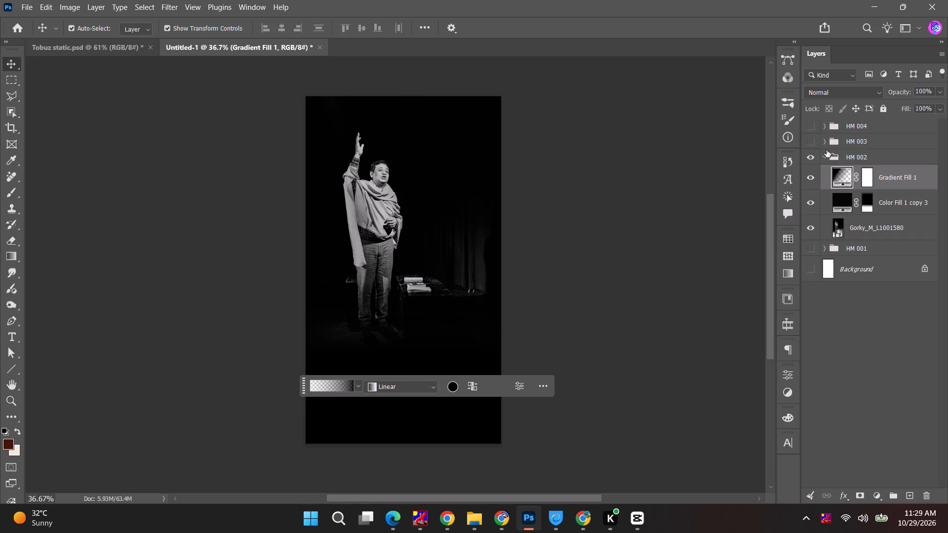
{"action": "left_click", "coordinate": [825, 158]}
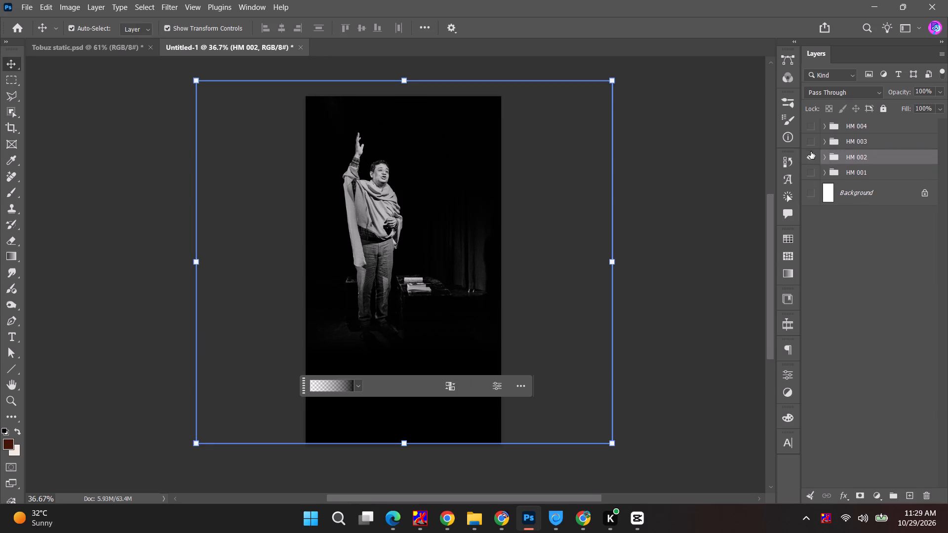
Show the HM 003 group, move its standing-man photo up and left, and compare its placement with the HM 002 figure.
{"action": "left_click", "coordinate": [812, 140]}
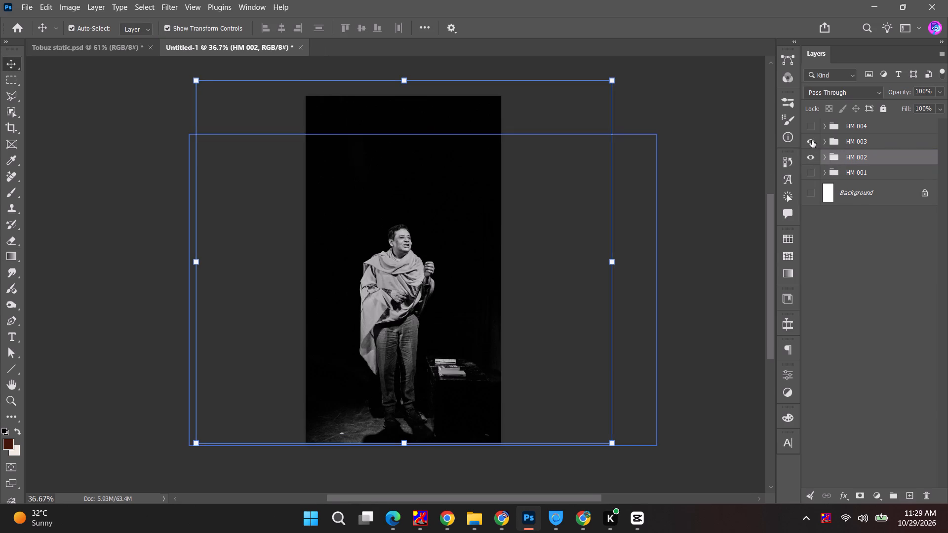
{"action": "left_click", "coordinate": [822, 141]}
{"action": "left_click", "coordinate": [824, 140]}
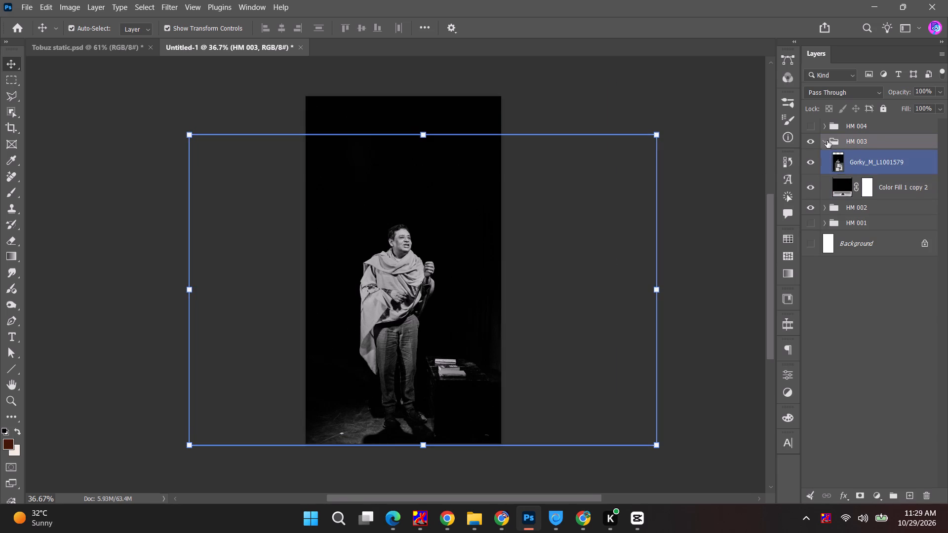
{"action": "left_click", "coordinate": [825, 136]}
{"action": "left_click", "coordinate": [825, 141]}
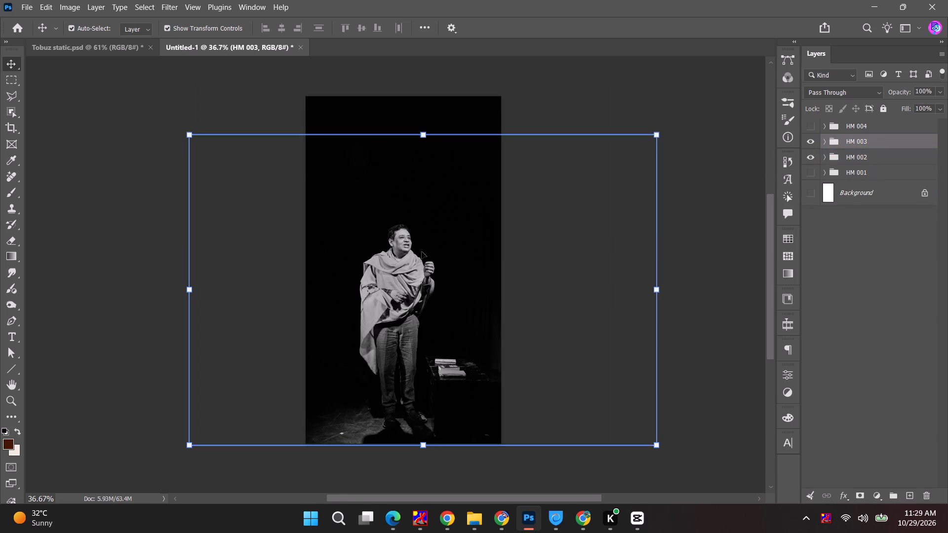
{"action": "left_click_drag", "start_coordinate": [419, 266], "coordinate": [385, 166]}
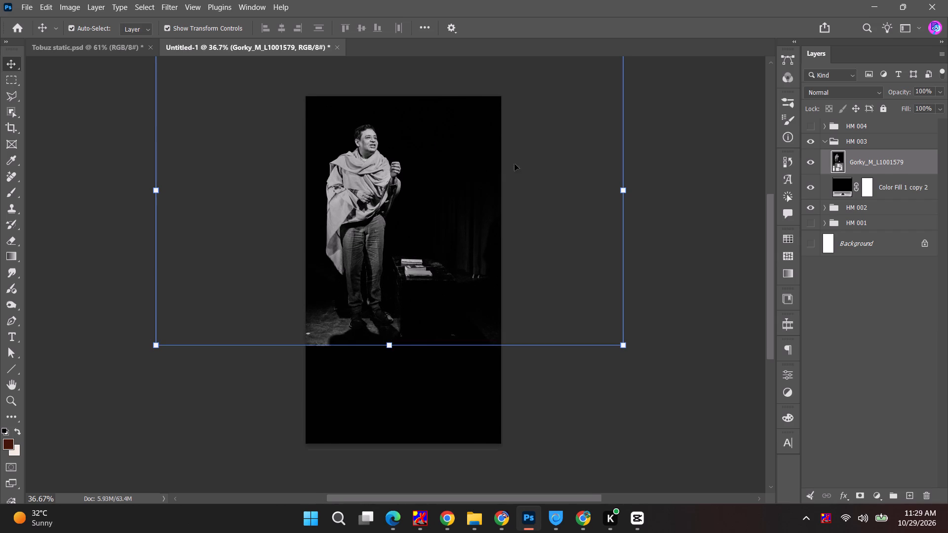
{"action": "left_click", "coordinate": [810, 142]}
{"action": "left_click", "coordinate": [810, 142]}
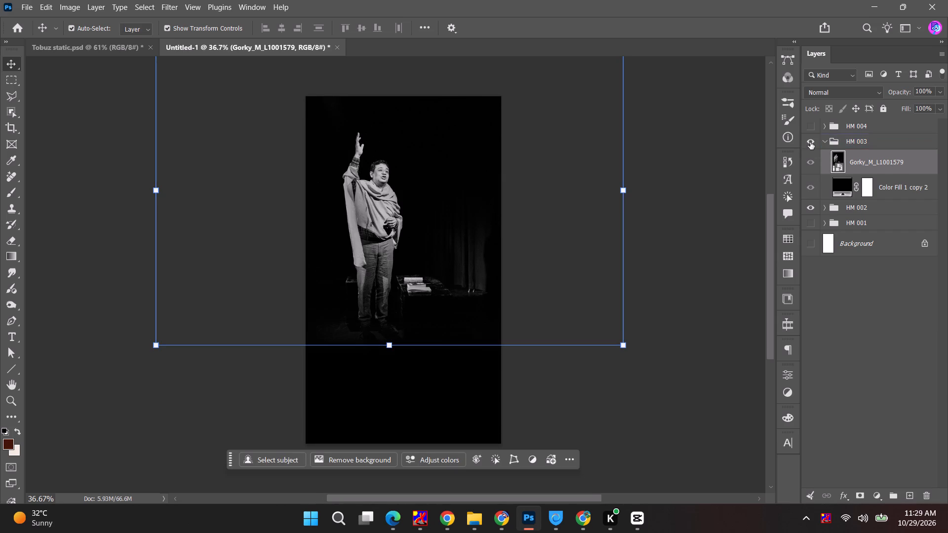
Scale the Gorky_M_L1001579 photo down to 34.64% and reposition it so the standing man matches the HM 002 figure's placement.
{"action": "left_click_drag", "start_coordinate": [625, 194], "coordinate": [601, 192], "text": "alt+shift"}
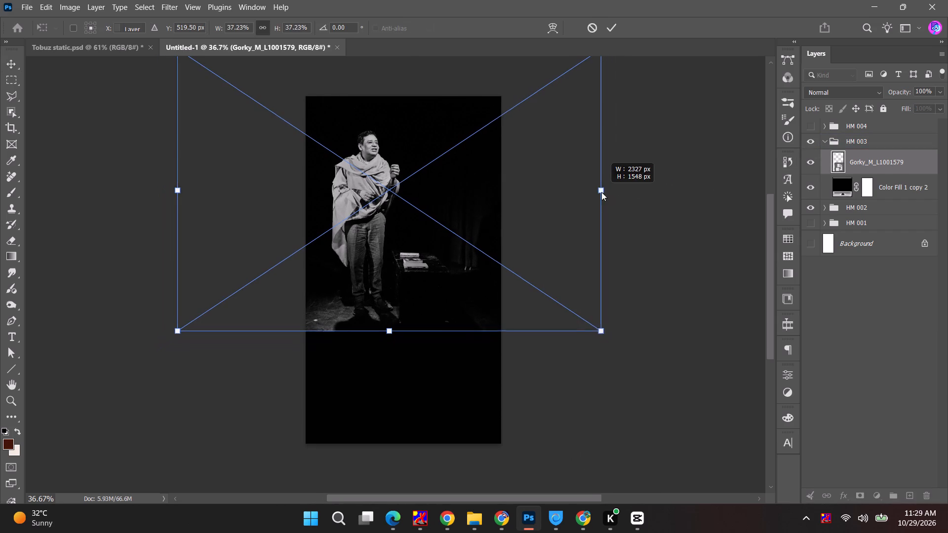
{"action": "left_click_drag", "start_coordinate": [601, 192], "coordinate": [596, 192], "text": "alt+shift"}
{"action": "left_click", "coordinate": [814, 144]}
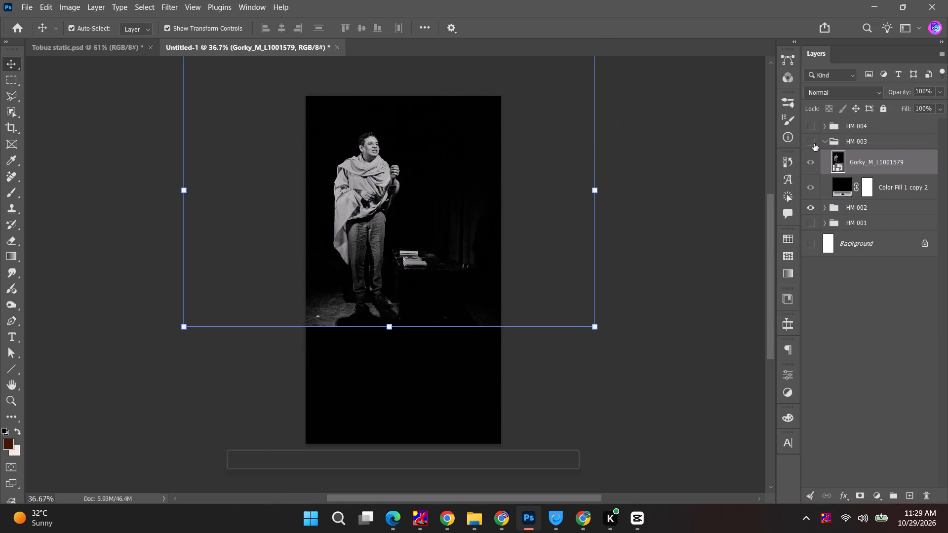
{"action": "left_click", "coordinate": [814, 144]}
{"action": "left_click_drag", "start_coordinate": [385, 173], "coordinate": [387, 188]}
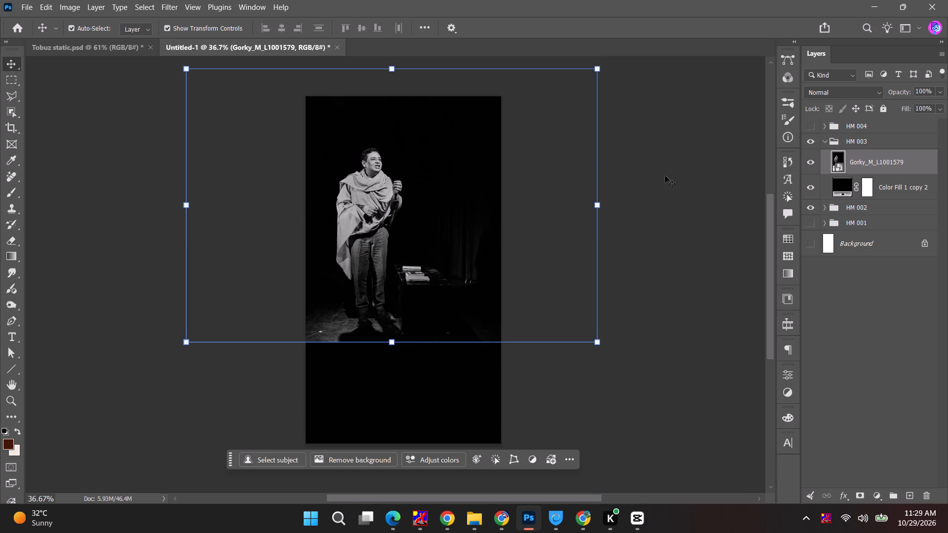
{"action": "left_click", "coordinate": [815, 142]}
{"action": "left_click", "coordinate": [815, 142]}
{"action": "left_click_drag", "start_coordinate": [597, 344], "coordinate": [589, 336], "text": "alt+shift"}
{"action": "left_click", "coordinate": [458, 274]}
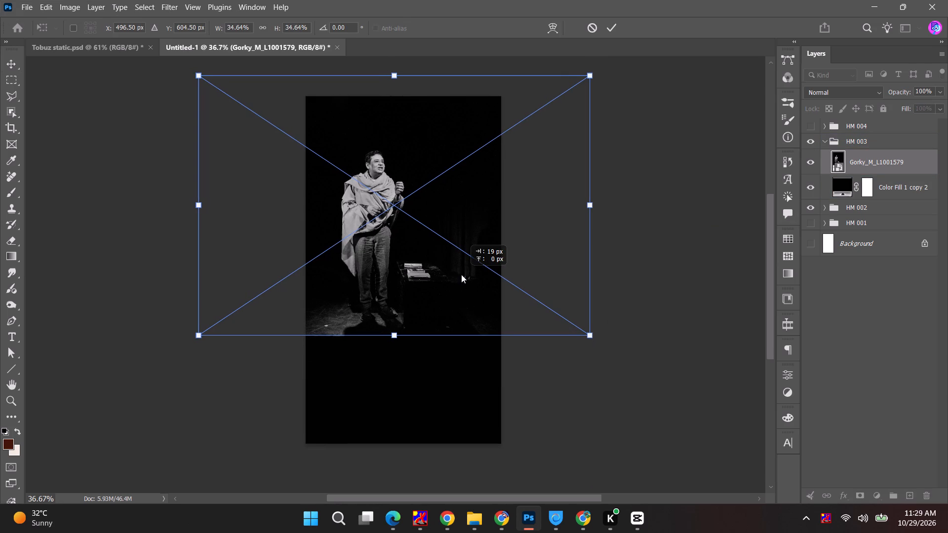
{"action": "left_click", "coordinate": [814, 141]}
{"action": "left_click", "coordinate": [814, 141]}
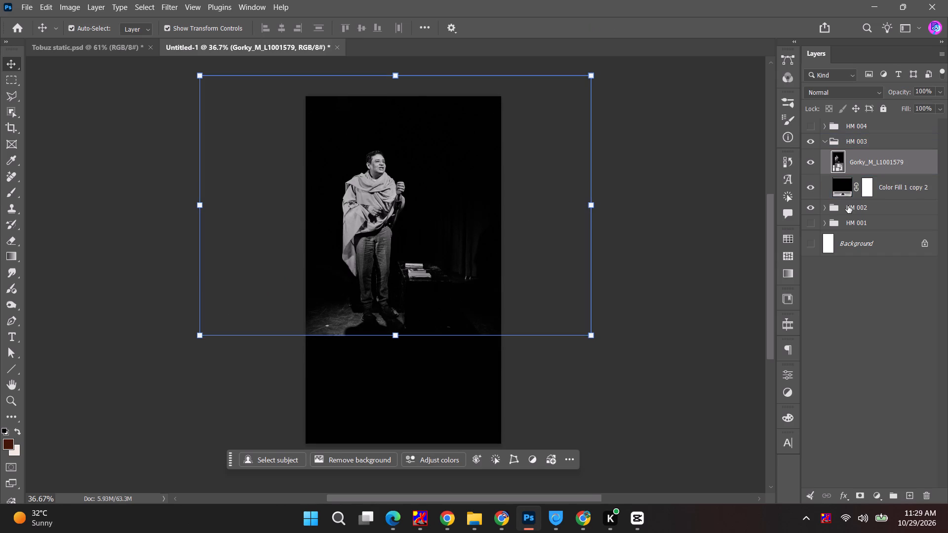
Copy Gradient Fill 1 from the HM 002 group to the top of the HM 003 group and compare both groups.
{"action": "left_click", "coordinate": [823, 210]}
{"action": "left_click", "coordinate": [893, 228]}
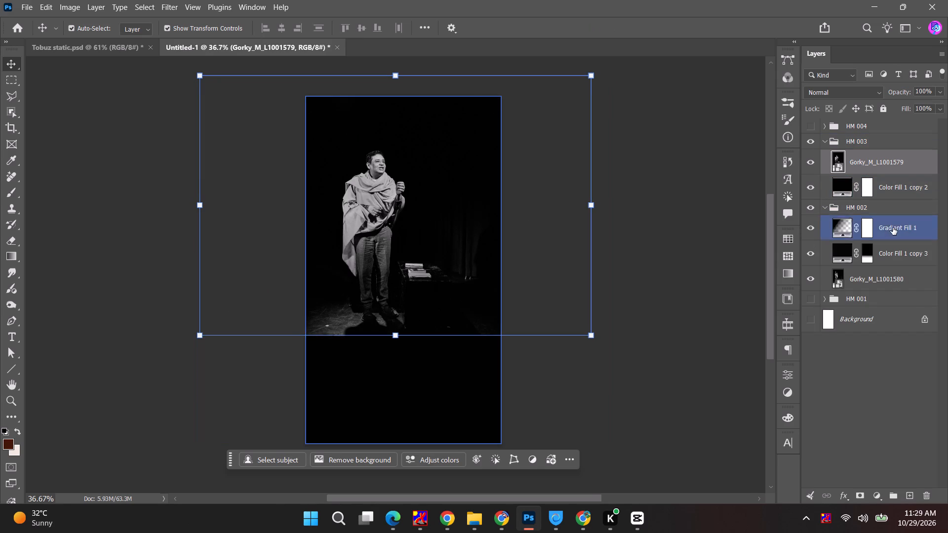
{"action": "left_click_drag", "start_coordinate": [911, 222], "coordinate": [916, 151], "text": "alt"}
{"action": "left_click", "coordinate": [623, 257]}
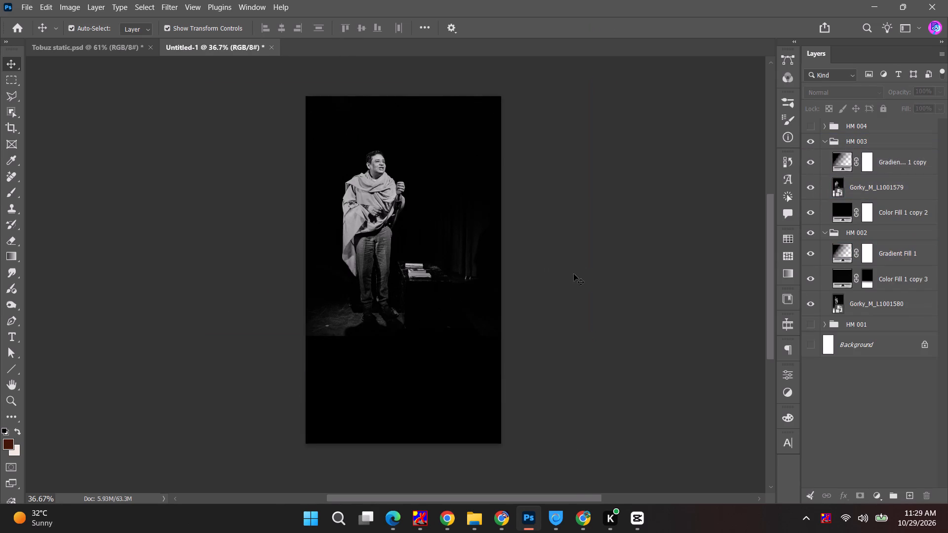
{"action": "left_click", "coordinate": [823, 139]}
{"action": "left_click", "coordinate": [812, 140]}
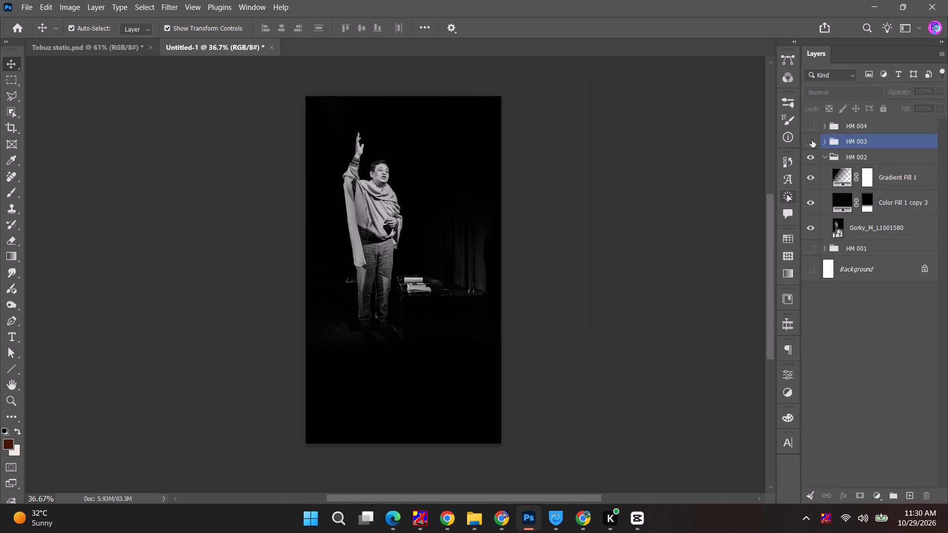
{"action": "left_click", "coordinate": [812, 140]}
{"action": "left_click", "coordinate": [648, 251]}
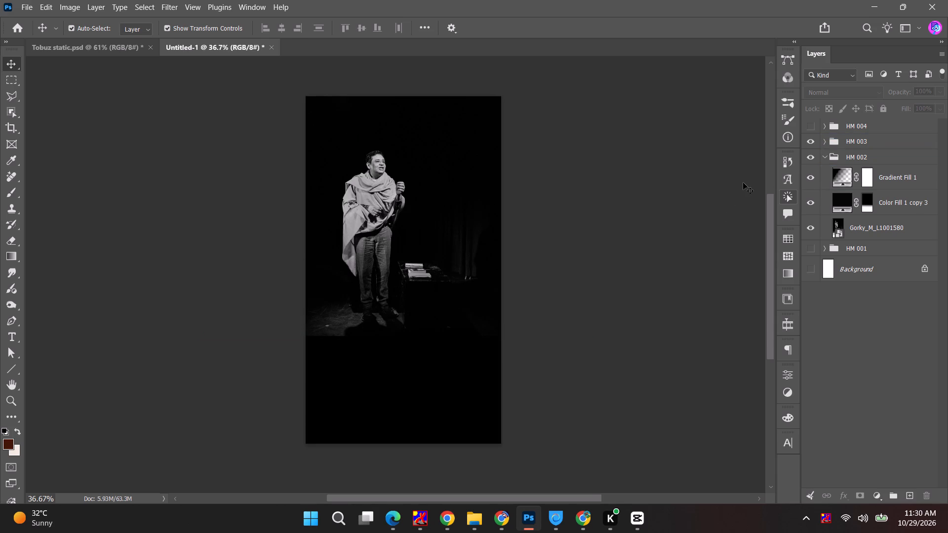
Rename the HM 002 group as HM 002 01 and the HM 003 group as HM 003 01.
{"action": "left_click", "coordinate": [821, 157]}
{"action": "left_click", "coordinate": [825, 157]}
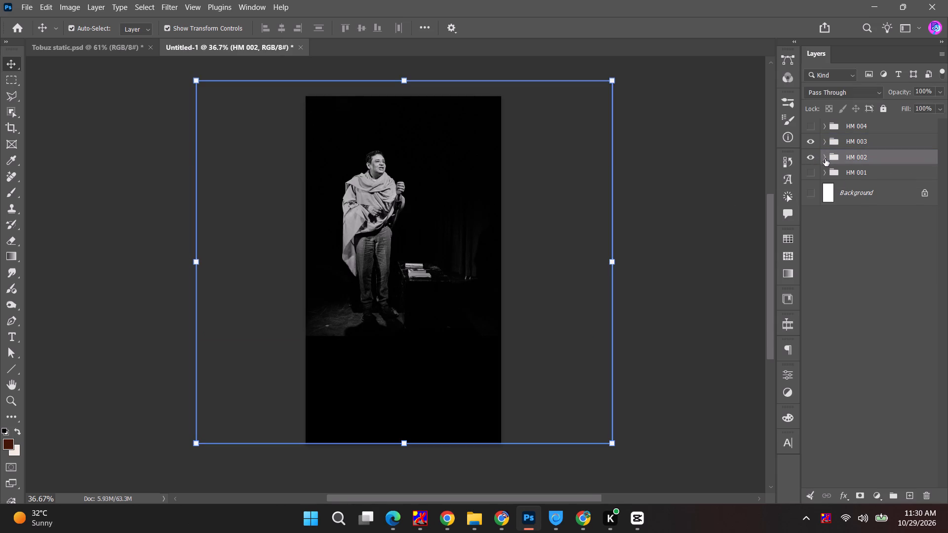
{"action": "left_click", "coordinate": [865, 143]}
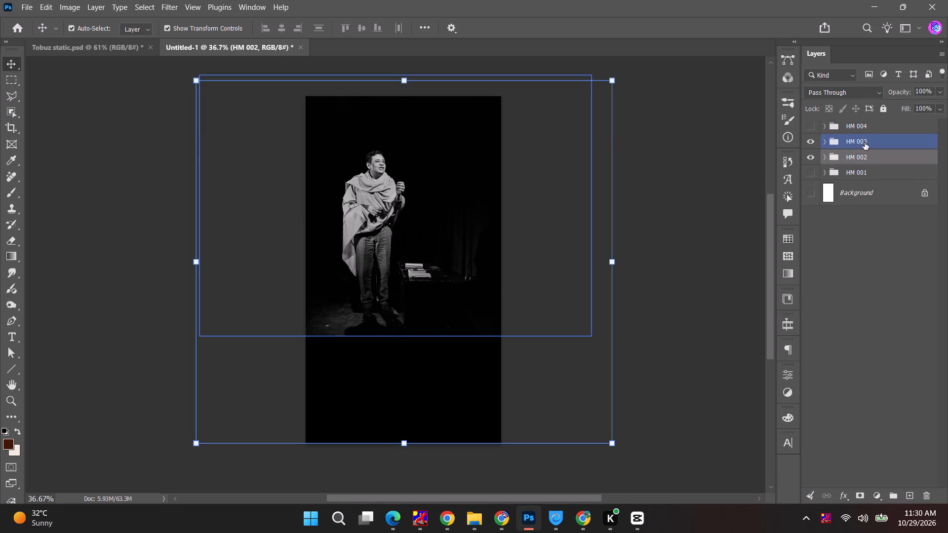
{"action": "left_click", "coordinate": [855, 156], "text": "ctrl"}
{"action": "left_click", "coordinate": [859, 156]}
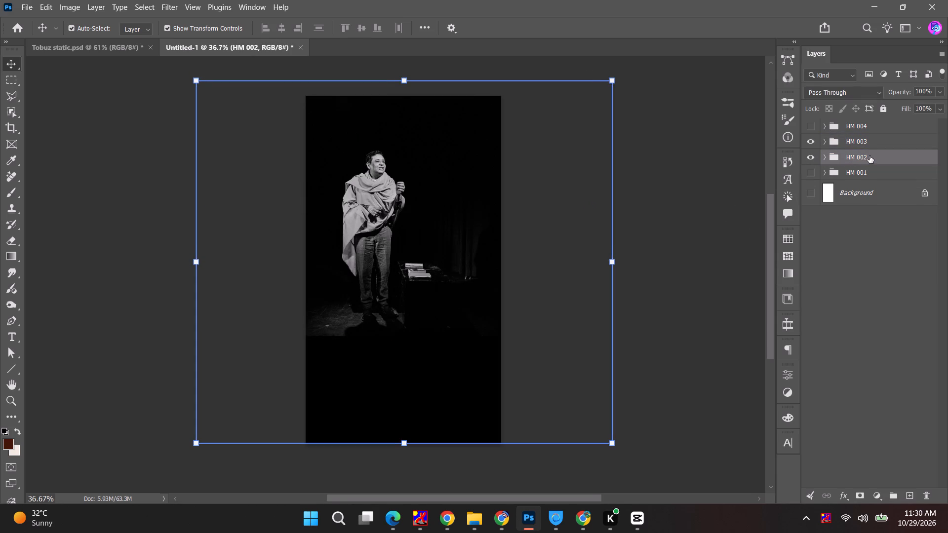
{"action": "double_click", "coordinate": [867, 154]}
{"action": "left_click", "coordinate": [870, 156]}
{"action": "key", "text": "space"}
{"action": "type", "text": "01"}
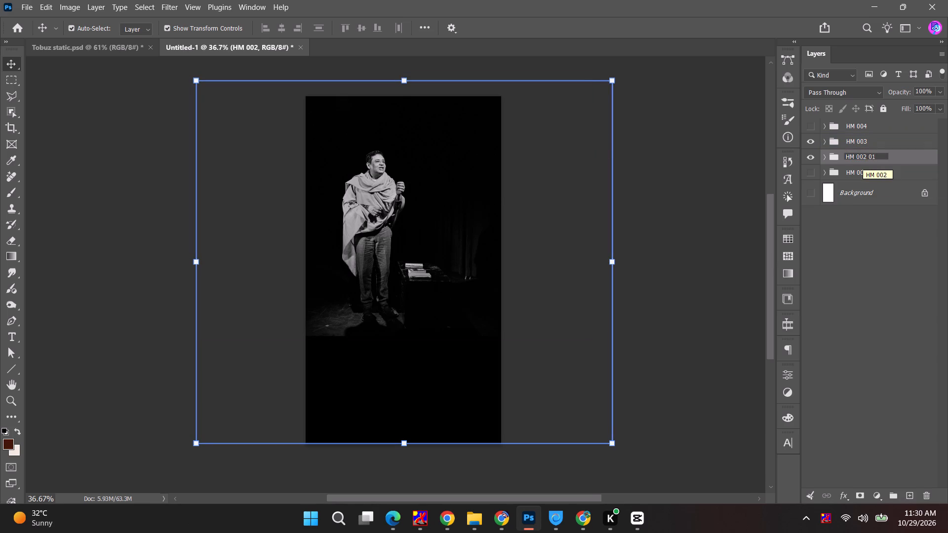
{"action": "double_click", "coordinate": [870, 138]}
{"action": "left_click", "coordinate": [870, 142]}
{"action": "key", "text": "space"}
{"action": "type", "text": "01"}
{"action": "key", "text": "Return"}
Quick-export the HM 002 01 and HM 003 01 groups as PNG files into the Hindi Medium tight folder.
{"action": "left_click", "coordinate": [878, 157], "text": "ctrl"}
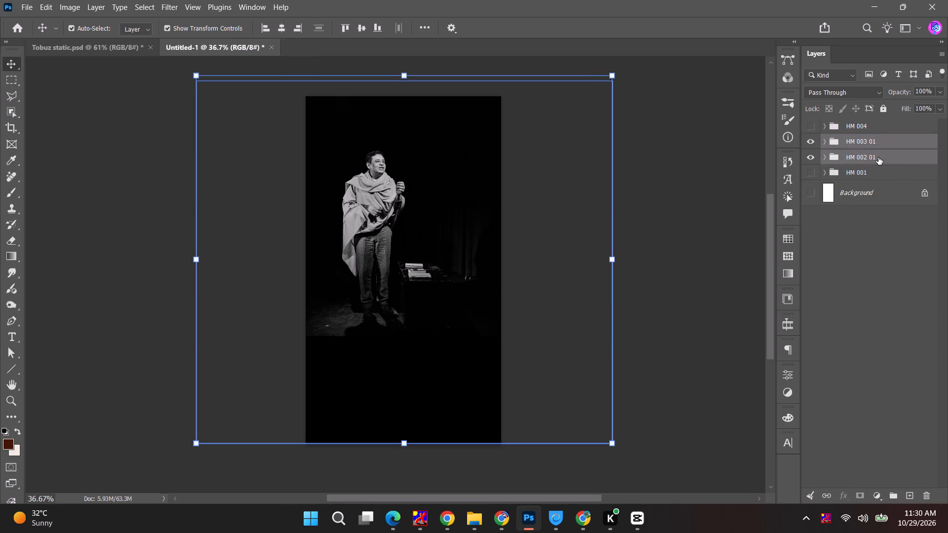
{"action": "right_click", "coordinate": [878, 157]}
{"action": "left_click", "coordinate": [875, 239]}
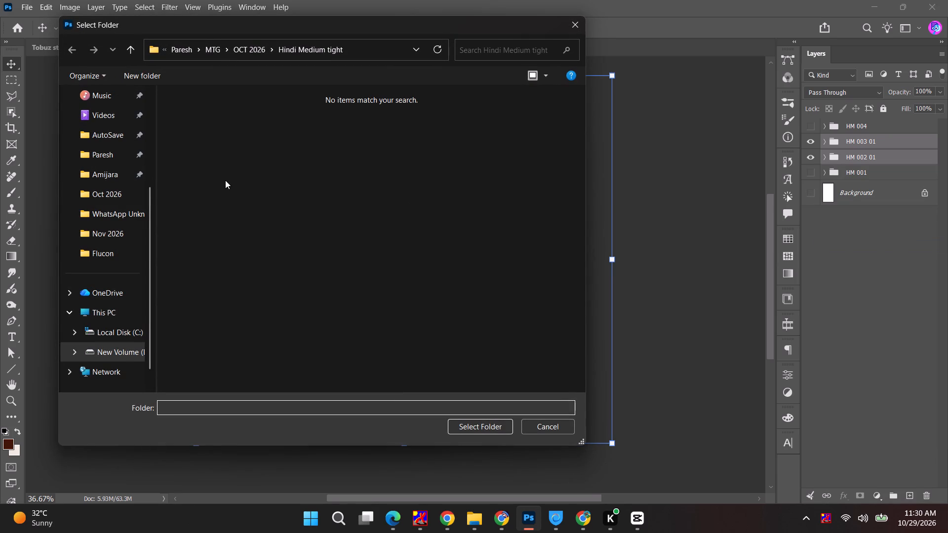
{"action": "key", "text": "Escape"}
{"action": "right_click", "coordinate": [871, 141]}
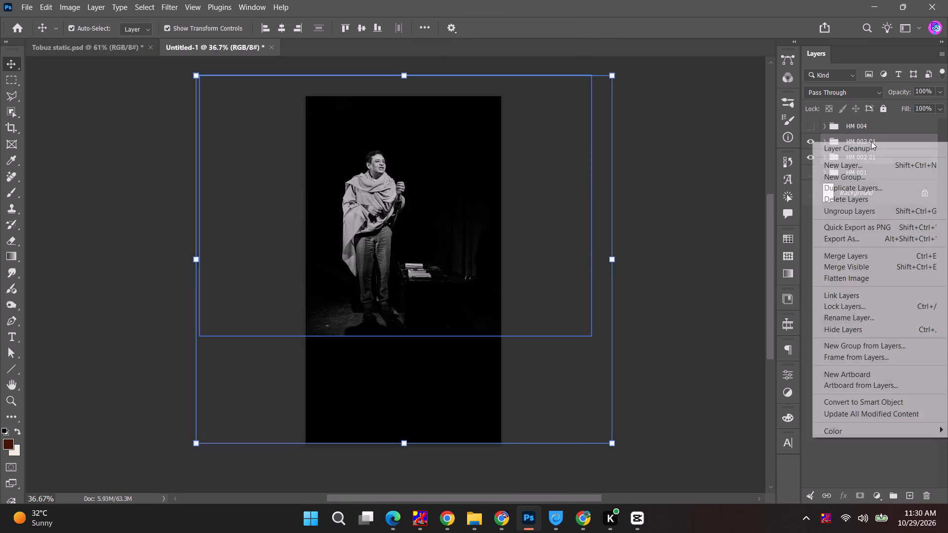
{"action": "left_click", "coordinate": [880, 223]}
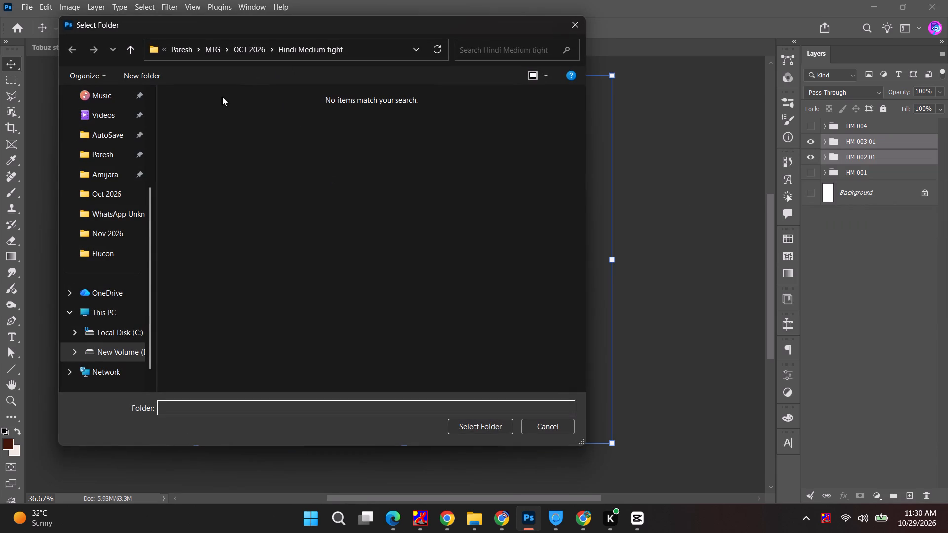
{"action": "left_click", "coordinate": [495, 422]}
Switch to File Explorer and look through the Flucon, Nov 2026 and Paresh folders for the exported HM images.
{"action": "key", "text": "alt+Tab"}
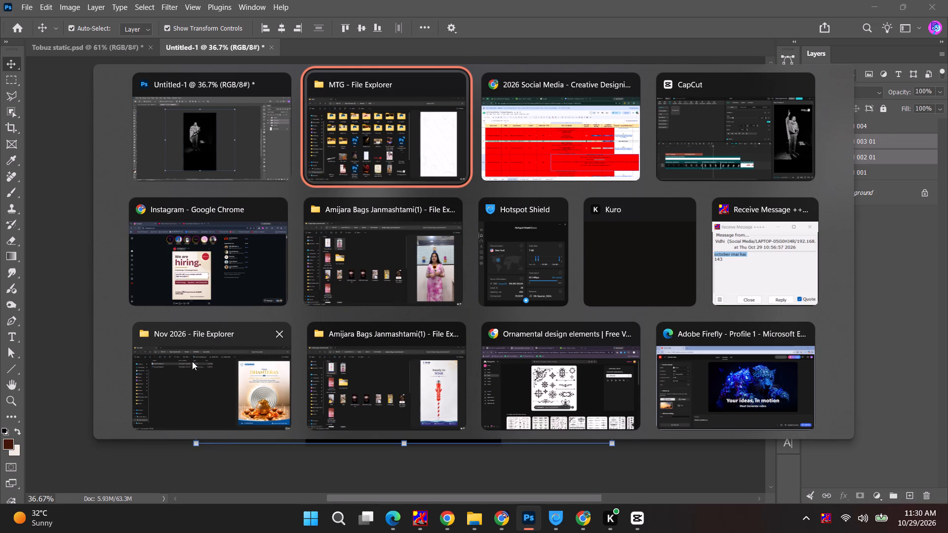
{"action": "left_click", "coordinate": [199, 391], "text": "alt"}
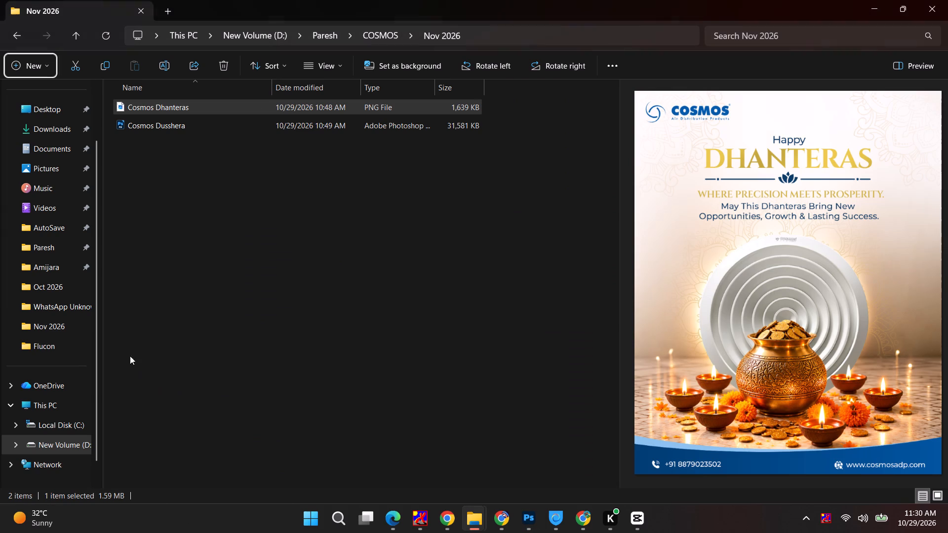
{"action": "left_click", "coordinate": [65, 340]}
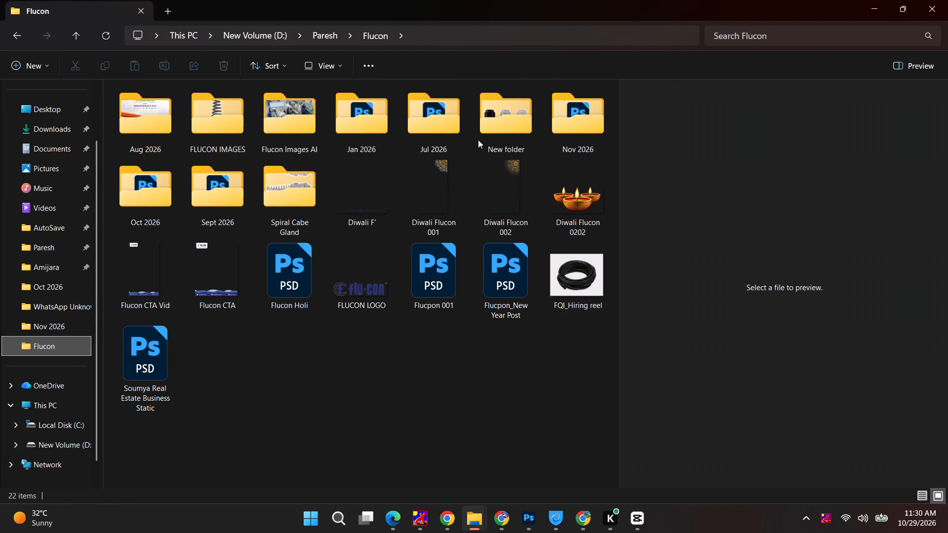
{"action": "left_click", "coordinate": [56, 334]}
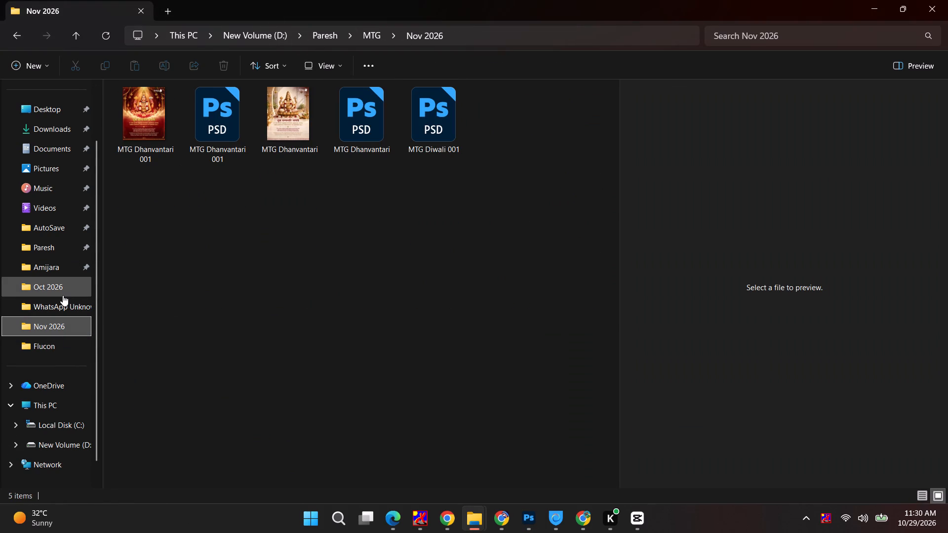
{"action": "left_click", "coordinate": [63, 295]}
{"action": "left_click", "coordinate": [60, 244]}
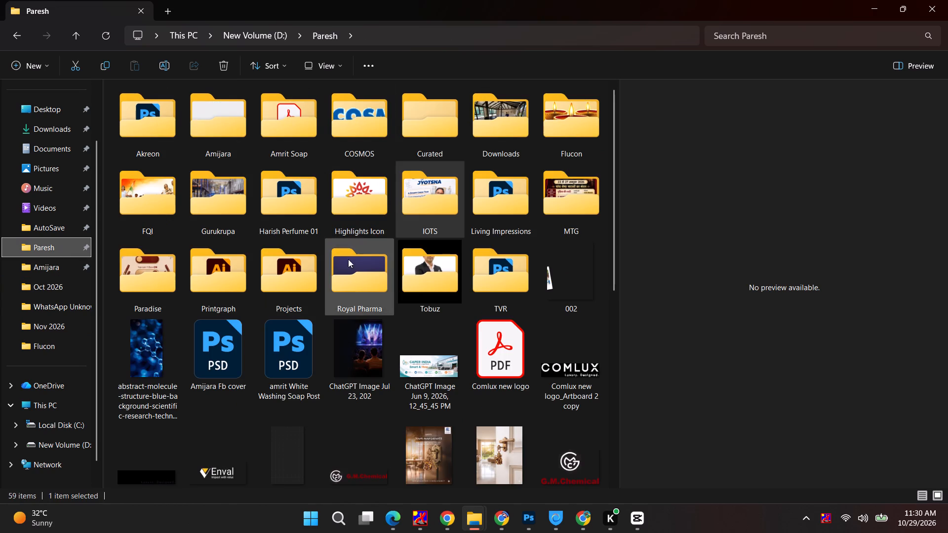
{"action": "left_click", "coordinate": [34, 323]}
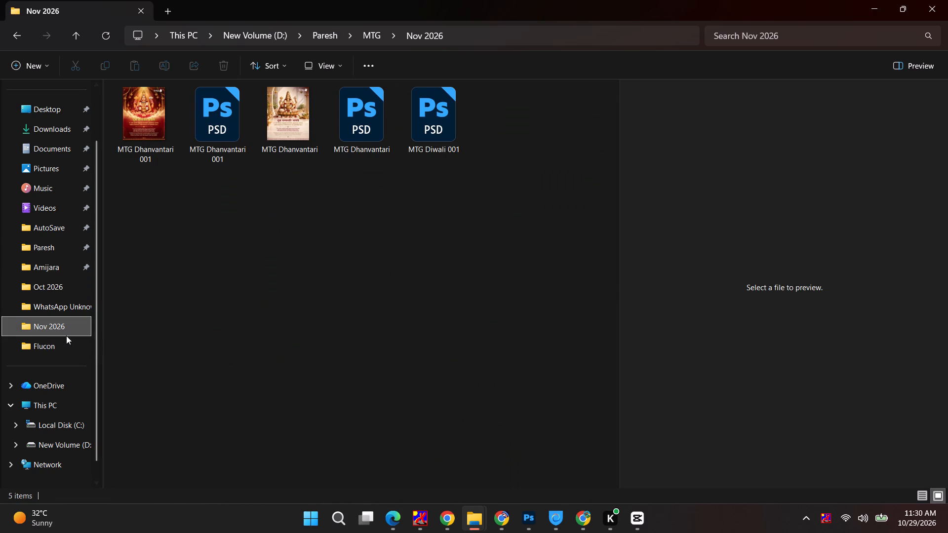
{"action": "left_click", "coordinate": [61, 346]}
{"action": "left_click", "coordinate": [51, 279]}
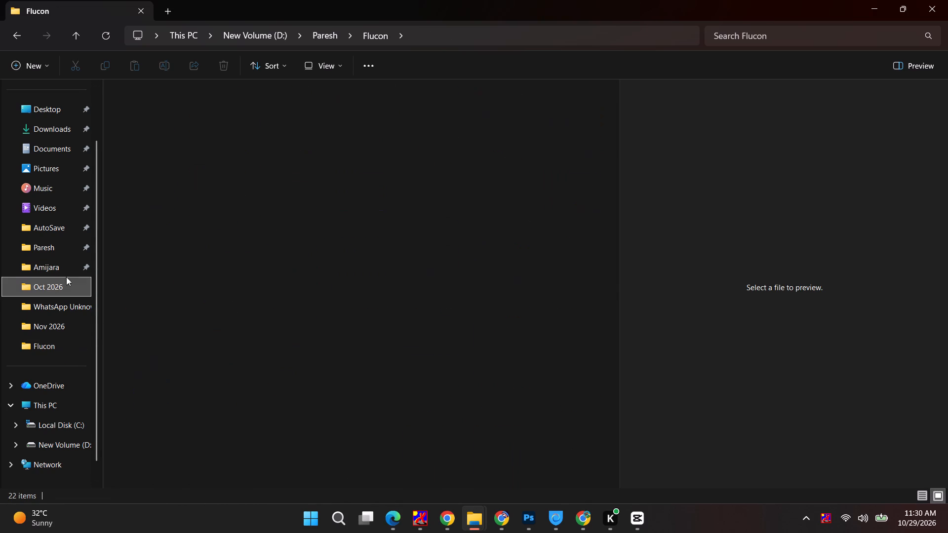
Open the Hindi Medium tight folder inside Paresh > MTG > OCT 2026.
{"action": "left_click", "coordinate": [330, 36]}
{"action": "double_click", "coordinate": [543, 199]}
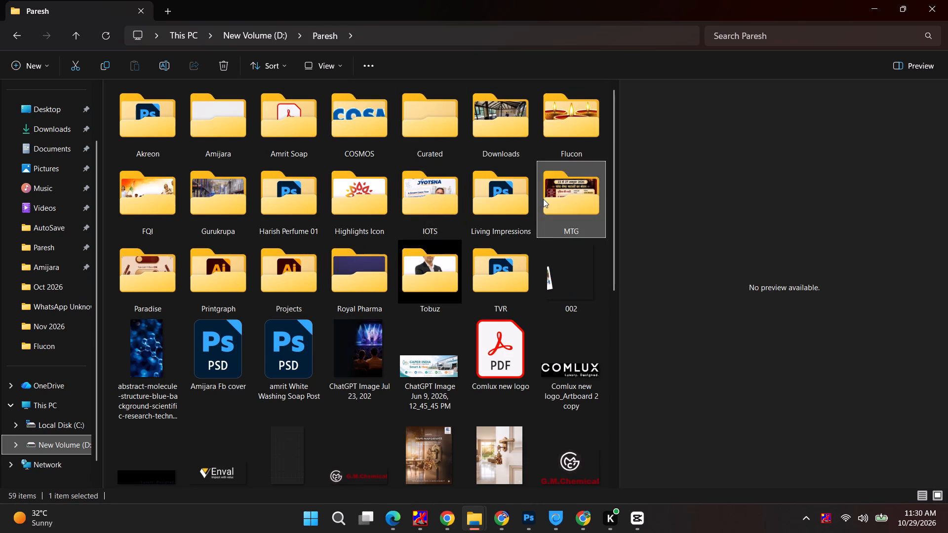
{"action": "double_click", "coordinate": [278, 144]}
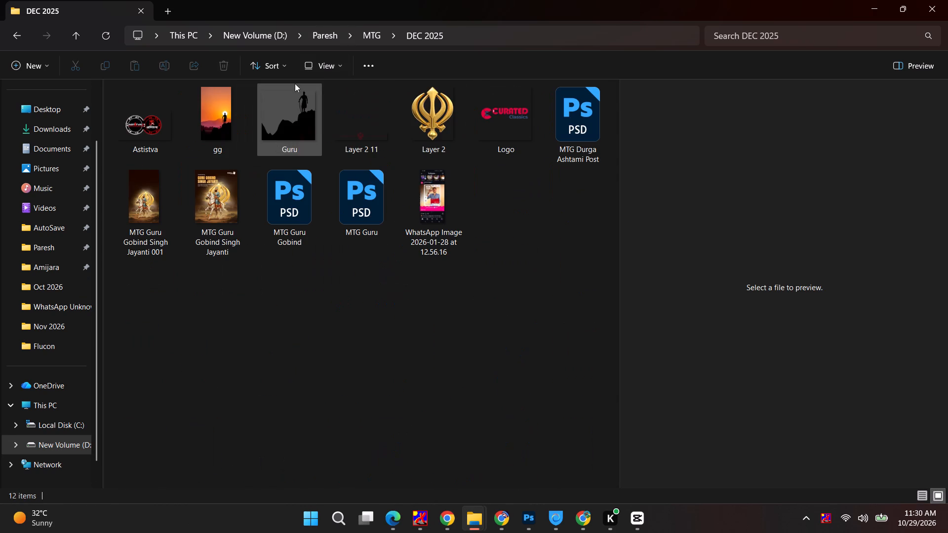
{"action": "left_click", "coordinate": [366, 36]}
{"action": "left_click", "coordinate": [309, 123]}
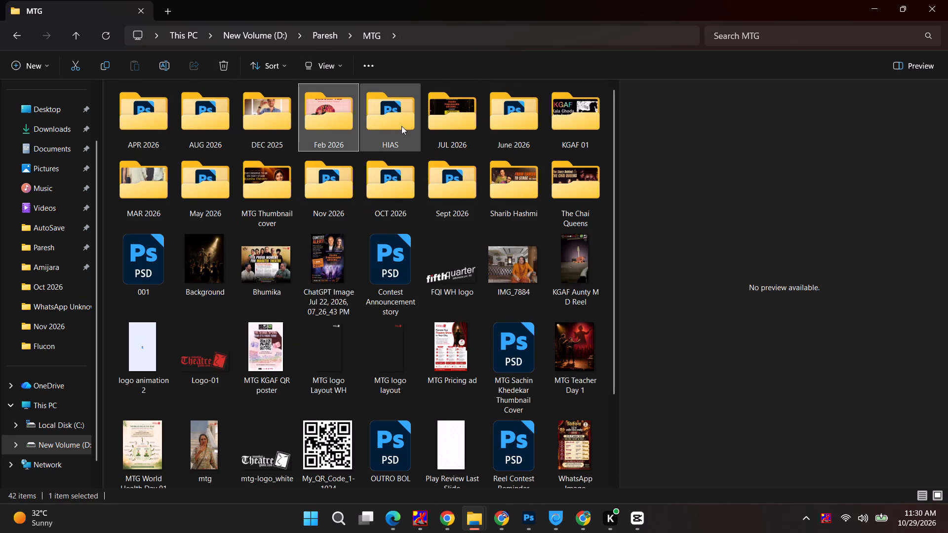
{"action": "left_click", "coordinate": [401, 126]}
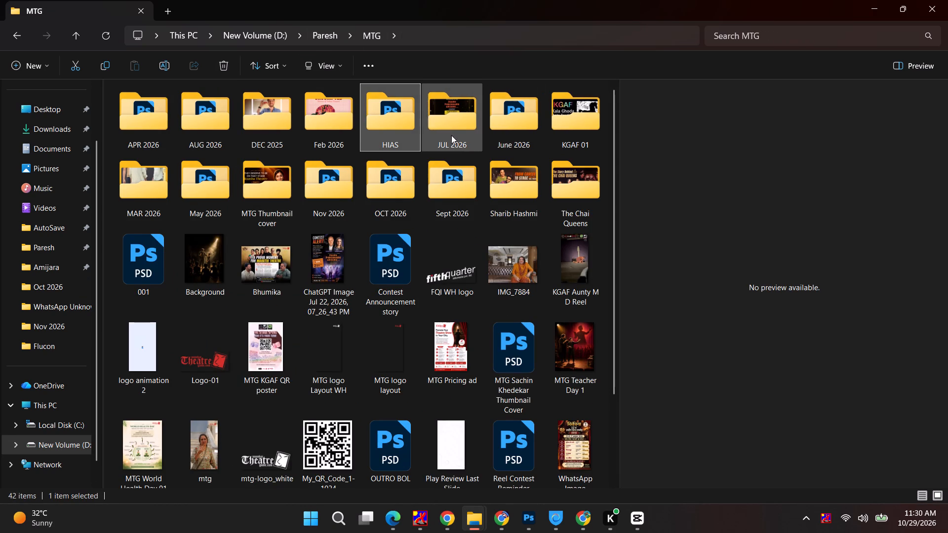
{"action": "left_click", "coordinate": [391, 199]}
{"action": "left_click", "coordinate": [247, 210]}
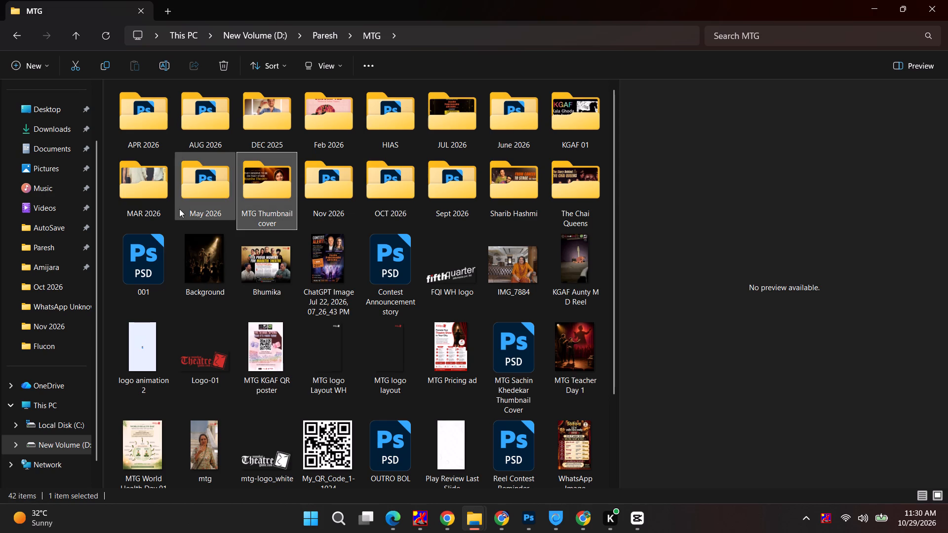
{"action": "left_click", "coordinate": [578, 136]}
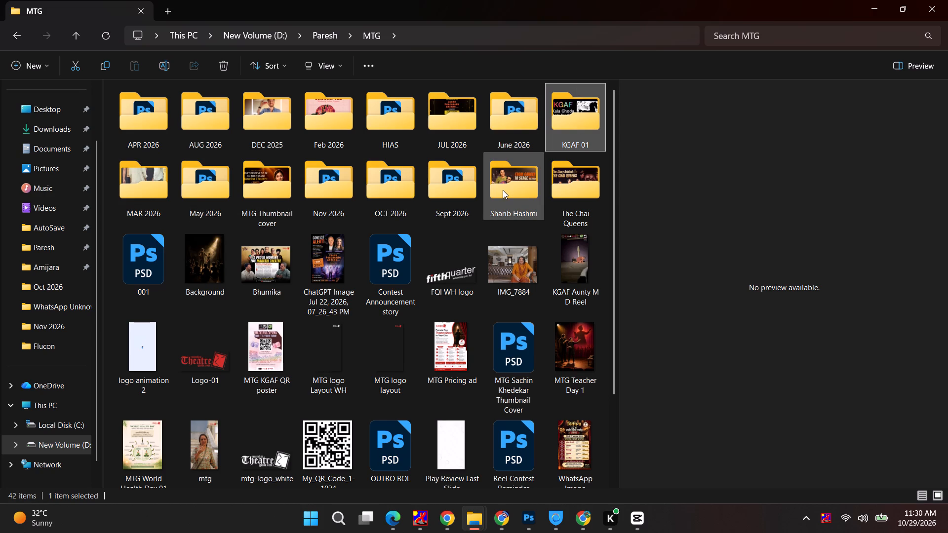
{"action": "double_click", "coordinate": [517, 137]}
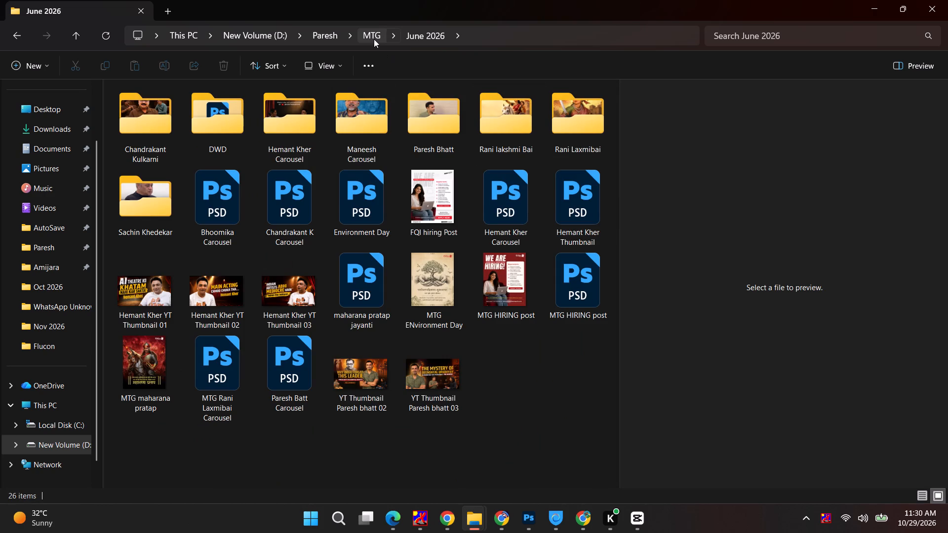
{"action": "left_click", "coordinate": [374, 39]}
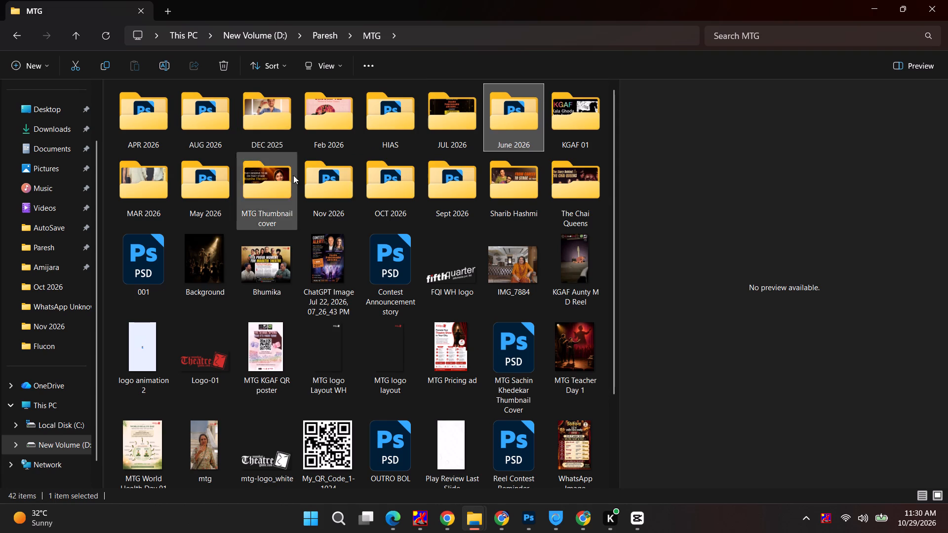
{"action": "double_click", "coordinate": [392, 210]}
{"action": "double_click", "coordinate": [145, 132]}
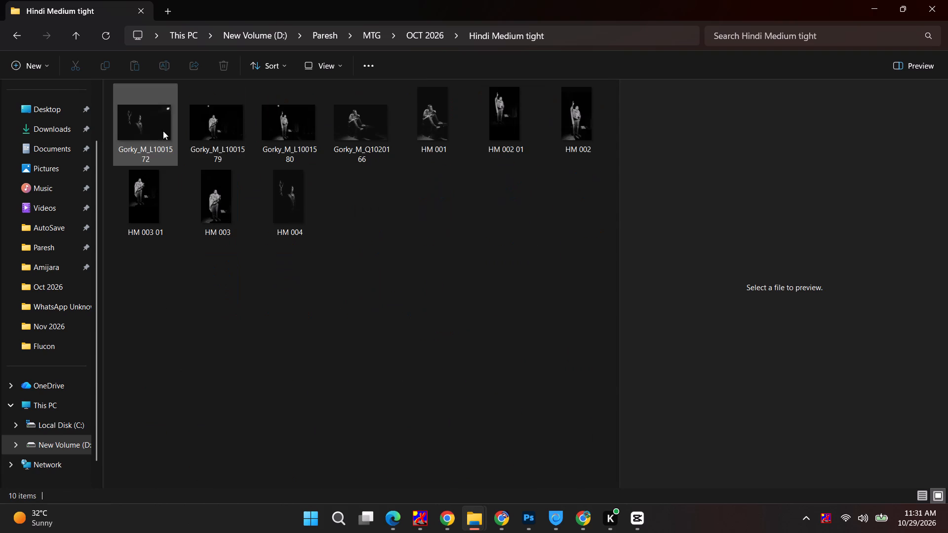
Bring the HM 002 01 and HM 003 01 images from the Hindi Medium tight folder into the CapCut project's media.
{"action": "left_click", "coordinate": [524, 130]}
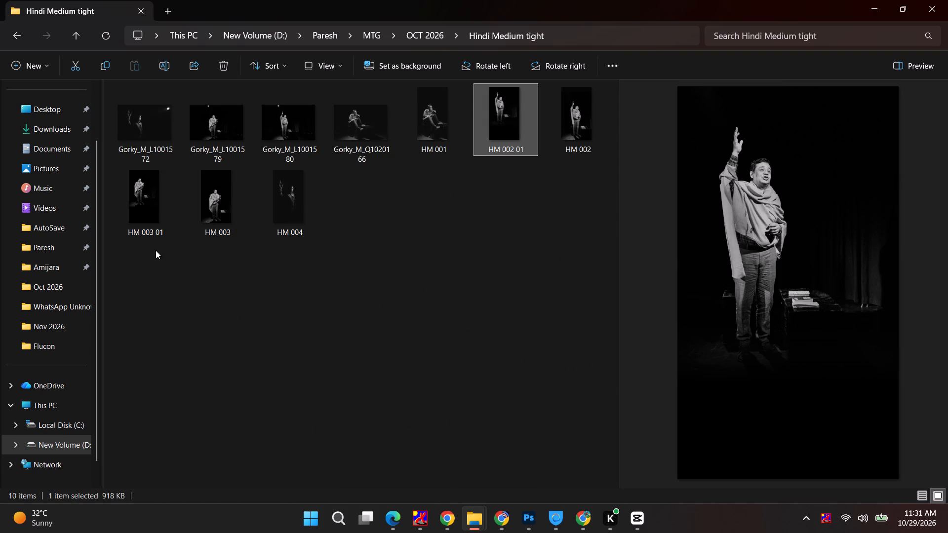
{"action": "left_click", "coordinate": [149, 228], "text": "ctrl"}
{"action": "left_click_drag", "start_coordinate": [155, 200], "coordinate": [155, 227]}
{"action": "key", "text": "alt+Tab"}
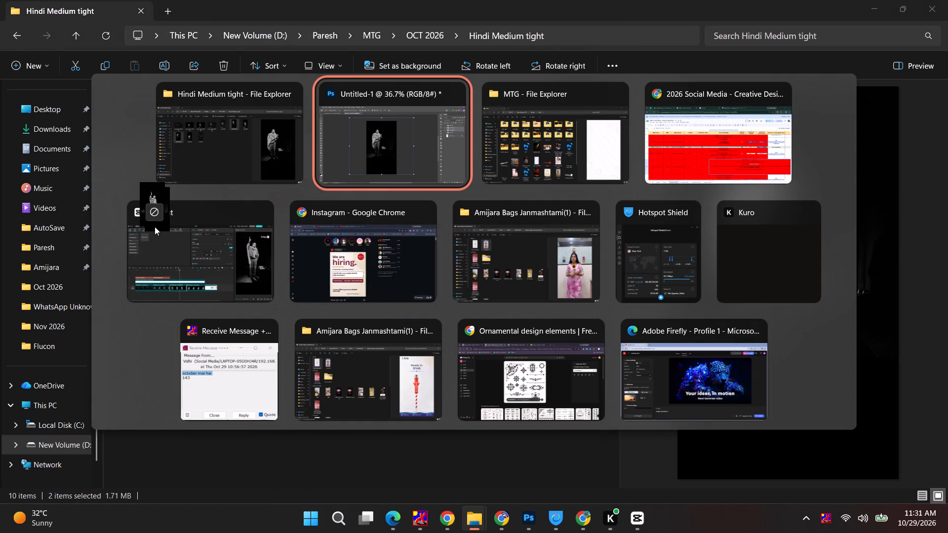
{"action": "left_click_drag", "start_coordinate": [155, 227], "coordinate": [284, 174]}
{"action": "key", "text": "alt+Tab"}
{"action": "key", "text": "alt+Tab"}
{"action": "key", "text": "alt+Tab"}
{"action": "key", "text": "Escape"}
{"action": "left_click_drag", "start_coordinate": [345, 54], "coordinate": [345, 0]}
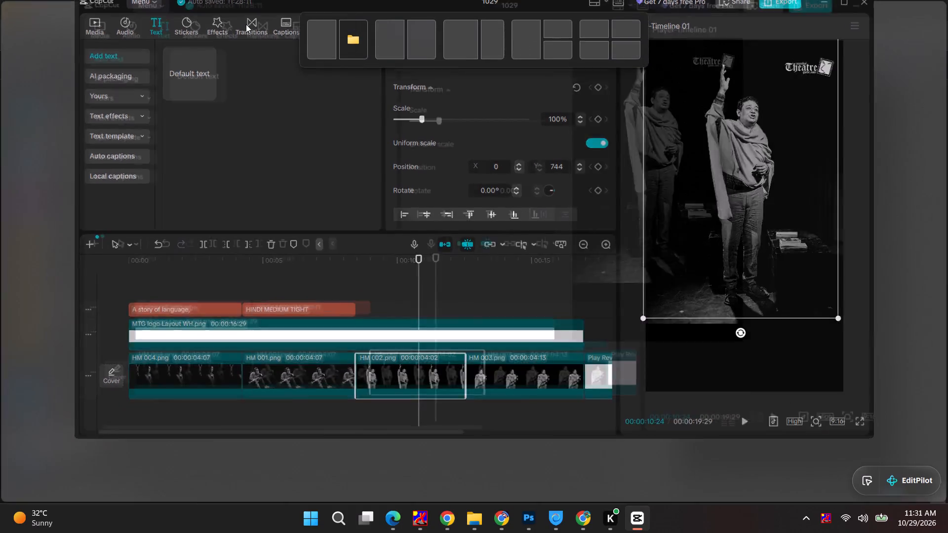
{"action": "left_click", "coordinate": [21, 38]}
{"action": "key", "text": "alt+Tab"}
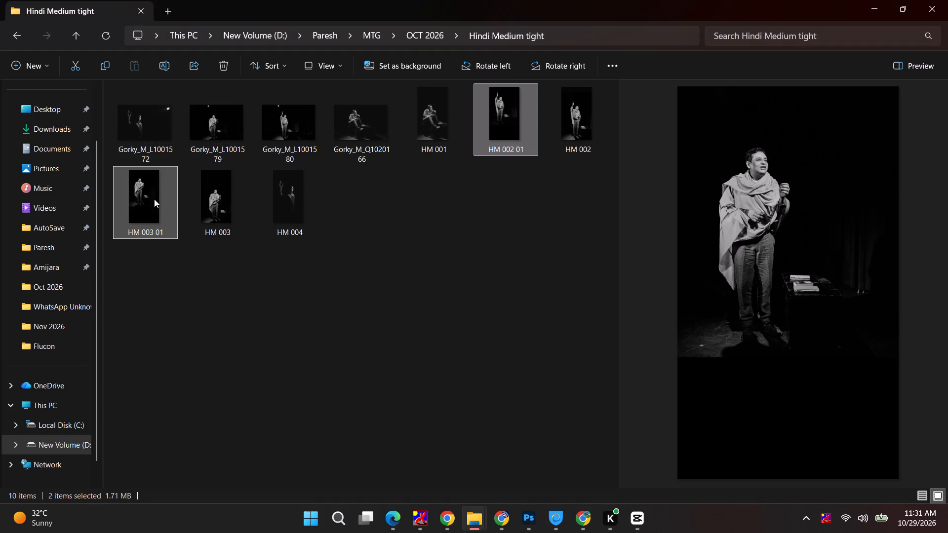
{"action": "left_click_drag", "start_coordinate": [150, 200], "coordinate": [252, 231]}
{"action": "key", "text": "alt+Tab"}
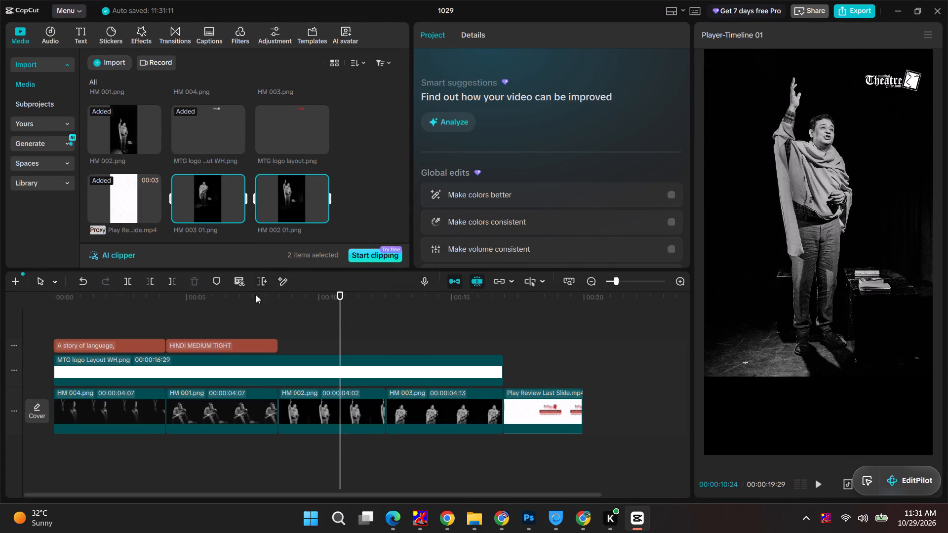
Replace the HM 002.png clip on the main timeline track with HM 002 01.png.
{"action": "left_click", "coordinate": [343, 186]}
{"action": "left_click", "coordinate": [282, 197]}
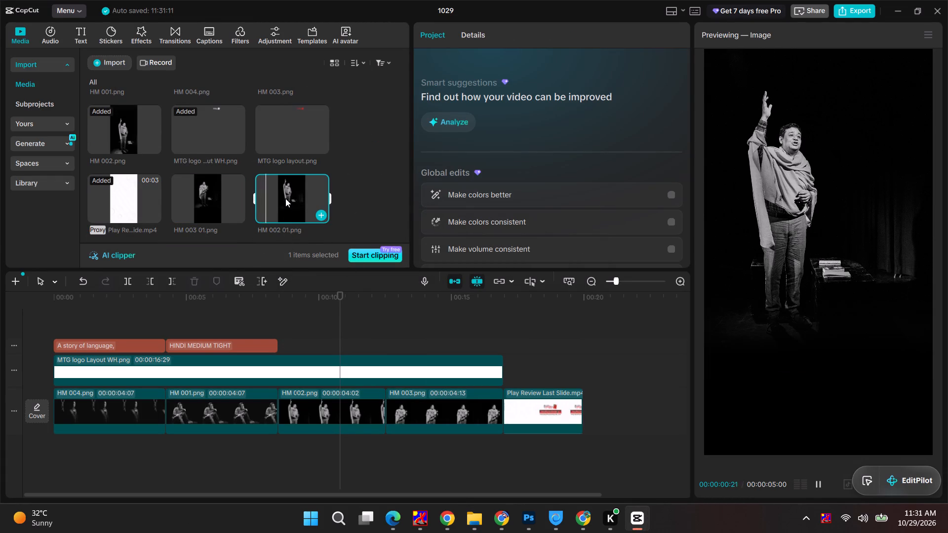
{"action": "left_click_drag", "start_coordinate": [287, 203], "coordinate": [309, 416]}
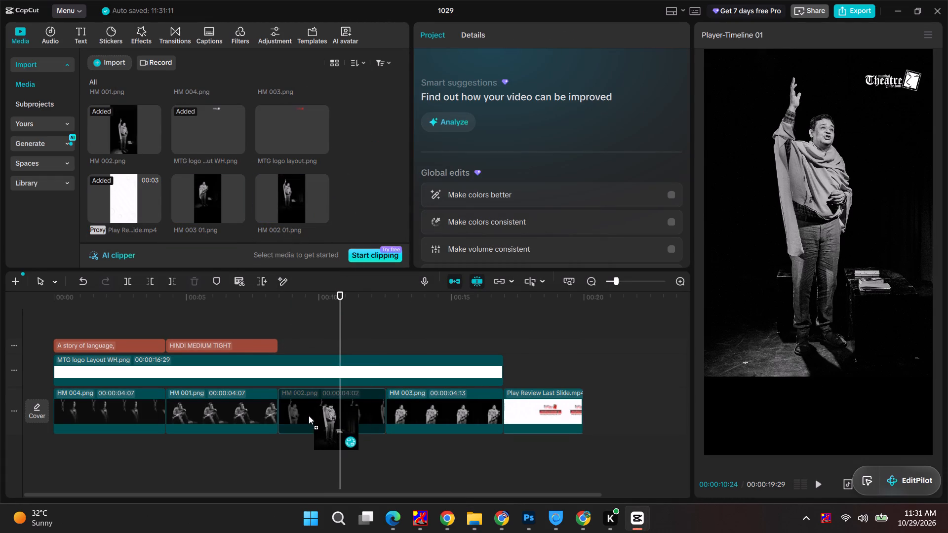
{"action": "left_click_drag", "start_coordinate": [309, 416], "coordinate": [309, 415]}
{"action": "left_click", "coordinate": [500, 383]}
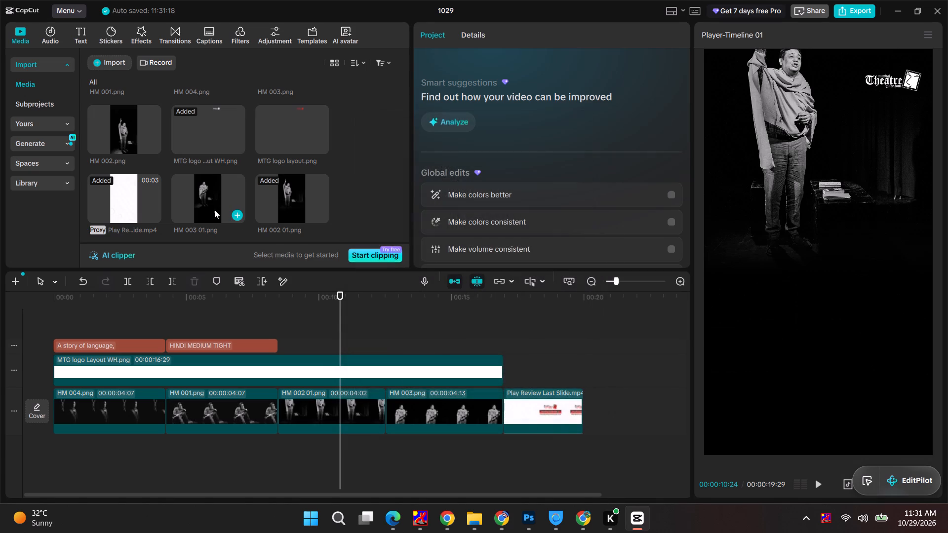
Replace the HM 003.png clip on the main timeline track with HM 003 01.png.
{"action": "left_click_drag", "start_coordinate": [208, 204], "coordinate": [397, 396]}
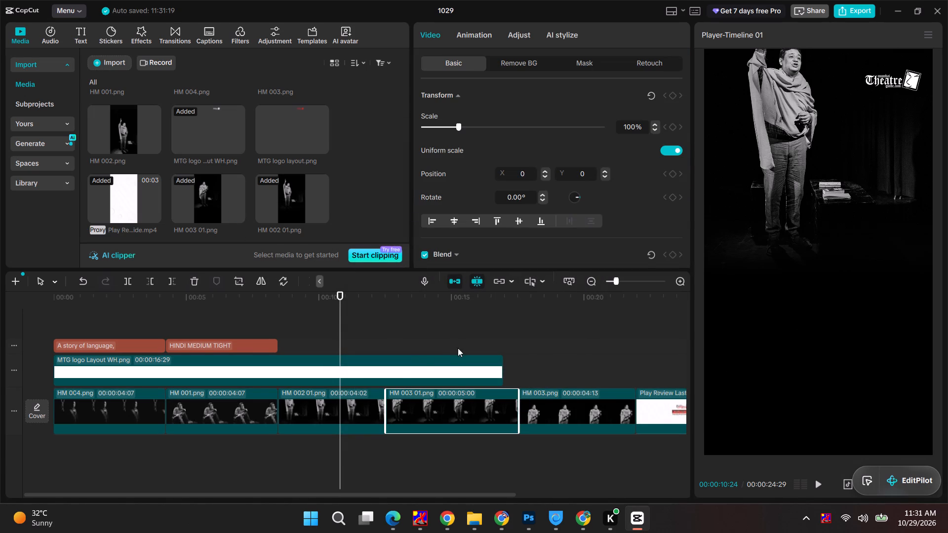
{"action": "key", "text": "ctrl+z"}
{"action": "left_click_drag", "start_coordinate": [206, 200], "coordinate": [419, 406]}
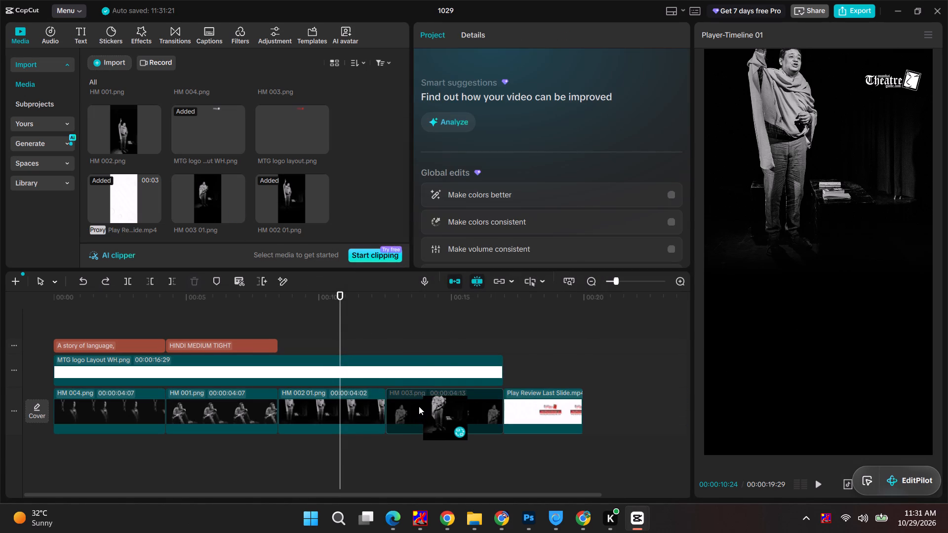
{"action": "left_click", "coordinate": [507, 382]}
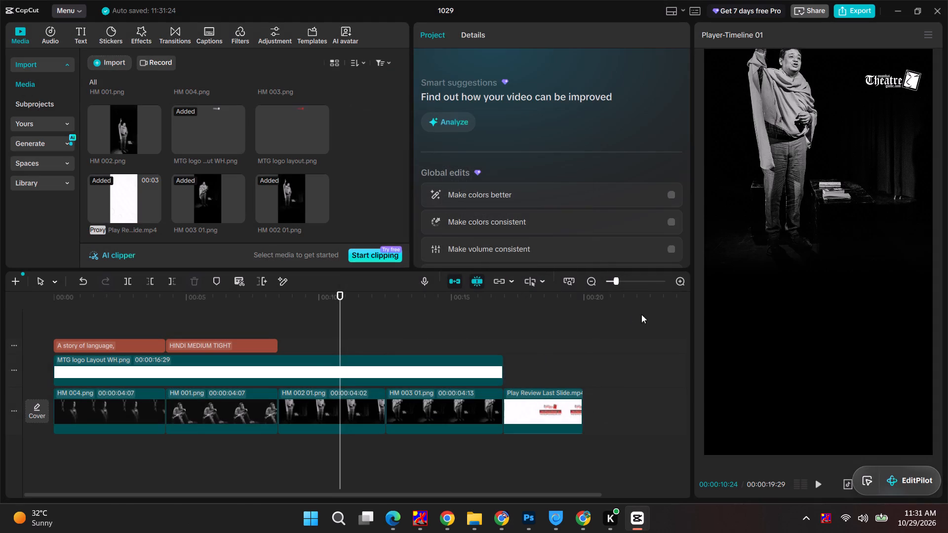
Align the HM 002 01 clip to the bottom of the frame, bringing its Y position to 0.
{"action": "left_click", "coordinate": [790, 167]}
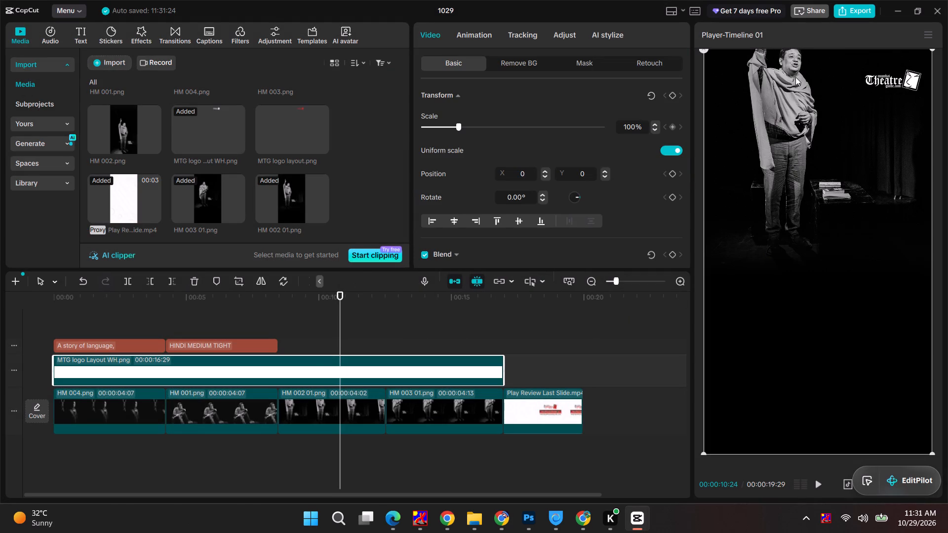
{"action": "left_click", "coordinate": [345, 411]}
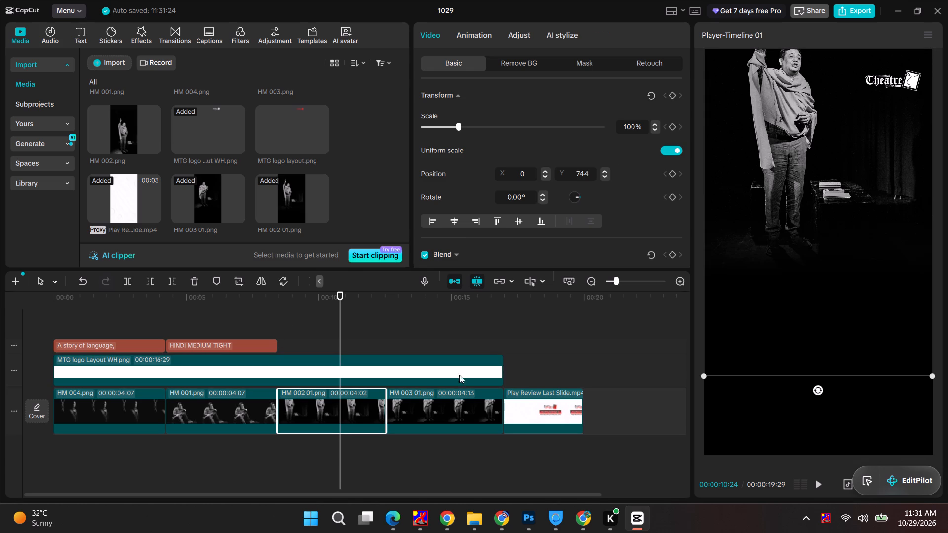
{"action": "left_click", "coordinate": [540, 223]}
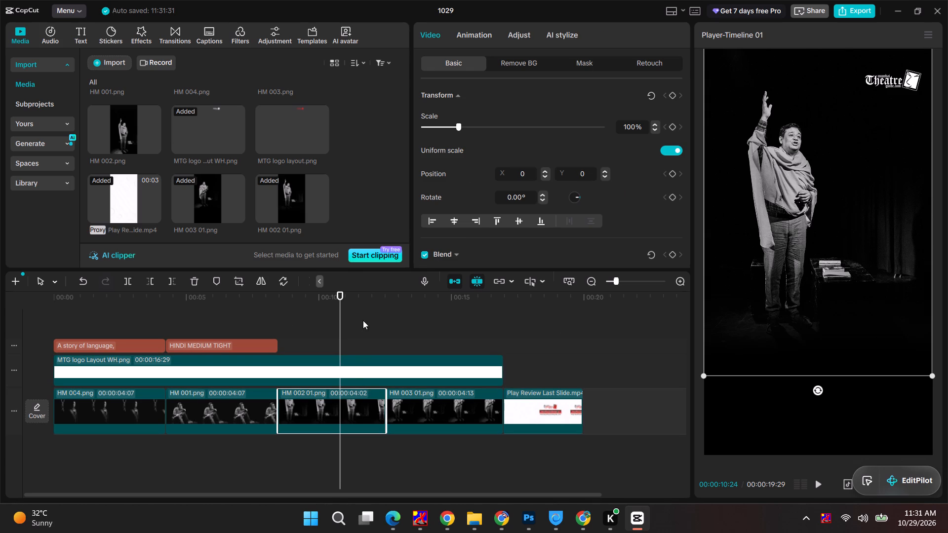
Check the framing of the HM 002 01 and HM 003 01 clips in the preview.
{"action": "left_click", "coordinate": [778, 420]}
{"action": "left_click", "coordinate": [425, 422]}
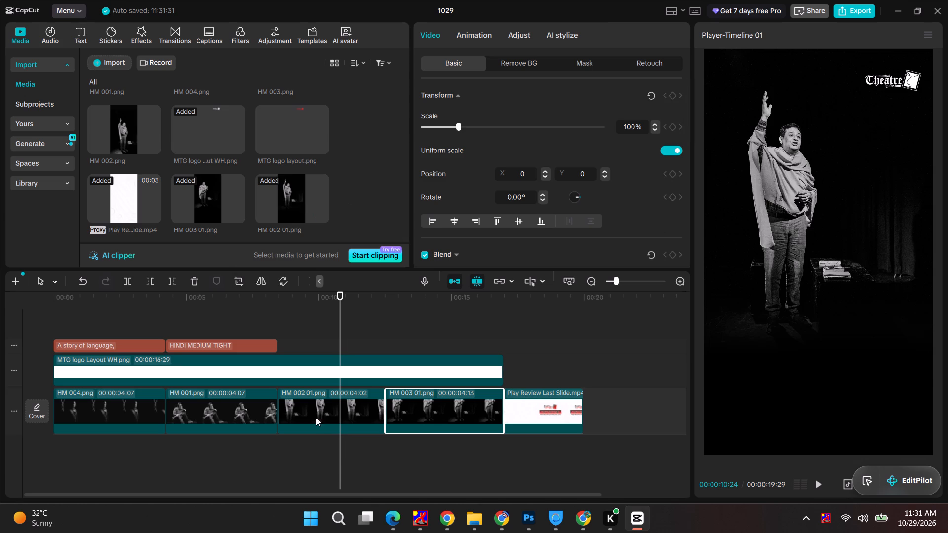
{"action": "left_click", "coordinate": [314, 415]}
{"action": "left_click", "coordinate": [434, 406]}
{"action": "left_click_drag", "start_coordinate": [424, 293], "coordinate": [398, 302]}
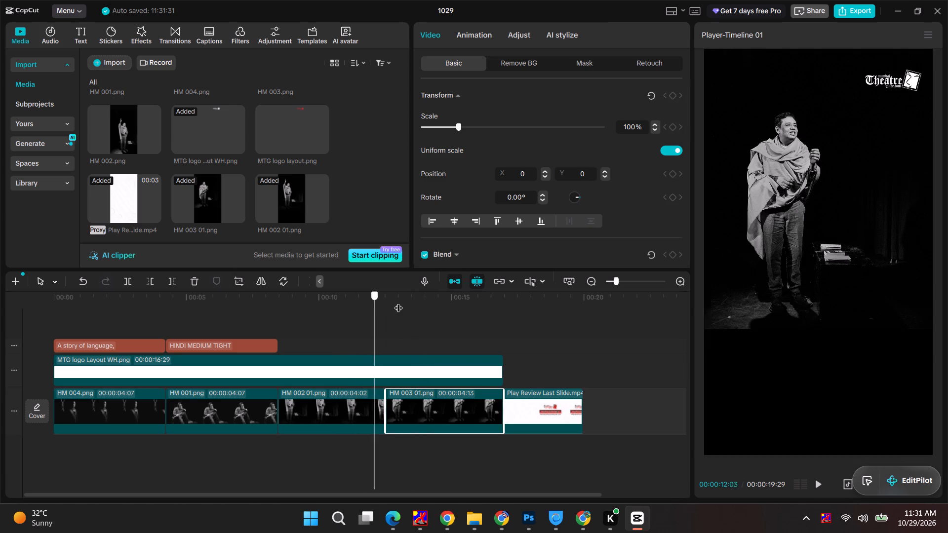
{"action": "left_click_drag", "start_coordinate": [398, 302], "coordinate": [408, 302]}
{"action": "left_click", "coordinate": [305, 408]}
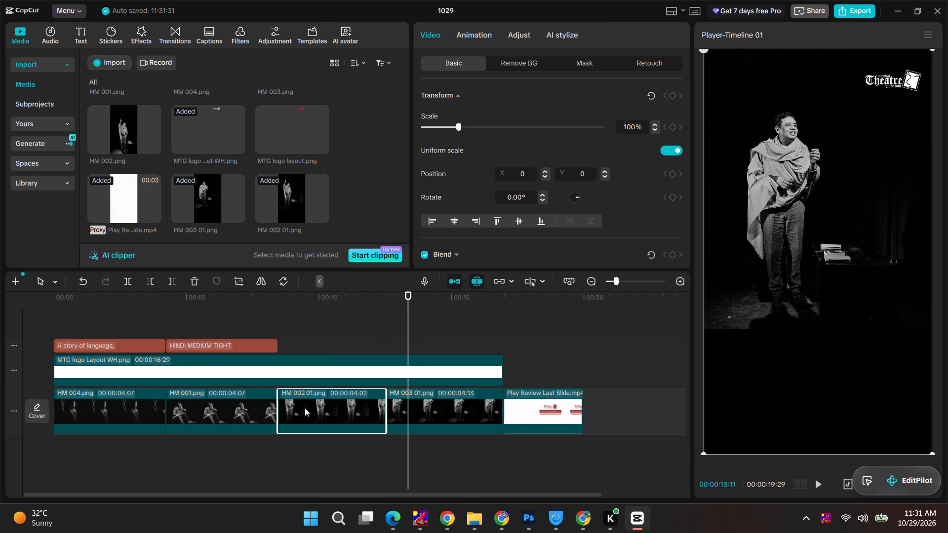
{"action": "left_click", "coordinate": [318, 301]}
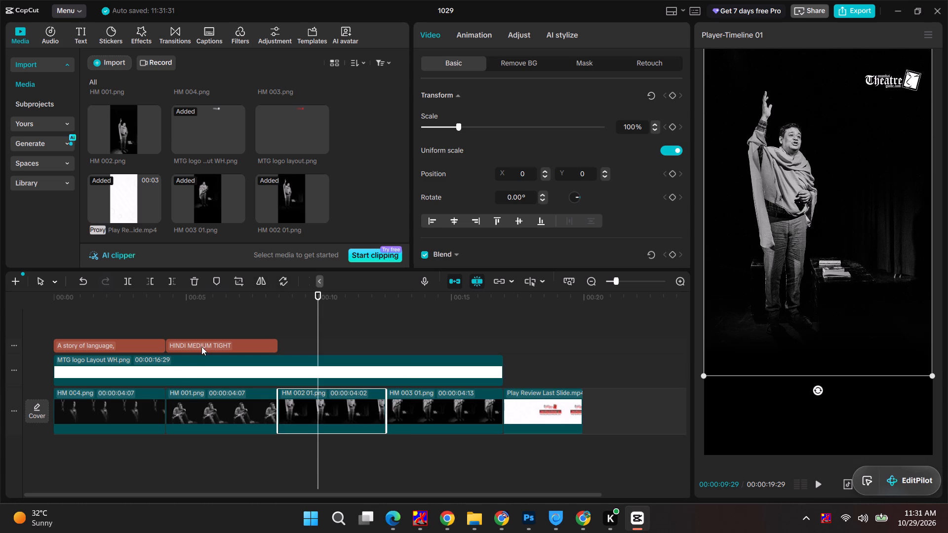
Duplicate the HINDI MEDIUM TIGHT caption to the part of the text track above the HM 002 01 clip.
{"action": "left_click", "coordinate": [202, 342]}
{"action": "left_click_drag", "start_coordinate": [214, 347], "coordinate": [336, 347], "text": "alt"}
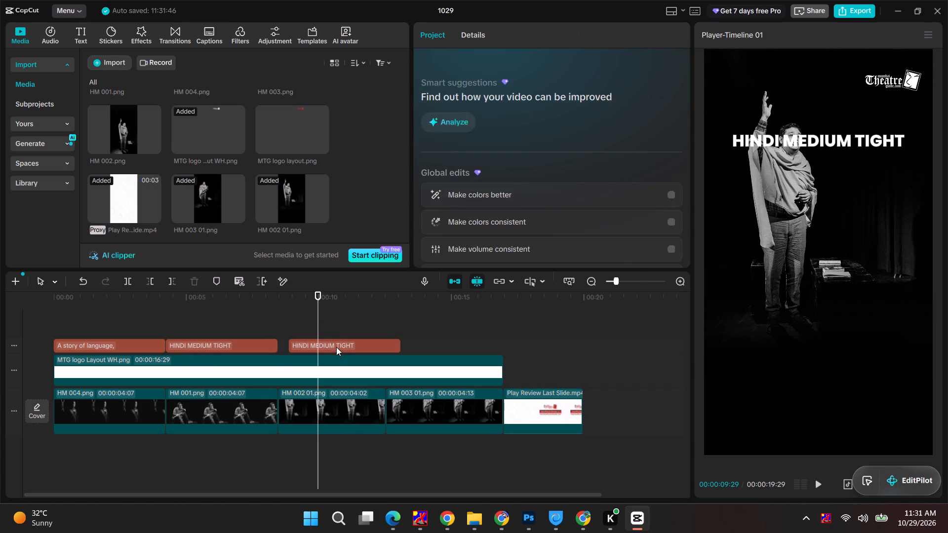
Copy the 00:08 – 00:20 line starting "Set in Delhi University's Hindu College" from row 143 of the spreadsheet and return to CapCut.
{"action": "key", "text": "alt+Tab"}
{"action": "left_click", "coordinate": [208, 265], "text": "alt"}
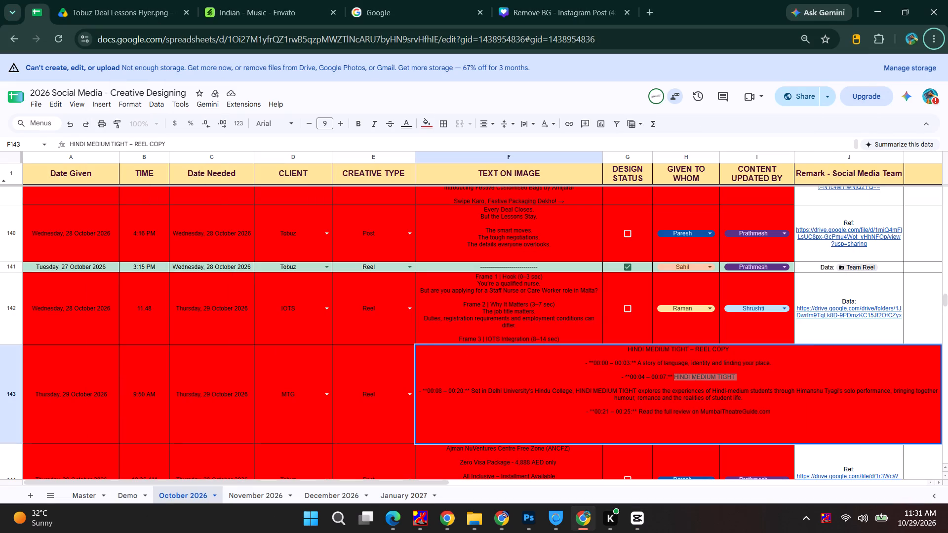
{"action": "left_click_drag", "start_coordinate": [470, 391], "coordinate": [596, 392]}
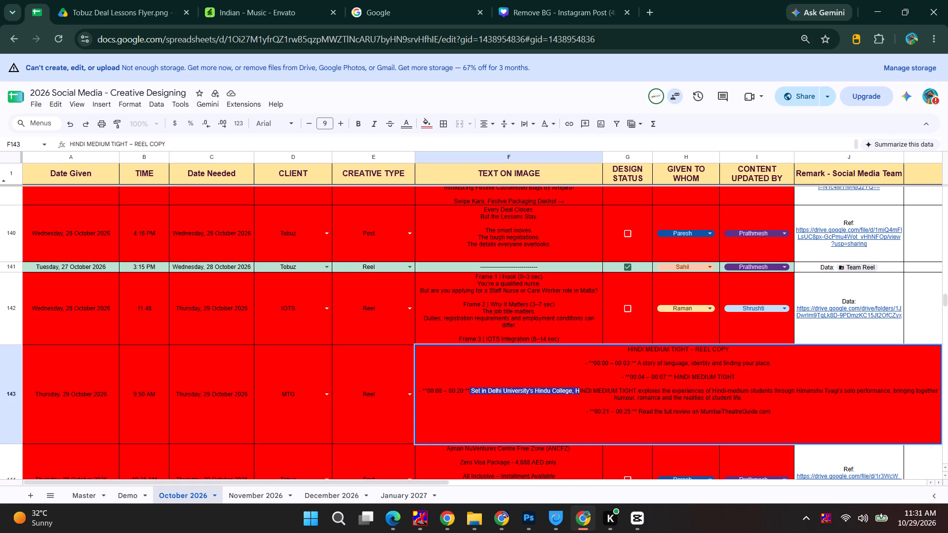
{"action": "left_click_drag", "start_coordinate": [596, 392], "coordinate": [765, 396]}
{"action": "key", "text": "ctrl+c"}
{"action": "key", "text": "ctrl+c"}
{"action": "key", "text": "ctrl+c"}
{"action": "key", "text": "alt+Tab"}
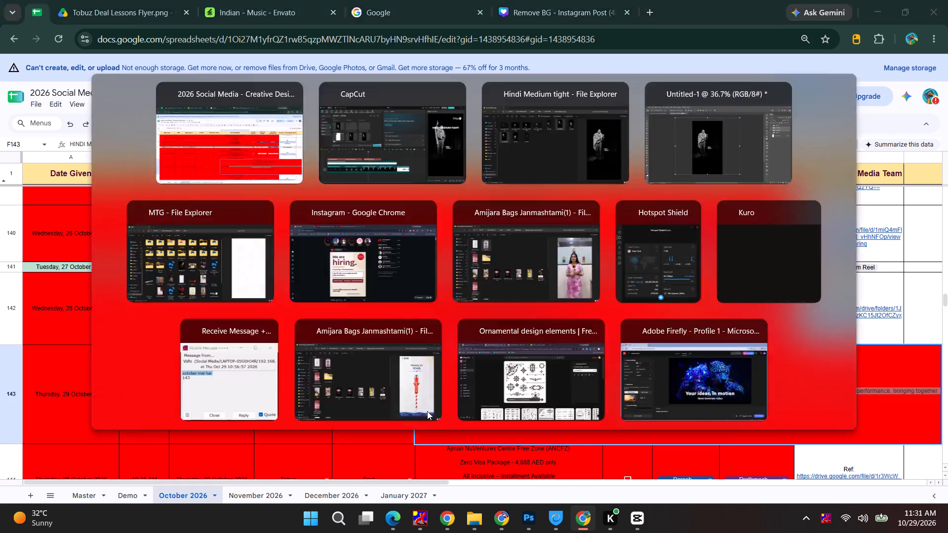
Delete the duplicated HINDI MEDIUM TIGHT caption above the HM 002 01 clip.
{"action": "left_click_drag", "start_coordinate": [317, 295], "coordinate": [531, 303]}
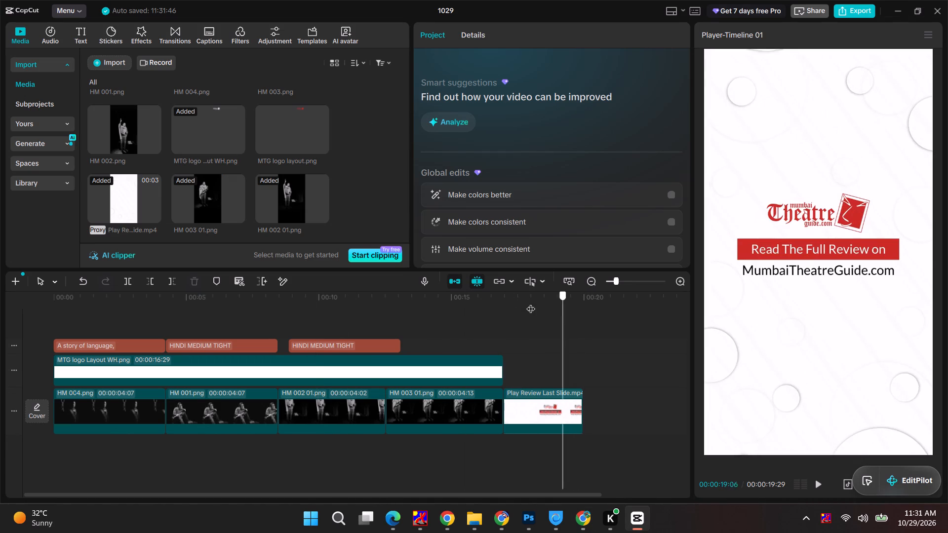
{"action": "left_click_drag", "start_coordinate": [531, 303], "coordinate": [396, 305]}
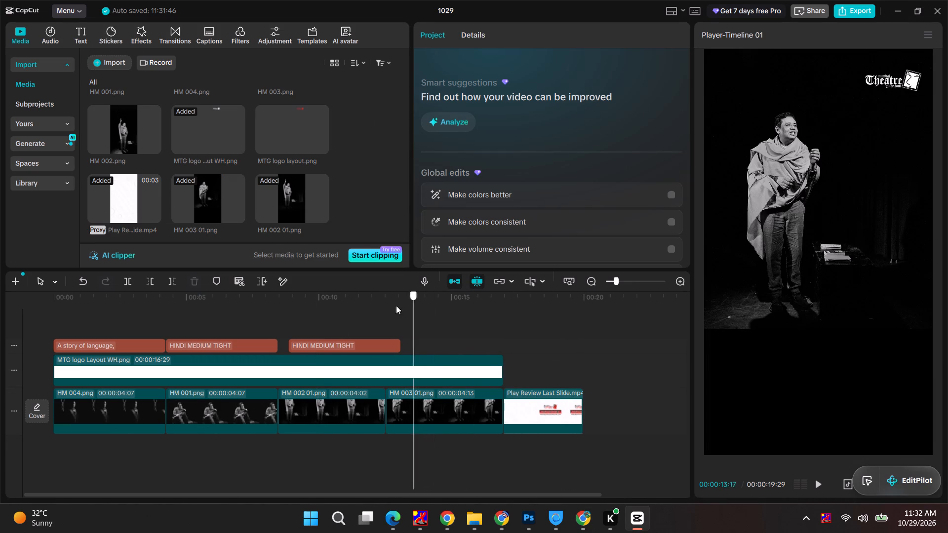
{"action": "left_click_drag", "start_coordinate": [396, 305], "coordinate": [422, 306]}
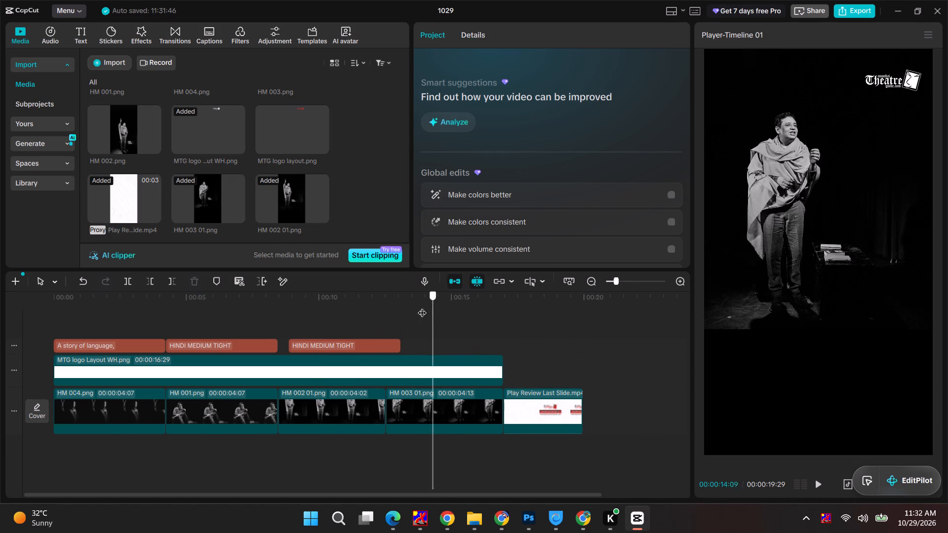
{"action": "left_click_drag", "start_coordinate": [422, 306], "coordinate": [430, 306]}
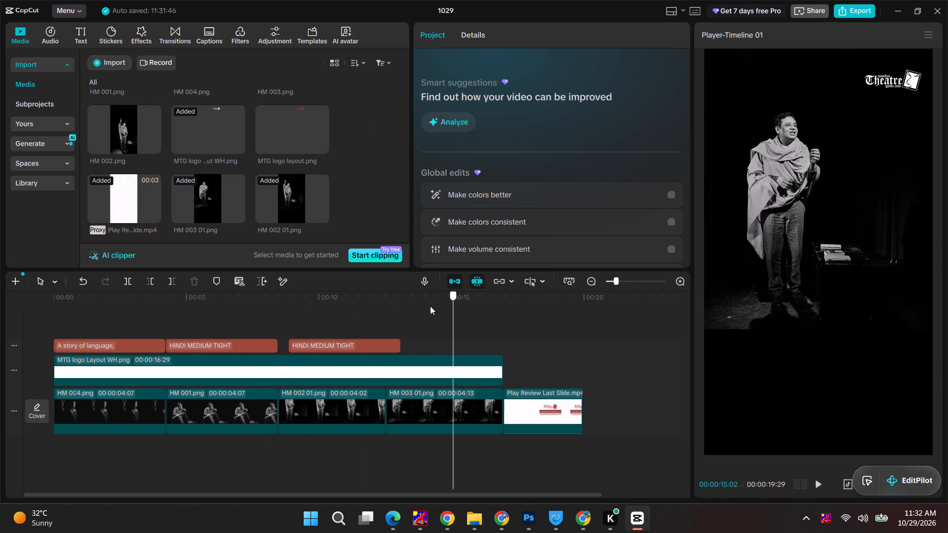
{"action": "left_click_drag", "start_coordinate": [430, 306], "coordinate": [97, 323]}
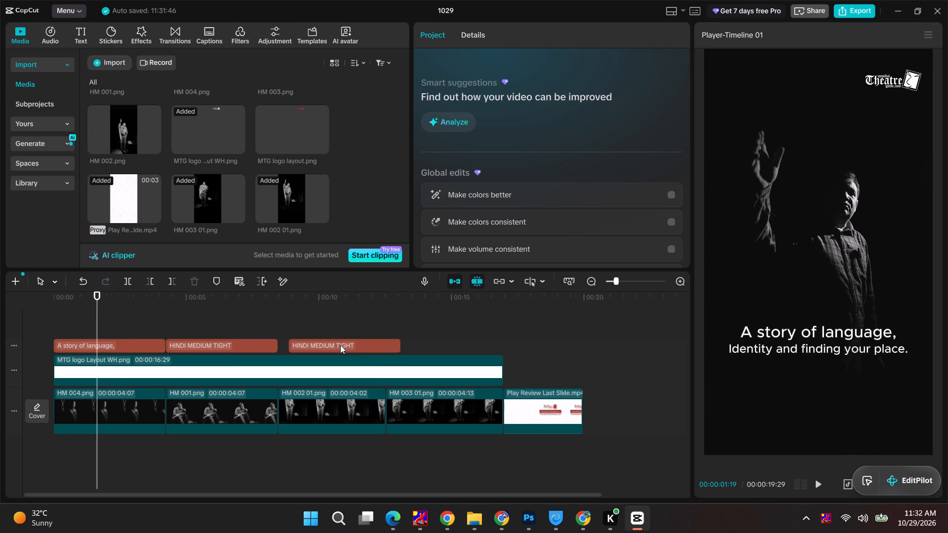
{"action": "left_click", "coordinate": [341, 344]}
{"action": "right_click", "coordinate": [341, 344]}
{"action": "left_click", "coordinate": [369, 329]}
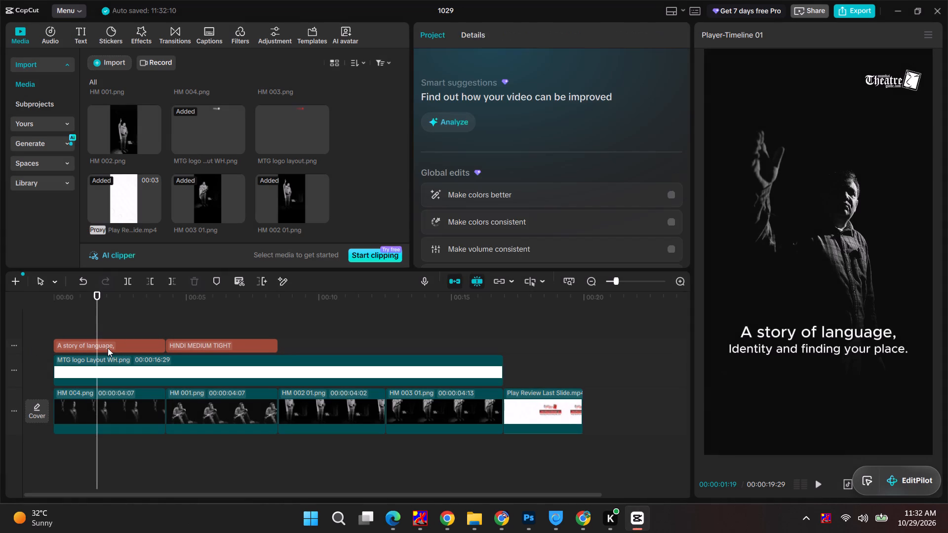
Duplicate the "A story of language," caption to the part of the text track above the HM 002 01 clip.
{"action": "left_click", "coordinate": [108, 348]}
{"action": "left_click_drag", "start_coordinate": [144, 345], "coordinate": [382, 344], "text": "alt"}
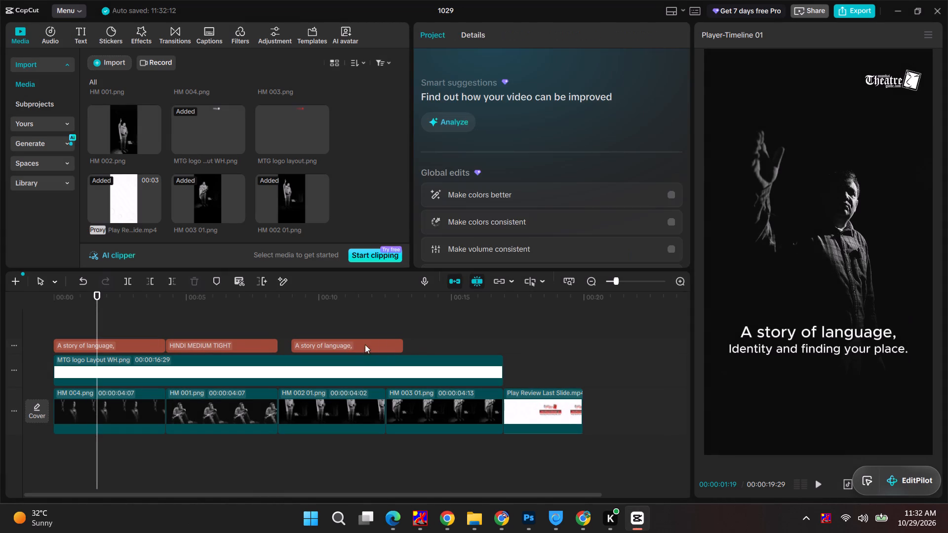
Replace the duplicated caption's text with the copied "Set in Delhi University's Hindu College" paragraph, keeping the second line's size 9 formatting.
{"action": "left_click", "coordinate": [355, 343]}
{"action": "left_click", "coordinate": [327, 310]}
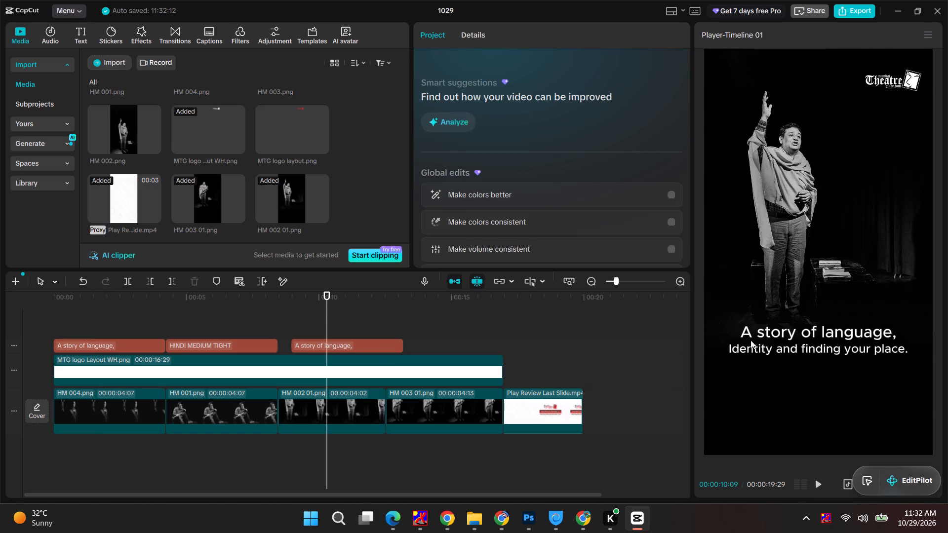
{"action": "double_click", "coordinate": [751, 339]}
{"action": "left_click_drag", "start_coordinate": [743, 334], "coordinate": [947, 336]}
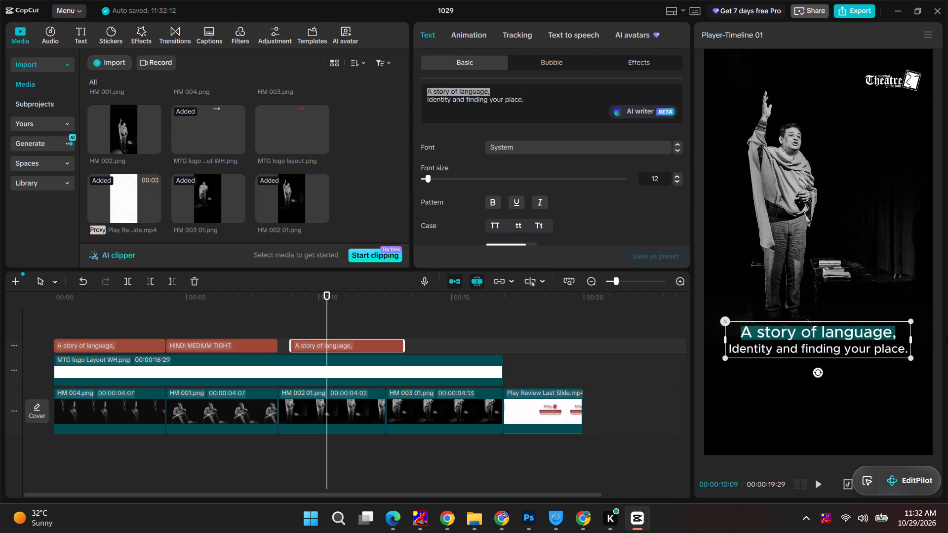
{"action": "key", "text": "BackSpace"}
{"action": "key", "text": "Delete"}
{"action": "double_click", "coordinate": [841, 345]}
{"action": "key", "text": "ctrl+a"}
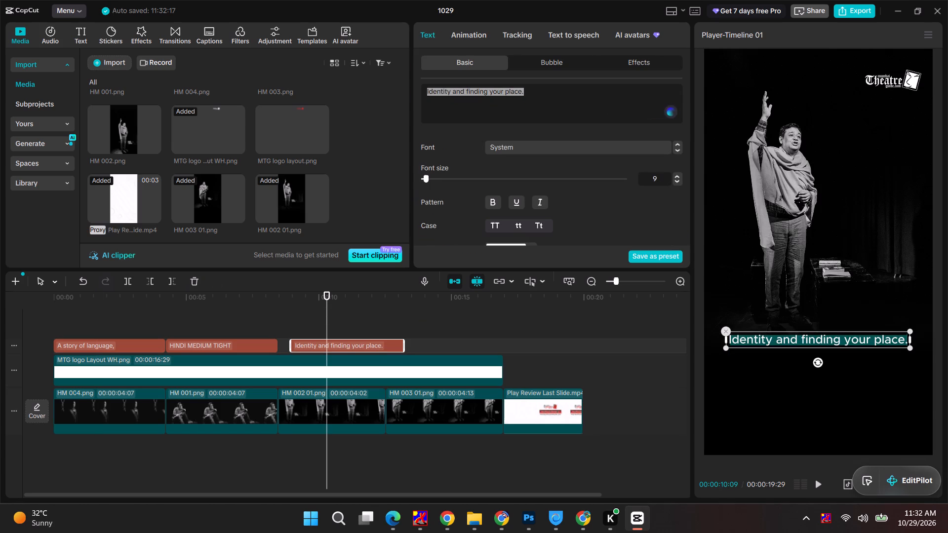
{"action": "key", "text": "ctrl+v"}
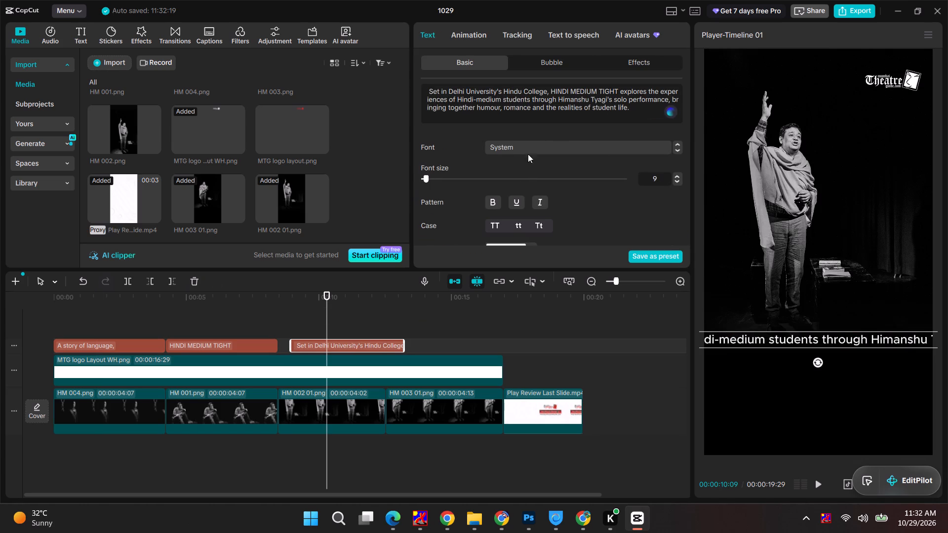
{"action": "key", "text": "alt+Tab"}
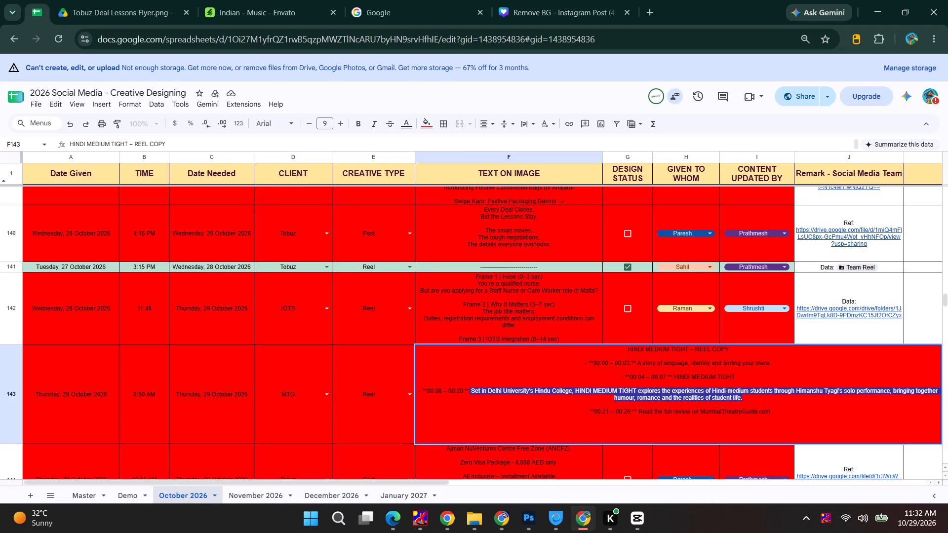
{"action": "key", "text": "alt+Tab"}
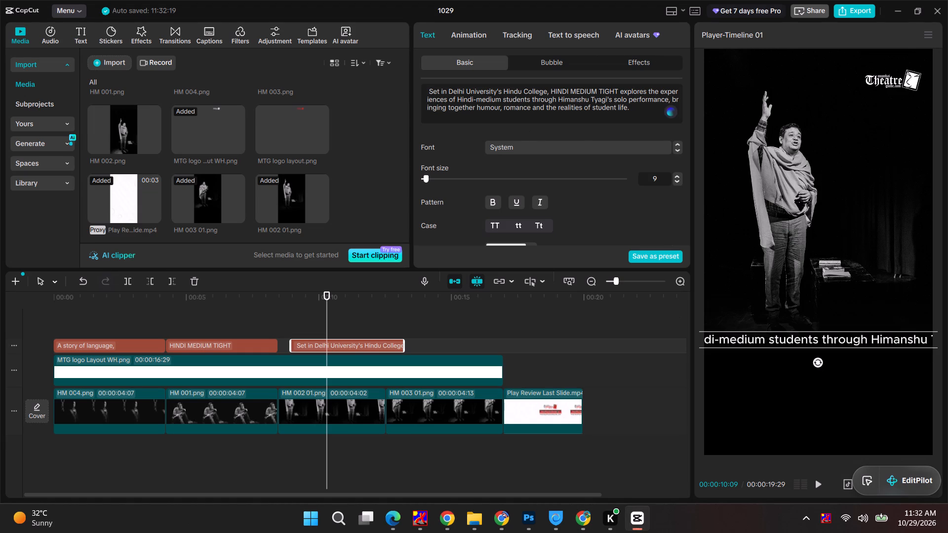
Break the "Set in Delhi University's Hindu College" caption onto a new line before "HINDI MEDIUM TIGHT".
{"action": "left_click", "coordinate": [551, 92]}
{"action": "key", "text": "BackSpace"}
{"action": "key", "text": "Return"}
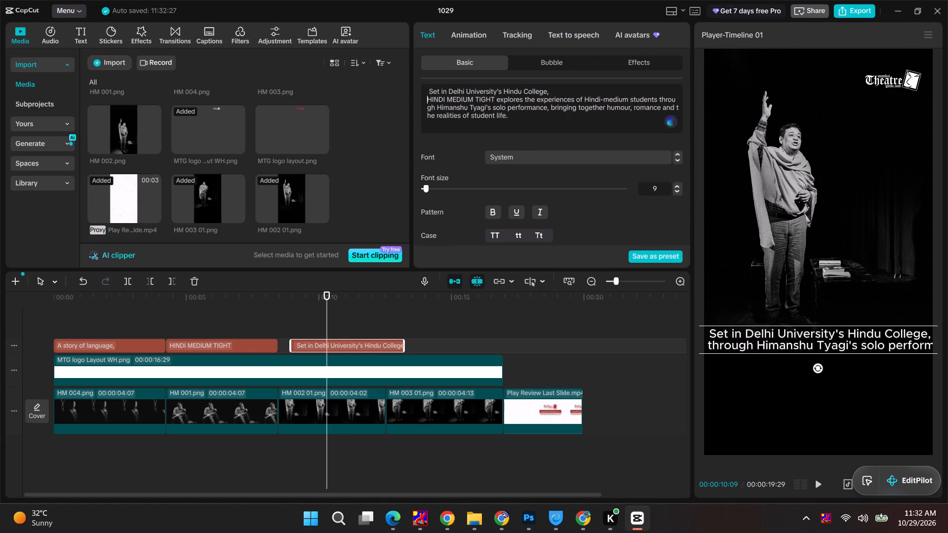
Reduce the font size of the whole Hindu College caption to 7.
{"action": "key", "text": "ctrl+a"}
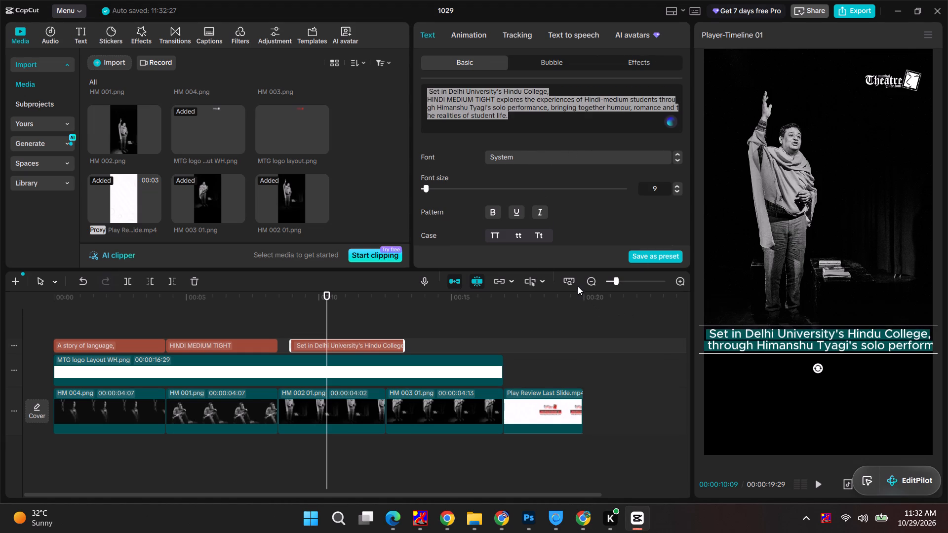
{"action": "left_click", "coordinate": [676, 191]}
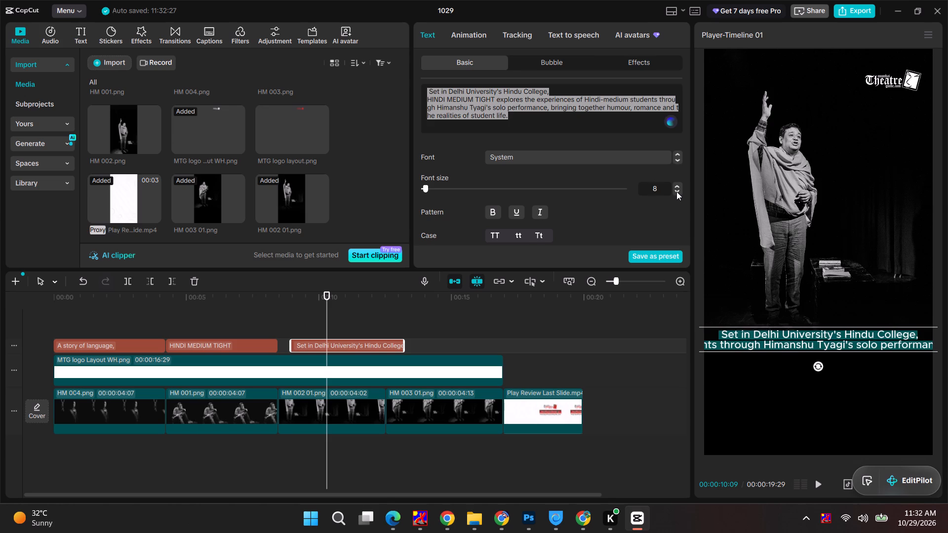
{"action": "left_click", "coordinate": [676, 191]}
Add line breaks in the caption after "HINDI MEDIUM TIGHT explores" and after "the experiences of Hindi-medium".
{"action": "left_click", "coordinate": [546, 103]}
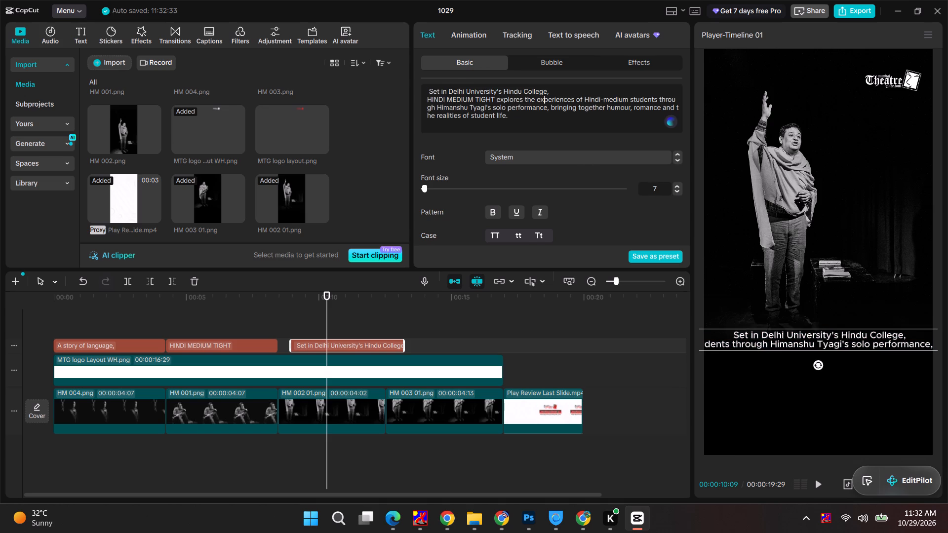
{"action": "left_click", "coordinate": [537, 99]}
{"action": "left_click", "coordinate": [523, 100]}
{"action": "left_click", "coordinate": [526, 99]}
{"action": "left_click", "coordinate": [525, 98]}
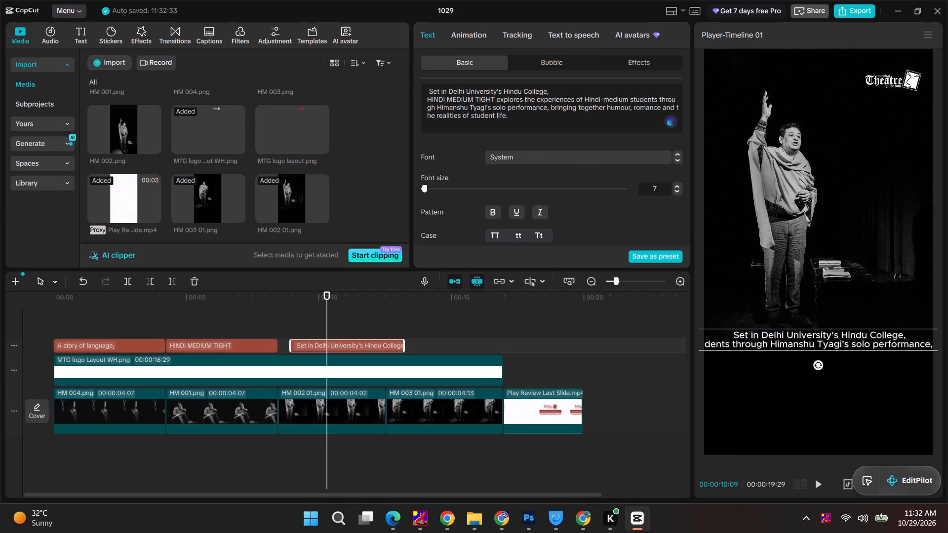
{"action": "left_click", "coordinate": [524, 99]}
{"action": "key", "text": "BackSpace"}
{"action": "key", "text": "Return"}
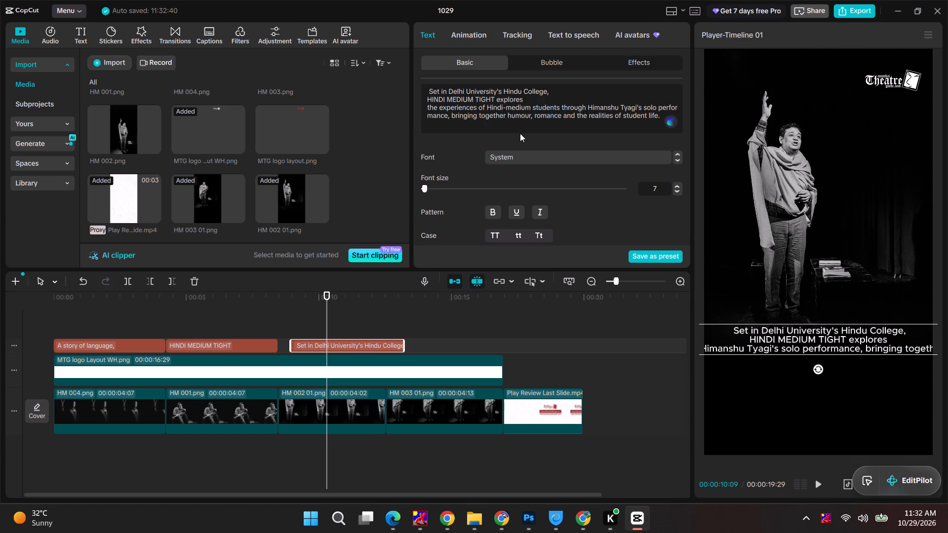
{"action": "left_click", "coordinate": [532, 107]}
{"action": "key", "text": "BackSpace"}
{"action": "key", "text": "Return"}
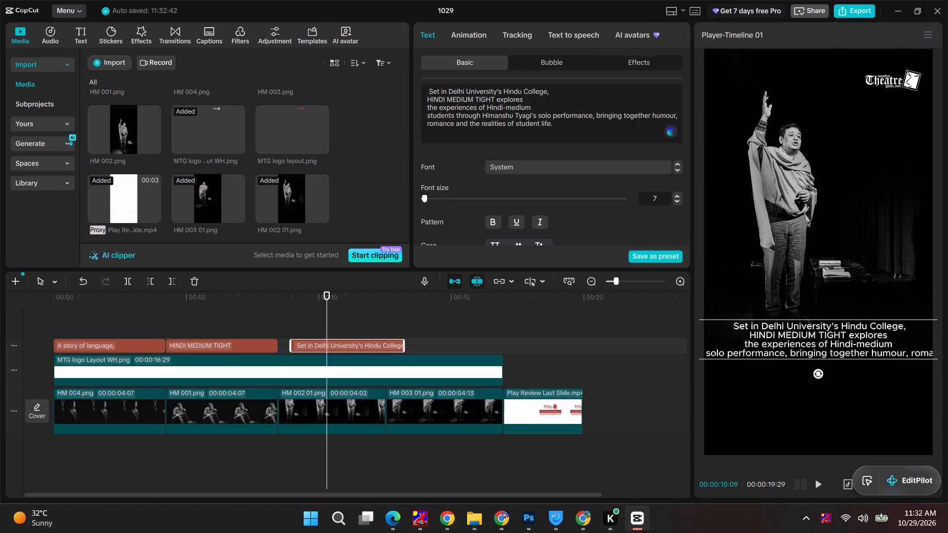
Add line breaks in the caption before "solo performance" and before "romance and the realities of student life.".
{"action": "left_click", "coordinate": [513, 113]}
{"action": "left_click", "coordinate": [538, 112]}
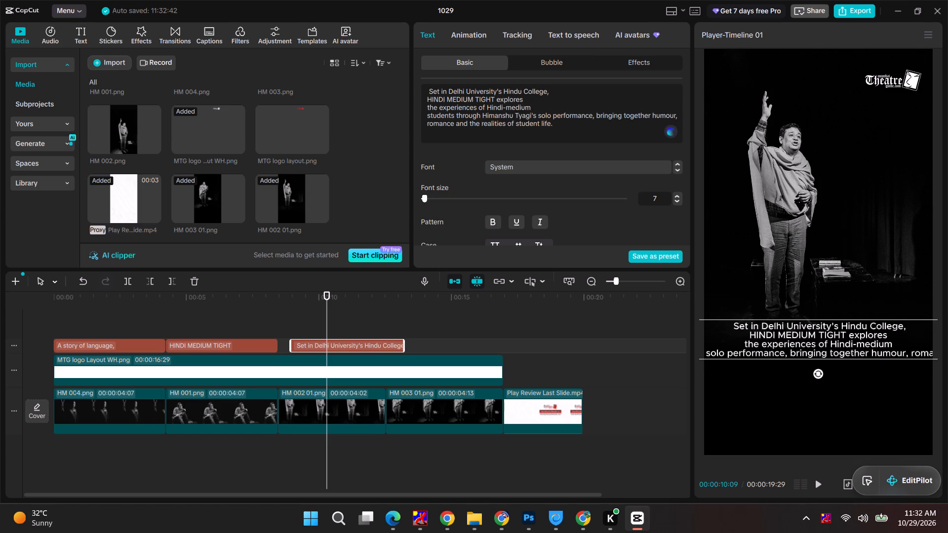
{"action": "left_click", "coordinate": [540, 117]}
{"action": "left_click", "coordinate": [539, 113]}
{"action": "key", "text": "BackSpace"}
{"action": "key", "text": "Return"}
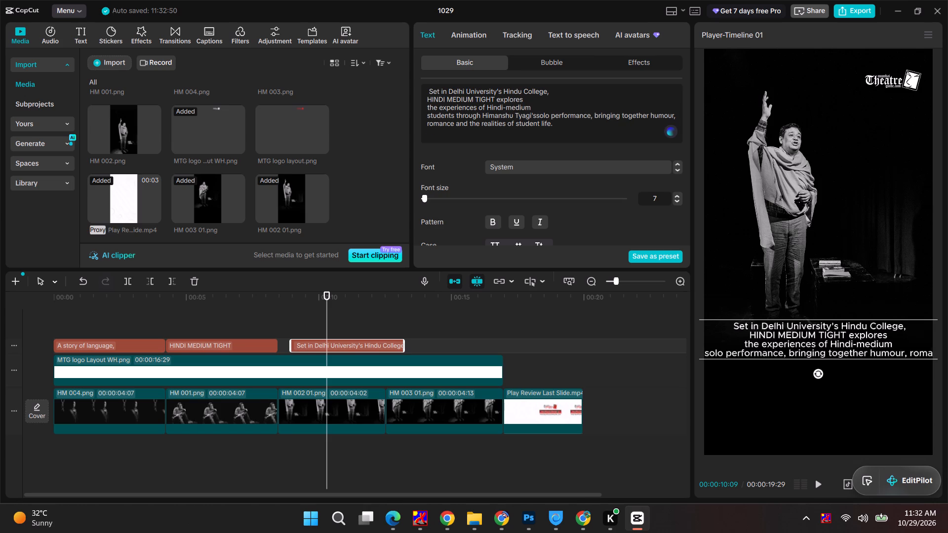
{"action": "left_click", "coordinate": [568, 122]}
{"action": "key", "text": "BackSpace"}
{"action": "key", "text": "Return"}
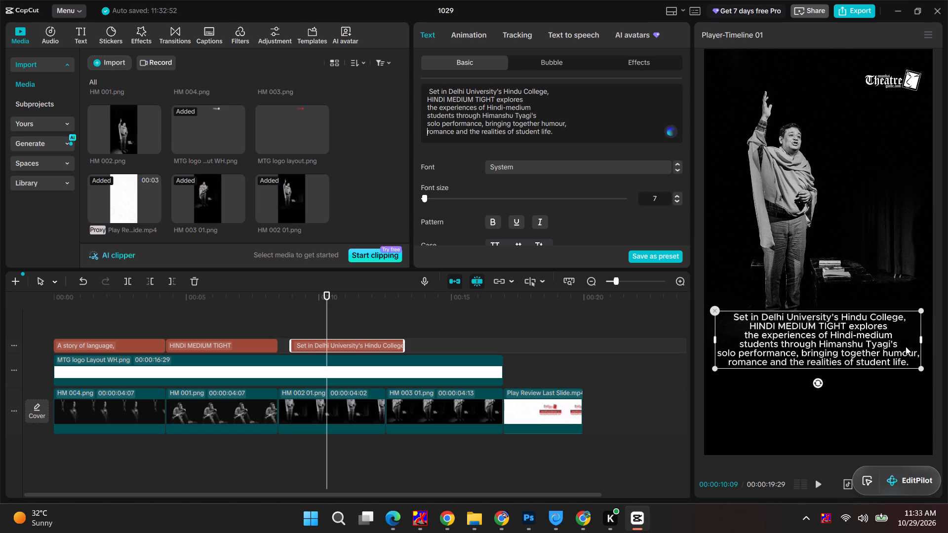
Narrow the caption's text box in the preview, keeping "Set in Delhi University's Hindu College," on one line.
{"action": "left_click_drag", "start_coordinate": [920, 338], "coordinate": [901, 338], "text": "alt"}
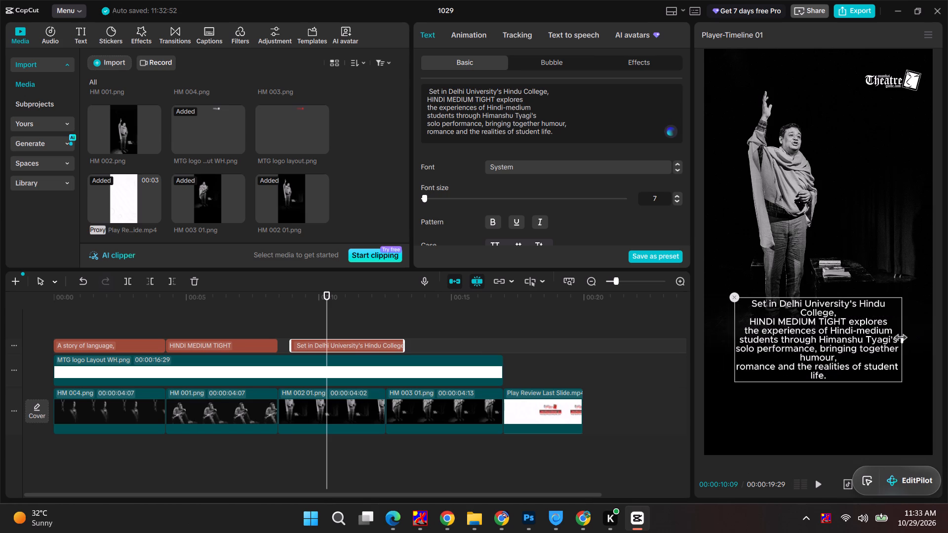
{"action": "left_click_drag", "start_coordinate": [901, 338], "coordinate": [910, 338], "text": "alt"}
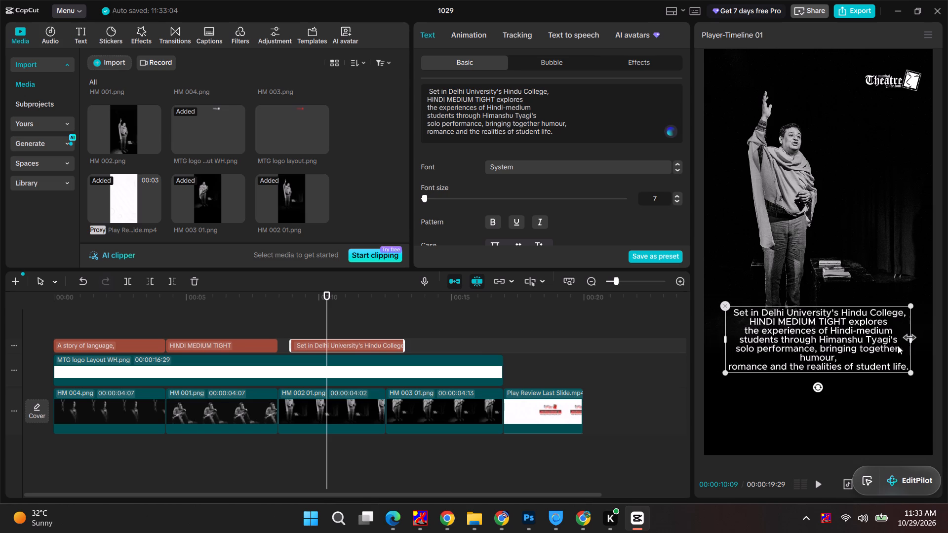
Set the line spacing of the whole Hindu College caption to 4.
{"action": "double_click", "coordinate": [827, 338]}
{"action": "scroll", "coordinate": [593, 213], "scroll_direction": "down", "scroll_amount": 1}
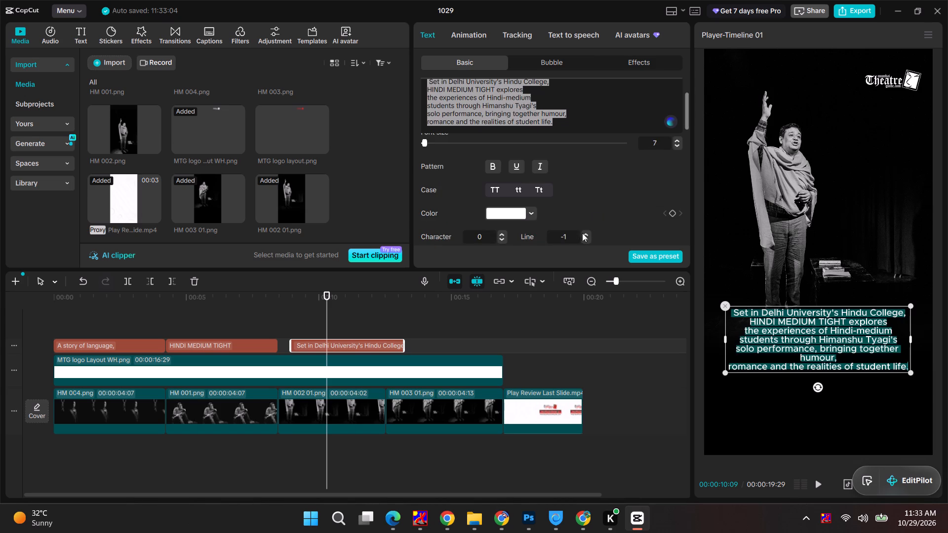
{"action": "triple_click", "coordinate": [582, 233]}
{"action": "double_click", "coordinate": [582, 233]}
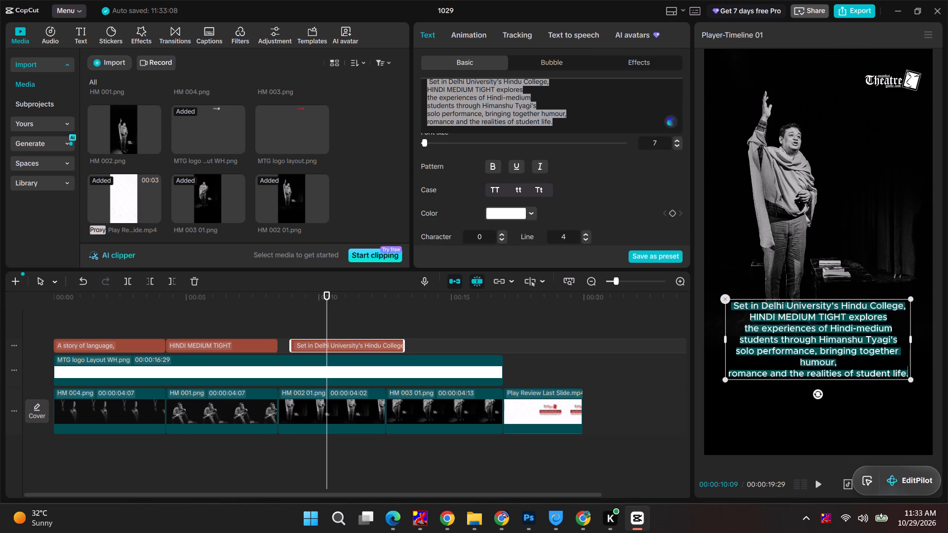
Move the caption slightly lower in the frame, keeping it horizontally centred below the performer.
{"action": "left_click", "coordinate": [809, 229]}
{"action": "left_click", "coordinate": [808, 312]}
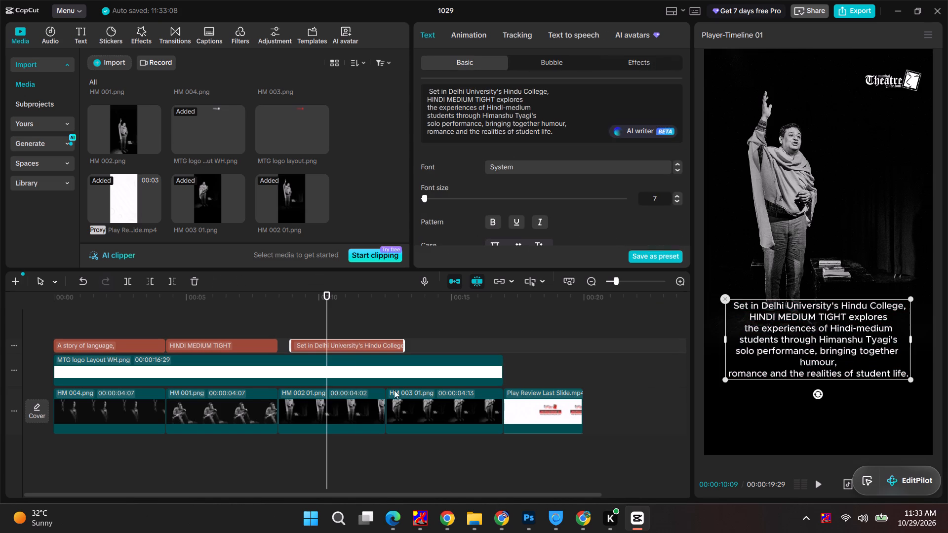
{"action": "left_click_drag", "start_coordinate": [826, 337], "coordinate": [827, 352]}
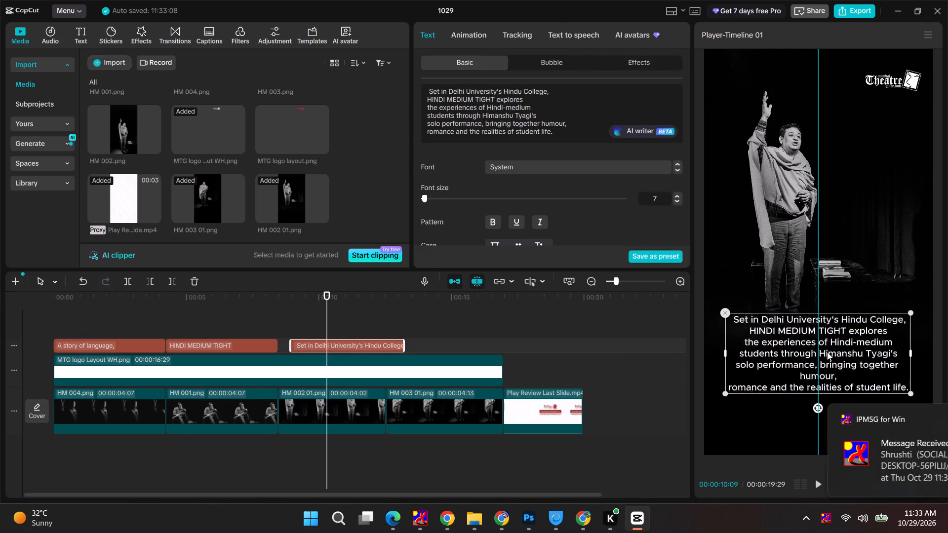
{"action": "left_click_drag", "start_coordinate": [827, 352], "coordinate": [827, 350]}
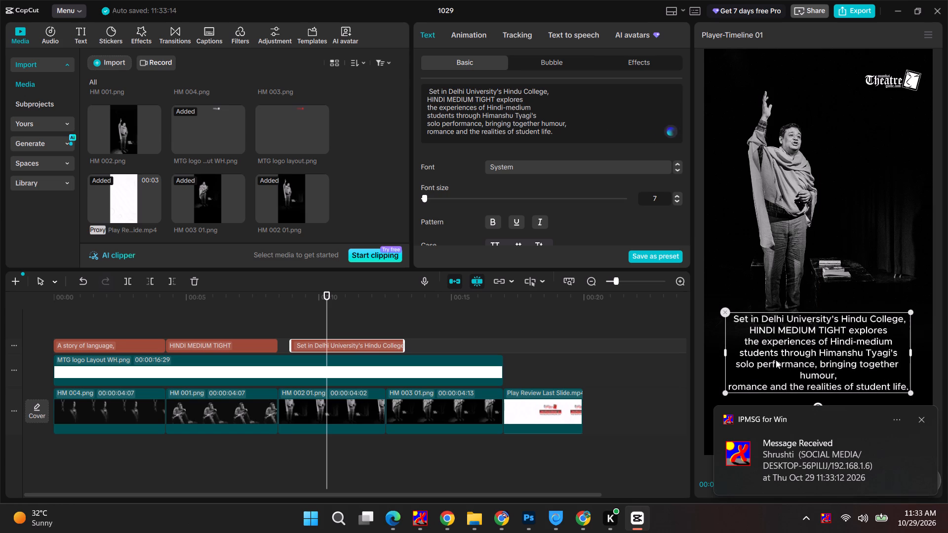
Extend the end of the Hindu College caption clip across the HM 003 01.png photo, nearly to that photo's end.
{"action": "left_click_drag", "start_coordinate": [401, 348], "coordinate": [478, 347]}
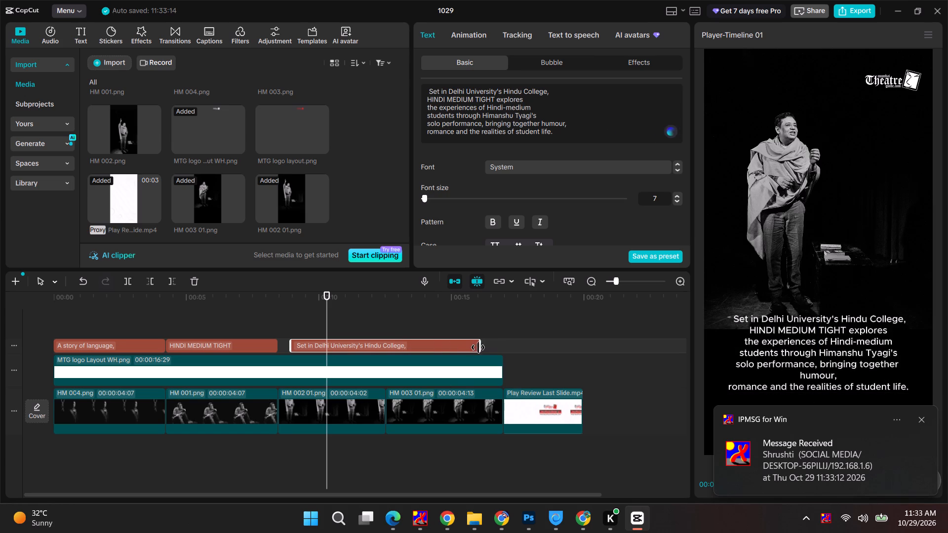
{"action": "left_click_drag", "start_coordinate": [478, 347], "coordinate": [486, 347]}
{"action": "left_click", "coordinate": [728, 453]}
{"action": "left_click", "coordinate": [435, 173]}
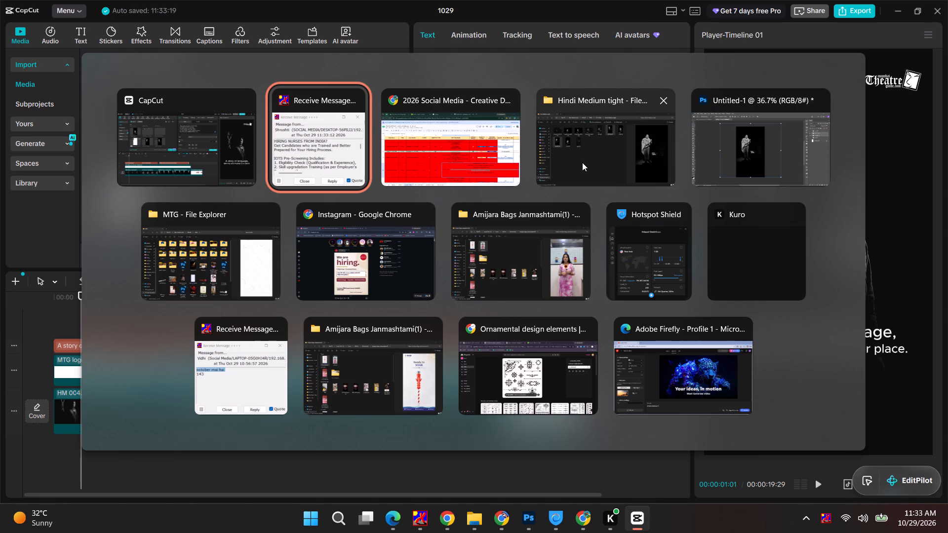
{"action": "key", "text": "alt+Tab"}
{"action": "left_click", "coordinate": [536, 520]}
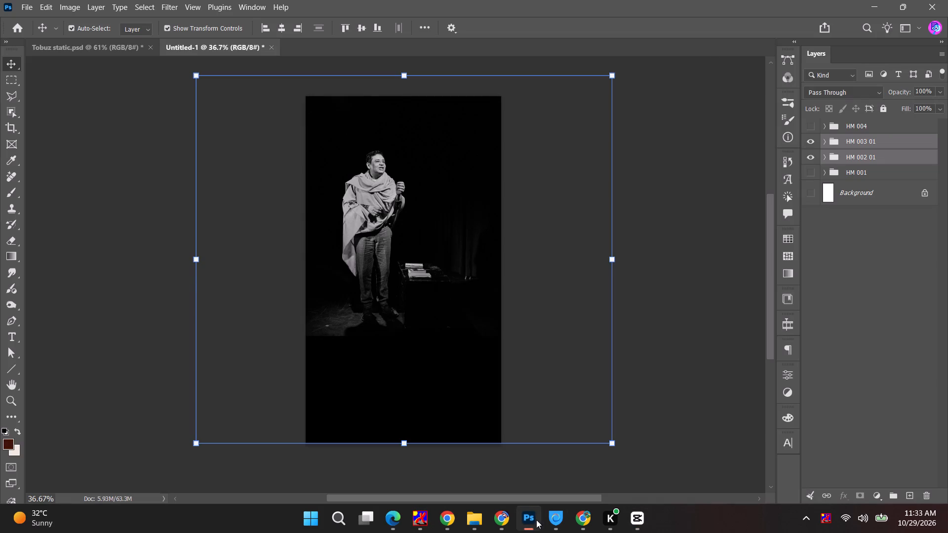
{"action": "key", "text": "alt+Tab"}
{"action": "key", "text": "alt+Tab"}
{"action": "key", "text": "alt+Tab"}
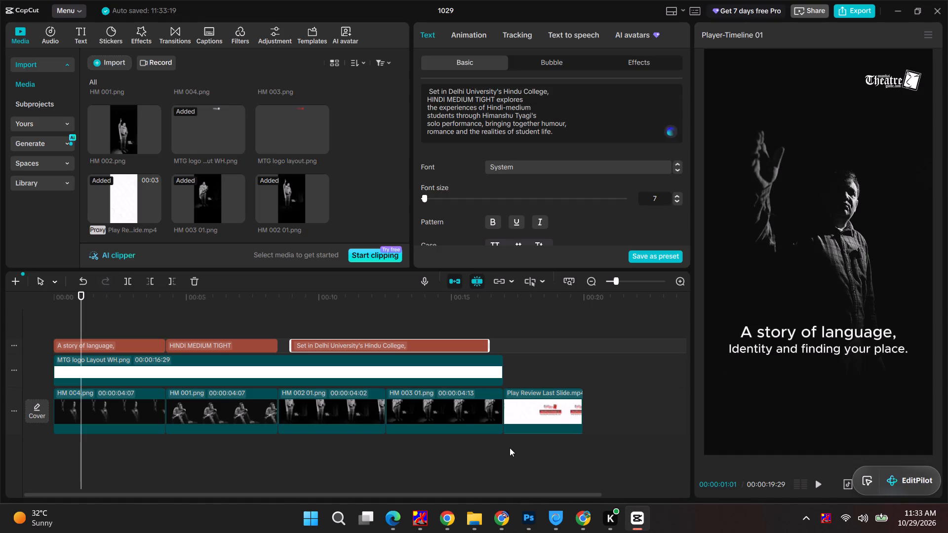
Scrub from the start of the timeline to about 10 seconds and select the whole Hindu College caption text for editing.
{"action": "left_click_drag", "start_coordinate": [79, 294], "coordinate": [26, 293]}
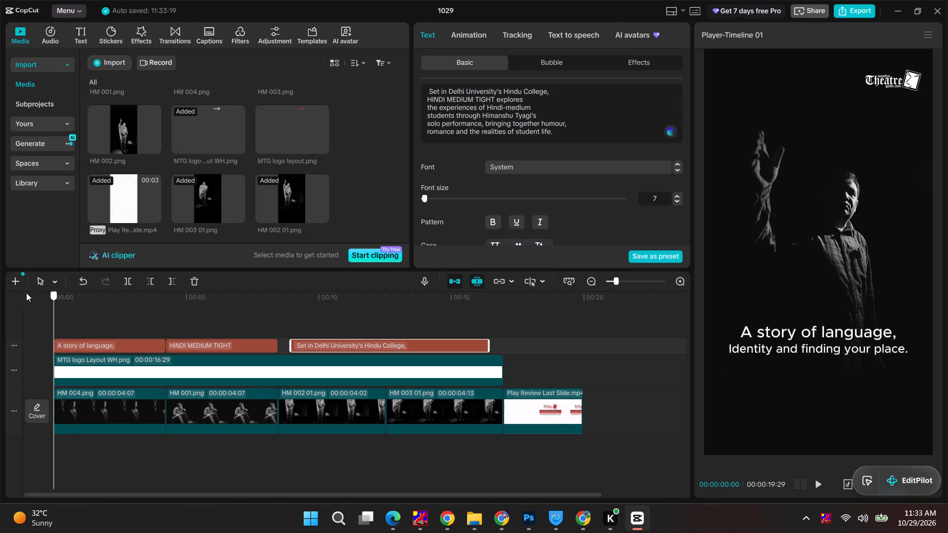
{"action": "left_click_drag", "start_coordinate": [26, 293], "coordinate": [190, 303]}
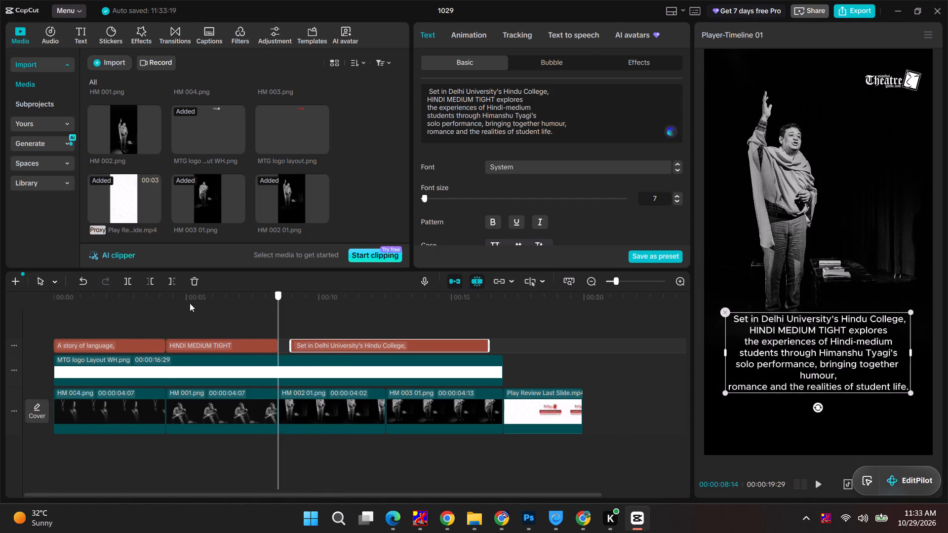
{"action": "left_click_drag", "start_coordinate": [190, 303], "coordinate": [327, 298]}
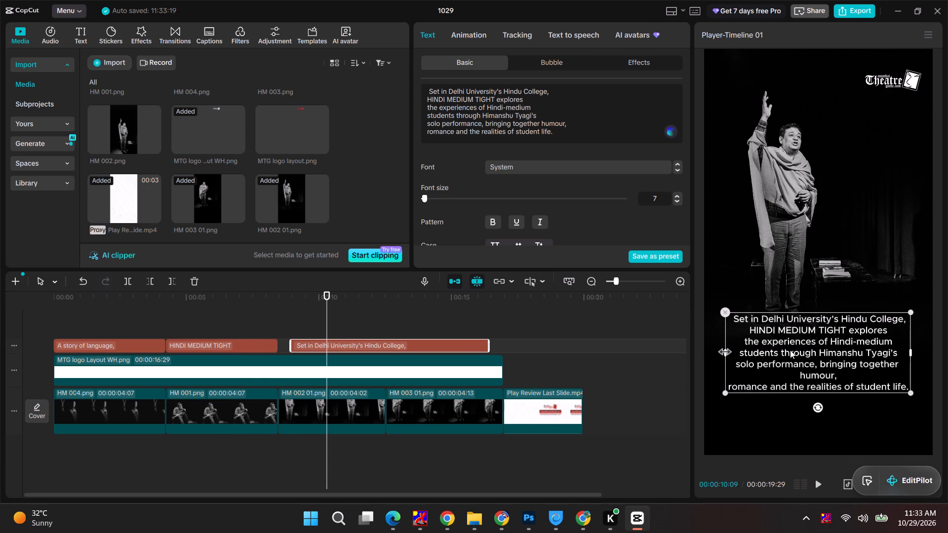
{"action": "double_click", "coordinate": [847, 365]}
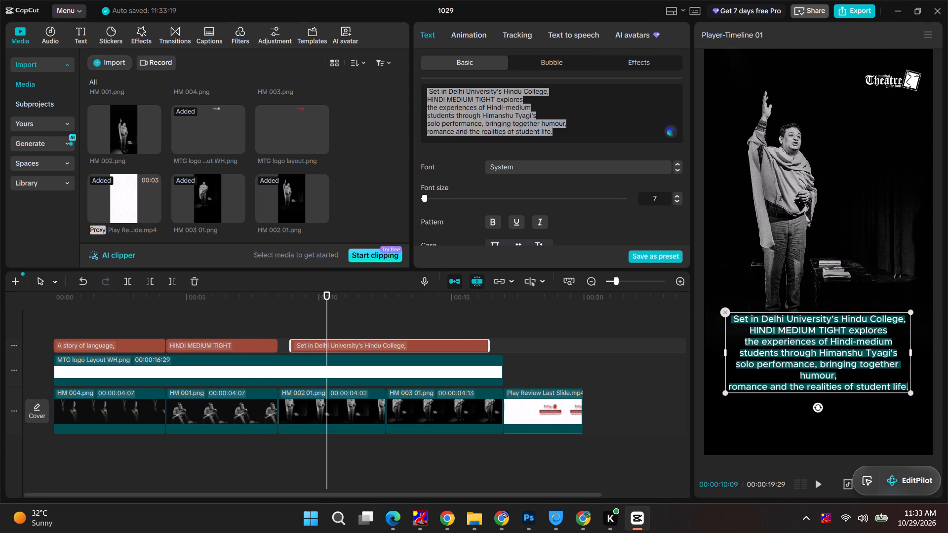
Break the caption line after "solo performance," so that "bringing together humour," sits on its own line.
{"action": "left_click", "coordinate": [821, 364]}
{"action": "key", "text": "BackSpace"}
{"action": "key", "text": "Return"}
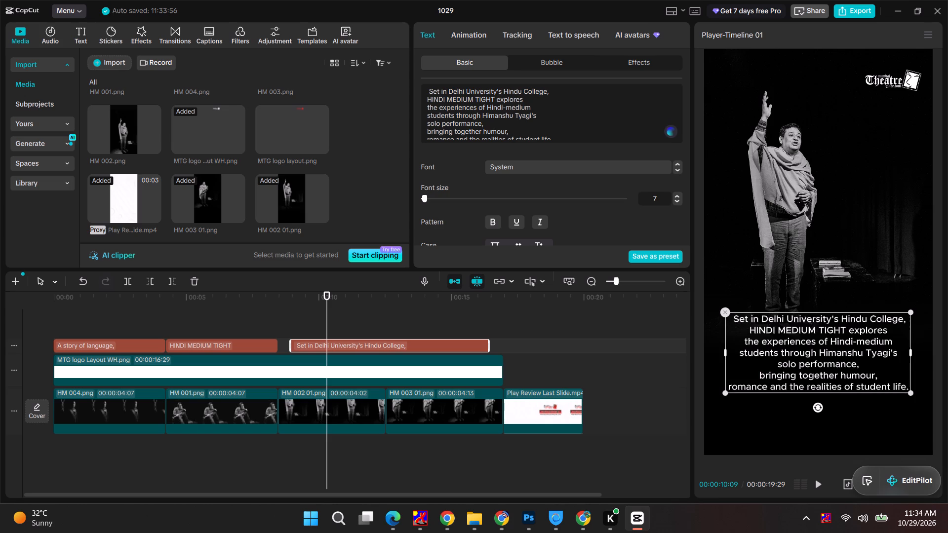
Make the words "HINDI MEDIUM TIGHT" in the caption bold.
{"action": "left_click_drag", "start_coordinate": [847, 331], "coordinate": [719, 331]}
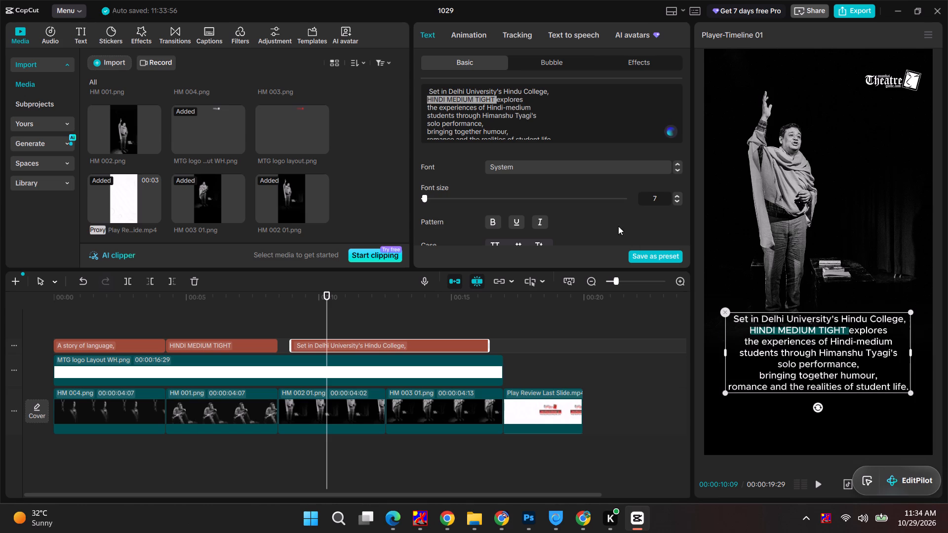
{"action": "left_click", "coordinate": [495, 223]}
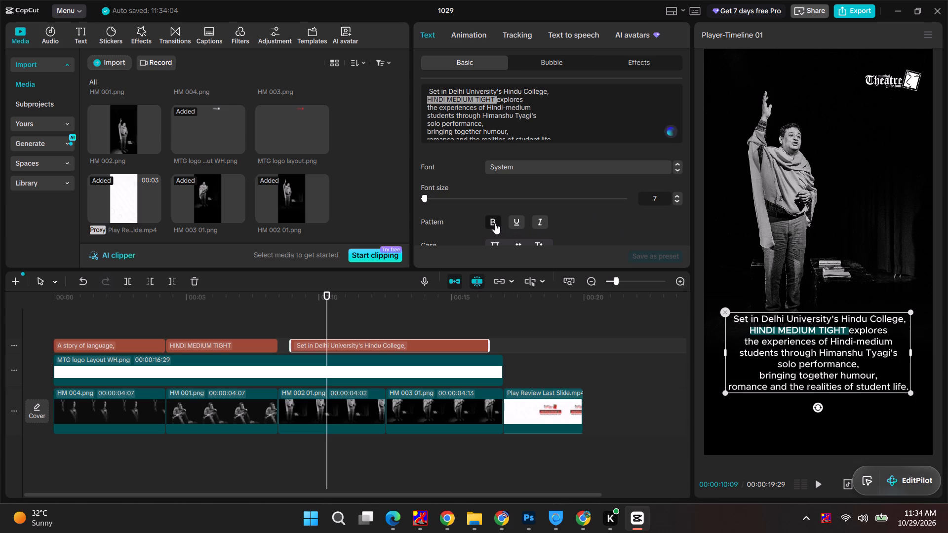
Search the fonts for "poppins" and apply Poppins Regular to the whole Hindu College caption.
{"action": "left_click", "coordinate": [775, 345]}
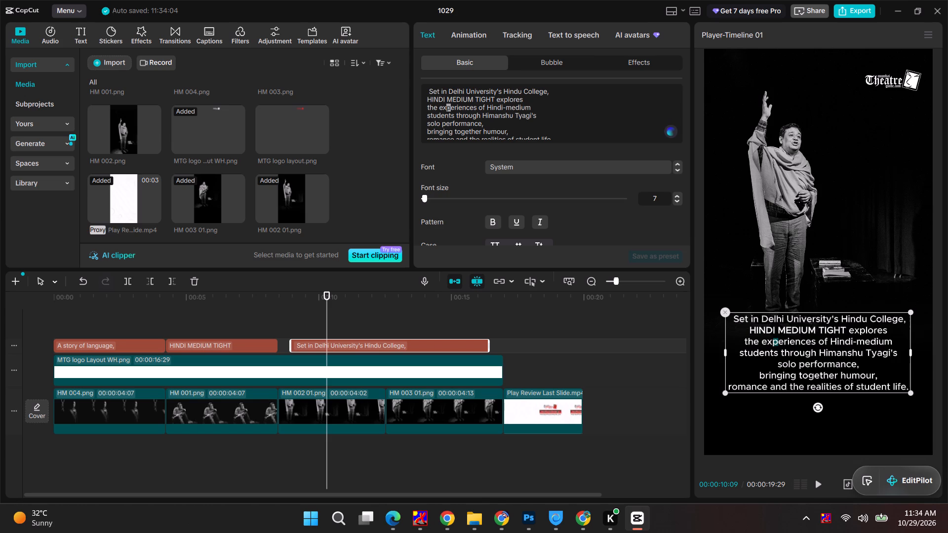
{"action": "left_click", "coordinate": [843, 343]}
{"action": "key", "text": "ctrl+a"}
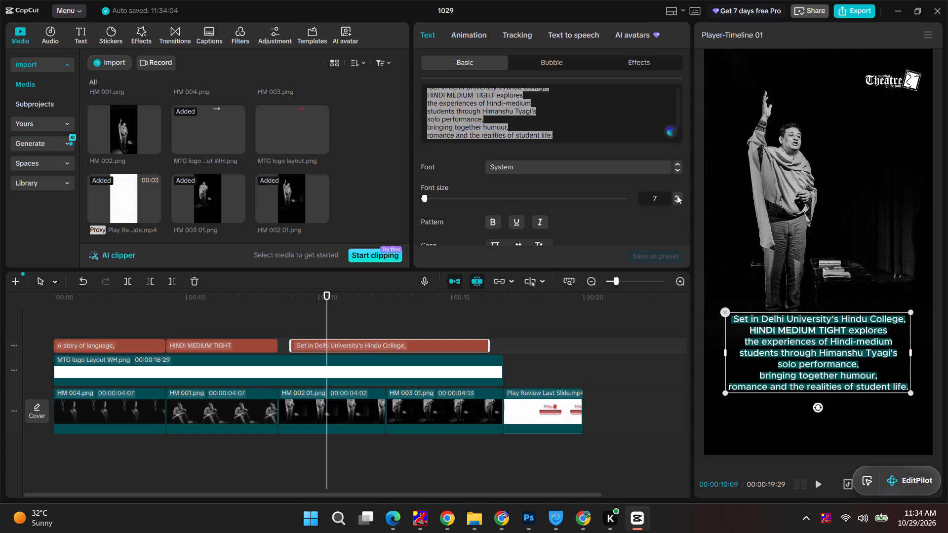
{"action": "left_click", "coordinate": [561, 171]}
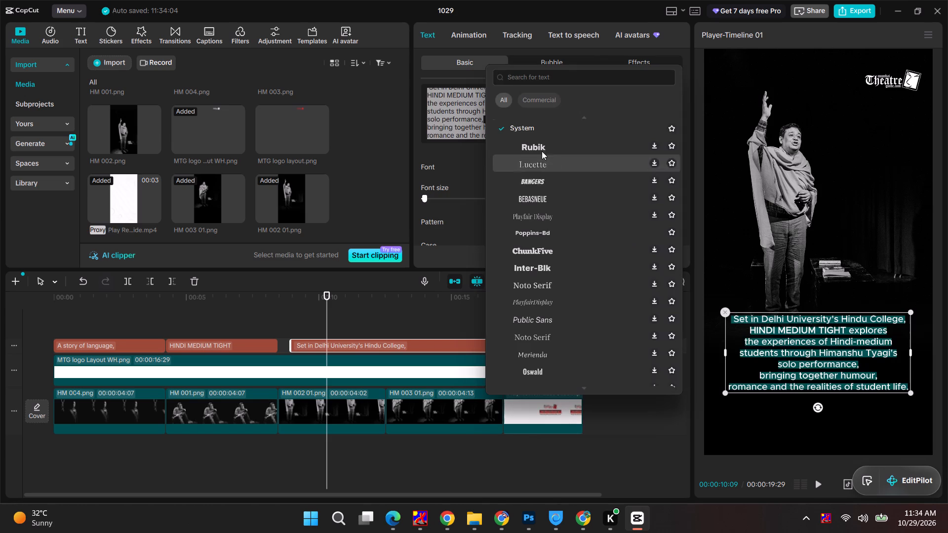
{"action": "left_click", "coordinate": [538, 172]}
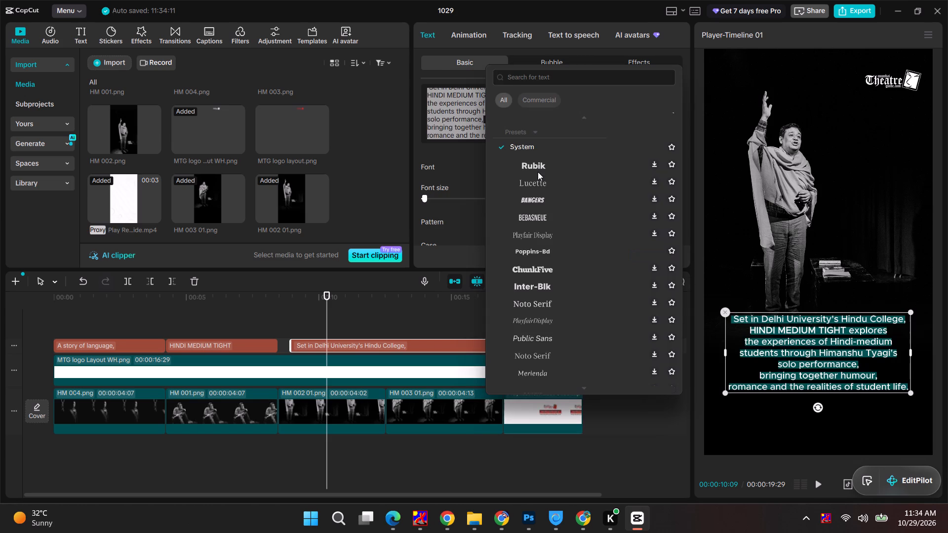
{"action": "left_click", "coordinate": [550, 165]}
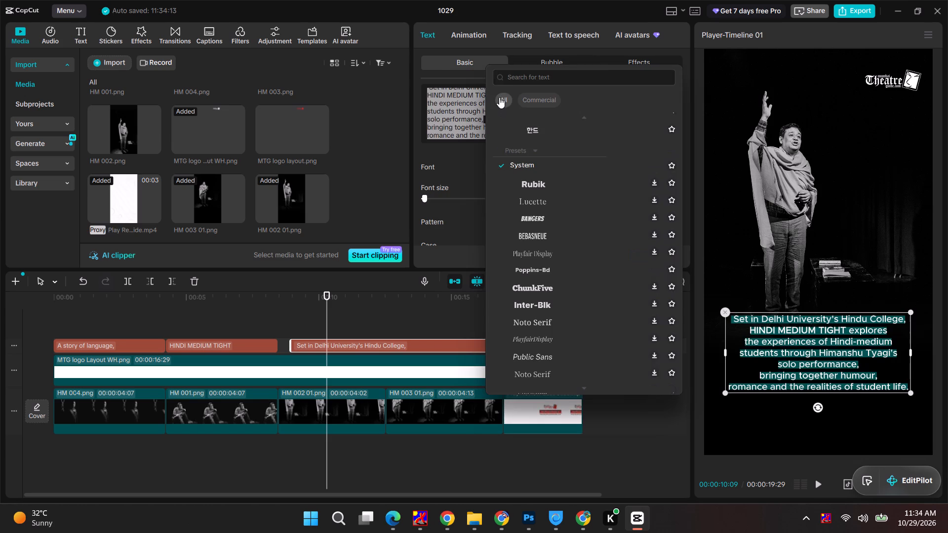
{"action": "left_click", "coordinate": [513, 81]}
{"action": "type", "text": "popp"}
{"action": "type", "text": "ins"}
{"action": "key", "text": "Return"}
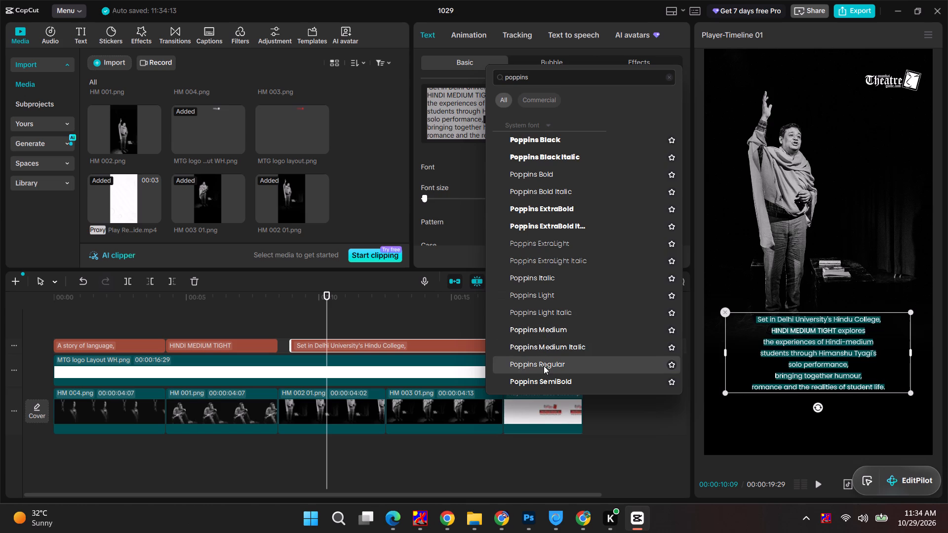
{"action": "scroll", "coordinate": [542, 366], "scroll_direction": "down", "scroll_amount": 1}
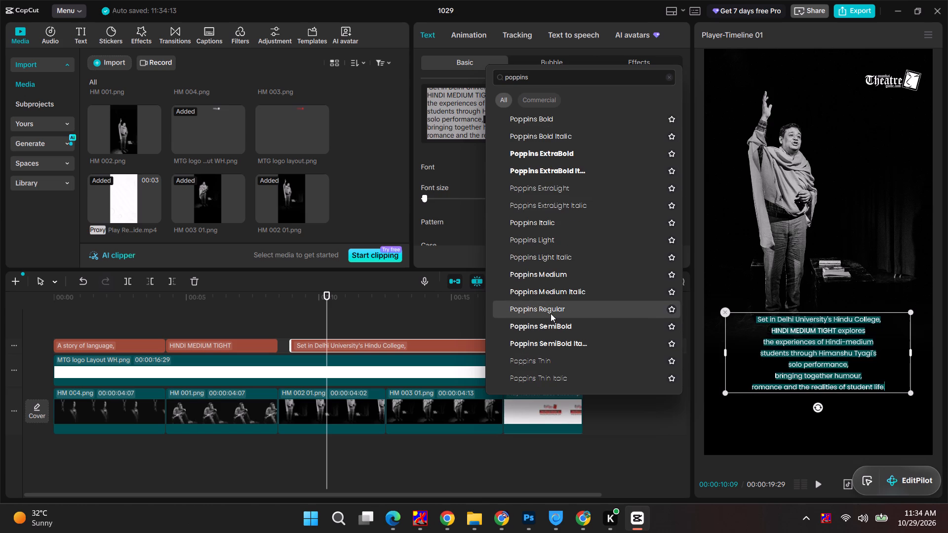
{"action": "left_click", "coordinate": [551, 313]}
Enlarge the Poppins caption and tighten its text box so the seven lines nearly fill the frame's width.
{"action": "left_click_drag", "start_coordinate": [725, 392], "coordinate": [716, 409], "text": "alt"}
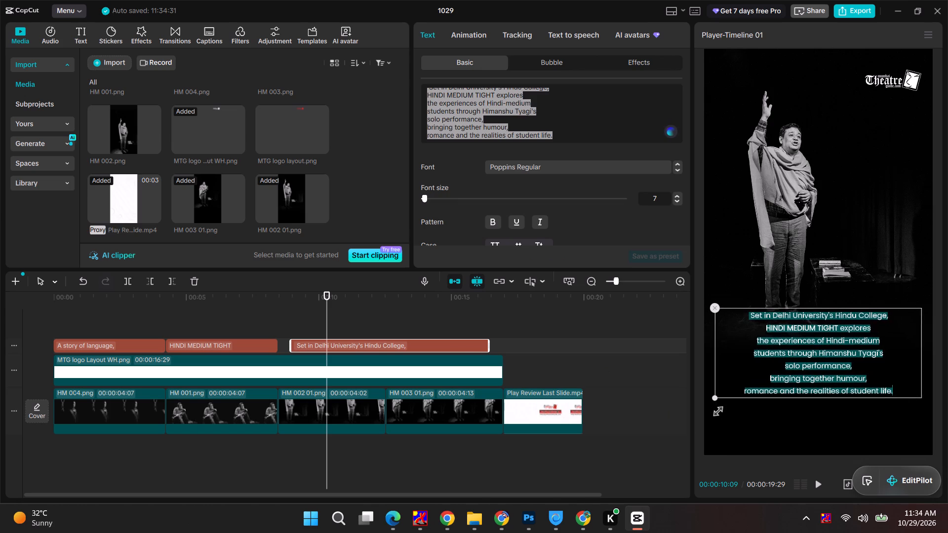
{"action": "left_click_drag", "start_coordinate": [716, 409], "coordinate": [714, 414], "text": "alt"}
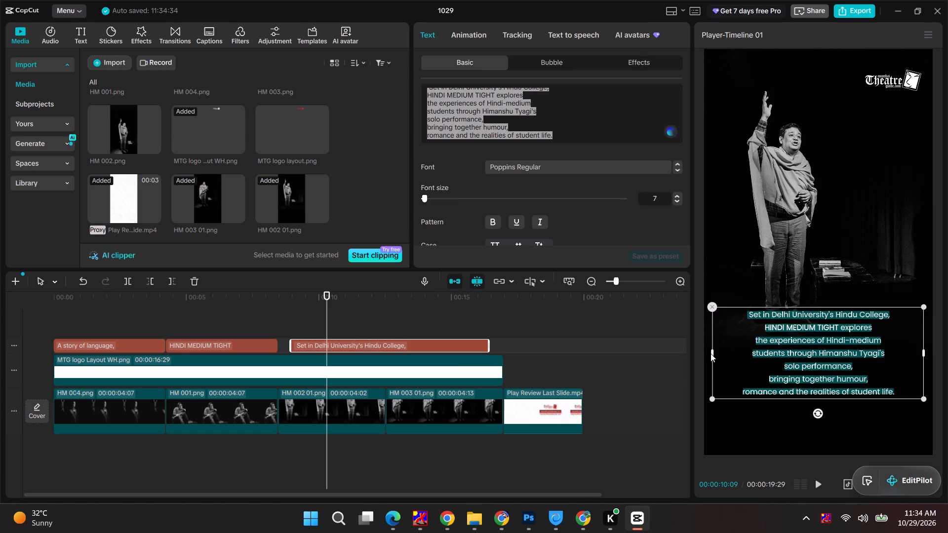
{"action": "left_click_drag", "start_coordinate": [713, 352], "coordinate": [732, 352], "text": "alt"}
{"action": "left_click_drag", "start_coordinate": [729, 399], "coordinate": [716, 424], "text": "alt"}
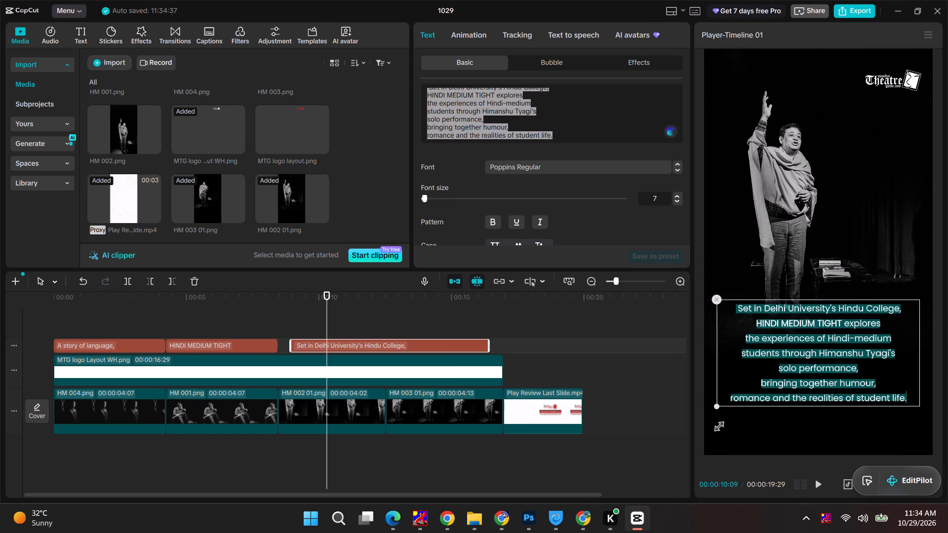
{"action": "left_click_drag", "start_coordinate": [716, 424], "coordinate": [717, 422], "text": "alt"}
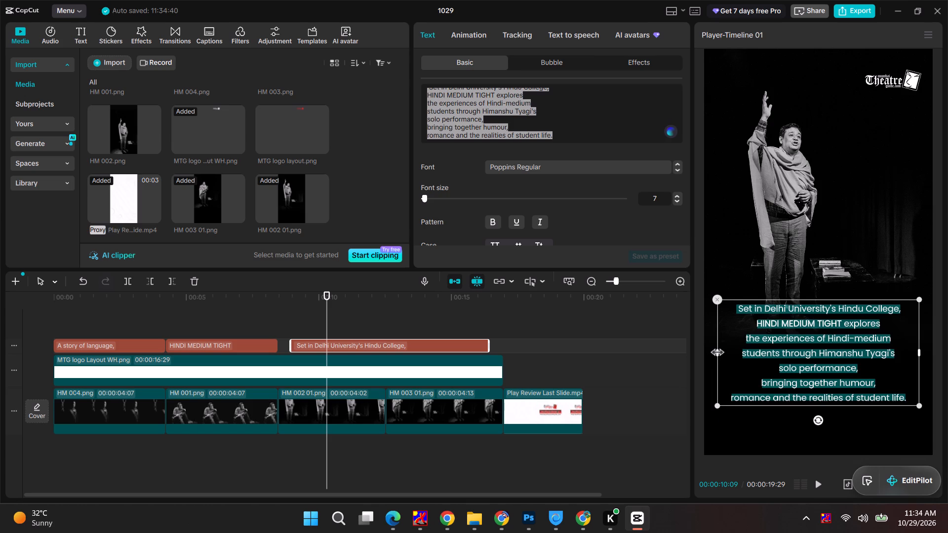
Narrow the Hindu College caption's text box slightly and set the line spacing of all its text to 2.
{"action": "left_click_drag", "start_coordinate": [717, 352], "coordinate": [723, 352], "text": "alt"}
{"action": "left_click", "coordinate": [800, 343]}
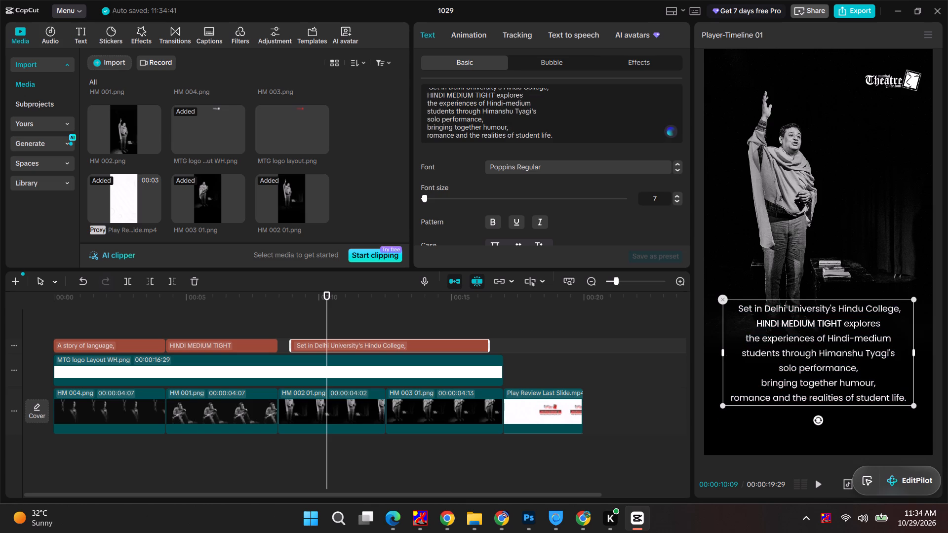
{"action": "double_click", "coordinate": [800, 339]}
{"action": "key", "text": "ctrl+a"}
{"action": "scroll", "coordinate": [576, 231], "scroll_direction": "down", "scroll_amount": 2}
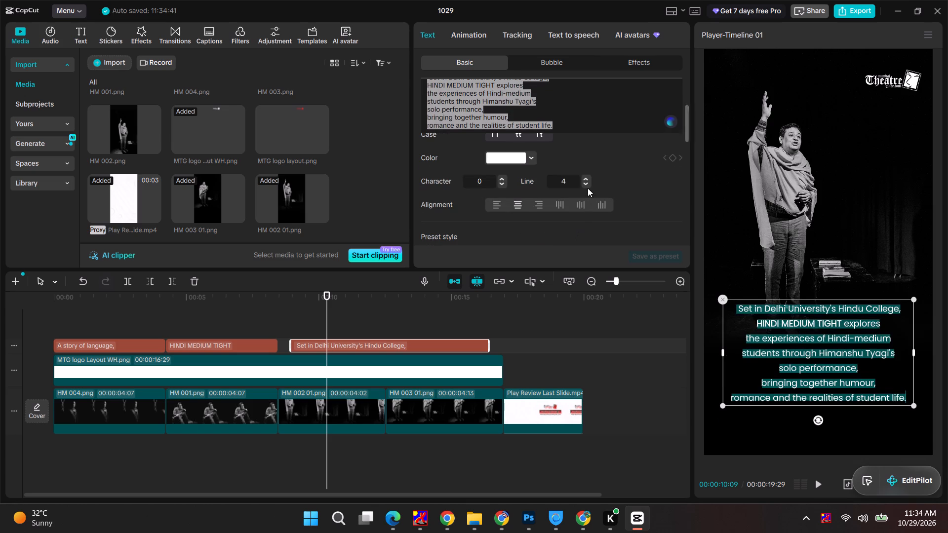
{"action": "left_click", "coordinate": [588, 186]}
{"action": "left_click", "coordinate": [588, 186]}
{"action": "left_click", "coordinate": [865, 375]}
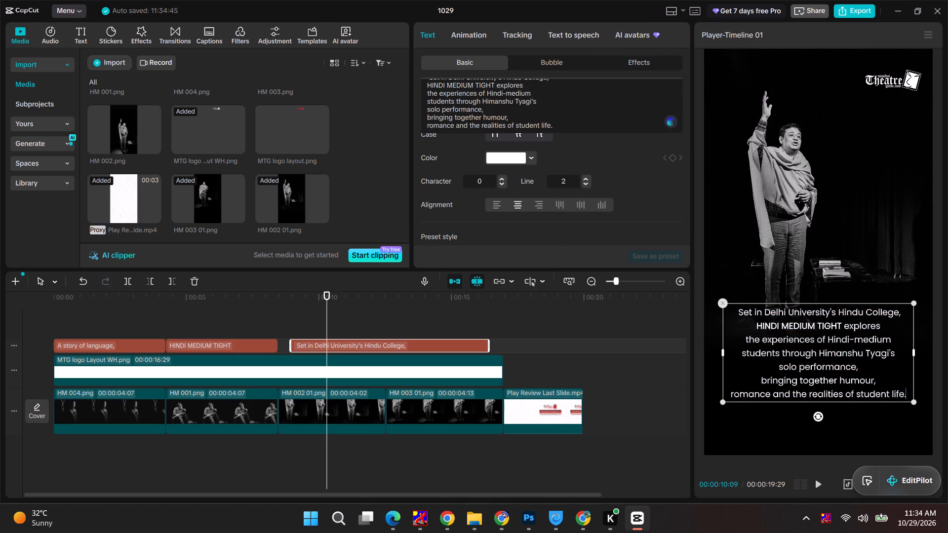
Rejoin "romance" to the "bringing together humour," line of the caption and break the line before "and the realities of student life.".
{"action": "left_click", "coordinate": [729, 396]}
{"action": "key", "text": "BackSpace"}
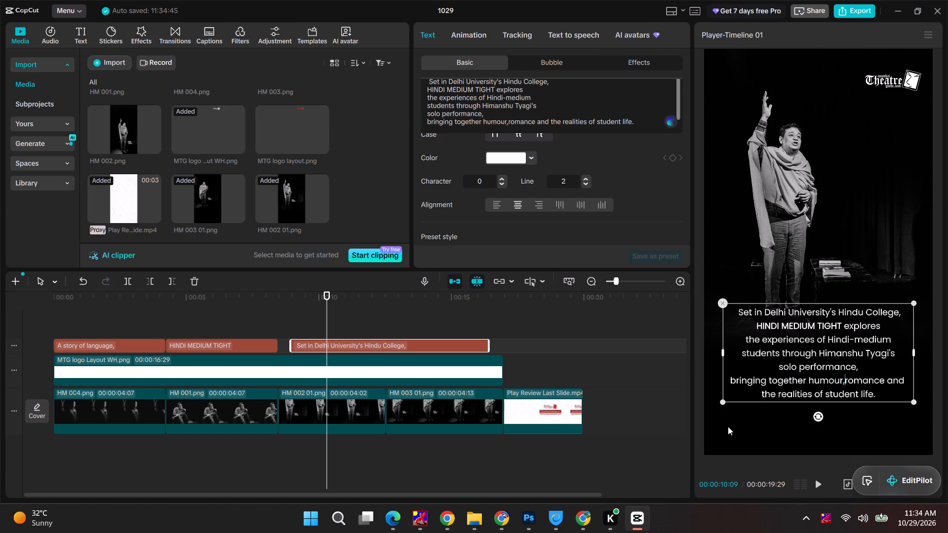
{"action": "key", "text": "space"}
{"action": "left_click", "coordinate": [888, 379]}
{"action": "right_click", "coordinate": [888, 379]}
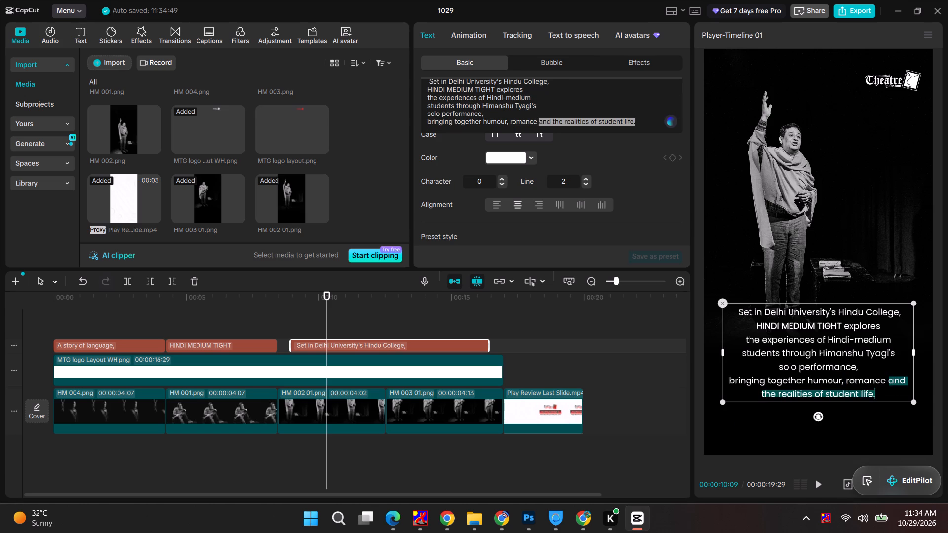
{"action": "left_click", "coordinate": [888, 382]}
{"action": "key", "text": "BackSpace"}
{"action": "key", "text": "Return"}
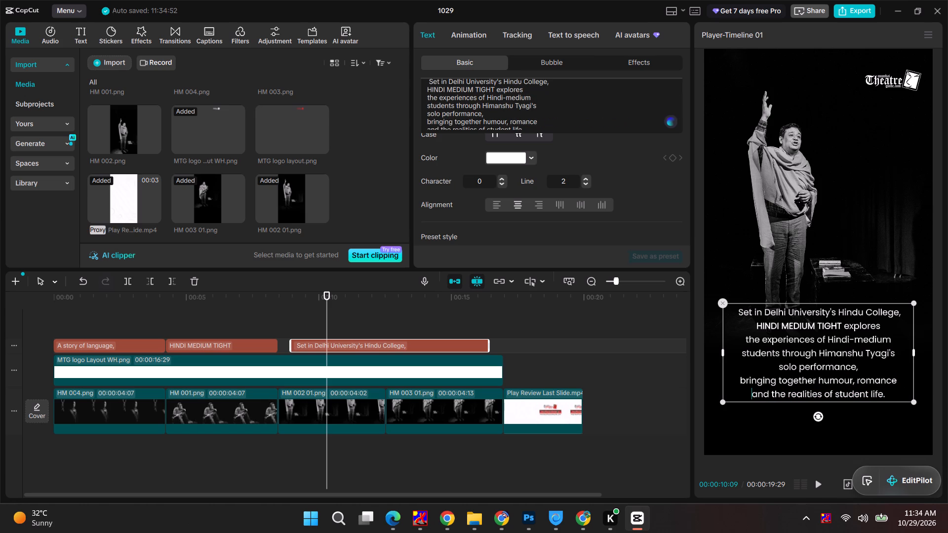
Run the caption text from "solo performance," through "romance and the" together without manual breaks, with one line break before "realities of student life.".
{"action": "left_click", "coordinate": [740, 381]}
{"action": "key", "text": "BackSpace"}
{"action": "key", "text": "space"}
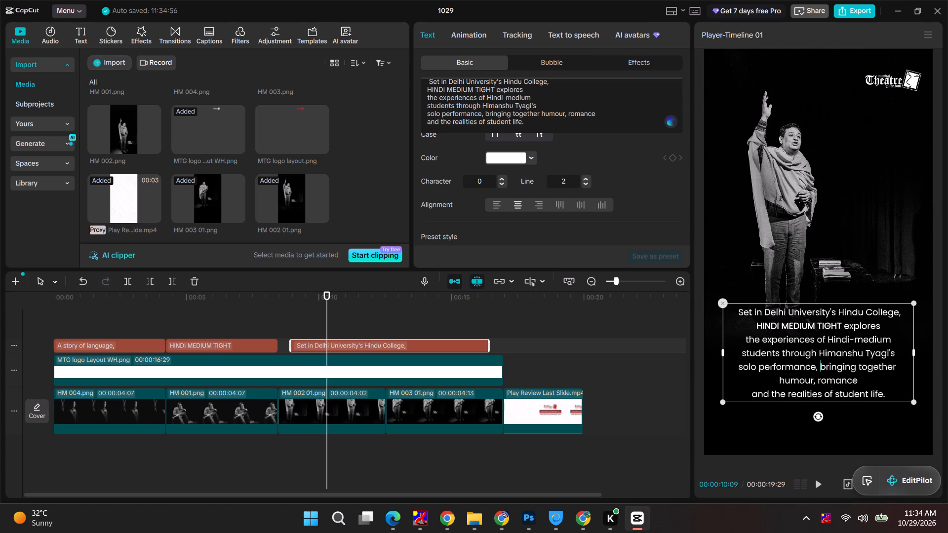
{"action": "left_click", "coordinate": [744, 393]}
{"action": "key", "text": "BackSpace"}
{"action": "key", "text": "space"}
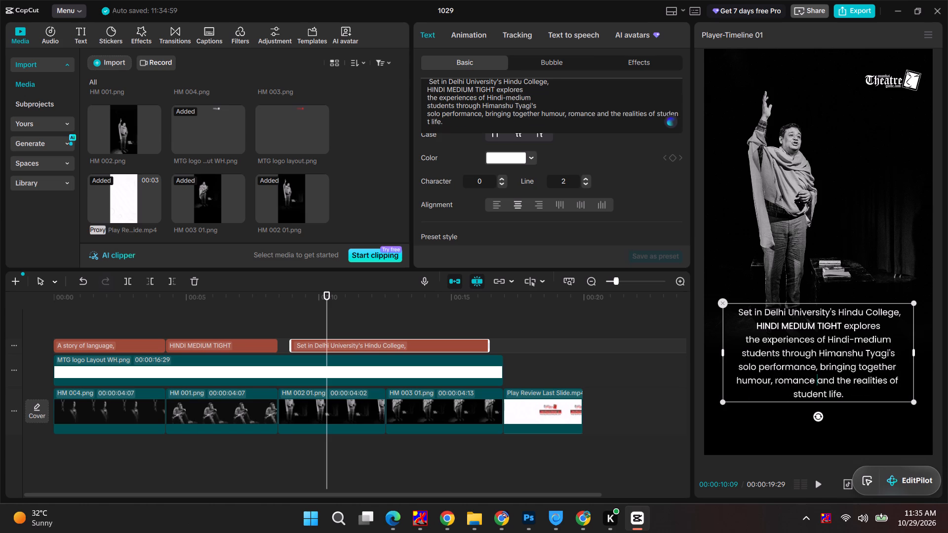
{"action": "left_click", "coordinate": [851, 383]}
{"action": "left_click", "coordinate": [852, 381]}
{"action": "key", "text": "BackSpace"}
{"action": "key", "text": "Return"}
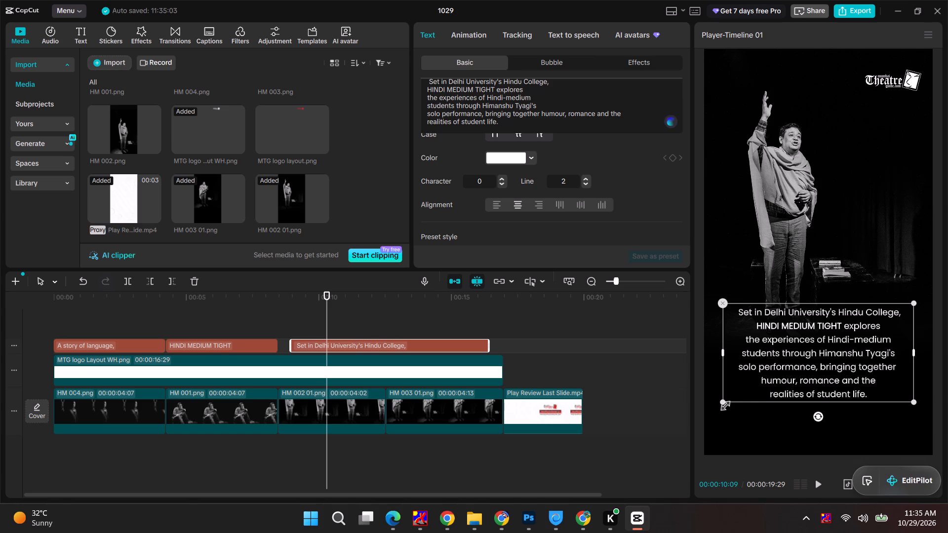
Enlarge the Hindu College caption slightly in the frame.
{"action": "left_click_drag", "start_coordinate": [723, 404], "coordinate": [723, 410], "text": "alt"}
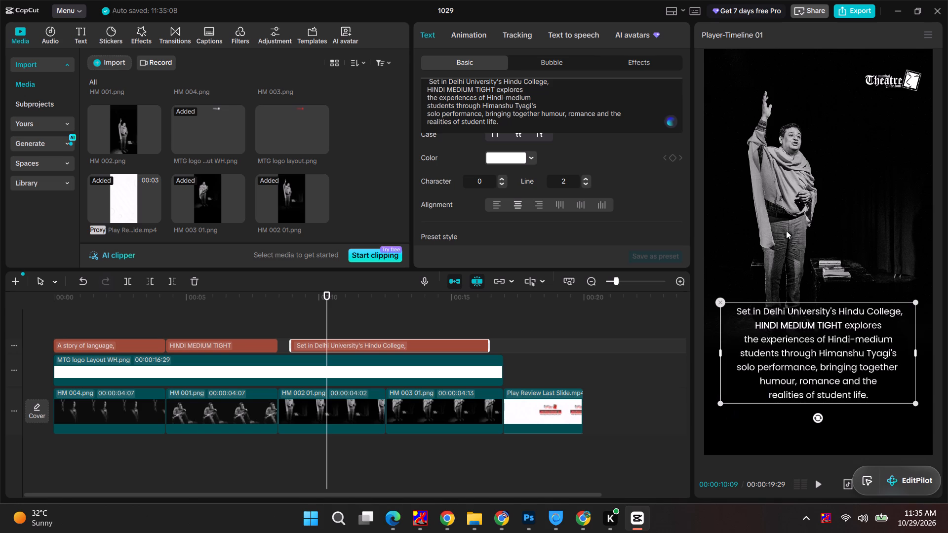
{"action": "left_click", "coordinate": [804, 244]}
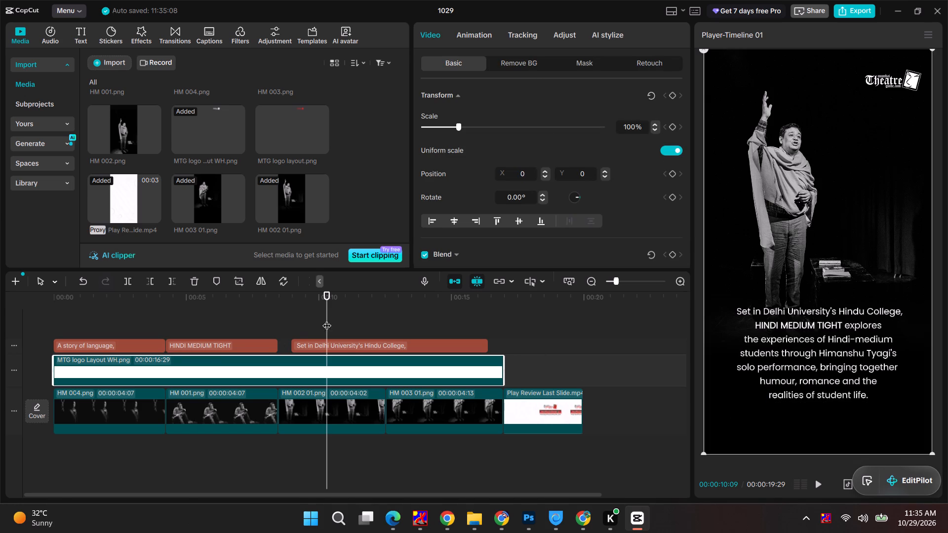
Extend the end of the Hindu College caption clip to the end of the MTG logo clip.
{"action": "left_click", "coordinate": [459, 346]}
{"action": "left_click_drag", "start_coordinate": [490, 343], "coordinate": [500, 343]}
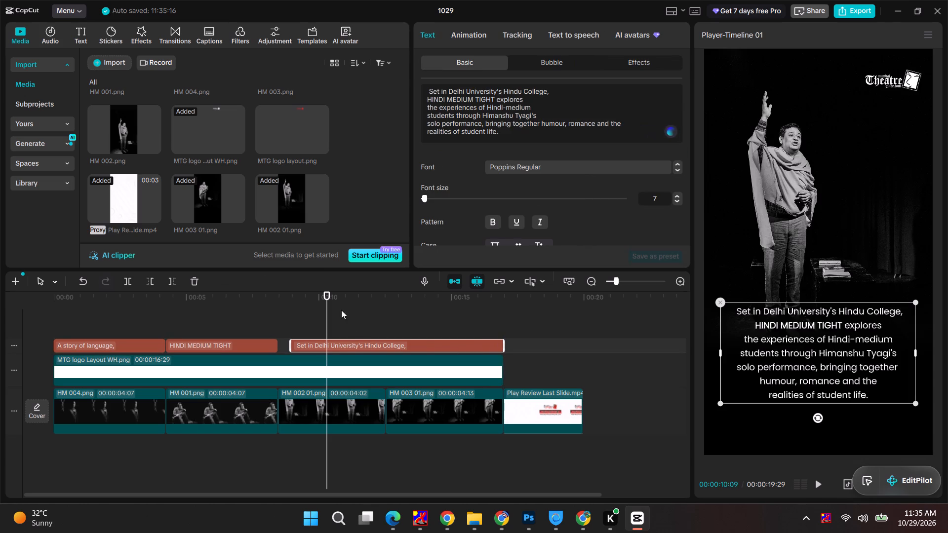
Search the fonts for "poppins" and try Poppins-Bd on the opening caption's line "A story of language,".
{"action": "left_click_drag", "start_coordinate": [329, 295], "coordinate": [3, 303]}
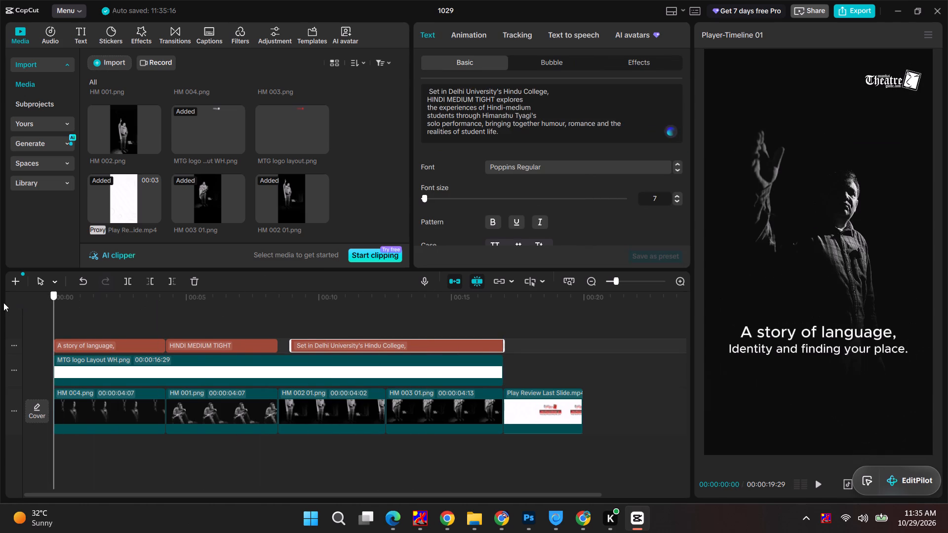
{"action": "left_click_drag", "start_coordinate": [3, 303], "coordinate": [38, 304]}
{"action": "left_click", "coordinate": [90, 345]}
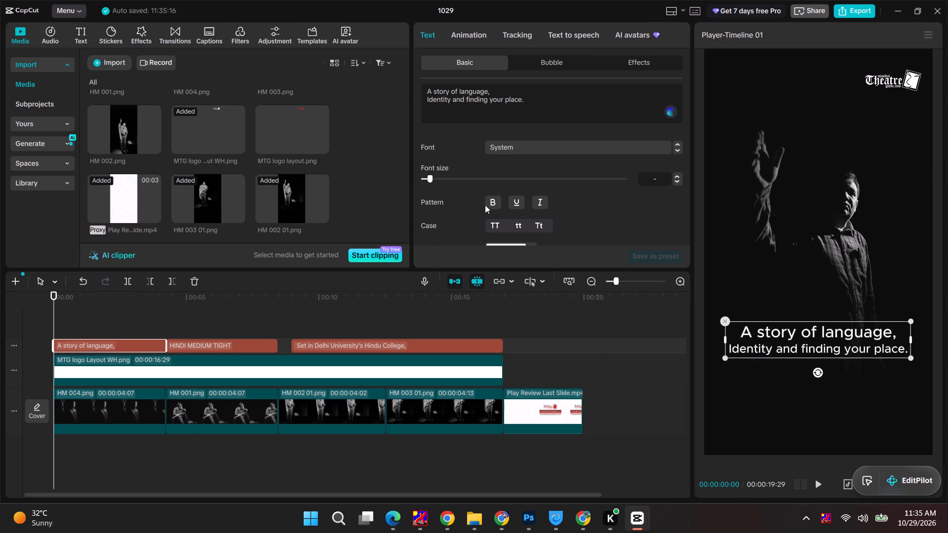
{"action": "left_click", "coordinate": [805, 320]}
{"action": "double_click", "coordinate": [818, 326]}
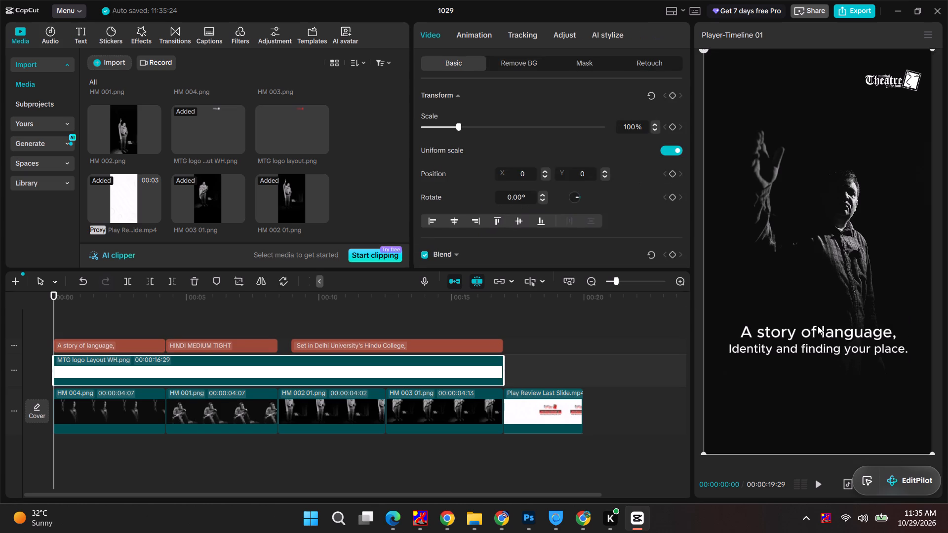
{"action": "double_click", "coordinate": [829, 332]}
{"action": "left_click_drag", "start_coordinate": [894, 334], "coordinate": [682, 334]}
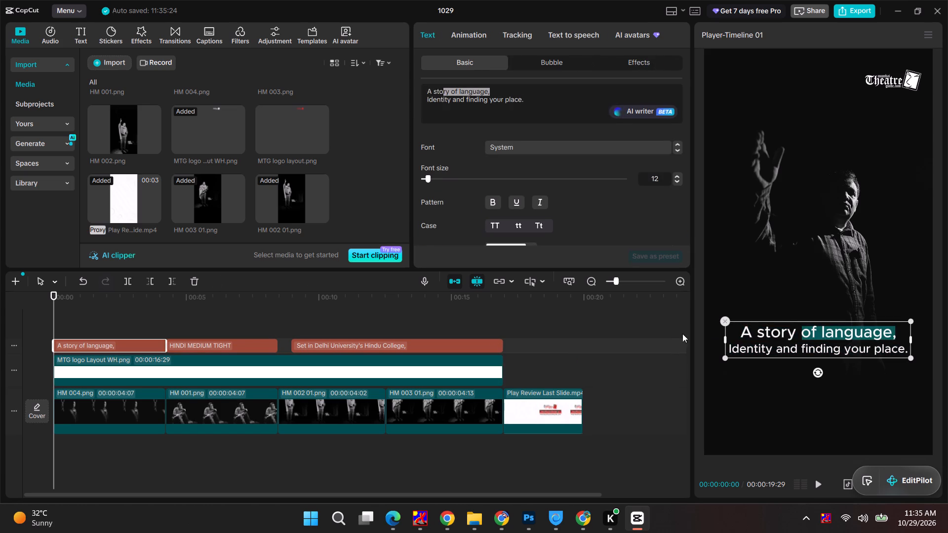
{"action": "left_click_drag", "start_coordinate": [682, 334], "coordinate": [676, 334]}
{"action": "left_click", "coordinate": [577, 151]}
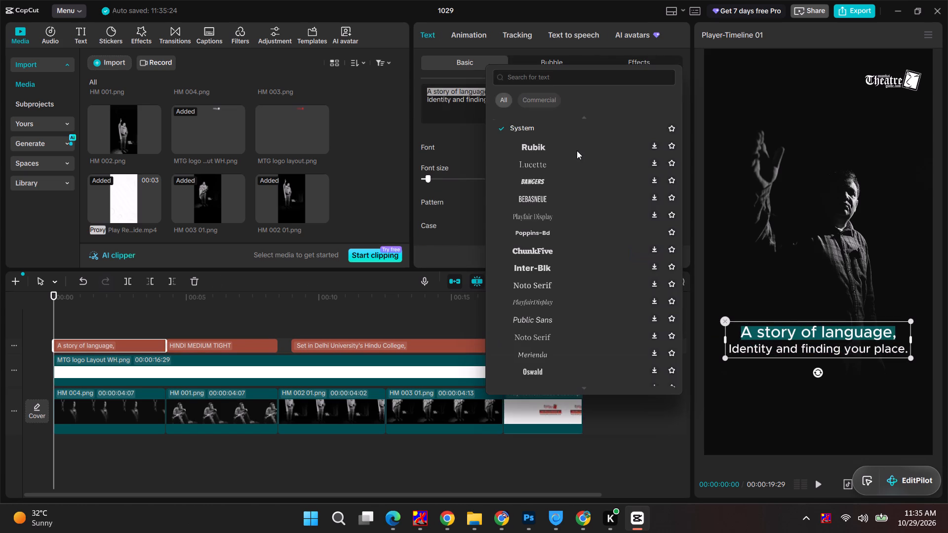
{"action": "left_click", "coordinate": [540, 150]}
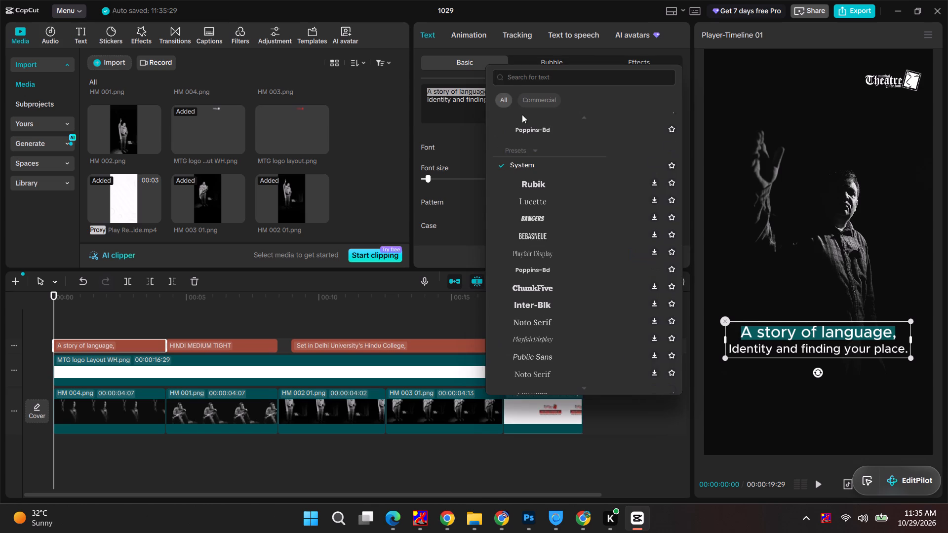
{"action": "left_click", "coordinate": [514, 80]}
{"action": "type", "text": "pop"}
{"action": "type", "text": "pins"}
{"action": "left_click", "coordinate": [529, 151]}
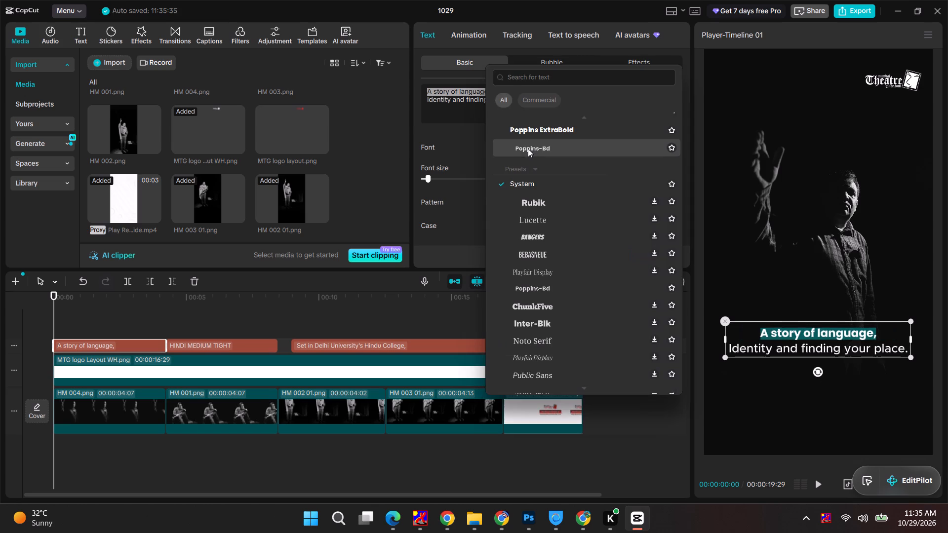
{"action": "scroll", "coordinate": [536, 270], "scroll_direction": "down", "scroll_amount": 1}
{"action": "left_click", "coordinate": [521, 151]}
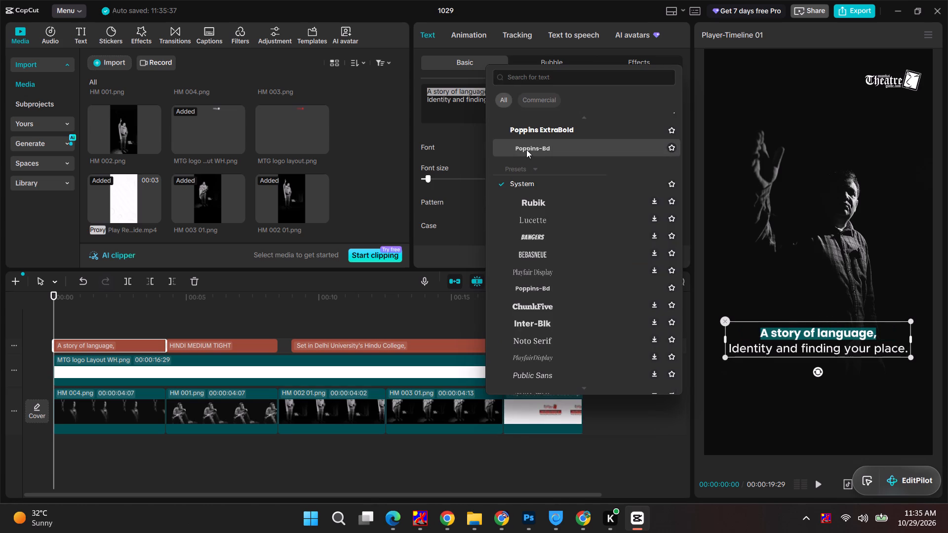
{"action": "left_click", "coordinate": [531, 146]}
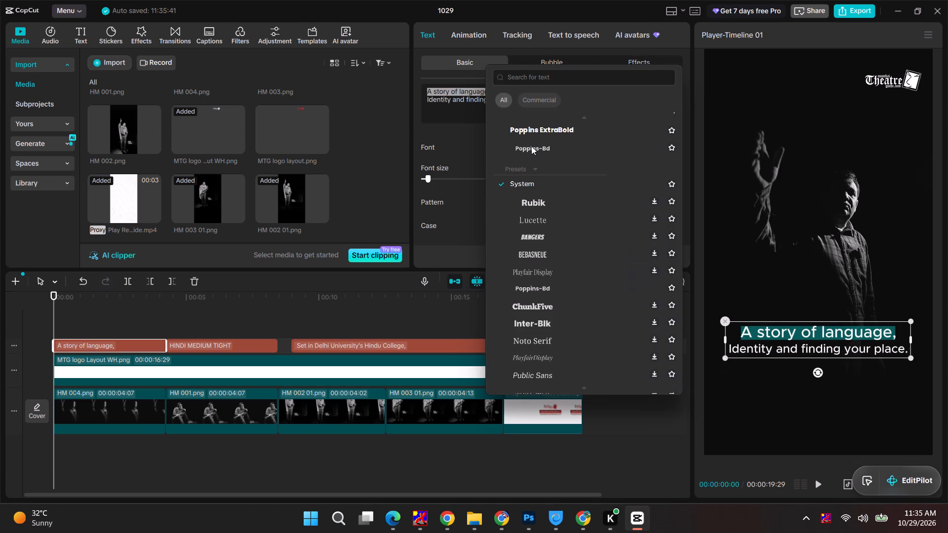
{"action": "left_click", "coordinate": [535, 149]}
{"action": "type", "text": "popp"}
Apply Poppins Regular to both lines of the opening "A story of language," caption.
{"action": "left_click", "coordinate": [515, 117]}
{"action": "left_click", "coordinate": [519, 151]}
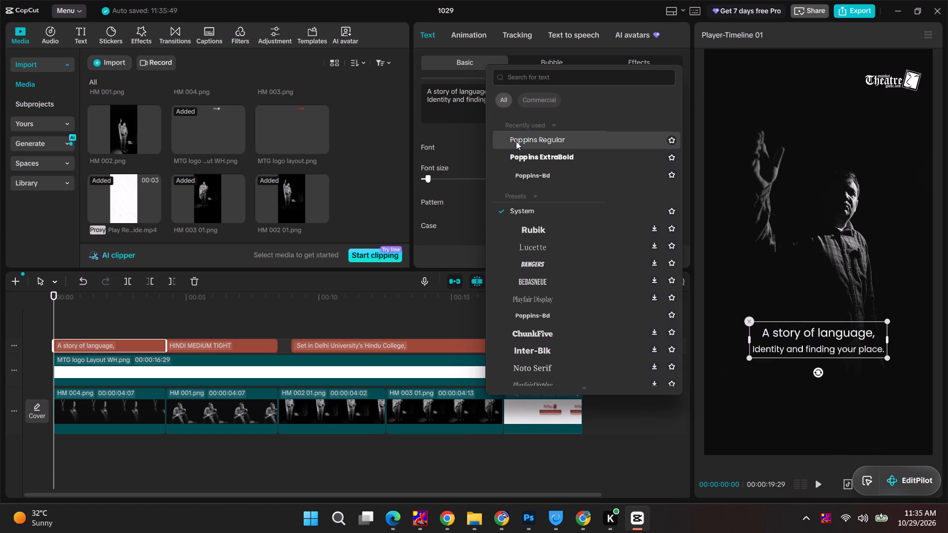
{"action": "left_click", "coordinate": [516, 141]}
Set only the line "A story of language," in the opening caption to Poppins SemiBold at font size 14.
{"action": "double_click", "coordinate": [763, 336]}
{"action": "left_click_drag", "start_coordinate": [761, 333], "coordinate": [887, 334]}
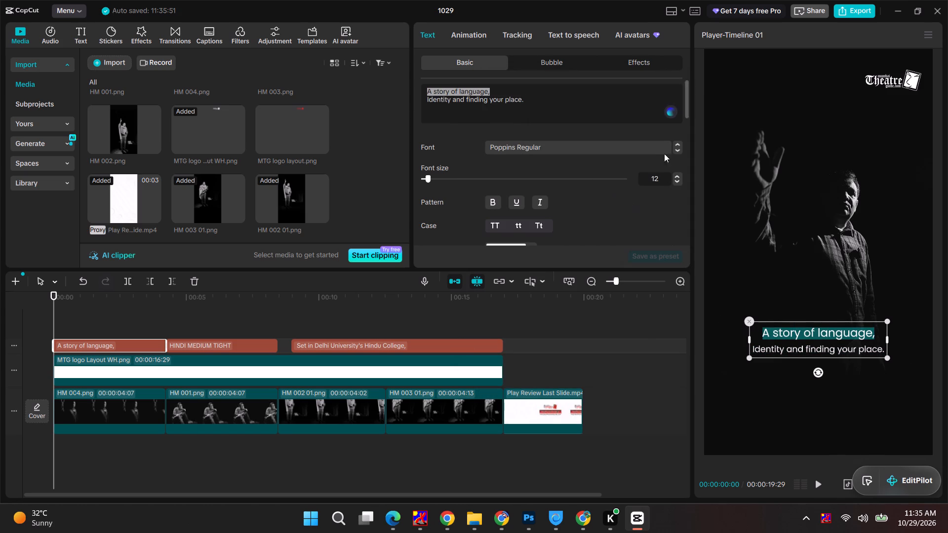
{"action": "left_click", "coordinate": [679, 152]}
{"action": "left_click", "coordinate": [678, 151]}
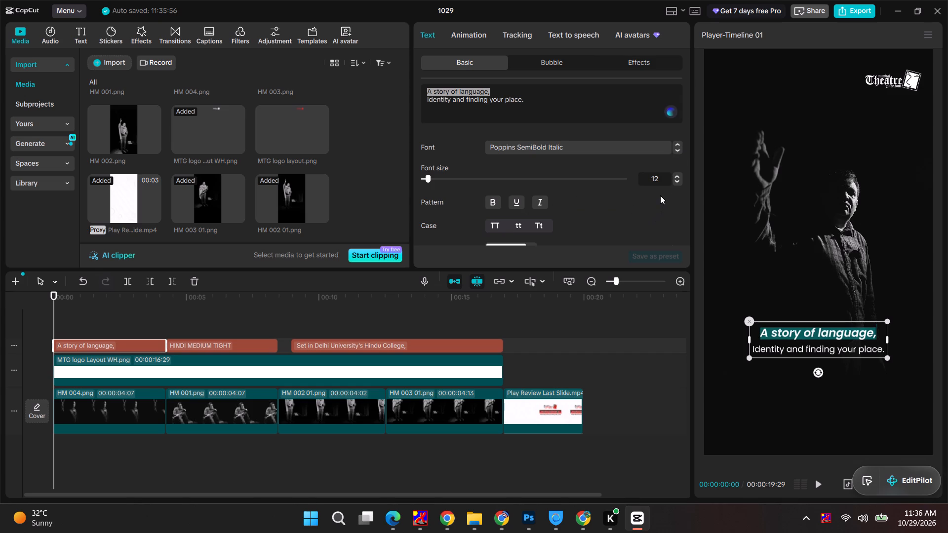
{"action": "triple_click", "coordinate": [678, 174]}
{"action": "triple_click", "coordinate": [678, 176]}
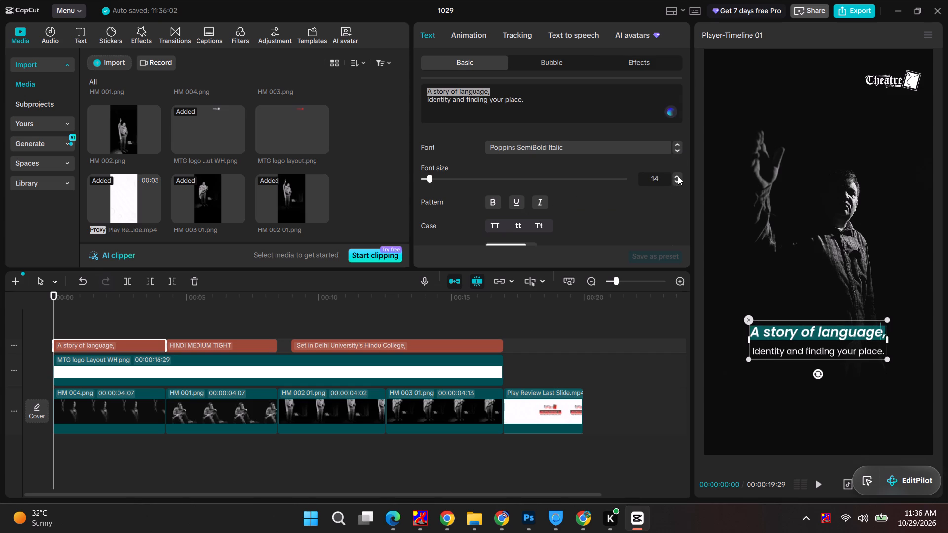
{"action": "left_click", "coordinate": [677, 187]}
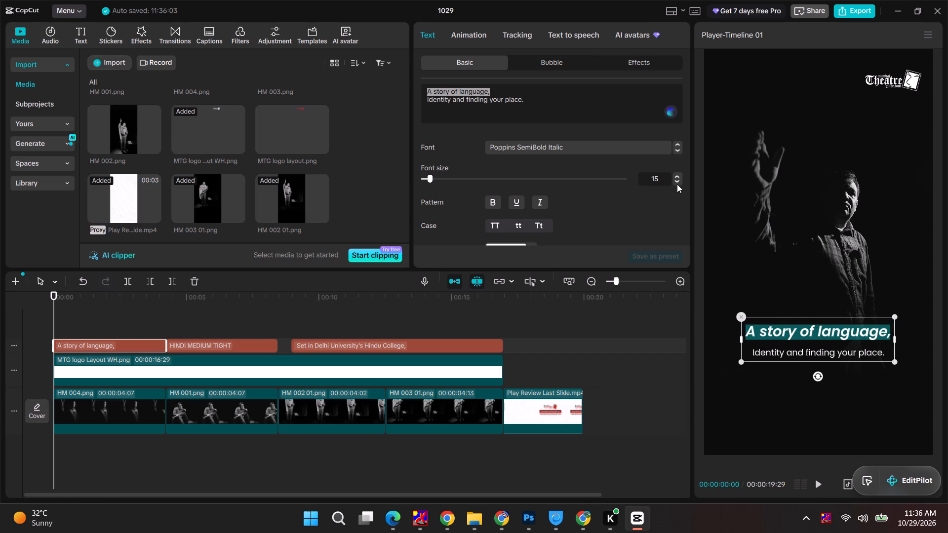
{"action": "left_click", "coordinate": [677, 184]}
{"action": "left_click", "coordinate": [678, 182]}
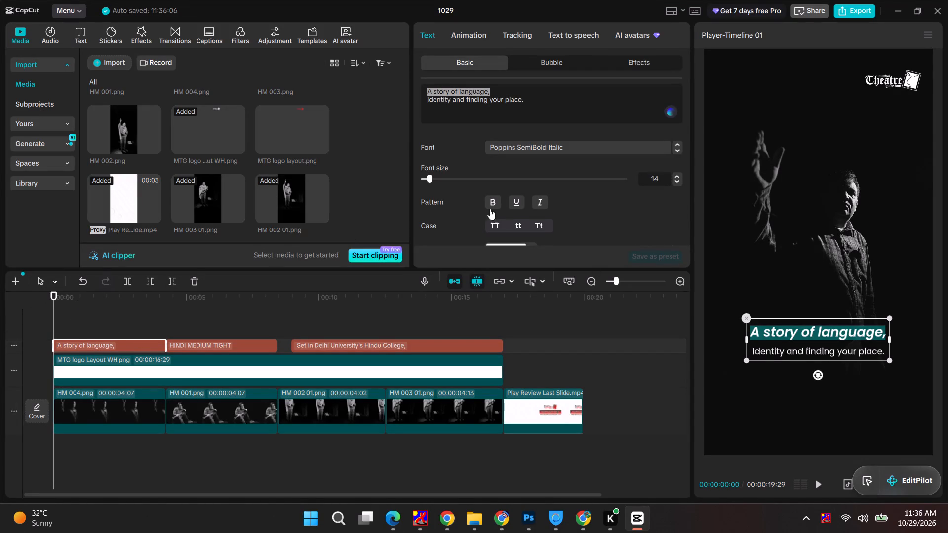
{"action": "left_click", "coordinate": [677, 141]}
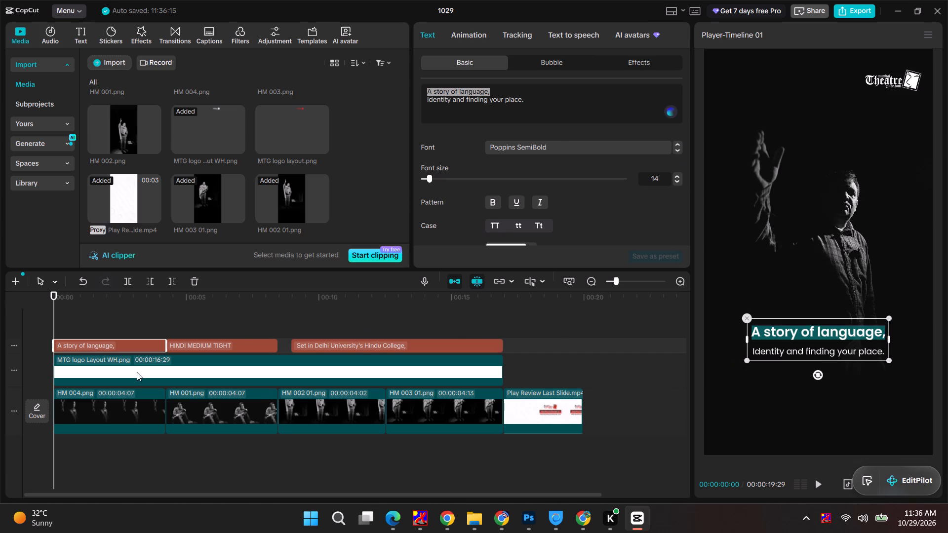
Scrub through the timeline to review the captions over each HM stage photo.
{"action": "left_click_drag", "start_coordinate": [54, 293], "coordinate": [223, 294]}
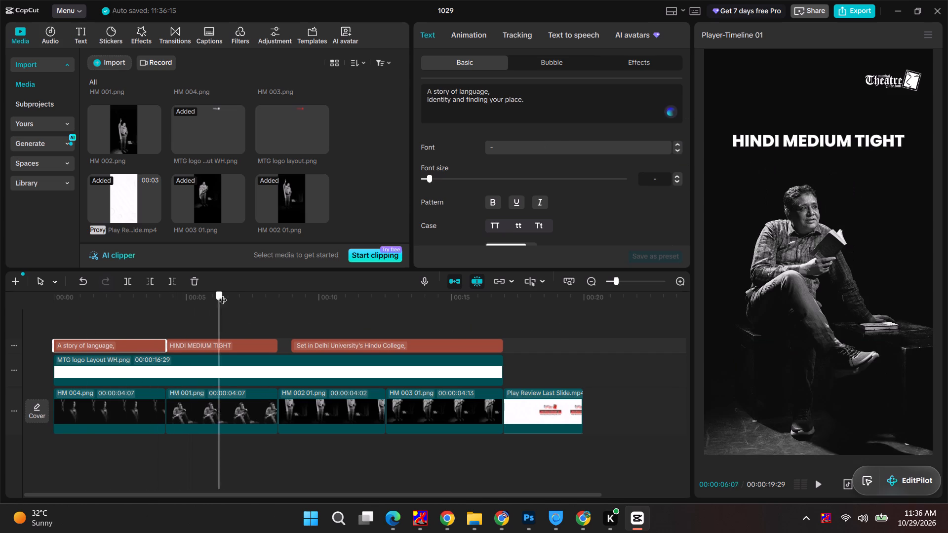
{"action": "left_click_drag", "start_coordinate": [223, 294], "coordinate": [144, 294]}
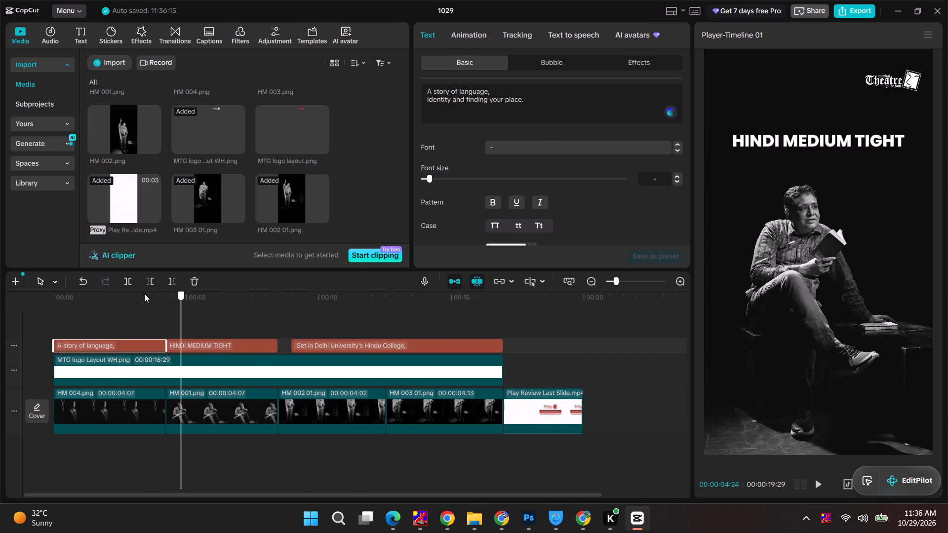
{"action": "left_click_drag", "start_coordinate": [144, 294], "coordinate": [428, 305]}
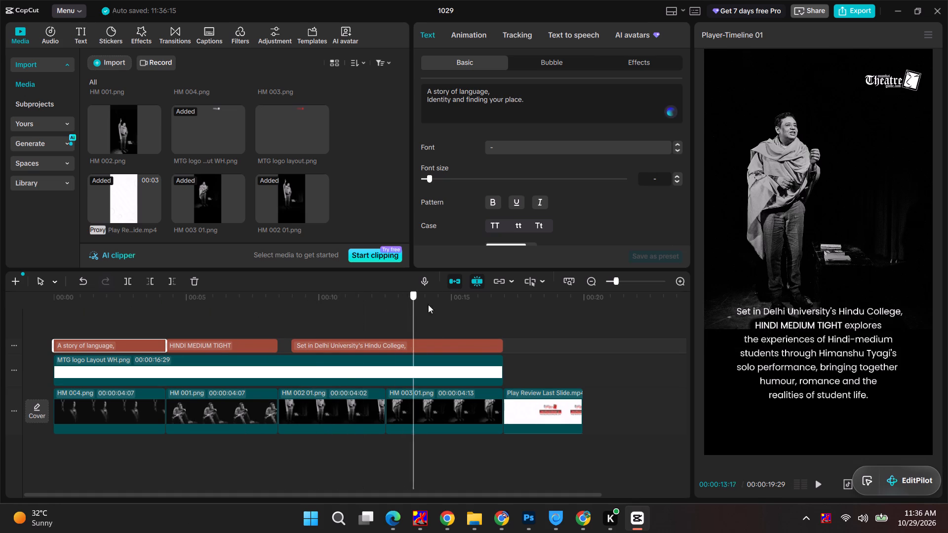
{"action": "left_click_drag", "start_coordinate": [428, 305], "coordinate": [256, 312]}
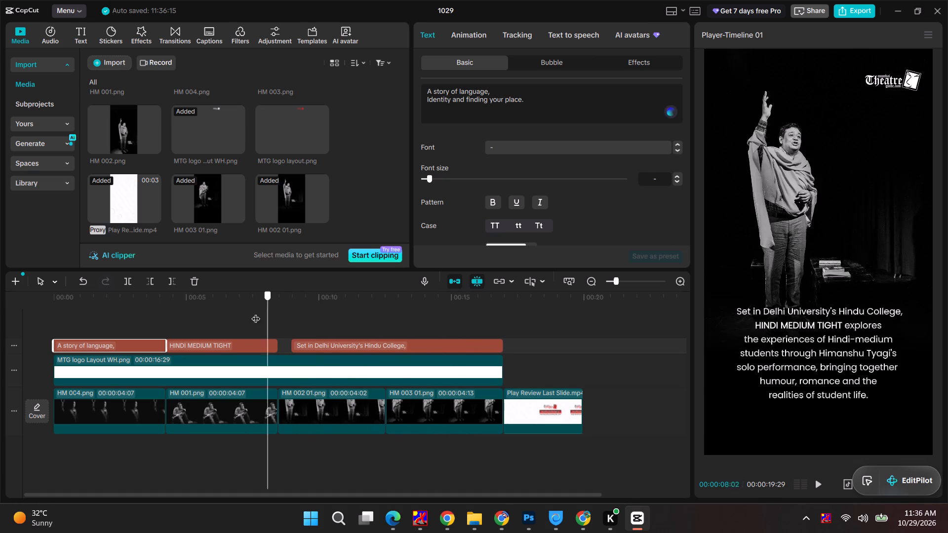
{"action": "left_click_drag", "start_coordinate": [256, 312], "coordinate": [381, 304]}
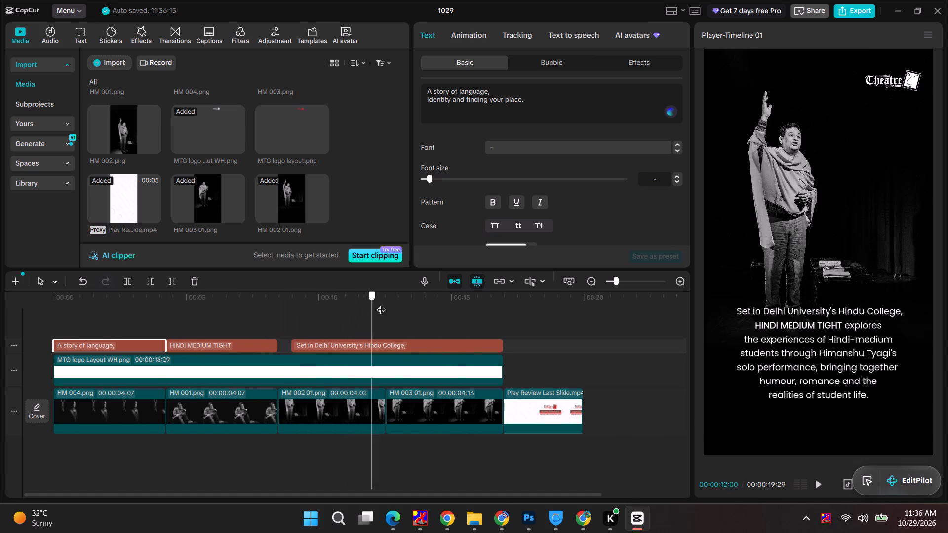
{"action": "left_click_drag", "start_coordinate": [381, 304], "coordinate": [368, 307]}
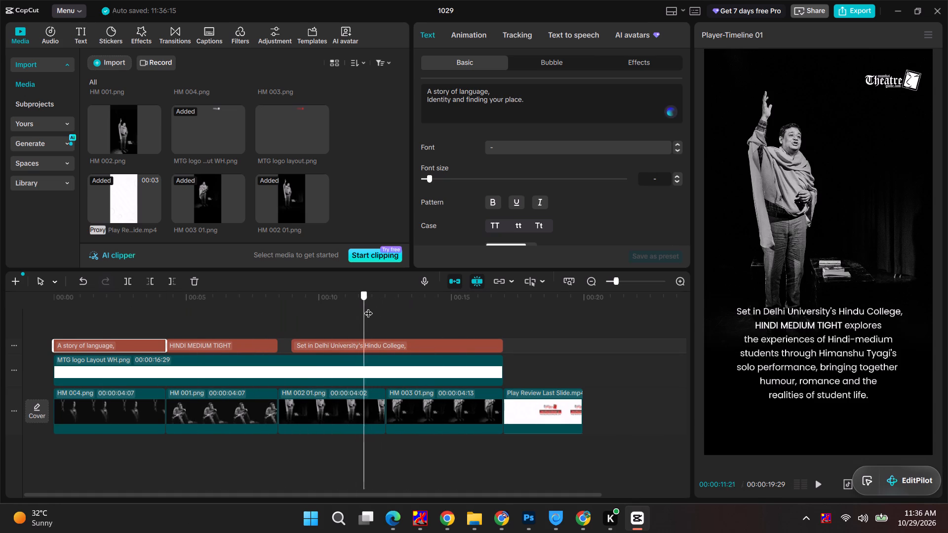
{"action": "left_click_drag", "start_coordinate": [368, 307], "coordinate": [495, 306]}
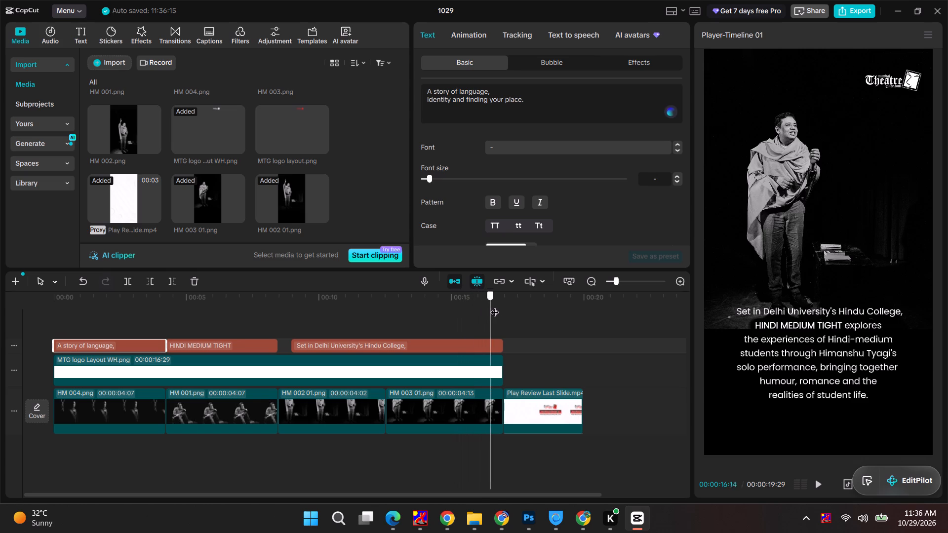
{"action": "left_click_drag", "start_coordinate": [495, 306], "coordinate": [388, 312]}
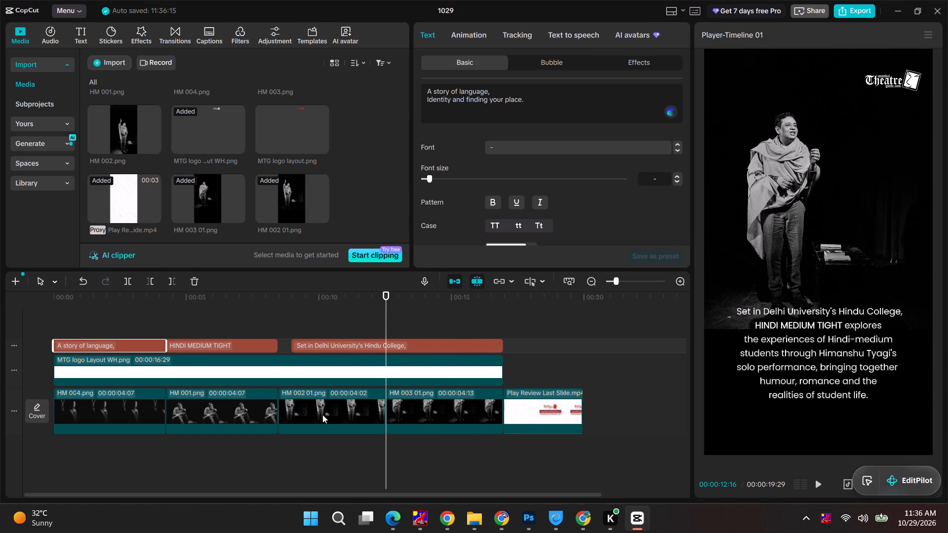
Browse the Classic transitions for one to use on the HM 002 01 photo clip.
{"action": "left_click", "coordinate": [332, 411]}
{"action": "left_click", "coordinate": [176, 34]}
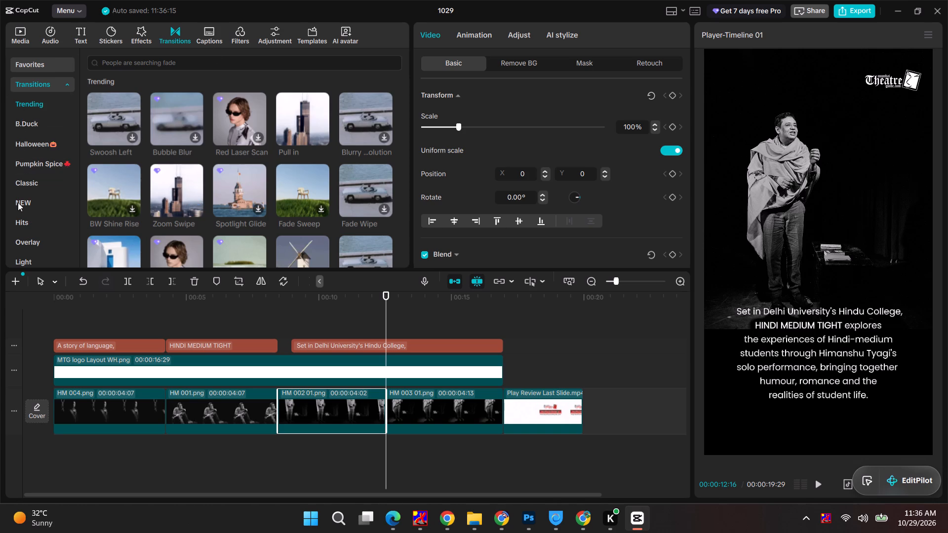
{"action": "left_click", "coordinate": [30, 186]}
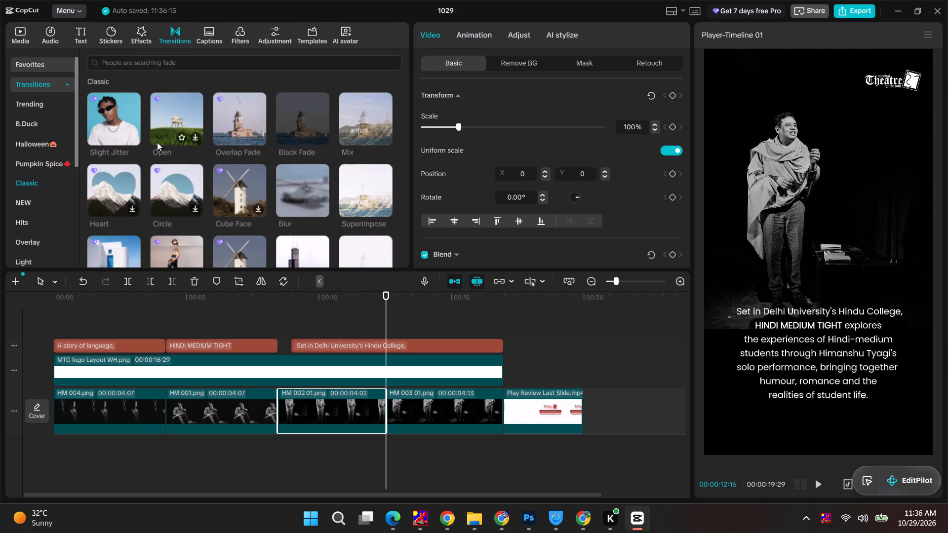
{"action": "scroll", "coordinate": [207, 170], "scroll_direction": "down", "scroll_amount": 2}
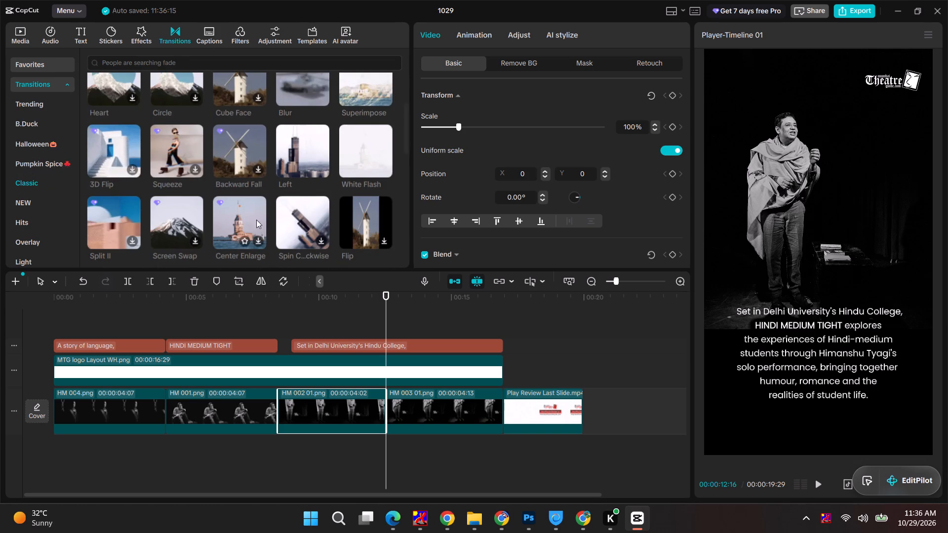
{"action": "scroll", "coordinate": [283, 220], "scroll_direction": "down", "scroll_amount": 2}
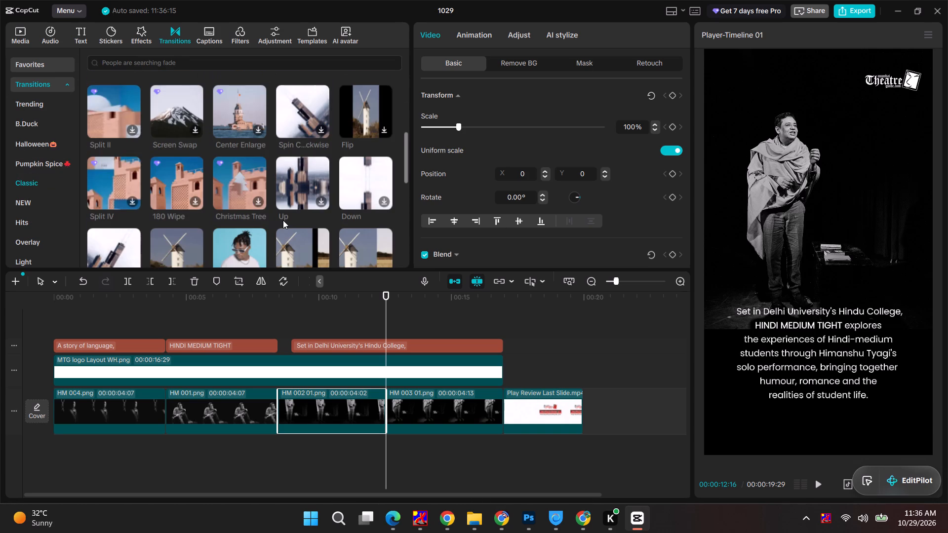
{"action": "scroll", "coordinate": [283, 220], "scroll_direction": "down", "scroll_amount": 1}
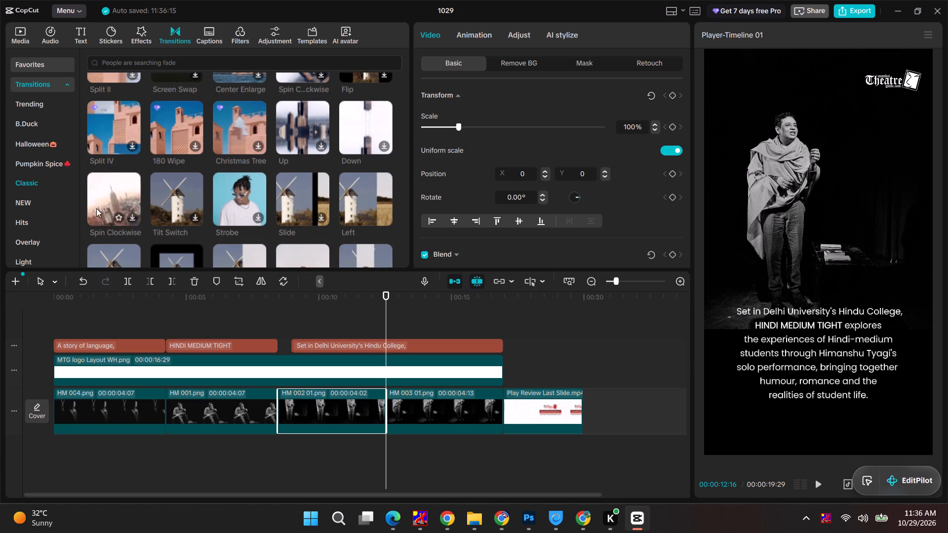
{"action": "scroll", "coordinate": [294, 209], "scroll_direction": "down", "scroll_amount": 4}
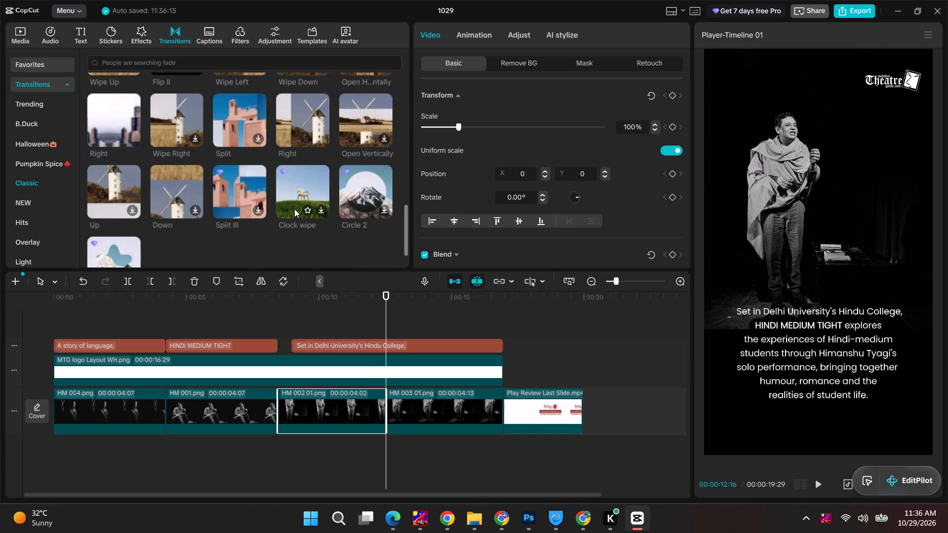
{"action": "scroll", "coordinate": [291, 199], "scroll_direction": "up", "scroll_amount": 7}
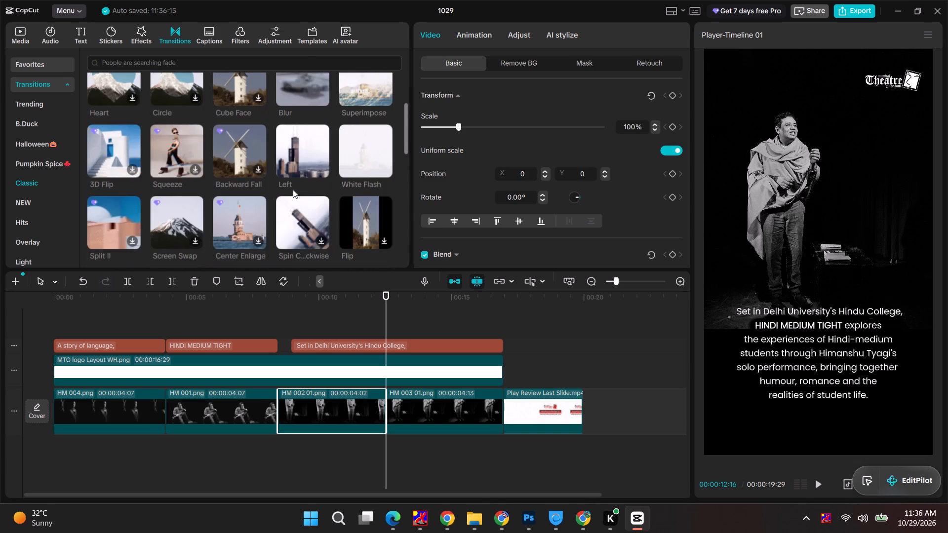
{"action": "scroll", "coordinate": [293, 188], "scroll_direction": "up", "scroll_amount": 2}
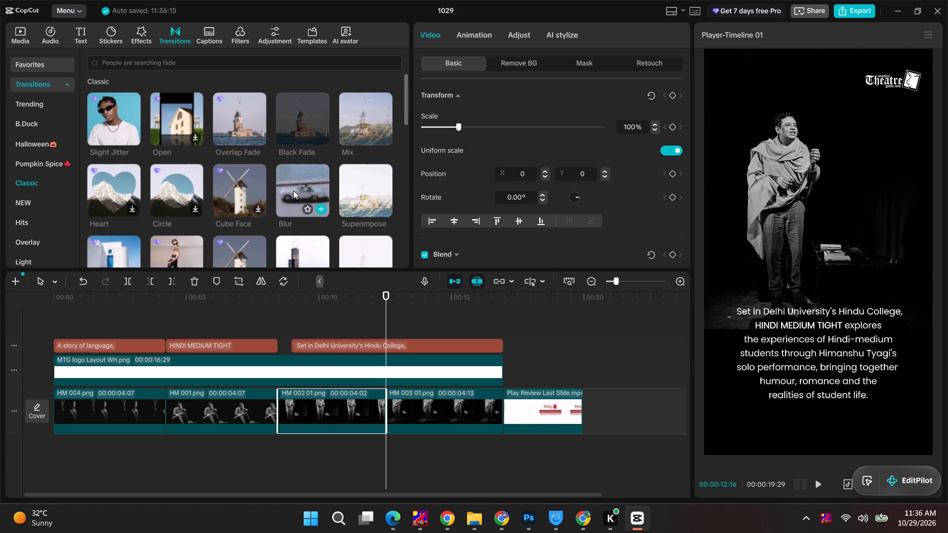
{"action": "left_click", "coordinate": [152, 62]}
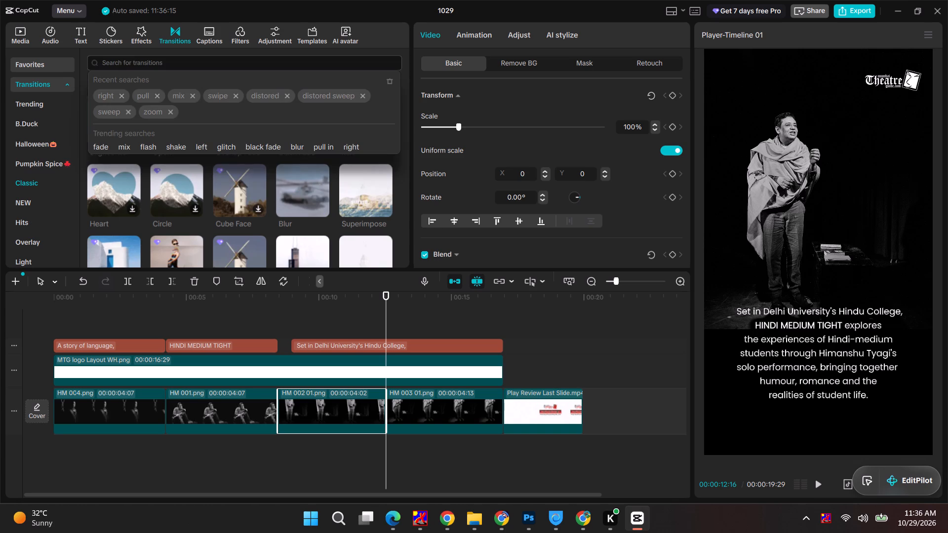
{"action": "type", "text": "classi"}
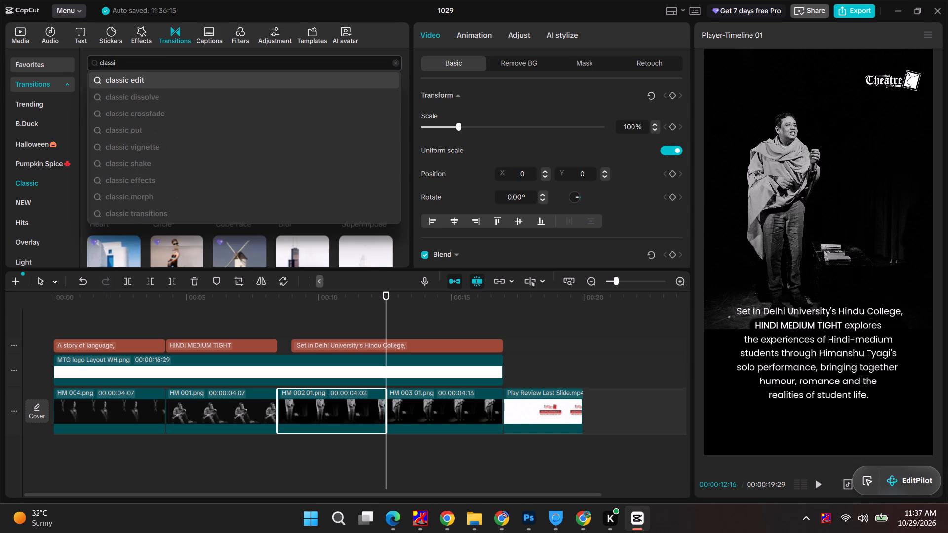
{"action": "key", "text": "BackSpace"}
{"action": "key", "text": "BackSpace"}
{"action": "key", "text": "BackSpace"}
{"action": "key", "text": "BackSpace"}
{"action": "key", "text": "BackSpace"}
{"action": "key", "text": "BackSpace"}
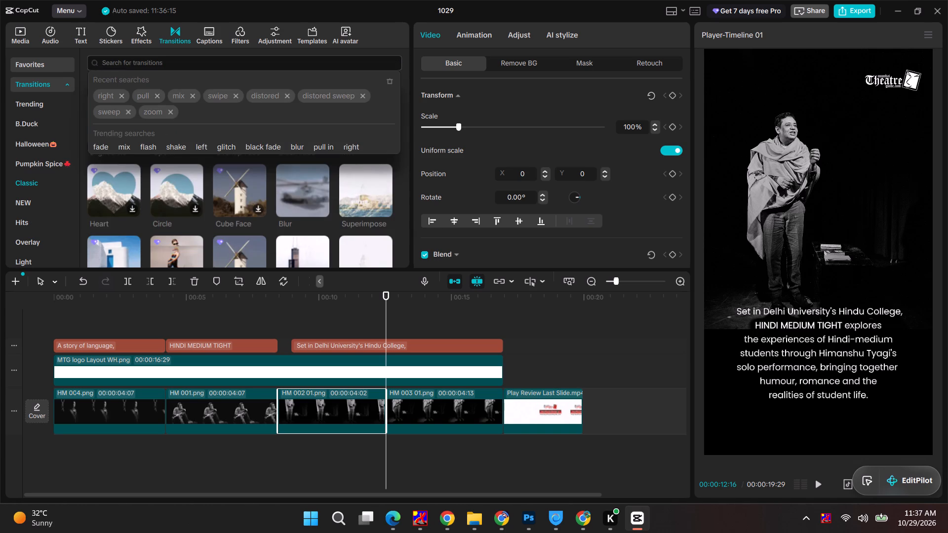
Search the transitions for "pull" and add Pull Out between the HM 002 01 and HM 003 01 clips.
{"action": "scroll", "coordinate": [302, 196], "scroll_direction": "down", "scroll_amount": 1}
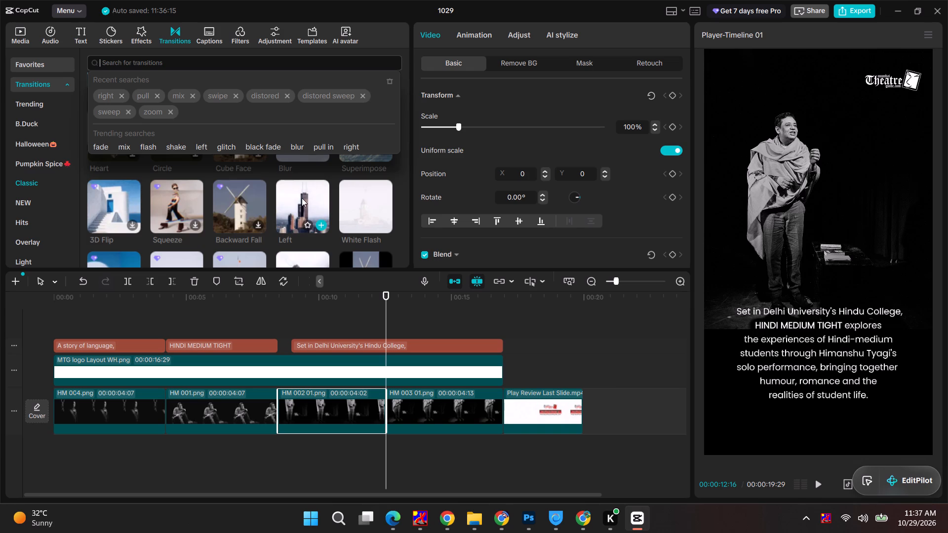
{"action": "scroll", "coordinate": [302, 198], "scroll_direction": "down", "scroll_amount": 3}
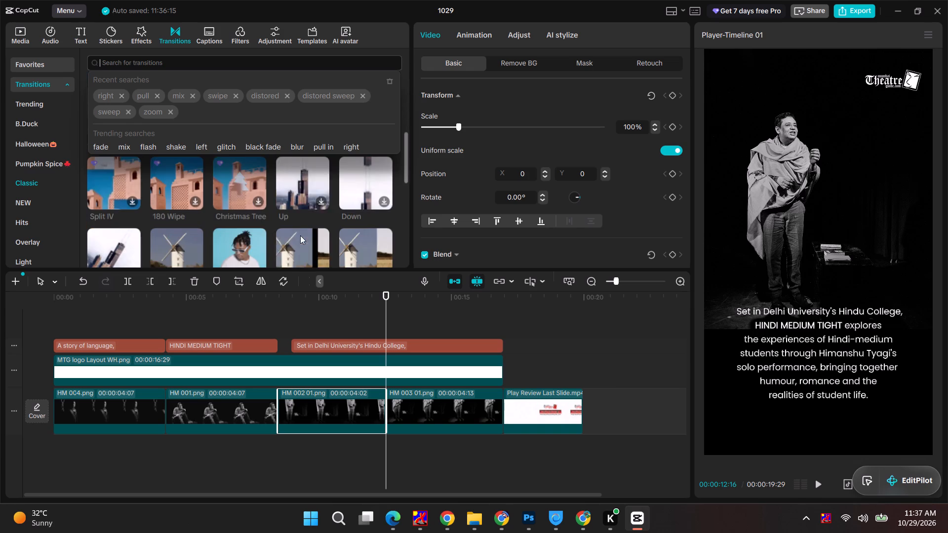
{"action": "scroll", "coordinate": [300, 235], "scroll_direction": "down", "scroll_amount": 5}
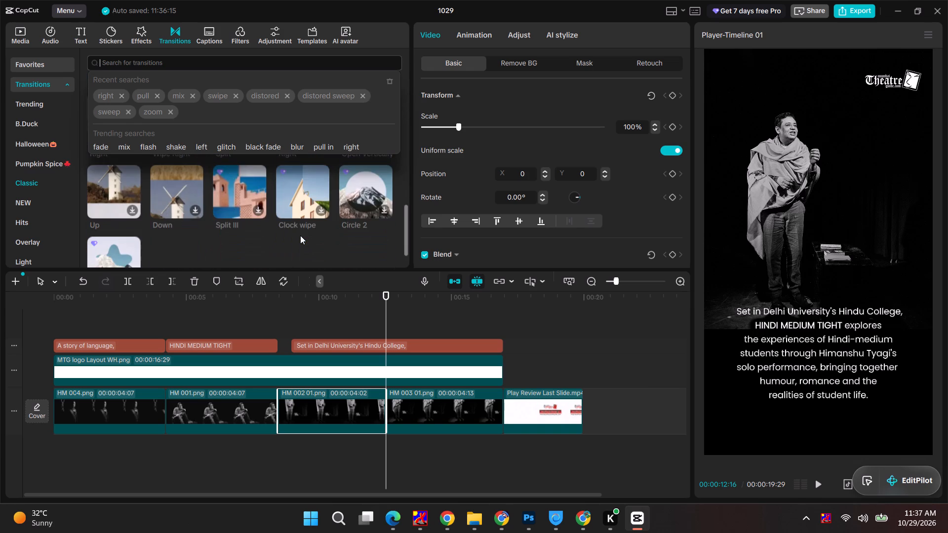
{"action": "scroll", "coordinate": [300, 235], "scroll_direction": "up", "scroll_amount": 14}
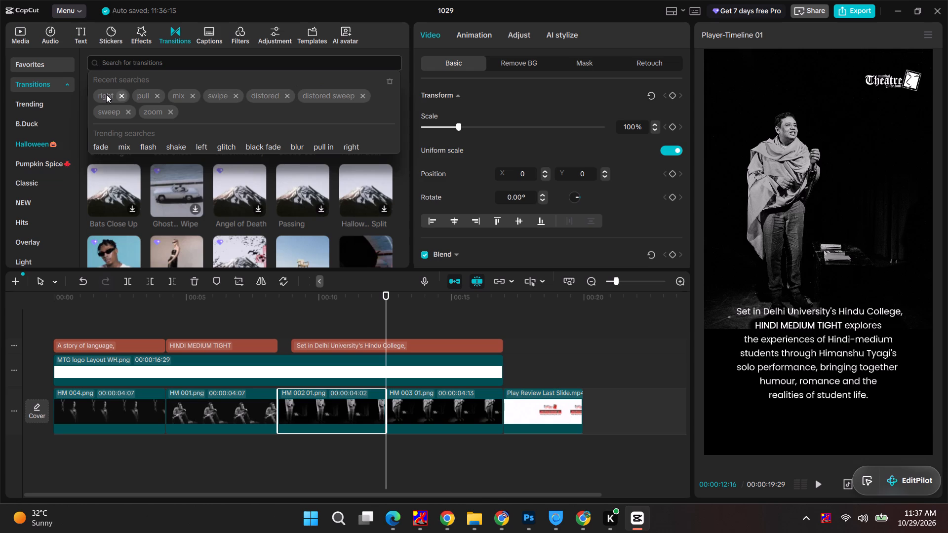
{"action": "left_click", "coordinate": [142, 94]}
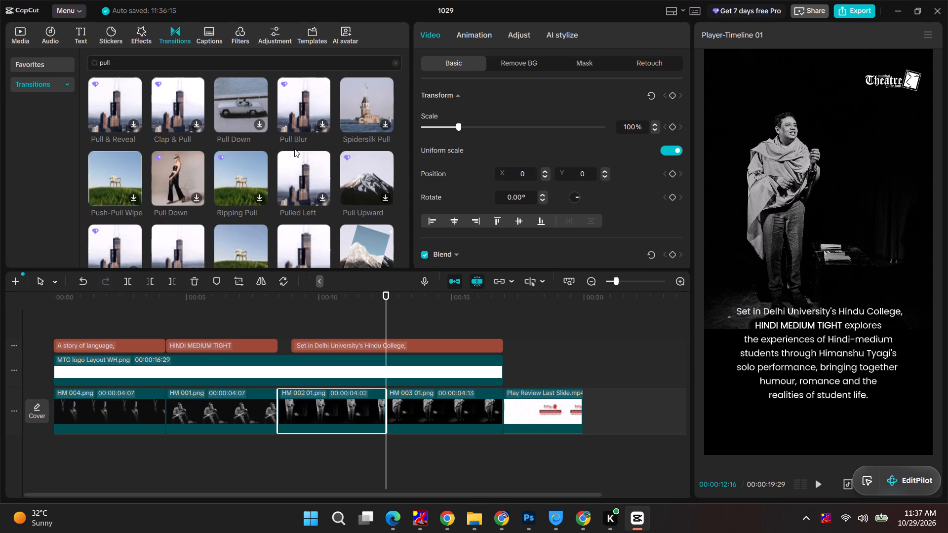
{"action": "scroll", "coordinate": [292, 132], "scroll_direction": "down", "scroll_amount": 1}
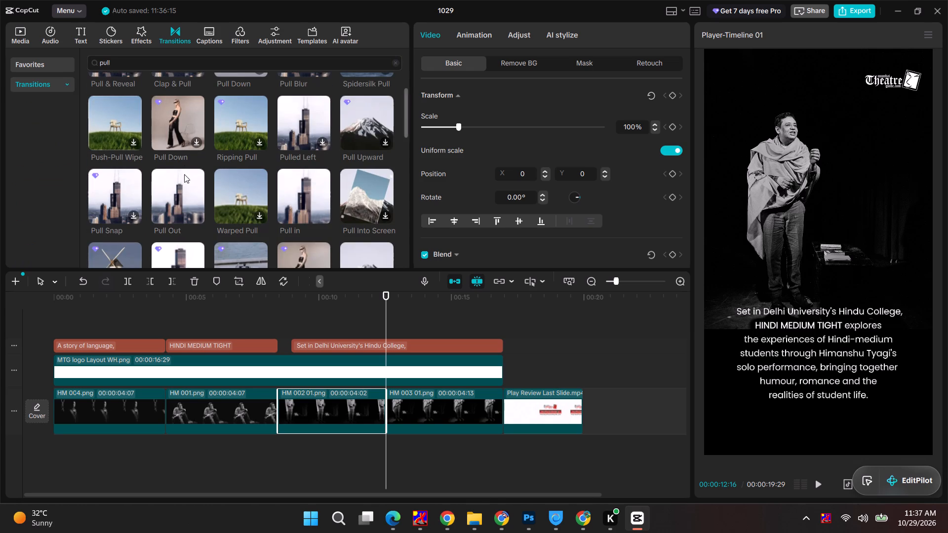
{"action": "left_click_drag", "start_coordinate": [177, 190], "coordinate": [380, 411]}
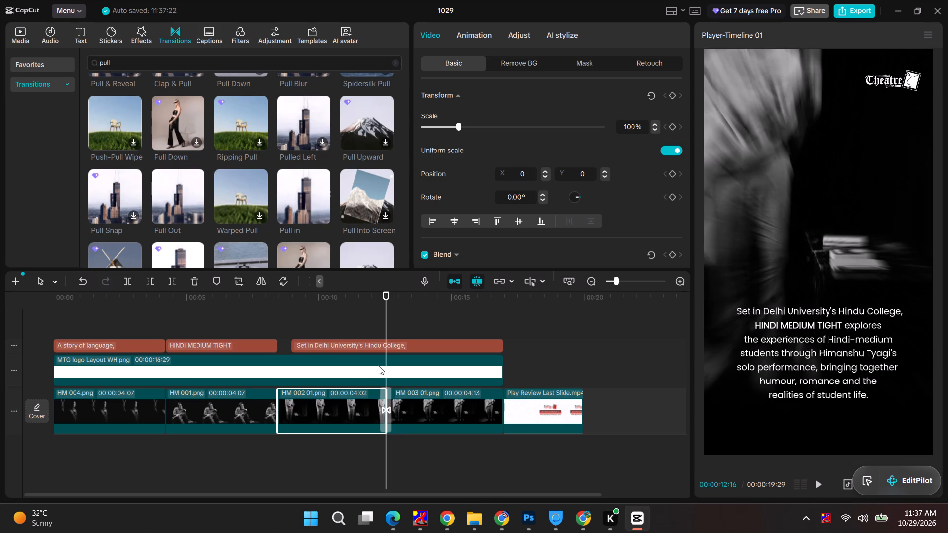
Play back the cut between the HM 002 01 and HM 003 01 clips to check the Pull Out transition.
{"action": "left_click", "coordinate": [356, 300]}
{"action": "key", "text": "space"}
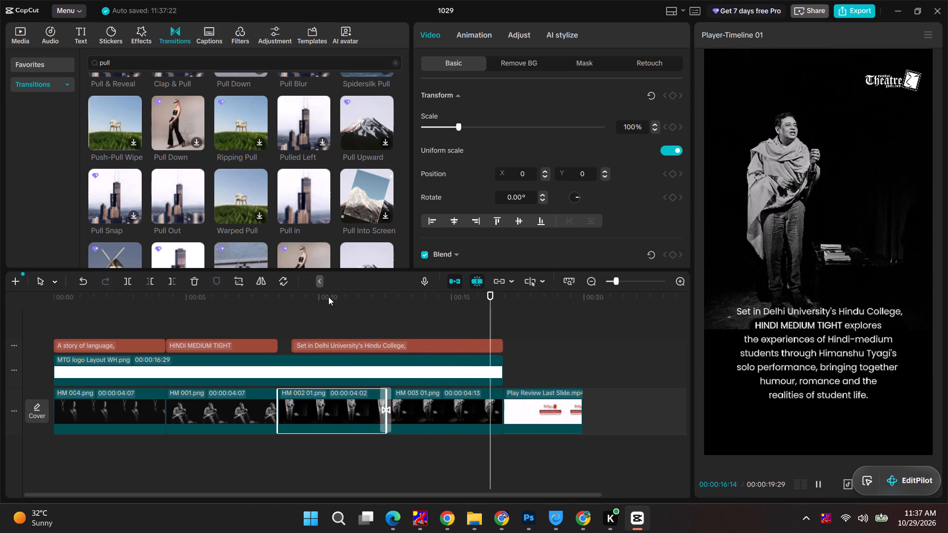
{"action": "left_click_drag", "start_coordinate": [328, 297], "coordinate": [299, 297]}
{"action": "key", "text": "space"}
{"action": "key", "text": "space"}
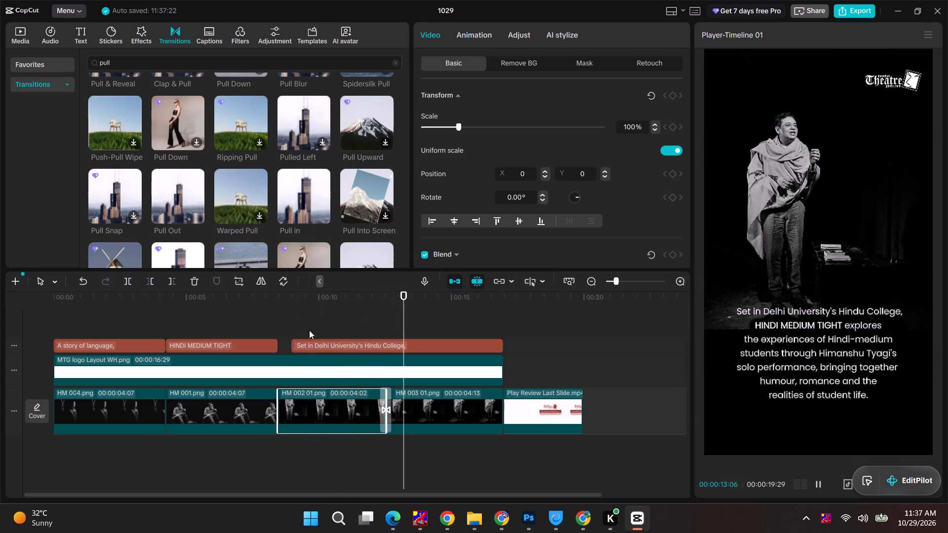
Browse the Classic and Trending transitions for another one to use between the photo clips.
{"action": "left_click", "coordinate": [52, 89]}
{"action": "left_click", "coordinate": [28, 189]}
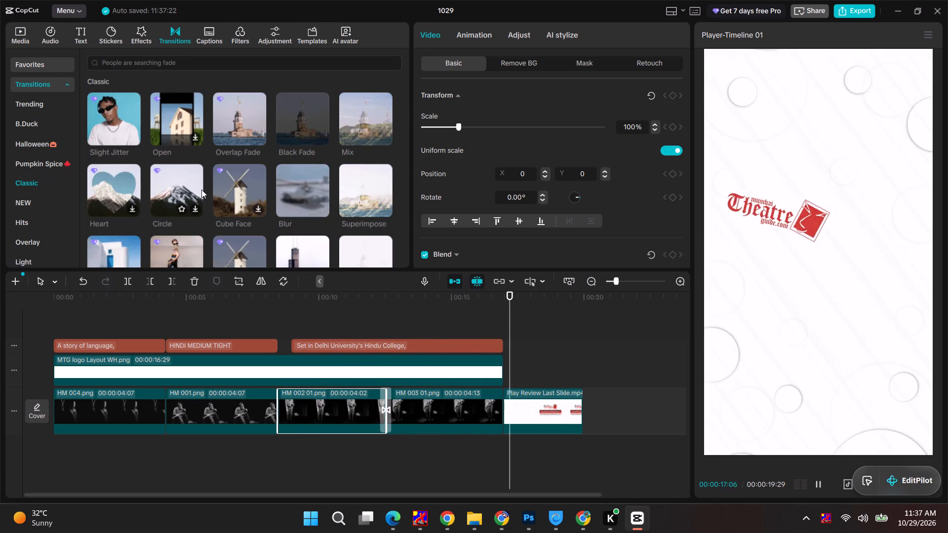
{"action": "scroll", "coordinate": [201, 191], "scroll_direction": "down", "scroll_amount": 1}
{"action": "scroll", "coordinate": [201, 191], "scroll_direction": "up", "scroll_amount": 8}
{"action": "scroll", "coordinate": [148, 162], "scroll_direction": "up", "scroll_amount": 3}
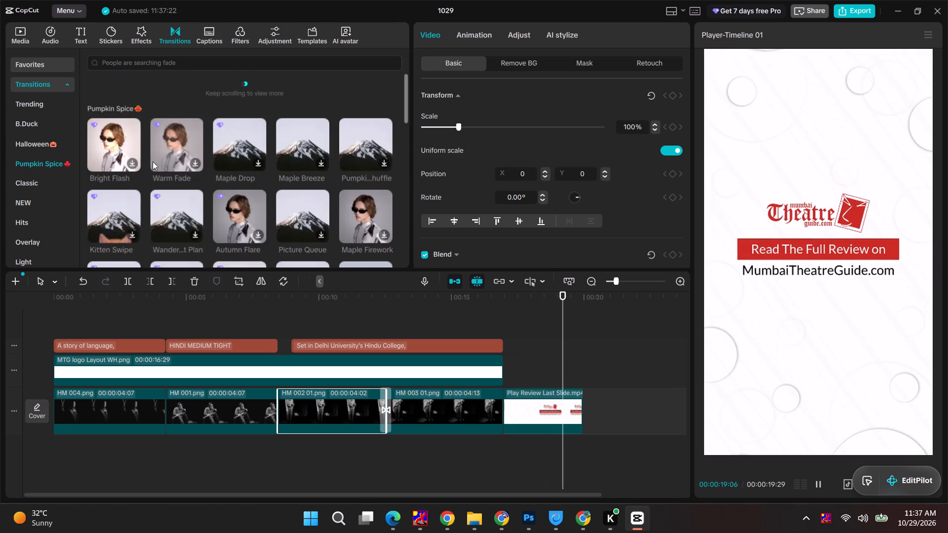
{"action": "scroll", "coordinate": [162, 165], "scroll_direction": "up", "scroll_amount": 8}
{"action": "left_click_drag", "start_coordinate": [408, 134], "coordinate": [404, 44]}
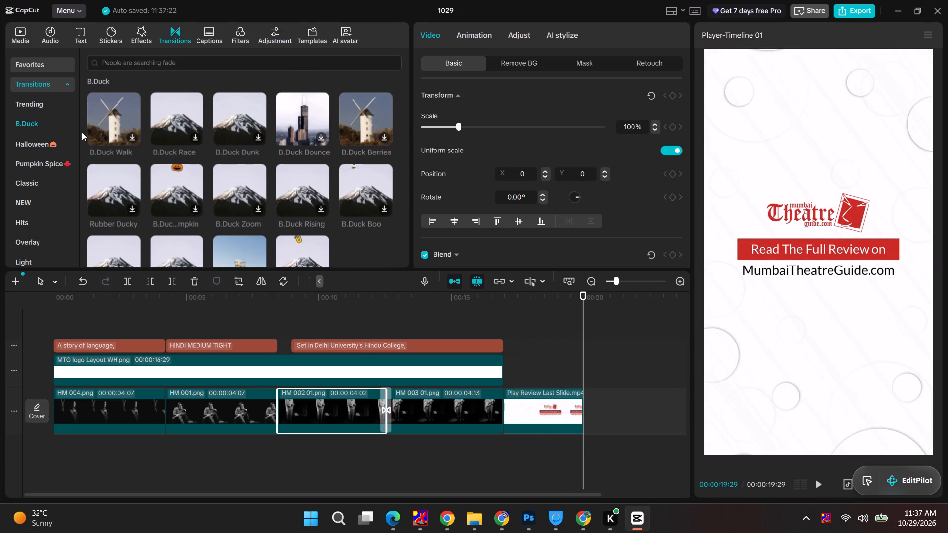
{"action": "left_click", "coordinate": [38, 107]}
{"action": "scroll", "coordinate": [191, 182], "scroll_direction": "down", "scroll_amount": 5}
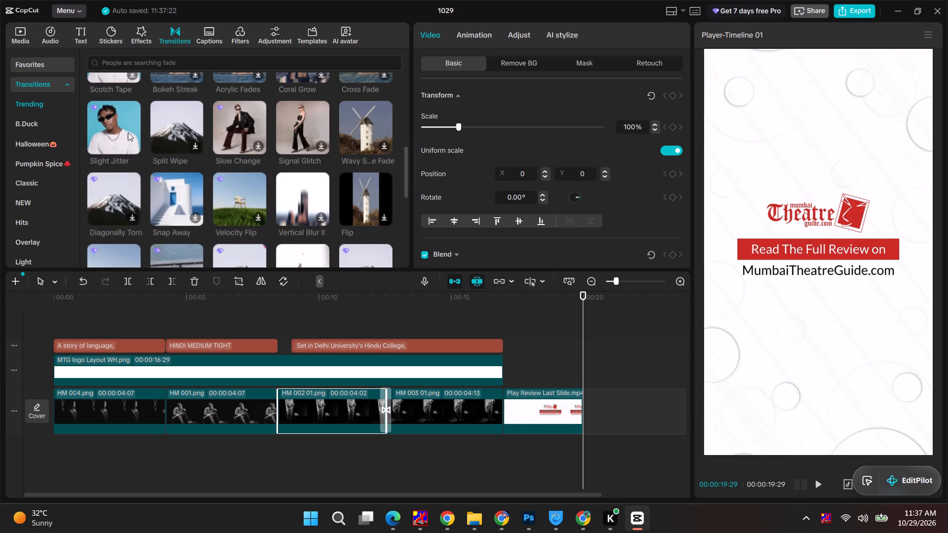
{"action": "scroll", "coordinate": [132, 145], "scroll_direction": "up", "scroll_amount": 3}
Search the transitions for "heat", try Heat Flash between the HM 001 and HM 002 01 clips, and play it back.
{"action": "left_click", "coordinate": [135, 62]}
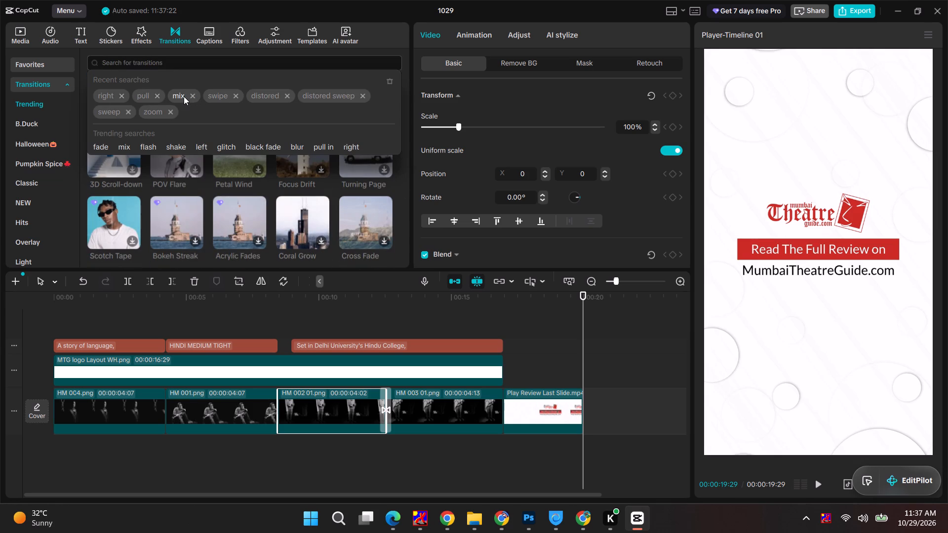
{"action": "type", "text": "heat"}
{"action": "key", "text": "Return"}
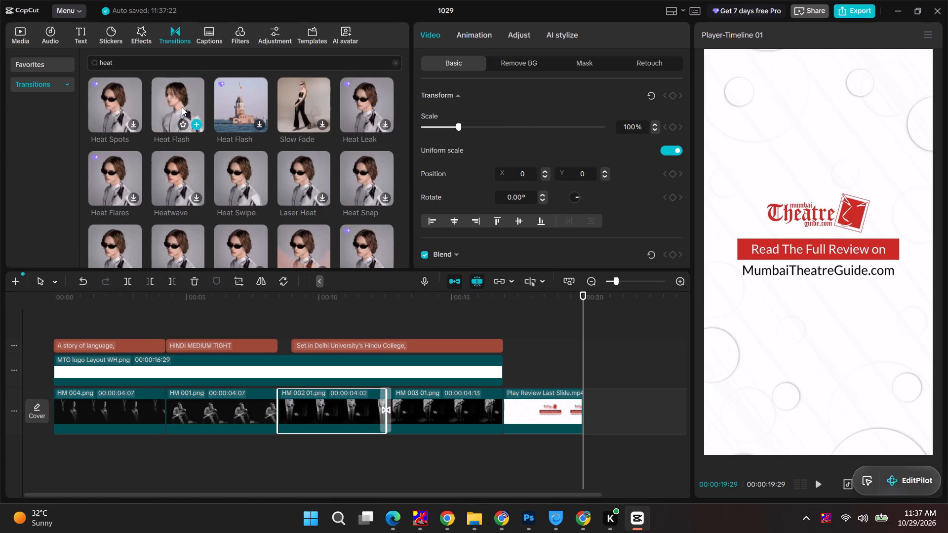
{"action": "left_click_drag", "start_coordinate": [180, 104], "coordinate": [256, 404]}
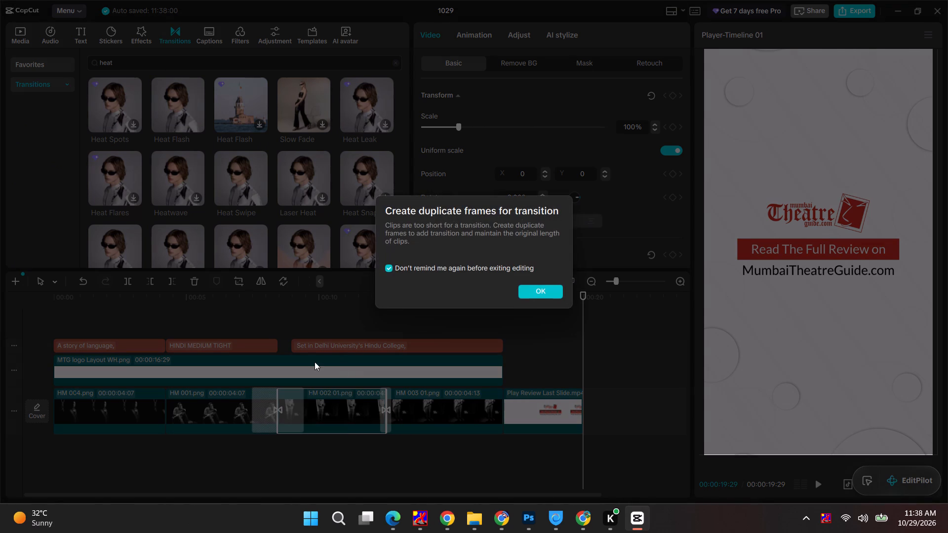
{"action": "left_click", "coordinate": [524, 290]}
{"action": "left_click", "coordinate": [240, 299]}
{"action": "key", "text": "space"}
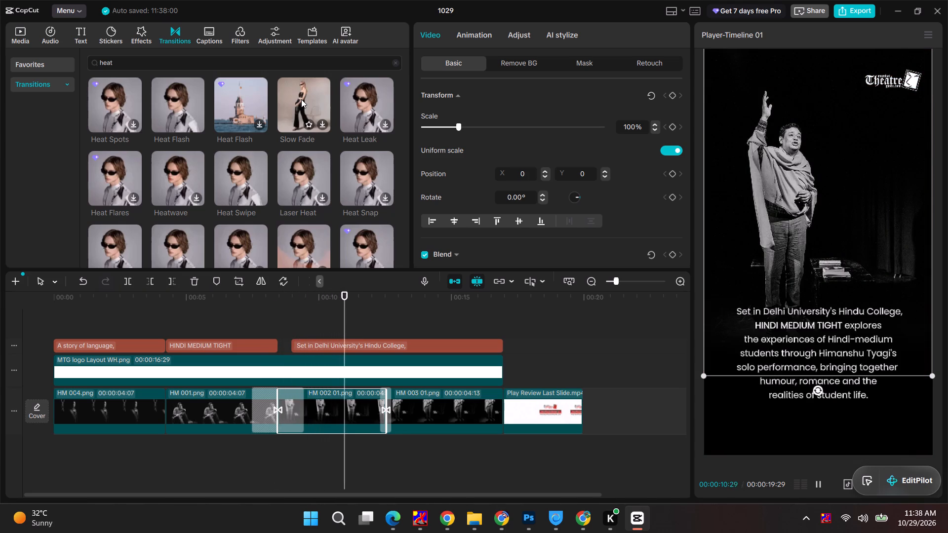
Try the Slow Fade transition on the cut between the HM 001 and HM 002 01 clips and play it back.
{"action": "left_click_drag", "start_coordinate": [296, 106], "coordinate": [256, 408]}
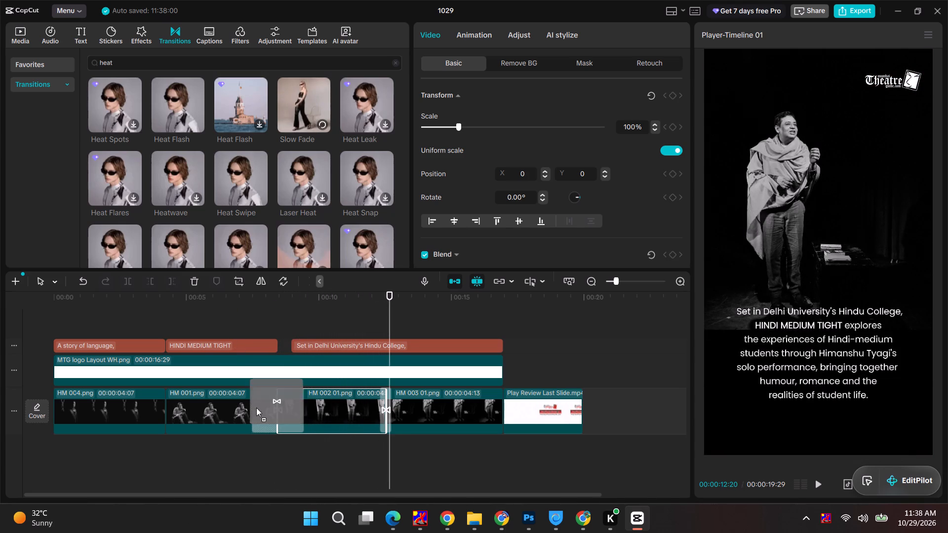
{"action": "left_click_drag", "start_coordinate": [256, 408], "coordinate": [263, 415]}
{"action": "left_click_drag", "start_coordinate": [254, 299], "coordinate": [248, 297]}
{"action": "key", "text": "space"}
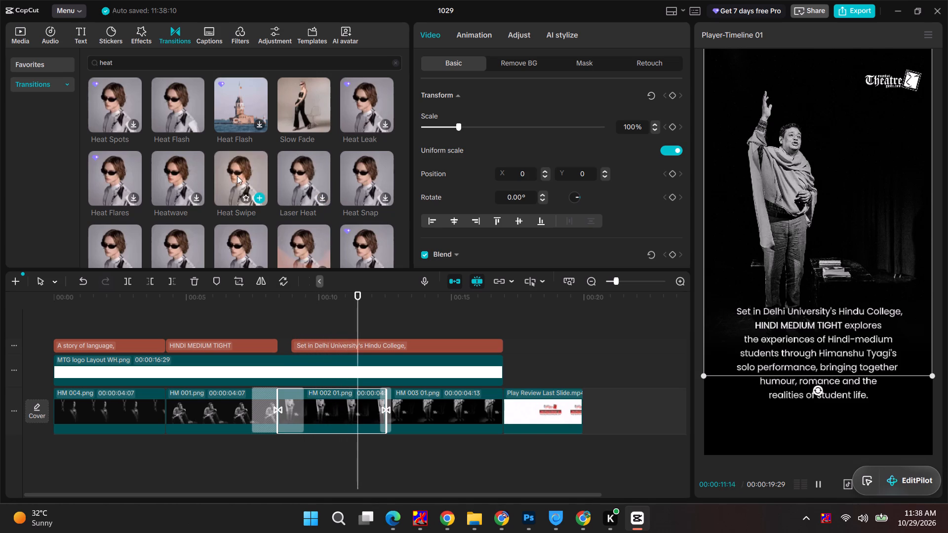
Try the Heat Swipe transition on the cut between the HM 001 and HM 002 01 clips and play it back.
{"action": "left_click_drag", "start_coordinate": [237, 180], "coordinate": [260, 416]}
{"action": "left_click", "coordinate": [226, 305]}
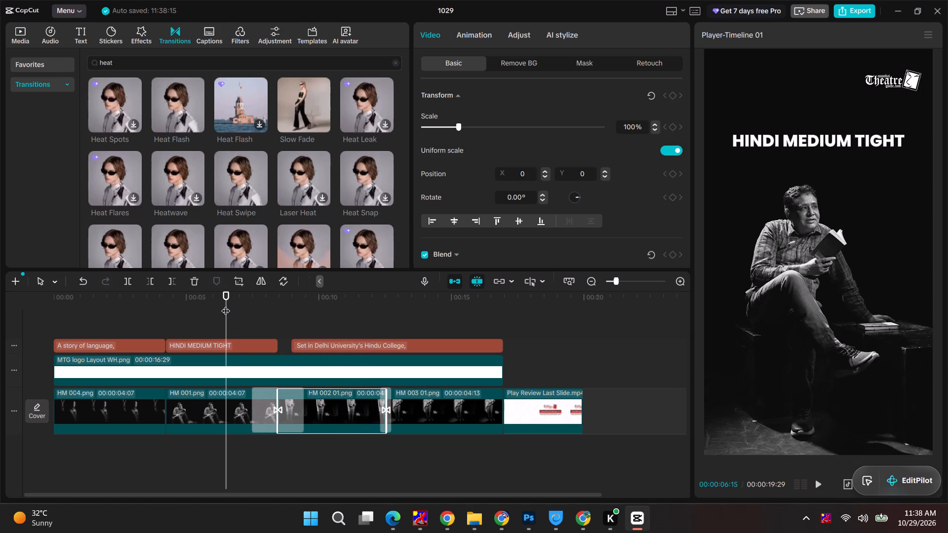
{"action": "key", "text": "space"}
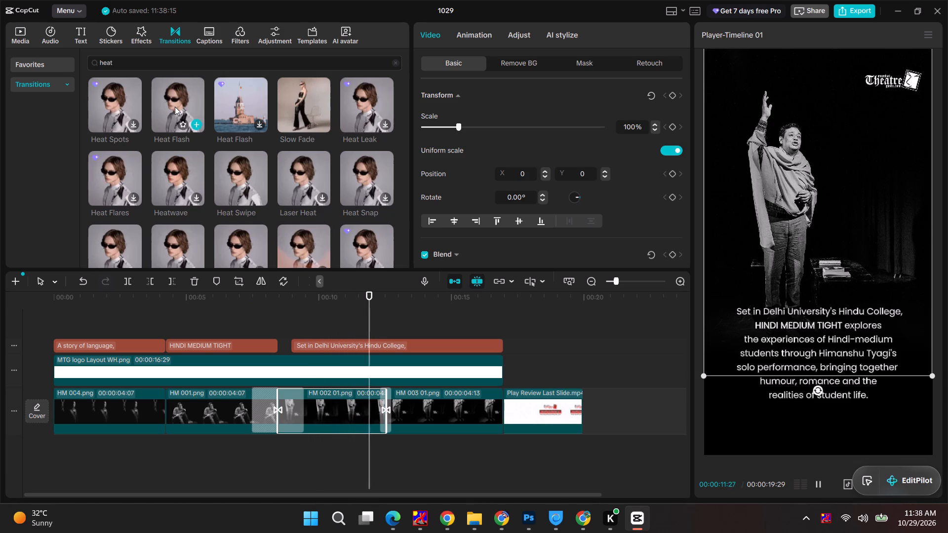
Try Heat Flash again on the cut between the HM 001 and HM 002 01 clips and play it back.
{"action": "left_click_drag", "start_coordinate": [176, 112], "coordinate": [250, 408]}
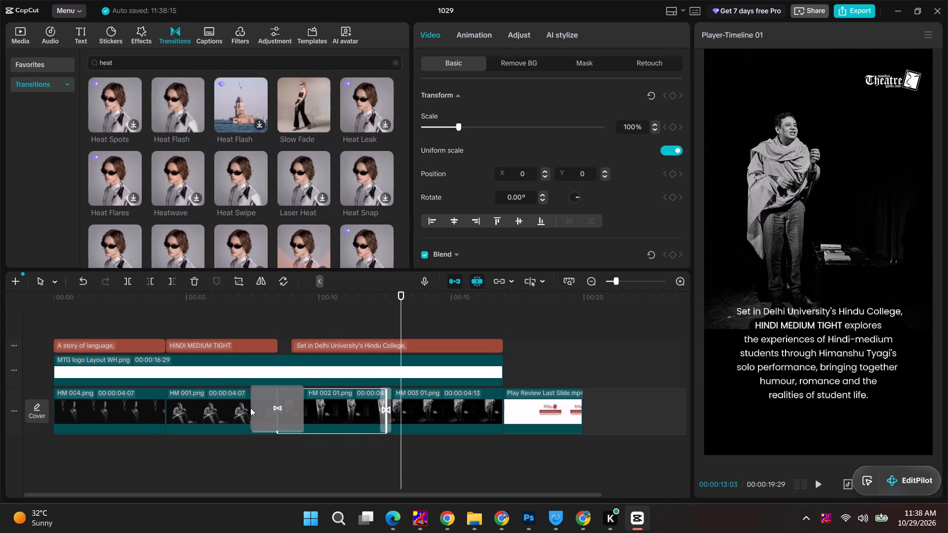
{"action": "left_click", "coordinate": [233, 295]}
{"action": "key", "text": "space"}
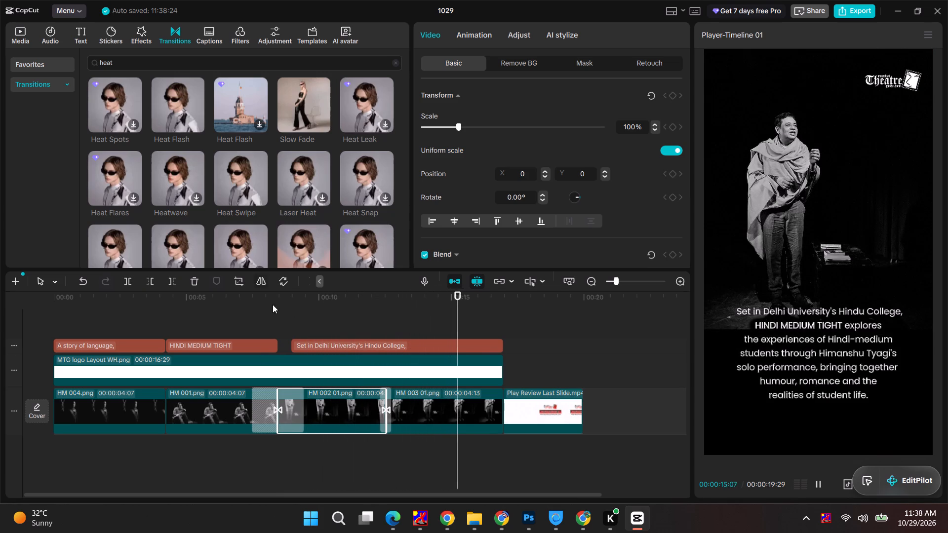
Search the transitions for "pull" and replace the transition between the HM 001 and HM 002 01 clips with Pull Out.
{"action": "left_click_drag", "start_coordinate": [122, 59], "coordinate": [90, 57]}
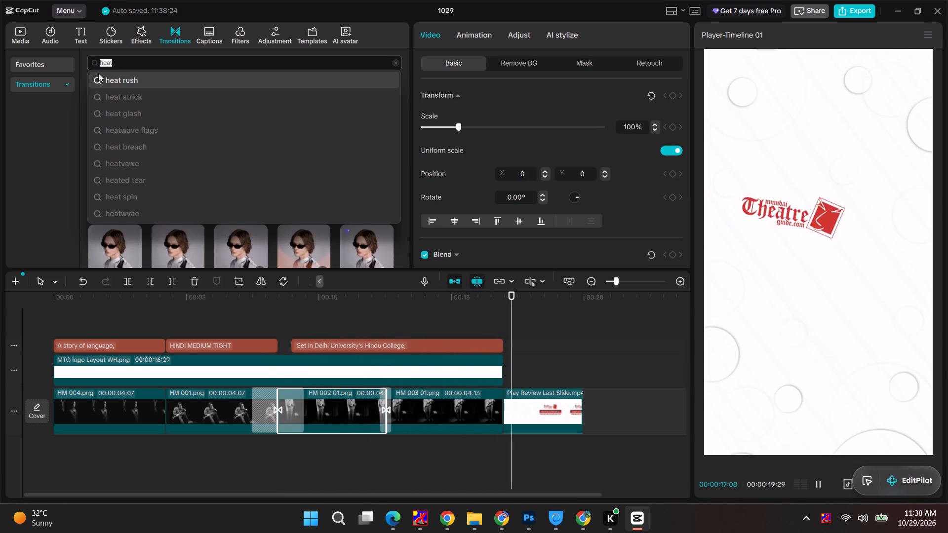
{"action": "type", "text": "pull"}
{"action": "key", "text": "Return"}
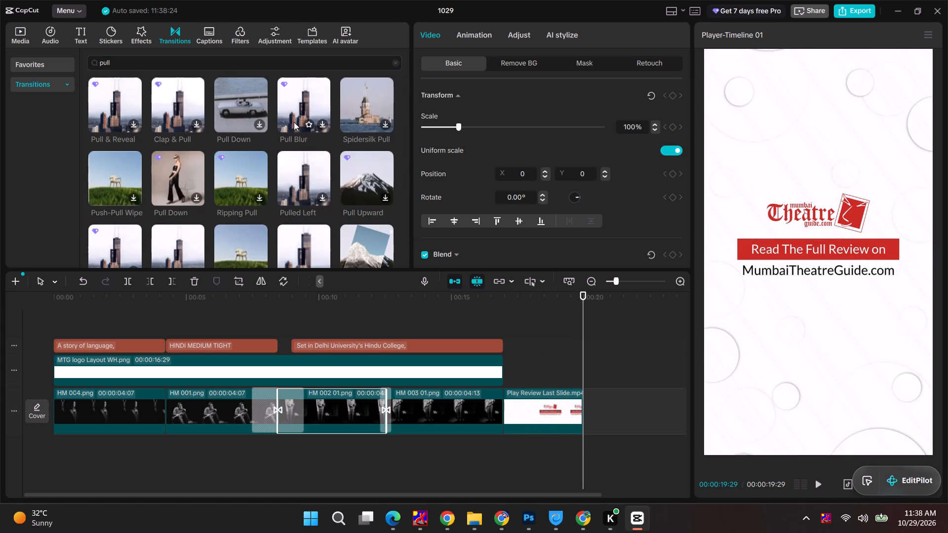
{"action": "scroll", "coordinate": [153, 177], "scroll_direction": "down", "scroll_amount": 1}
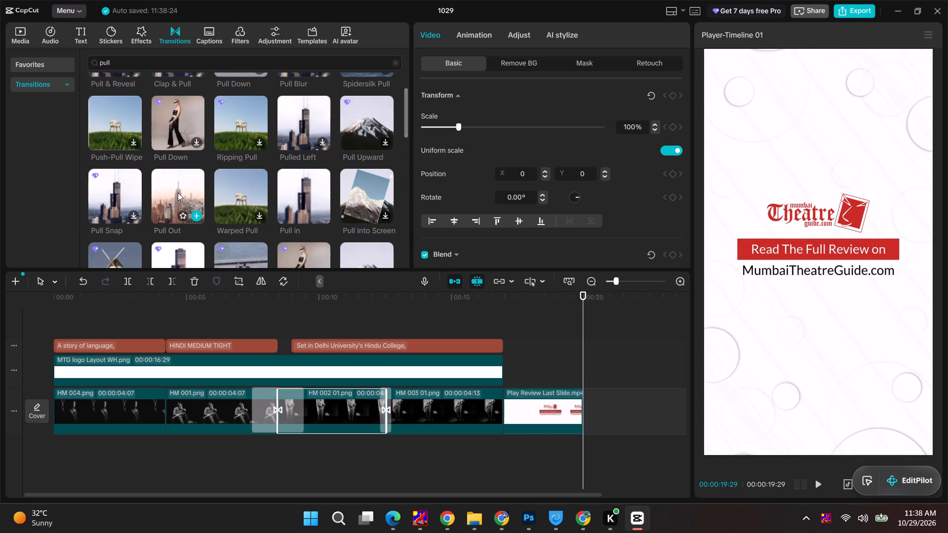
{"action": "left_click_drag", "start_coordinate": [178, 193], "coordinate": [294, 414]}
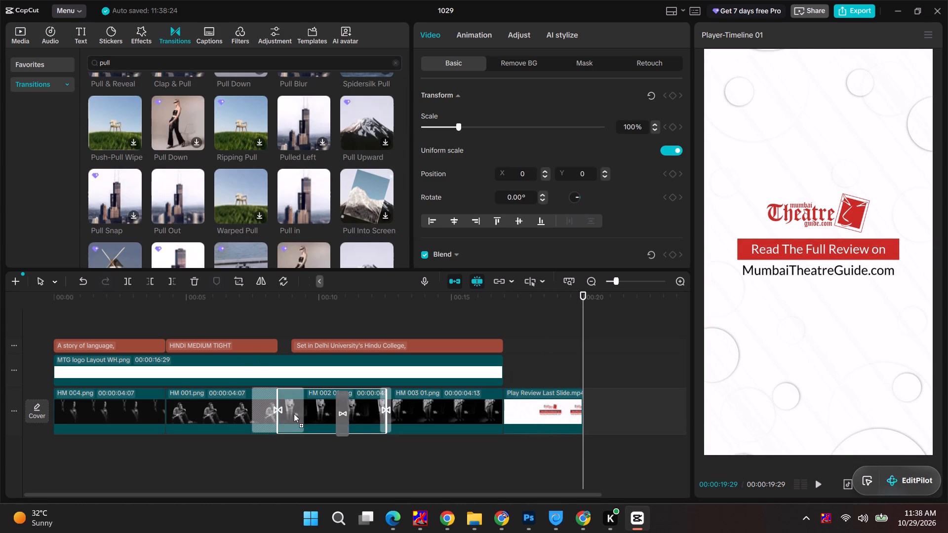
{"action": "left_click_drag", "start_coordinate": [294, 414], "coordinate": [275, 409]}
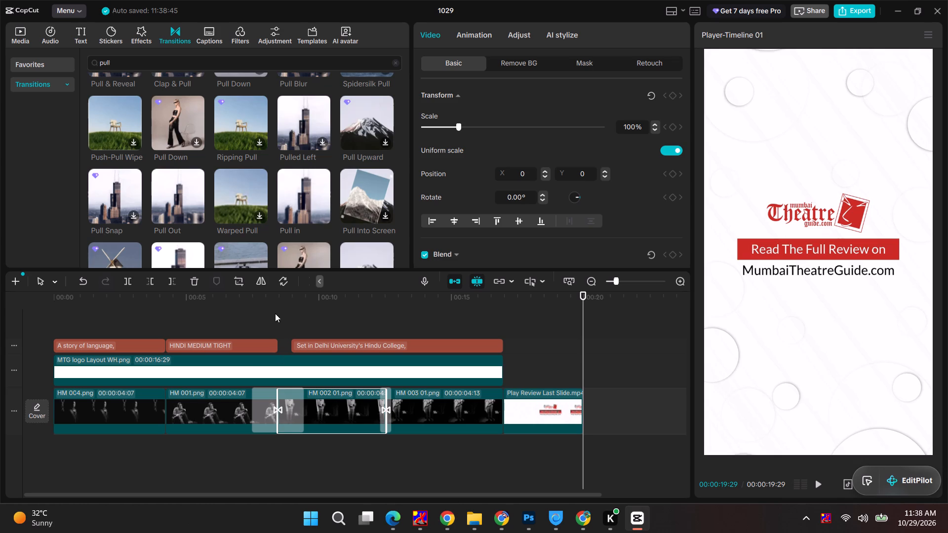
Delete the transition between the HM 001 and HM 002 01 clips, add a fresh Pull Out there, and play it back.
{"action": "left_click_drag", "start_coordinate": [265, 298], "coordinate": [259, 297]}
{"action": "left_click", "coordinate": [268, 408]}
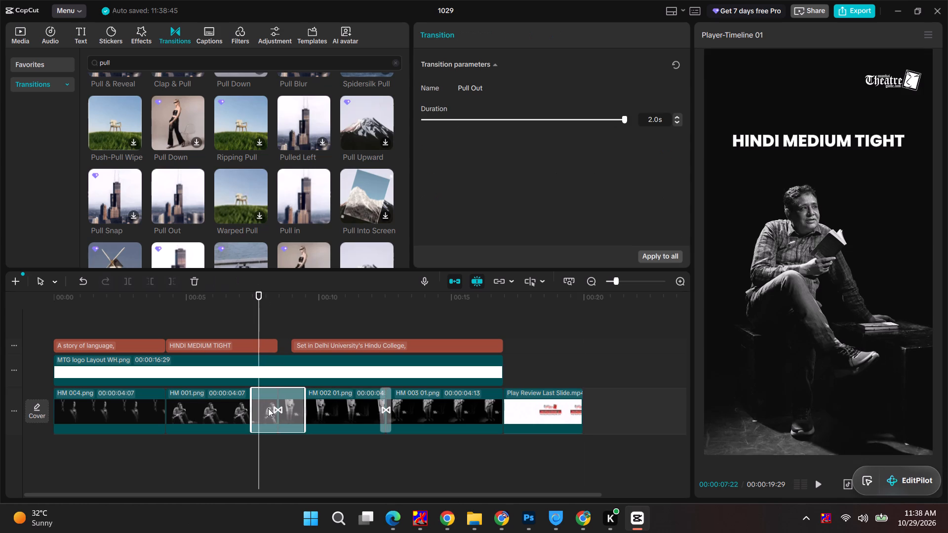
{"action": "key", "text": "BackSpace"}
{"action": "left_click_drag", "start_coordinate": [179, 200], "coordinate": [276, 418]}
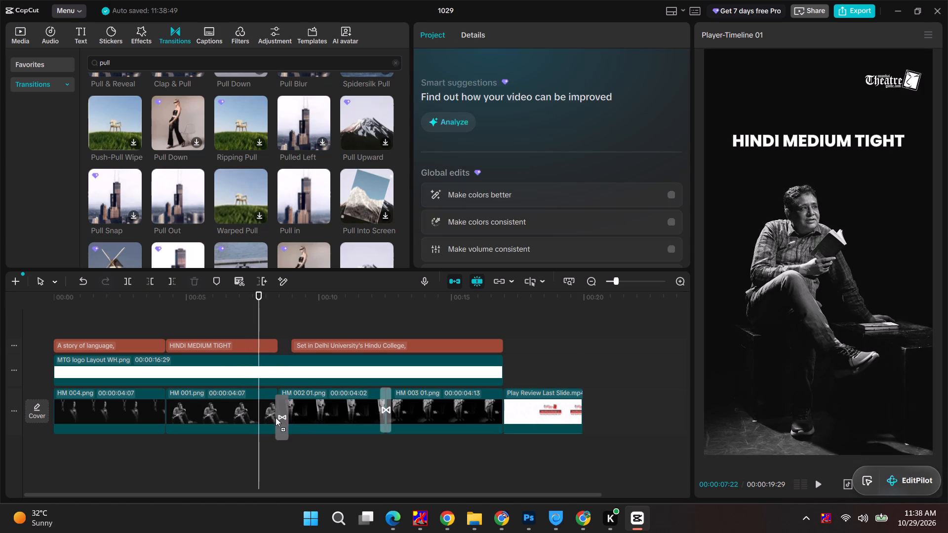
{"action": "left_click_drag", "start_coordinate": [276, 418], "coordinate": [276, 412]}
{"action": "key", "text": "space"}
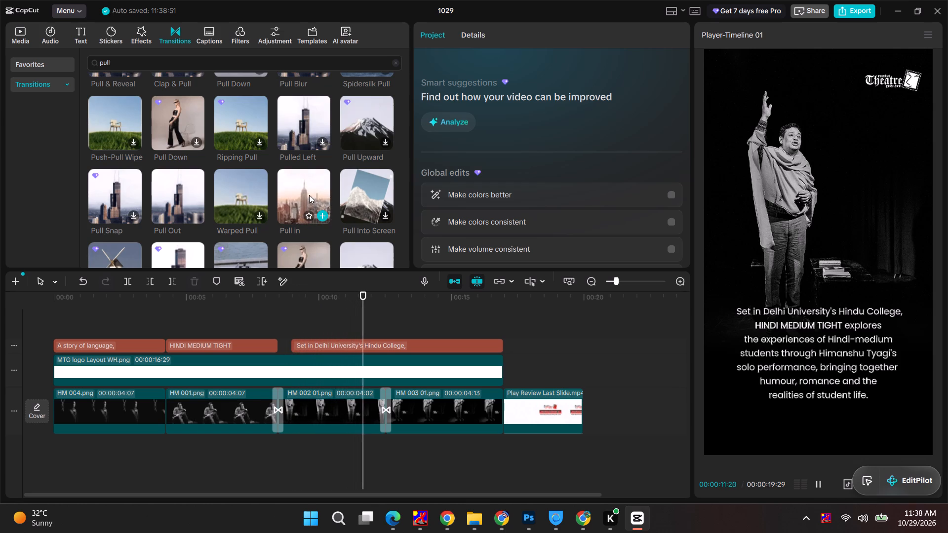
Replace the transition between the HM 001 and HM 002 01 clips with Pull in and play back the timeline to check it.
{"action": "left_click_drag", "start_coordinate": [309, 204], "coordinate": [269, 419]}
{"action": "left_click", "coordinate": [255, 301]}
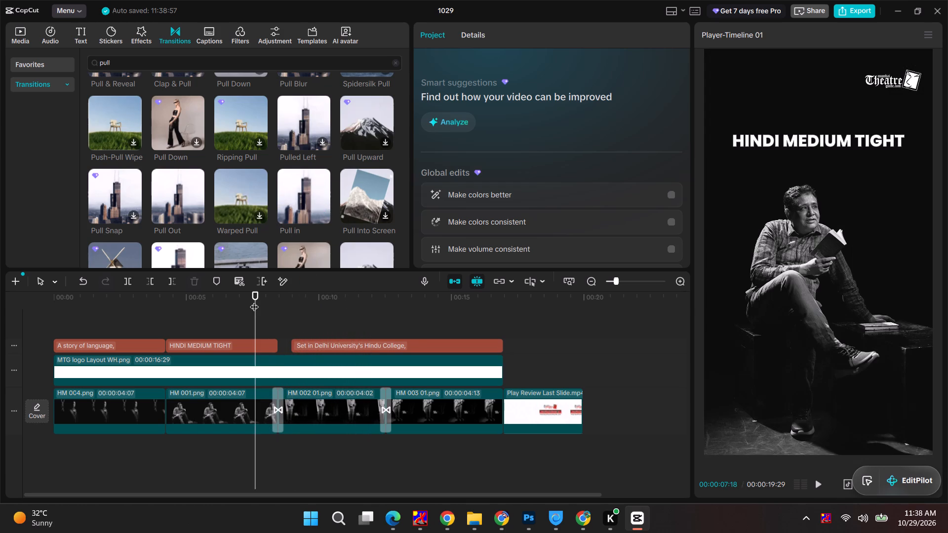
{"action": "key", "text": "space"}
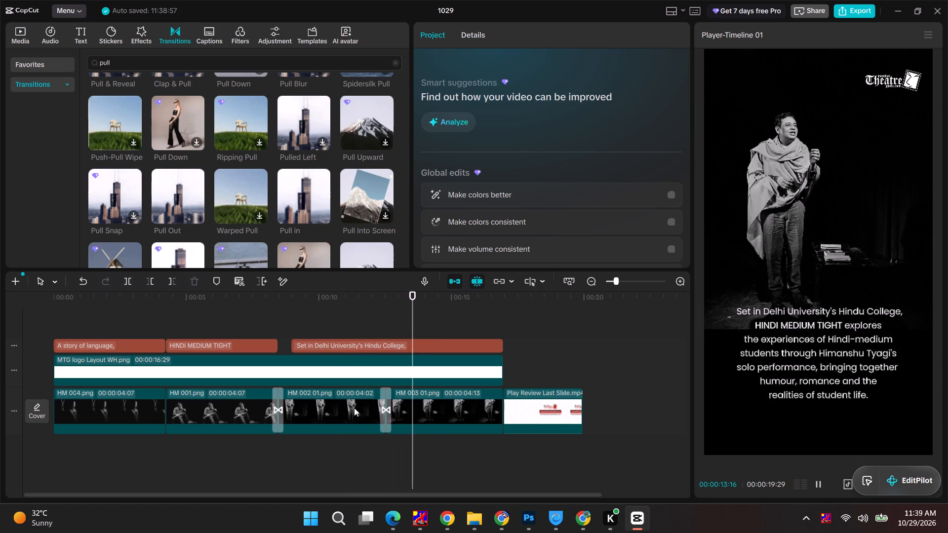
{"action": "left_click", "coordinate": [150, 307]}
{"action": "key", "text": "space"}
{"action": "key", "text": "space"}
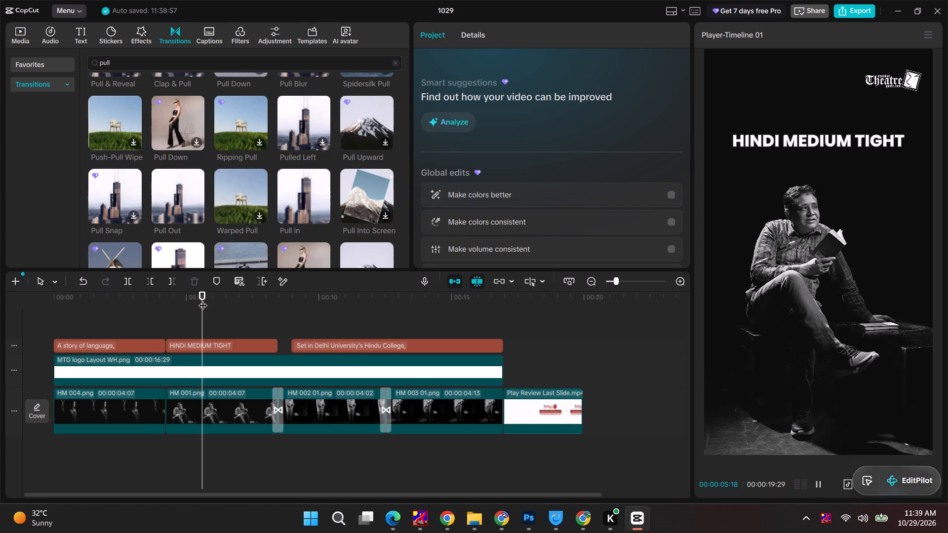
Find Cross Fade among the "pull" results and add it between the HM 004 and HM 001 clips.
{"action": "left_click_drag", "start_coordinate": [197, 298], "coordinate": [138, 297]}
{"action": "scroll", "coordinate": [208, 232], "scroll_direction": "down", "scroll_amount": 2}
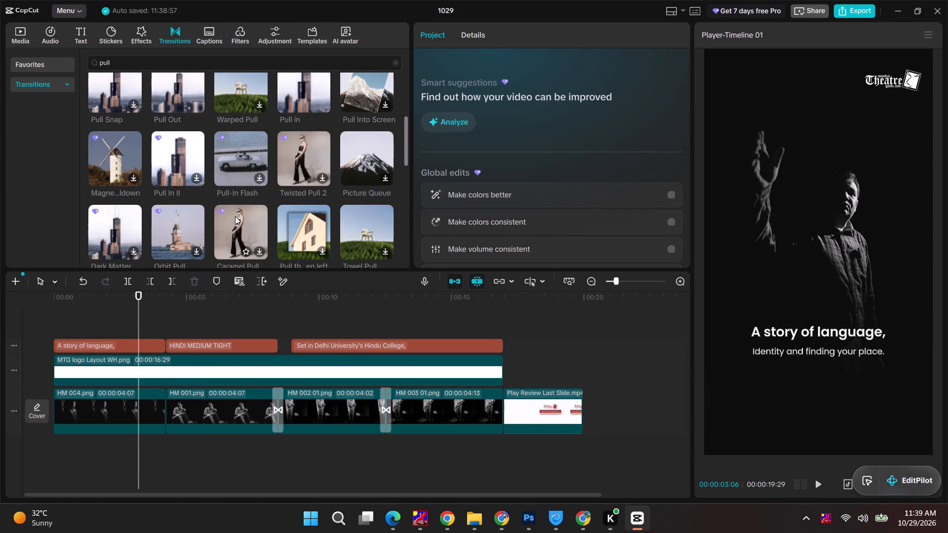
{"action": "scroll", "coordinate": [208, 218], "scroll_direction": "down", "scroll_amount": 1}
{"action": "scroll", "coordinate": [169, 188], "scroll_direction": "down", "scroll_amount": 1}
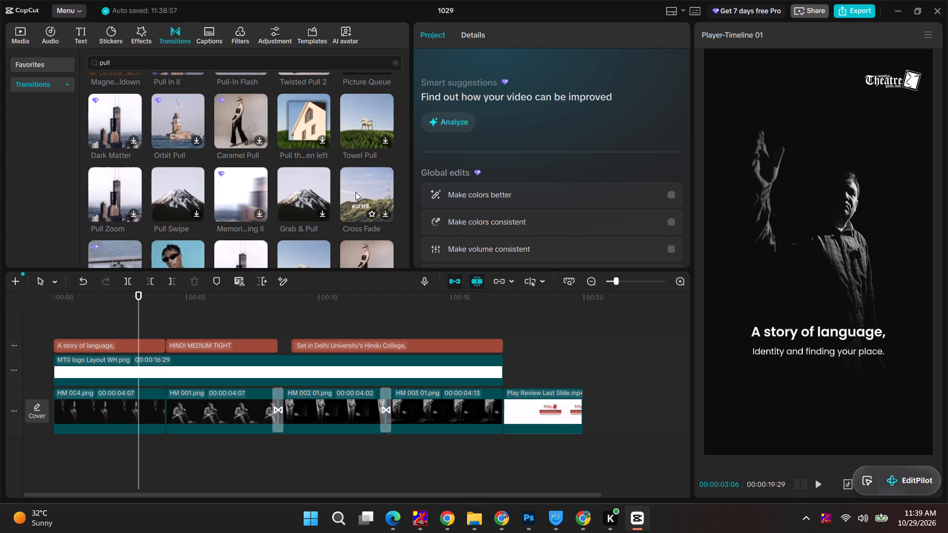
{"action": "left_click_drag", "start_coordinate": [363, 186], "coordinate": [148, 407]}
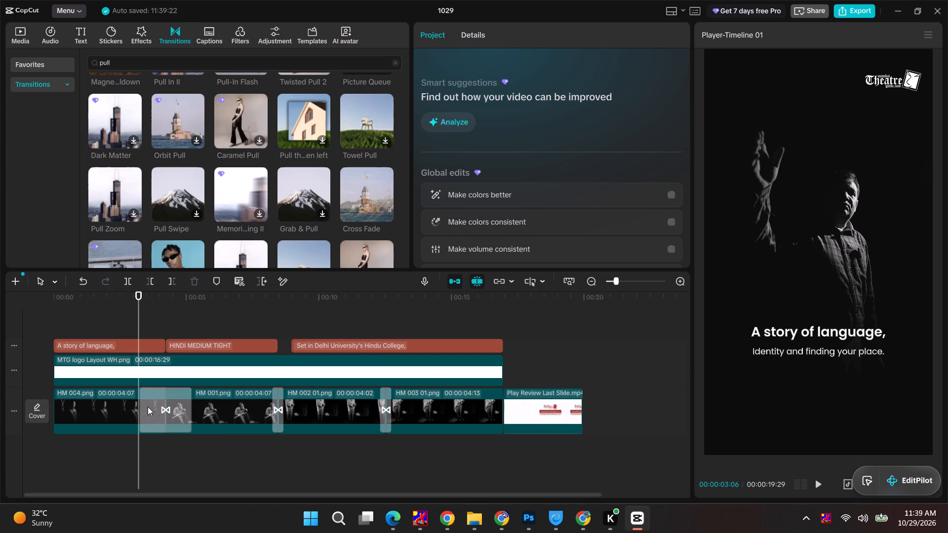
Shorten the Cross Fade between the HM 004 and HM 001 clips to about 1 second and play back the timeline.
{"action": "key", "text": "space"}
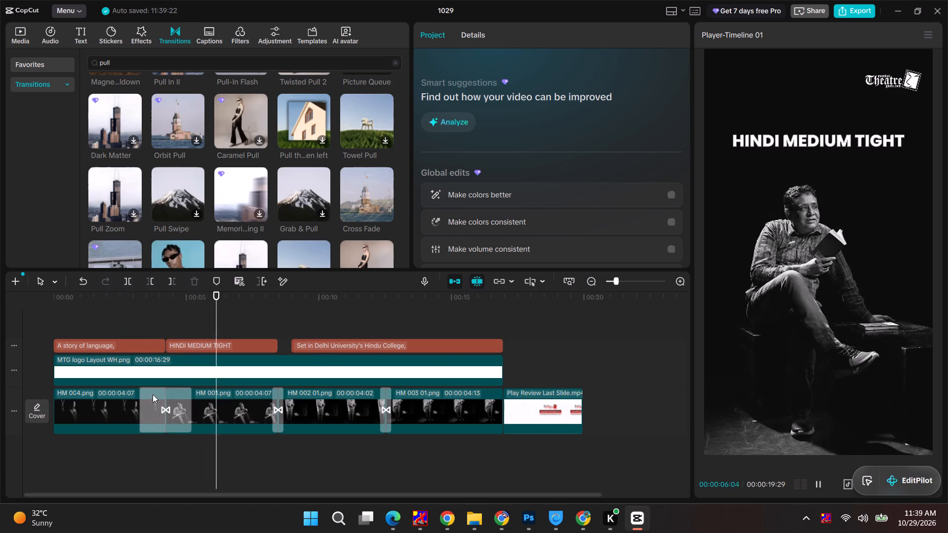
{"action": "left_click", "coordinate": [158, 408]}
{"action": "left_click_drag", "start_coordinate": [140, 407], "coordinate": [153, 408], "text": "alt"}
{"action": "left_click", "coordinate": [145, 314]}
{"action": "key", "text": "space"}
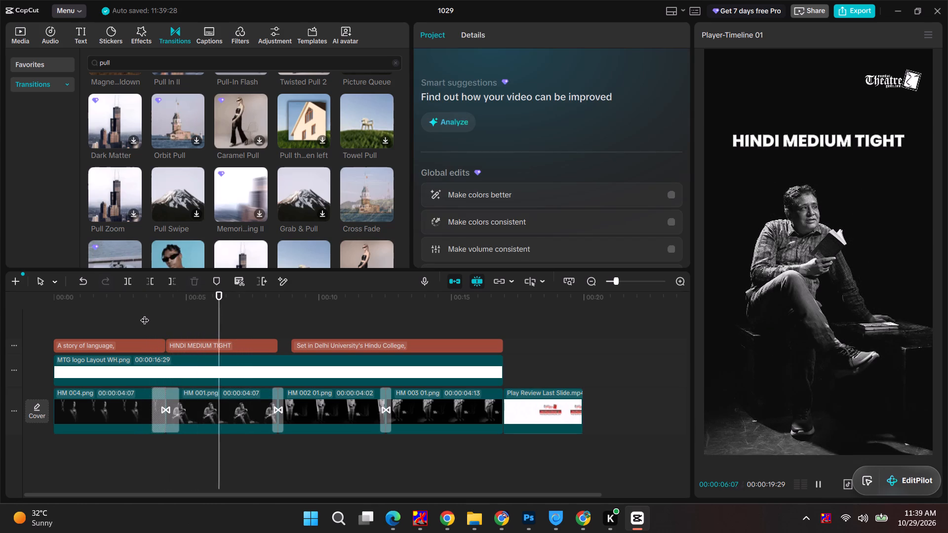
Trim the start of the HINDI MEDIUM TIGHT caption slightly, to 00:00:04:09, and open its animation settings.
{"action": "left_click", "coordinate": [176, 346]}
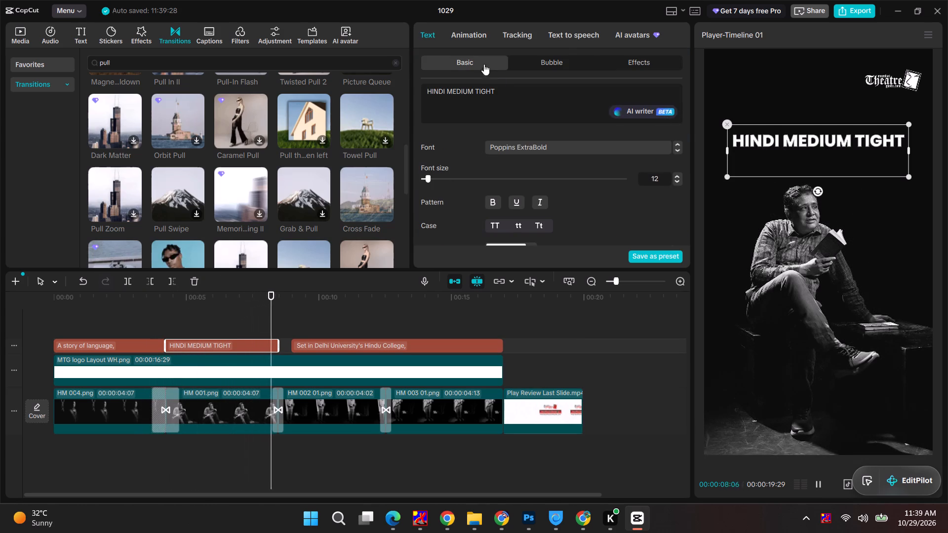
{"action": "left_click", "coordinate": [167, 347]}
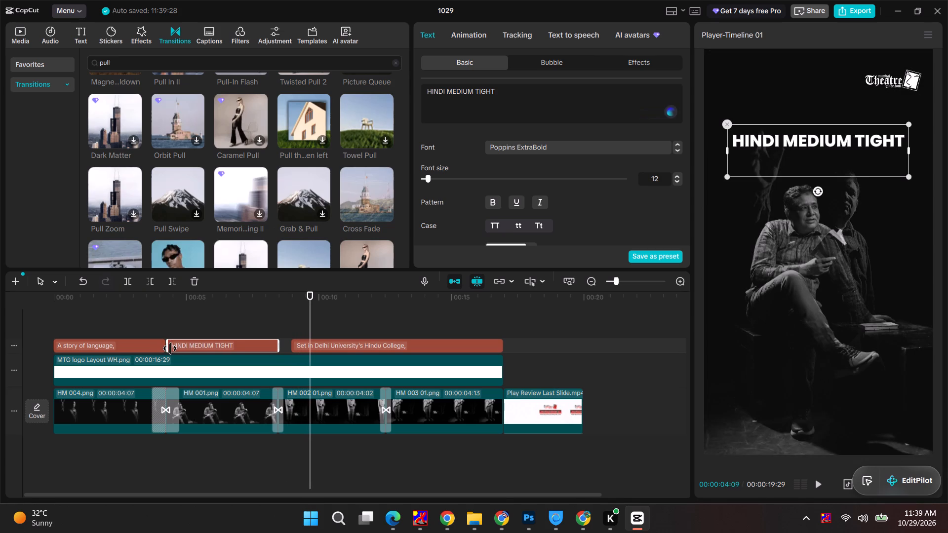
{"action": "left_click", "coordinate": [472, 37]}
{"action": "left_click", "coordinate": [473, 34]}
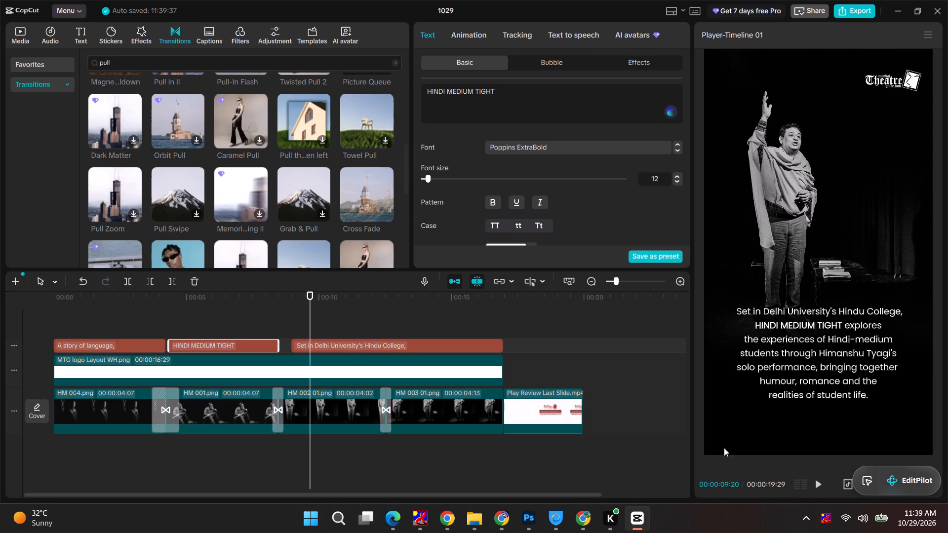
Toggle playback of the Loksatta video in Google Chrome through the system media controls.
{"action": "left_click", "coordinate": [873, 520]}
{"action": "left_click", "coordinate": [832, 222]}
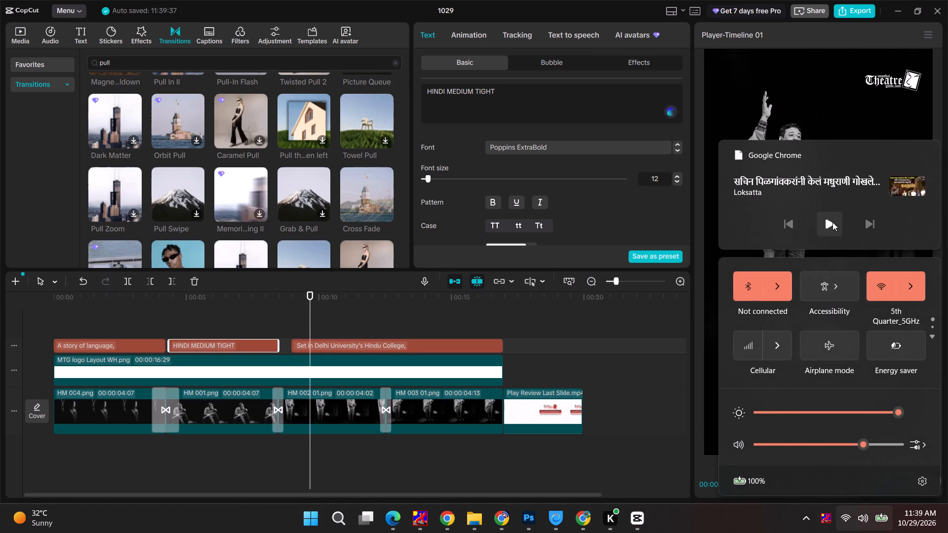
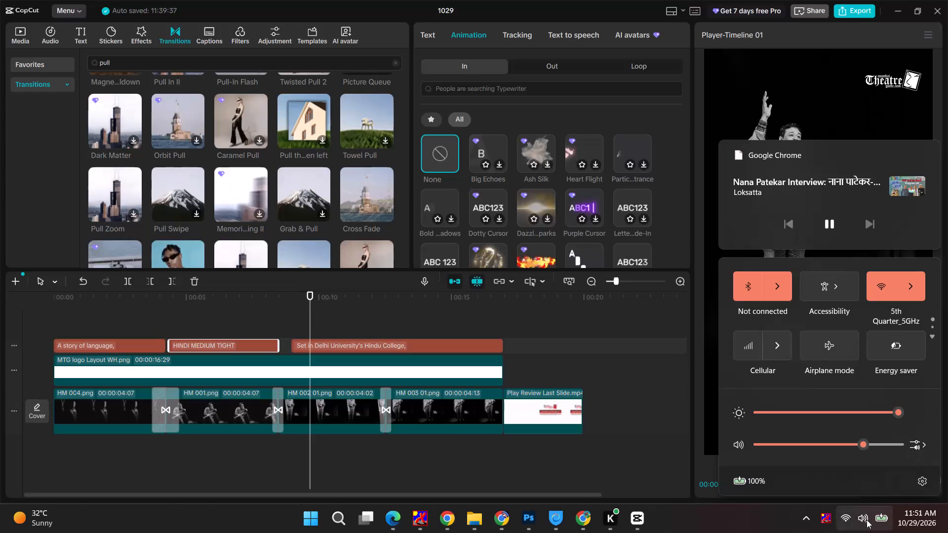
Play the whole reel from the start, and scrub back through the end slide and the HM 002 01 and HM 003 01 clips.
{"action": "left_click", "coordinate": [867, 520]}
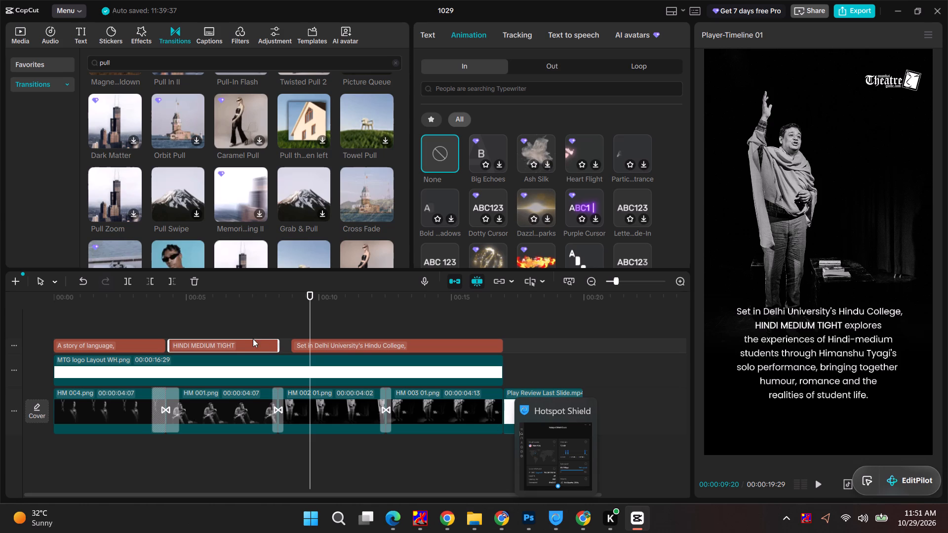
{"action": "left_click_drag", "start_coordinate": [309, 295], "coordinate": [0, 319]}
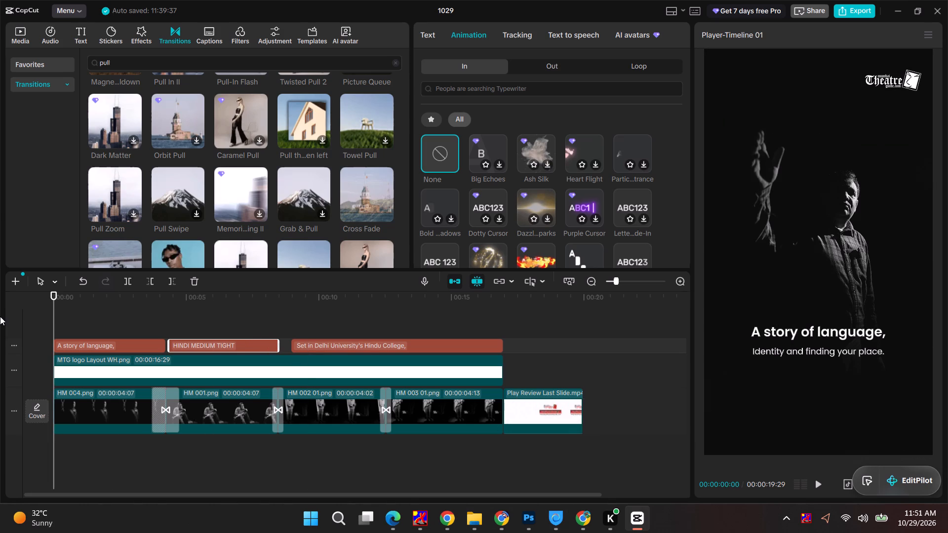
{"action": "key", "text": "space"}
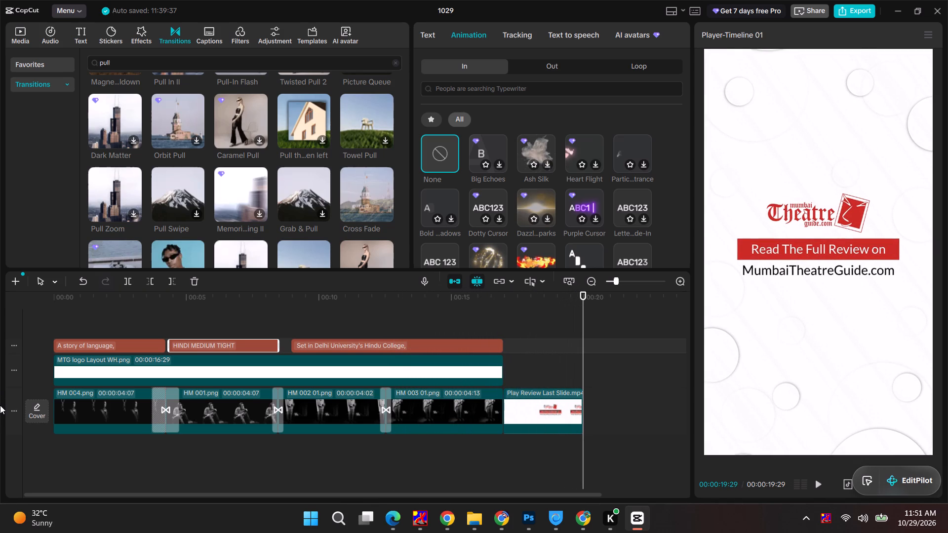
{"action": "left_click_drag", "start_coordinate": [581, 292], "coordinate": [522, 292]}
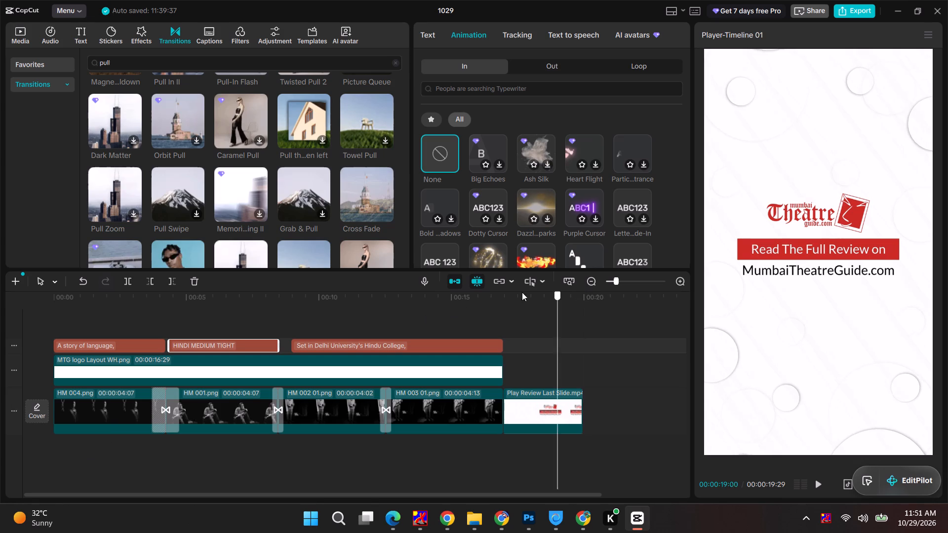
{"action": "left_click_drag", "start_coordinate": [522, 292], "coordinate": [326, 286]}
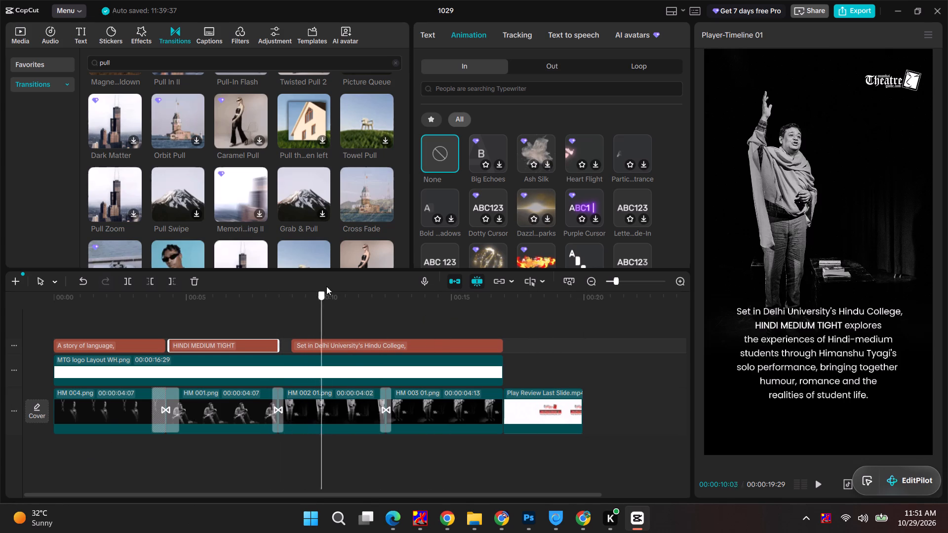
{"action": "left_click_drag", "start_coordinate": [326, 286], "coordinate": [428, 279]}
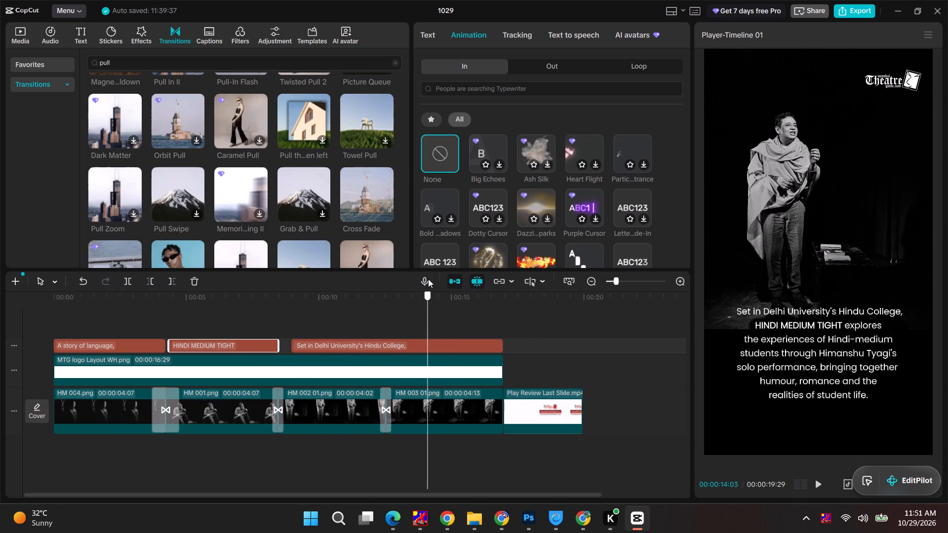
{"action": "left_click_drag", "start_coordinate": [428, 279], "coordinate": [470, 272]}
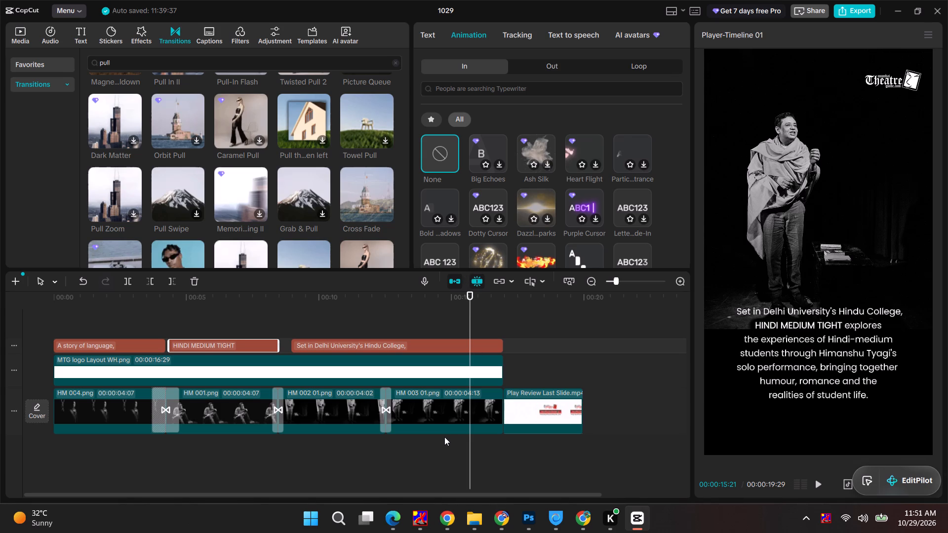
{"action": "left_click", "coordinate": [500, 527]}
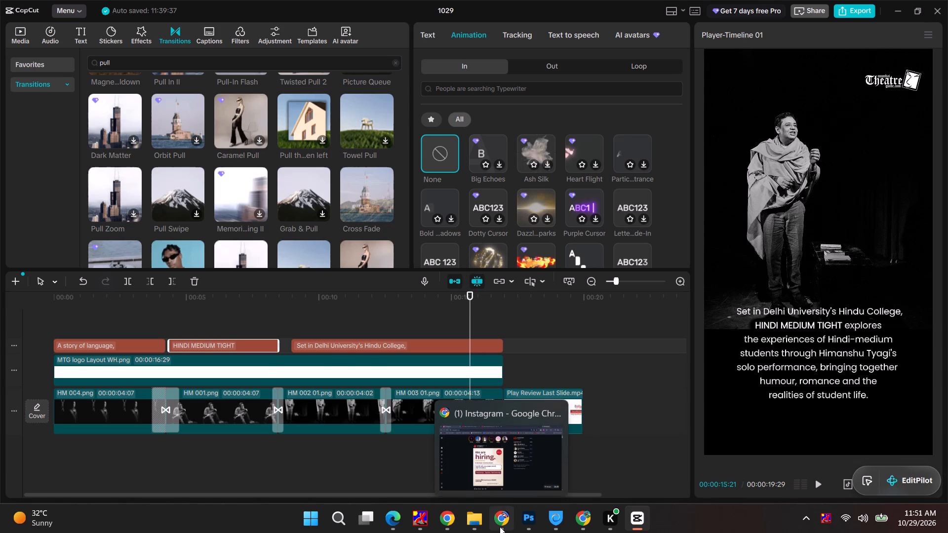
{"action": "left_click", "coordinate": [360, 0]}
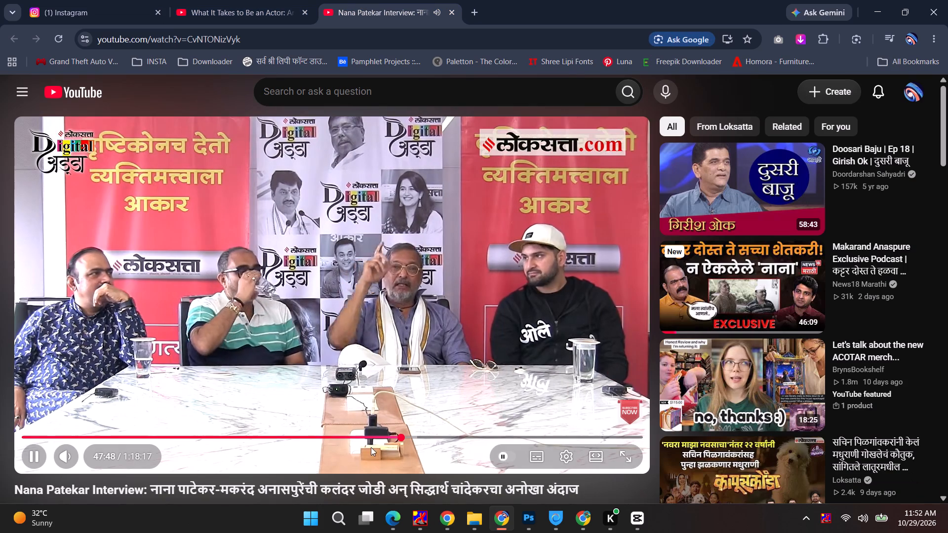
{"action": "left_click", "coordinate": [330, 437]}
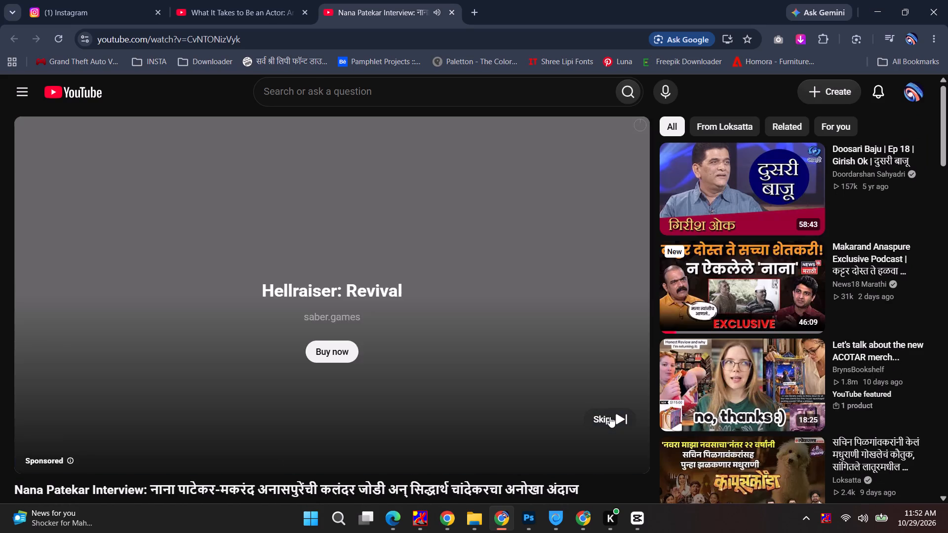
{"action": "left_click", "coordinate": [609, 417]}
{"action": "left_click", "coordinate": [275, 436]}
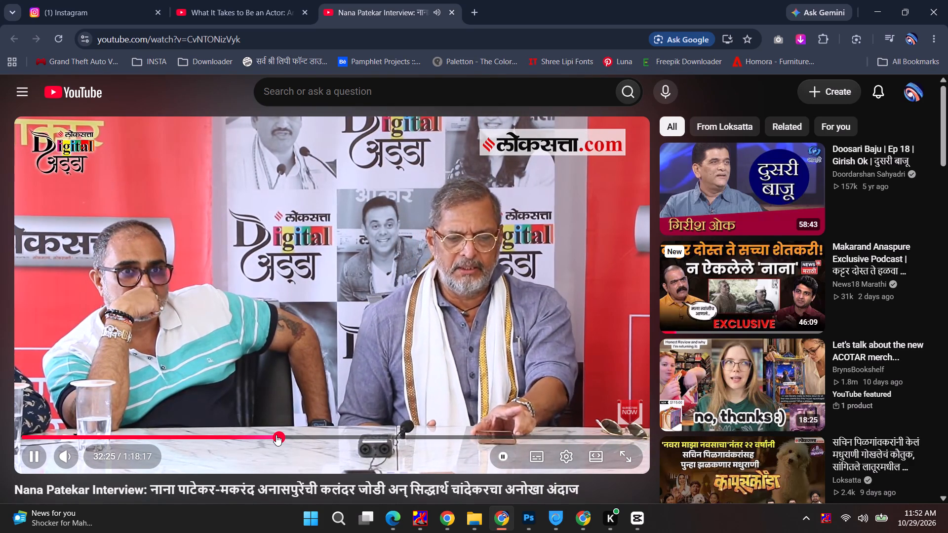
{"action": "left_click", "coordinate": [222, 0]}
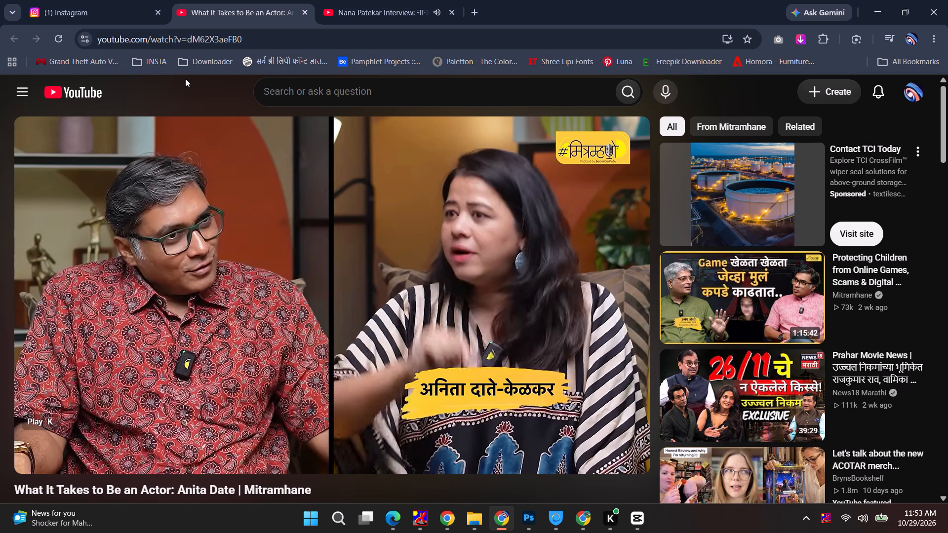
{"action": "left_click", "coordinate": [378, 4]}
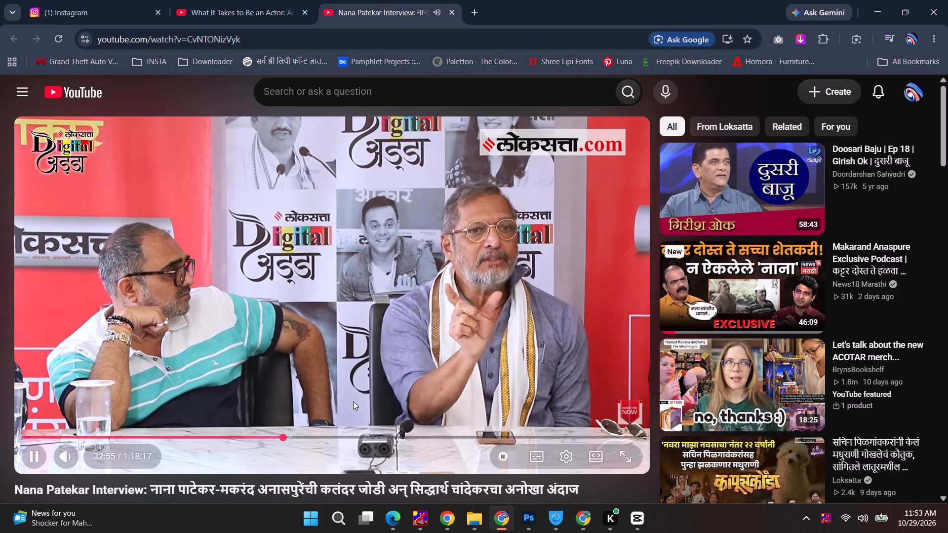
Skip ahead to about 38 minutes in the Nana Patekar interview playing on YouTube.
{"action": "left_click", "coordinate": [323, 437]}
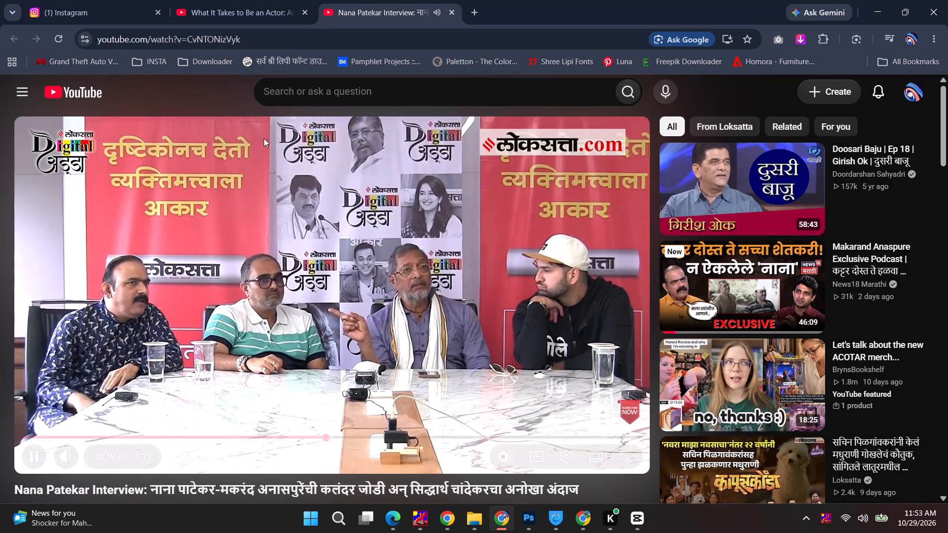
Switch from the YouTube videos to the Instagram page and open its direct messages inbox.
{"action": "left_click", "coordinate": [234, 0]}
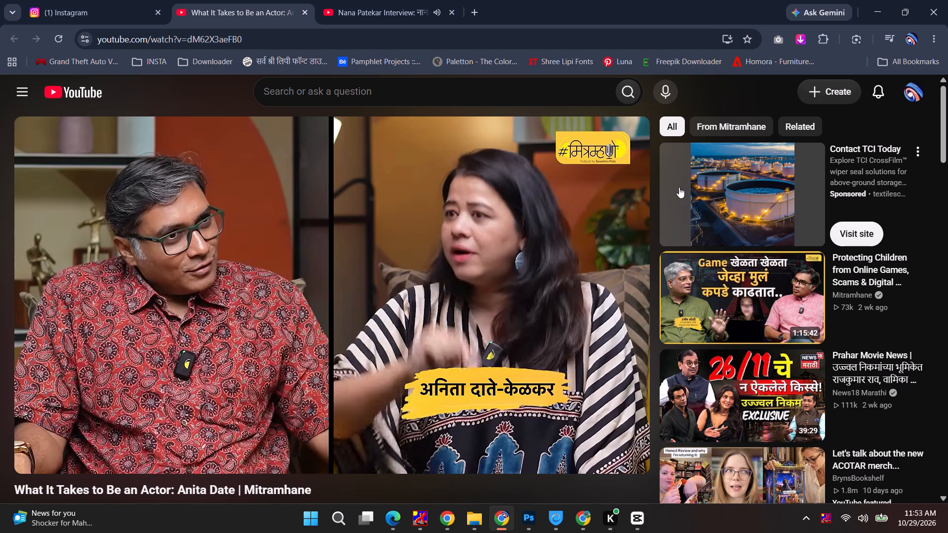
{"action": "left_click", "coordinate": [120, 0]}
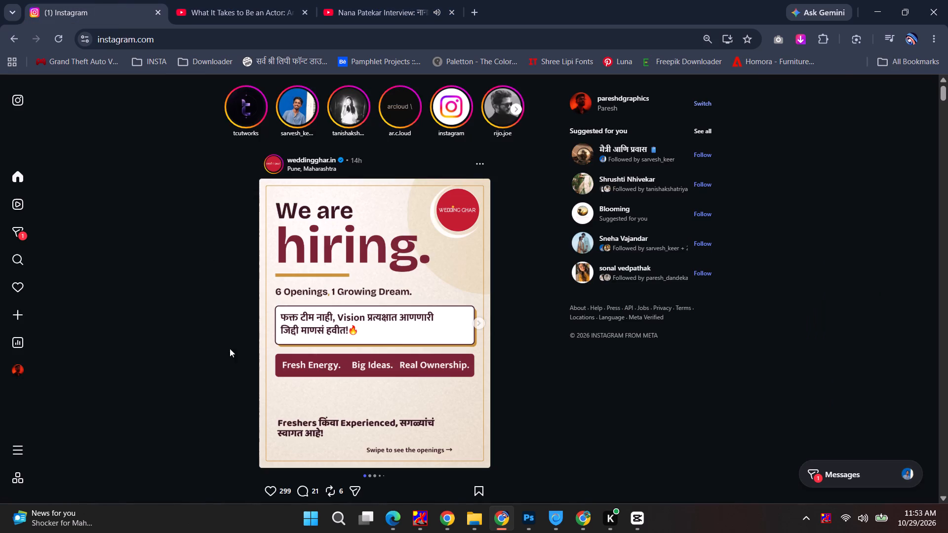
{"action": "left_click", "coordinate": [19, 223]}
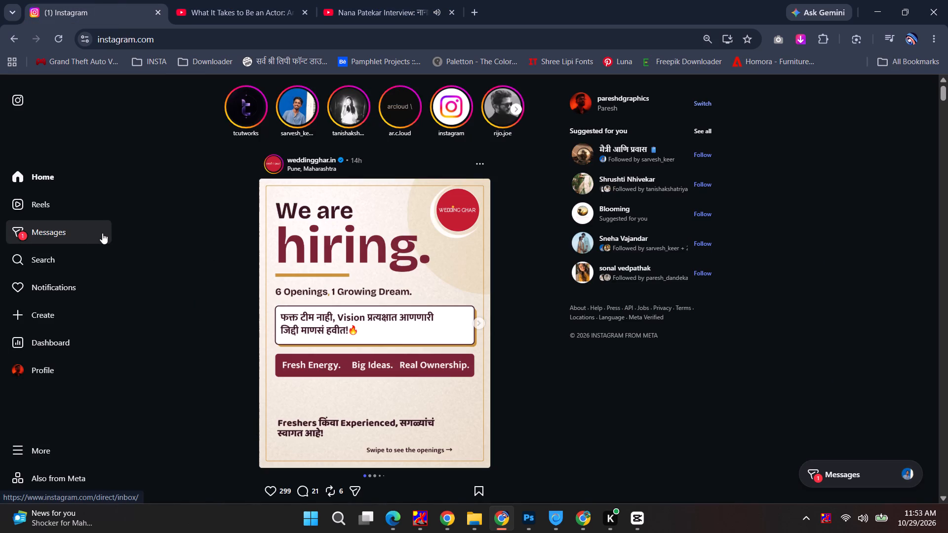
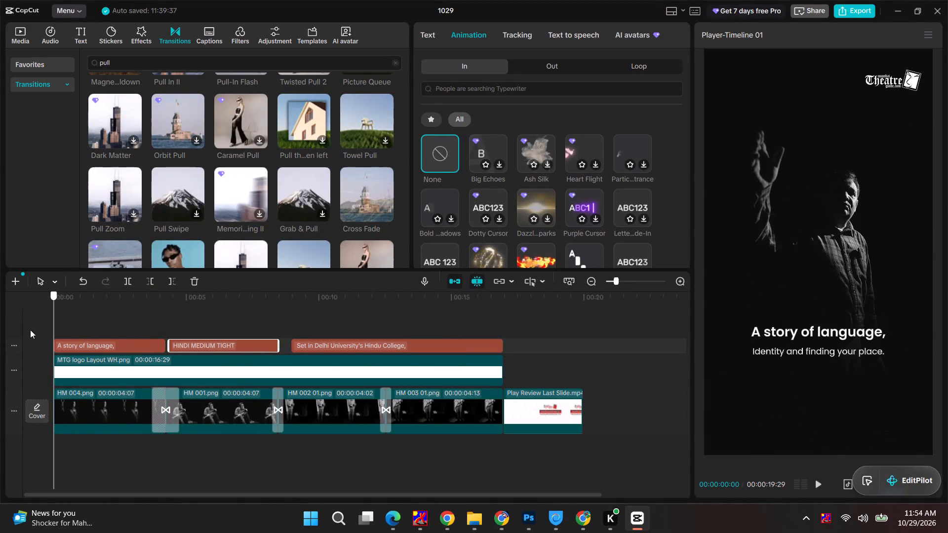
Play the reel from the start and open the first caption, "A story of language, Identity and finding your place.", for text editing.
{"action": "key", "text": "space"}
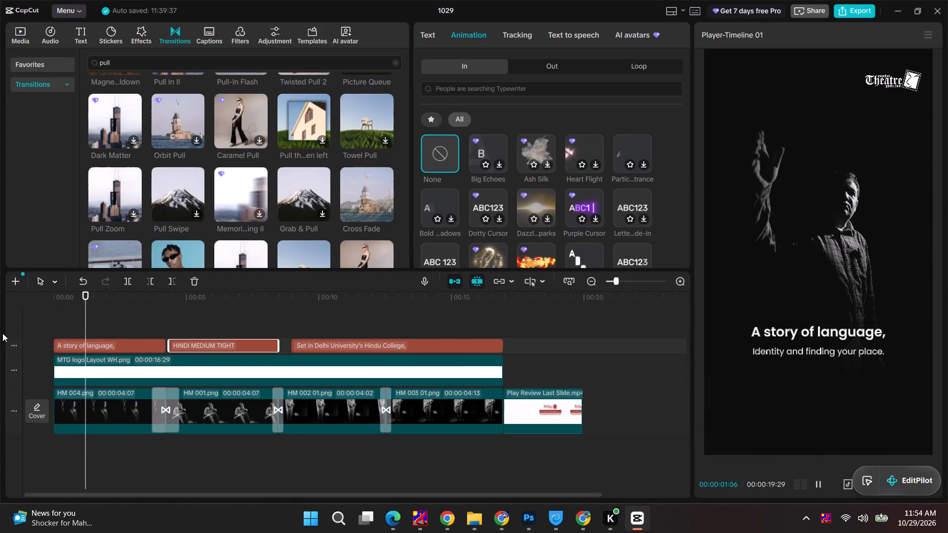
{"action": "left_click", "coordinate": [796, 334]}
{"action": "double_click", "coordinate": [796, 334]}
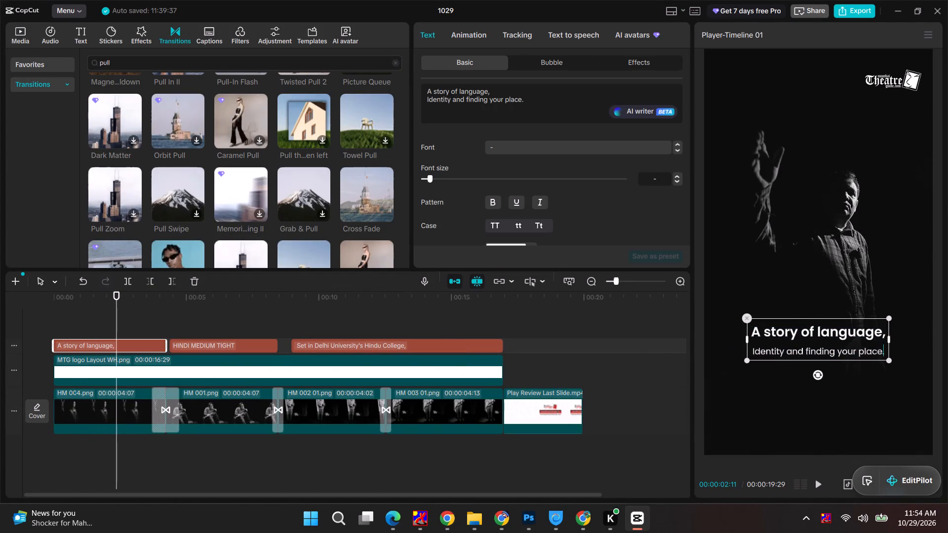
Colour the line "A story of language," in the first caption red (EC1D1D), leaving the second line white.
{"action": "left_click_drag", "start_coordinate": [754, 332], "coordinate": [895, 326]}
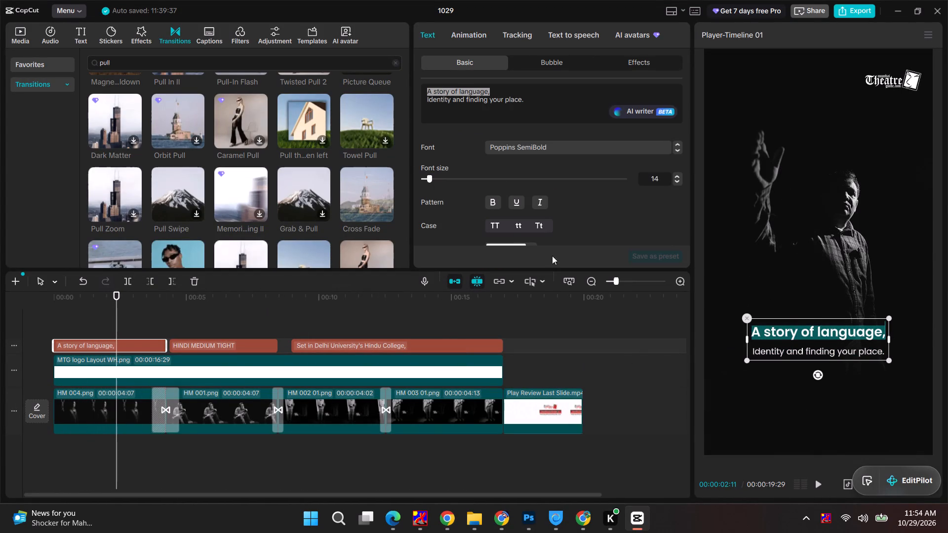
{"action": "scroll", "coordinate": [512, 226], "scroll_direction": "down", "scroll_amount": 2}
{"action": "left_click", "coordinate": [499, 138]}
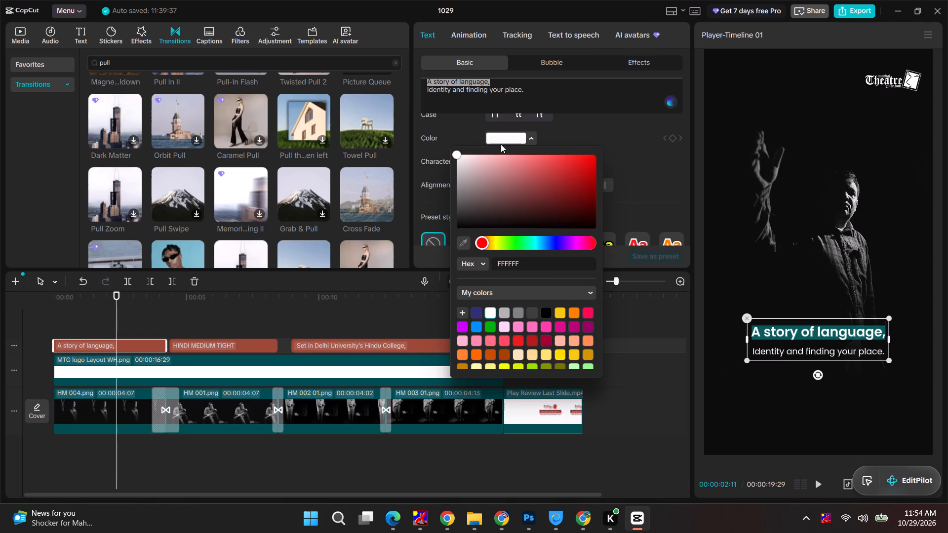
{"action": "left_click", "coordinate": [518, 344]}
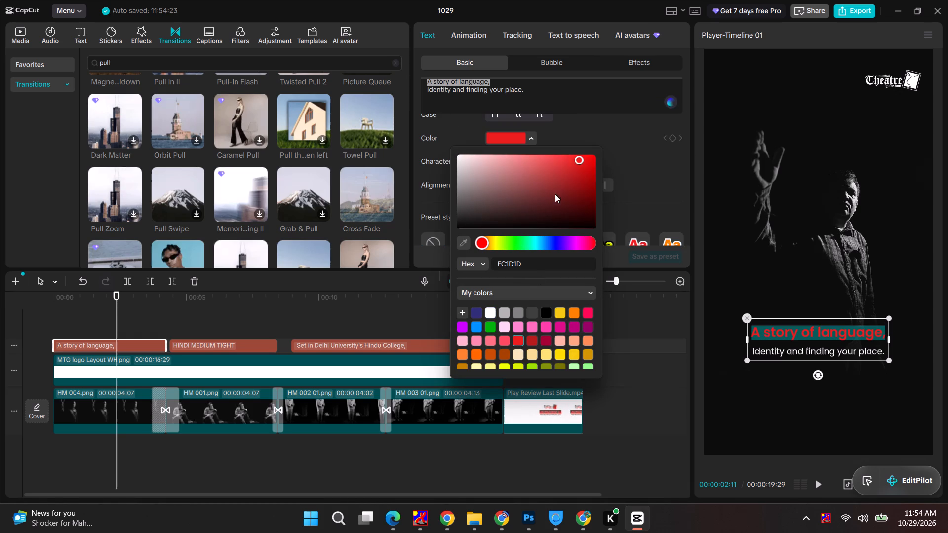
{"action": "left_click", "coordinate": [608, 139]}
{"action": "left_click", "coordinate": [736, 148]}
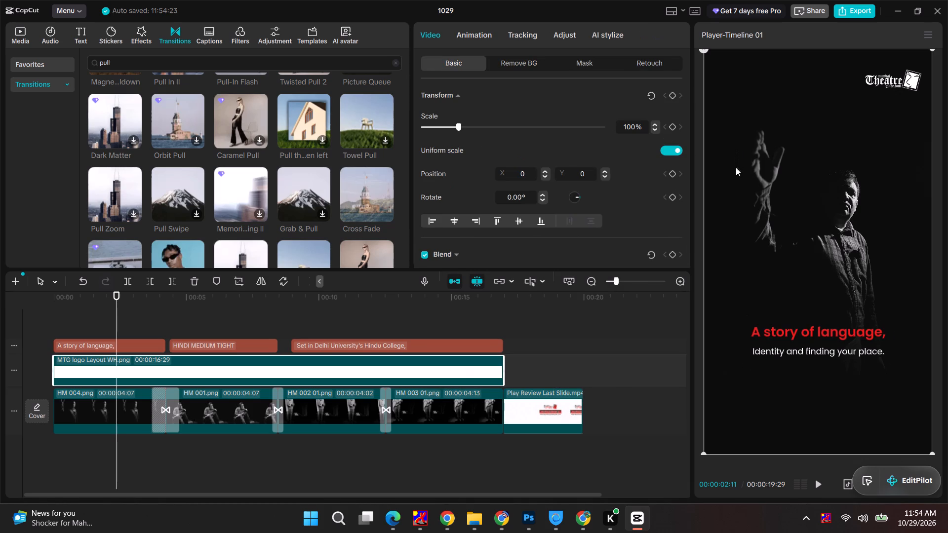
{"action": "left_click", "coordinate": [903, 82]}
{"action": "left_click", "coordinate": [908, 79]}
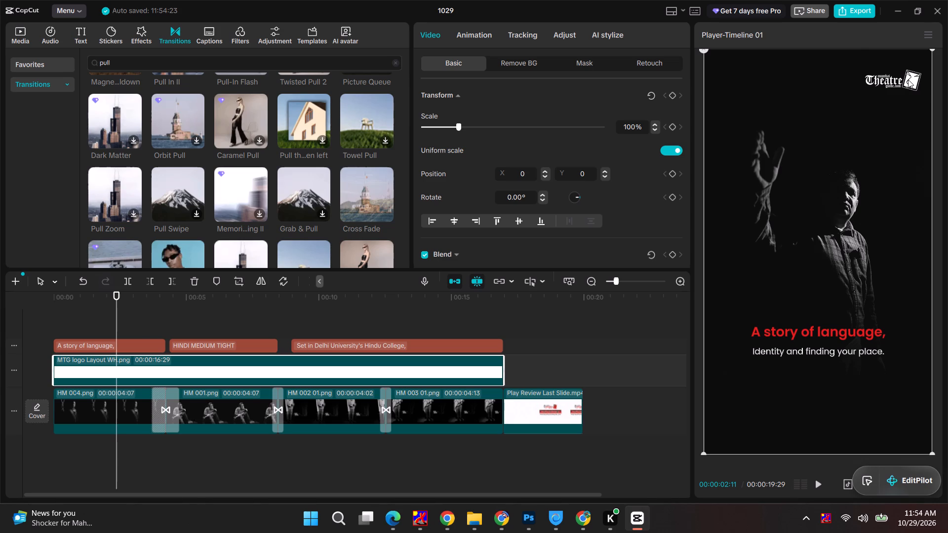
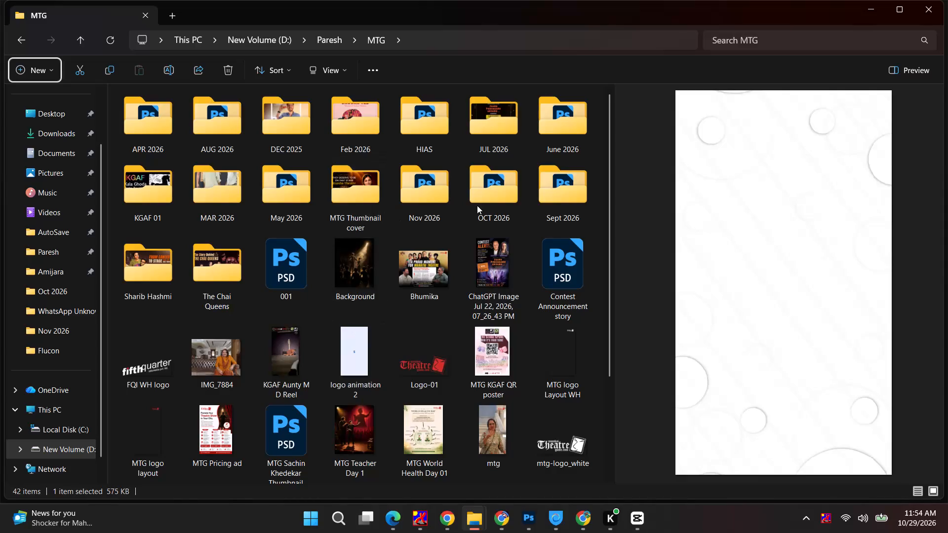
Import the MTG logo layout image with the red logo from the MTG folder into the CapCut project's media.
{"action": "left_click", "coordinate": [485, 140]}
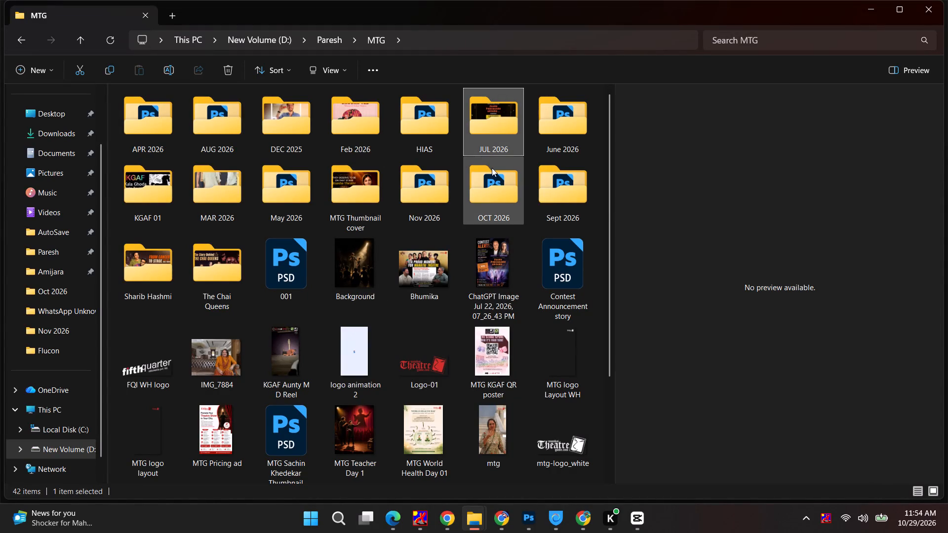
{"action": "left_click", "coordinate": [482, 206]}
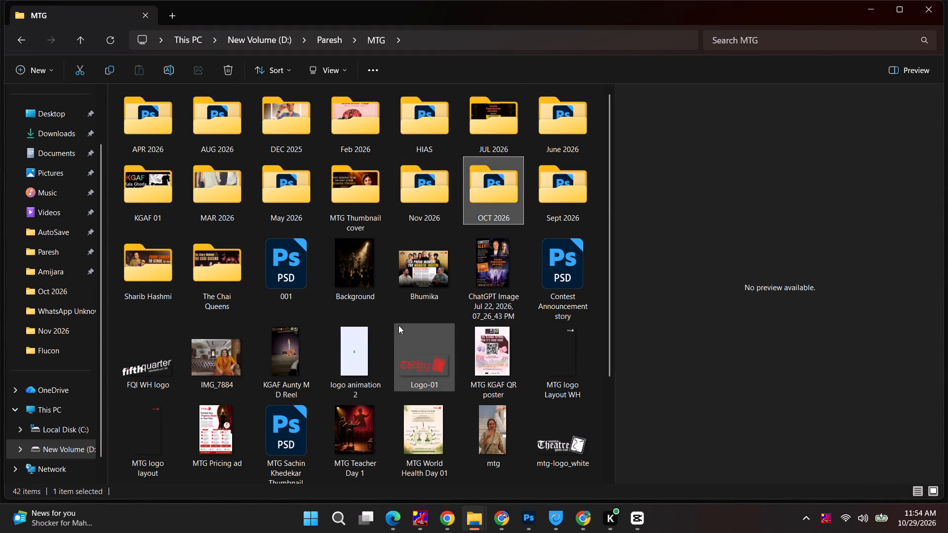
{"action": "left_click", "coordinate": [138, 427]}
{"action": "left_click_drag", "start_coordinate": [143, 423], "coordinate": [152, 440]}
{"action": "key", "text": "alt+Tab"}
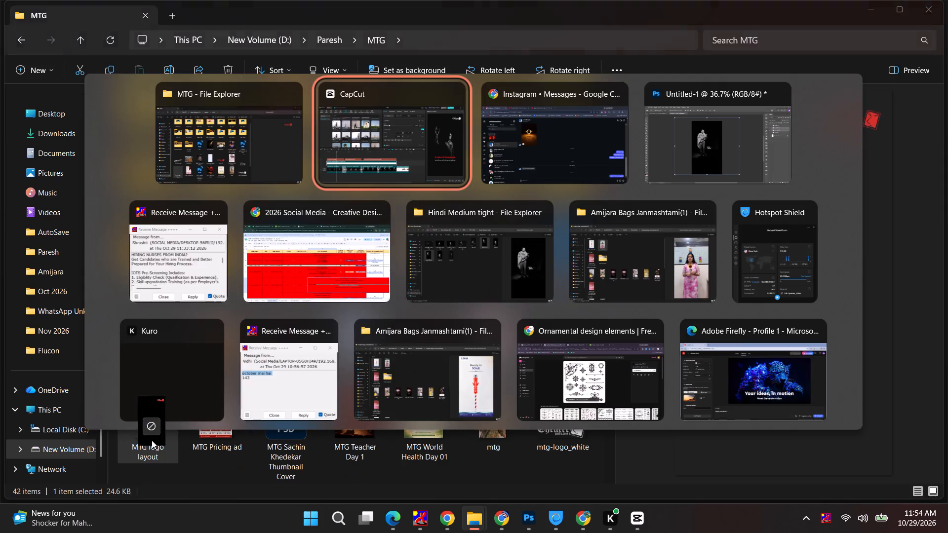
{"action": "left_click_drag", "start_coordinate": [152, 440], "coordinate": [368, 220]}
{"action": "key", "text": "Escape"}
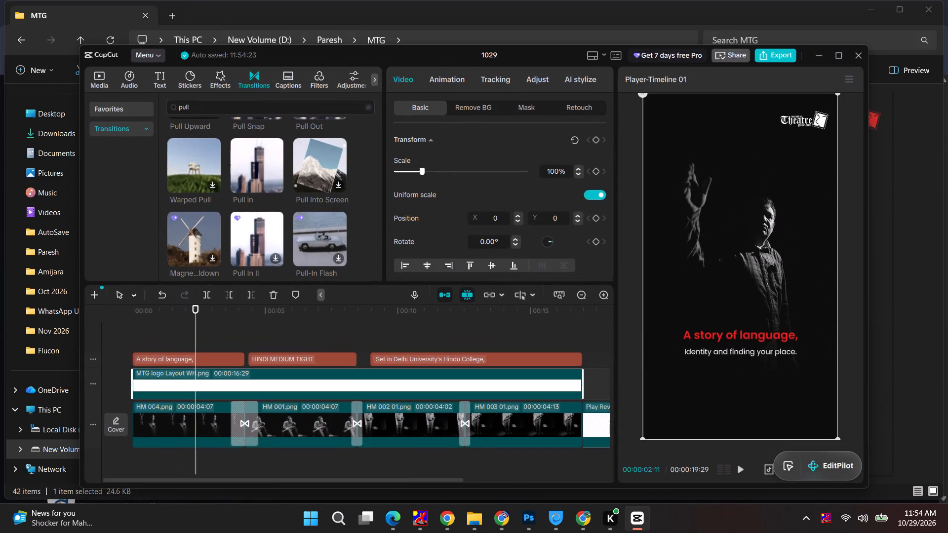
Replace the white logo clip on the overlay track with MTG logo layout.png, keeping the original video effect.
{"action": "left_click_drag", "start_coordinate": [441, 58], "coordinate": [439, 0]}
{"action": "left_click", "coordinate": [22, 40]}
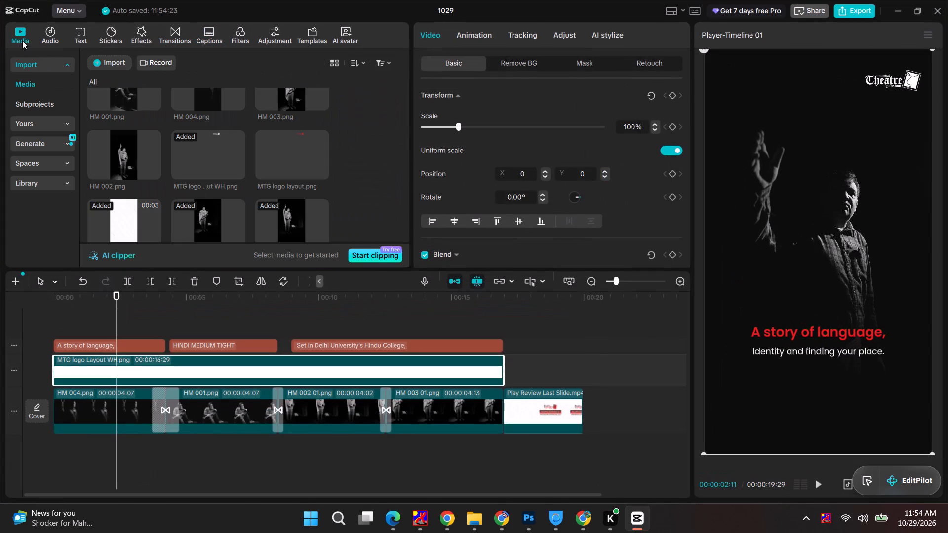
{"action": "left_click_drag", "start_coordinate": [290, 158], "coordinate": [189, 388]}
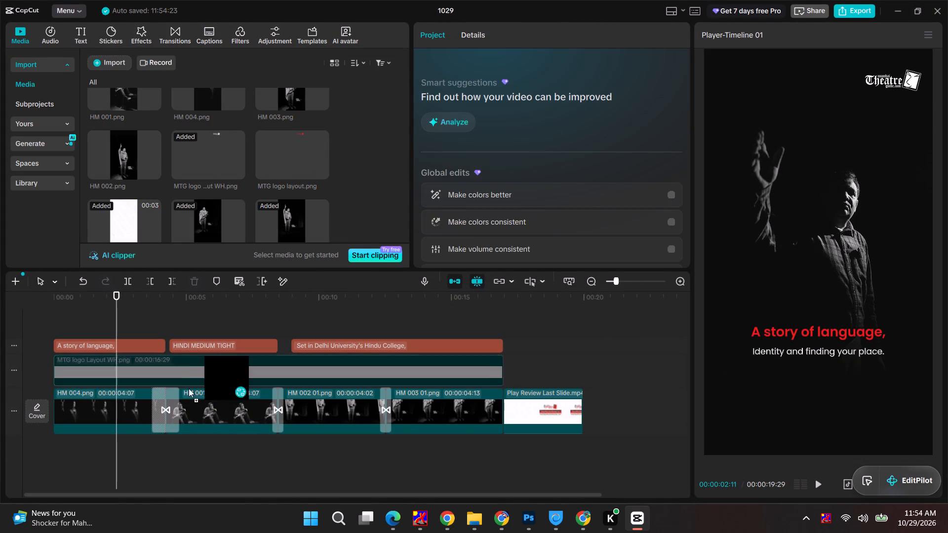
{"action": "left_click_drag", "start_coordinate": [189, 388], "coordinate": [188, 369]}
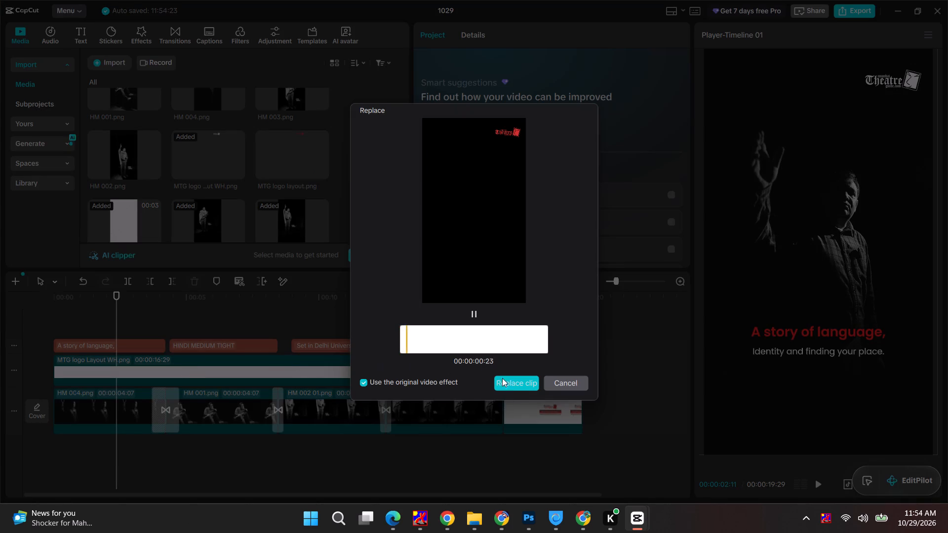
{"action": "left_click", "coordinate": [515, 381]}
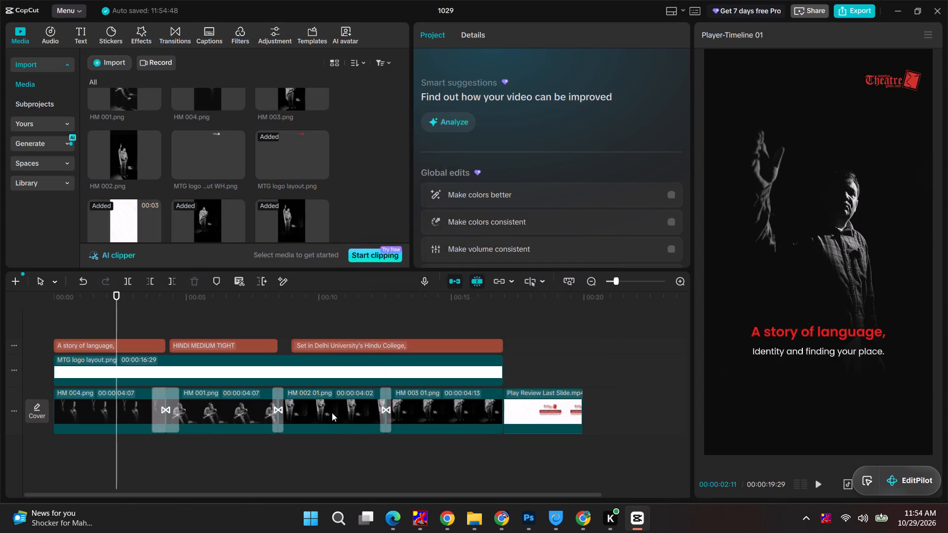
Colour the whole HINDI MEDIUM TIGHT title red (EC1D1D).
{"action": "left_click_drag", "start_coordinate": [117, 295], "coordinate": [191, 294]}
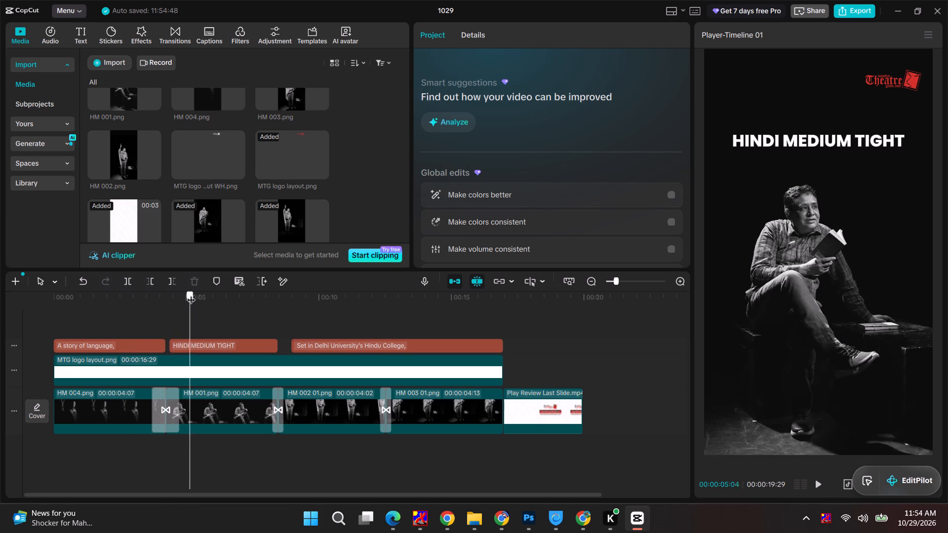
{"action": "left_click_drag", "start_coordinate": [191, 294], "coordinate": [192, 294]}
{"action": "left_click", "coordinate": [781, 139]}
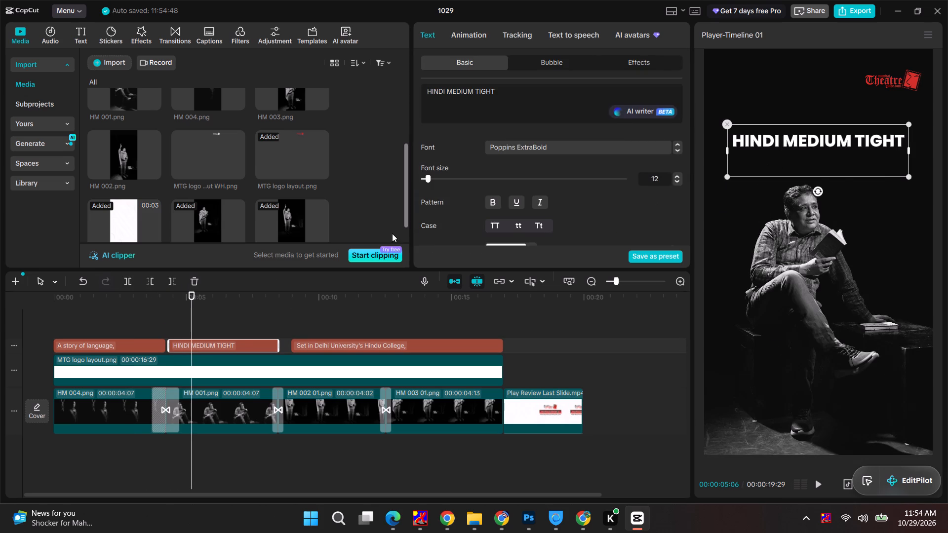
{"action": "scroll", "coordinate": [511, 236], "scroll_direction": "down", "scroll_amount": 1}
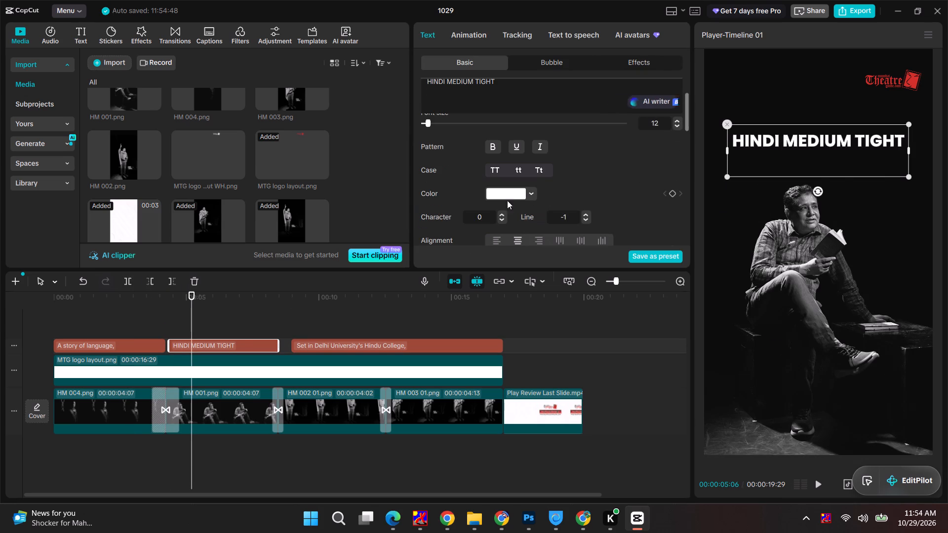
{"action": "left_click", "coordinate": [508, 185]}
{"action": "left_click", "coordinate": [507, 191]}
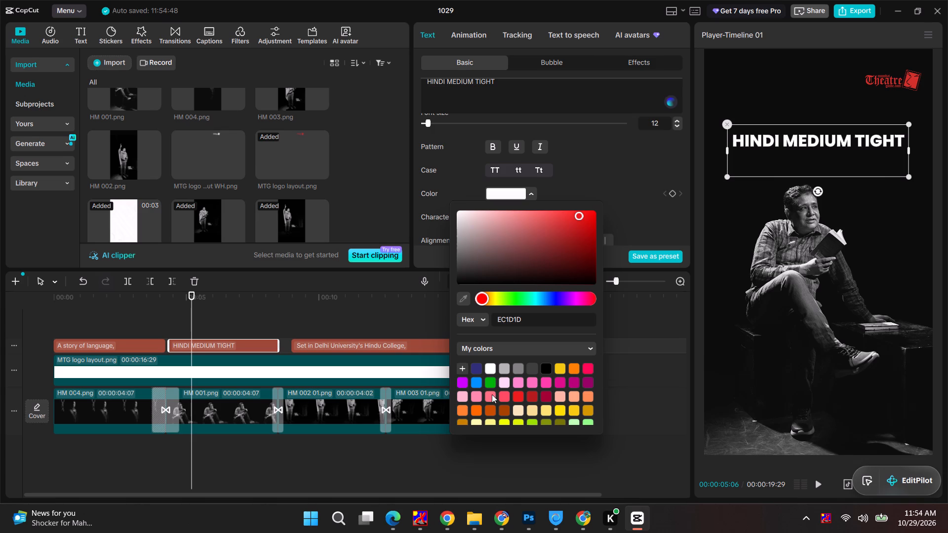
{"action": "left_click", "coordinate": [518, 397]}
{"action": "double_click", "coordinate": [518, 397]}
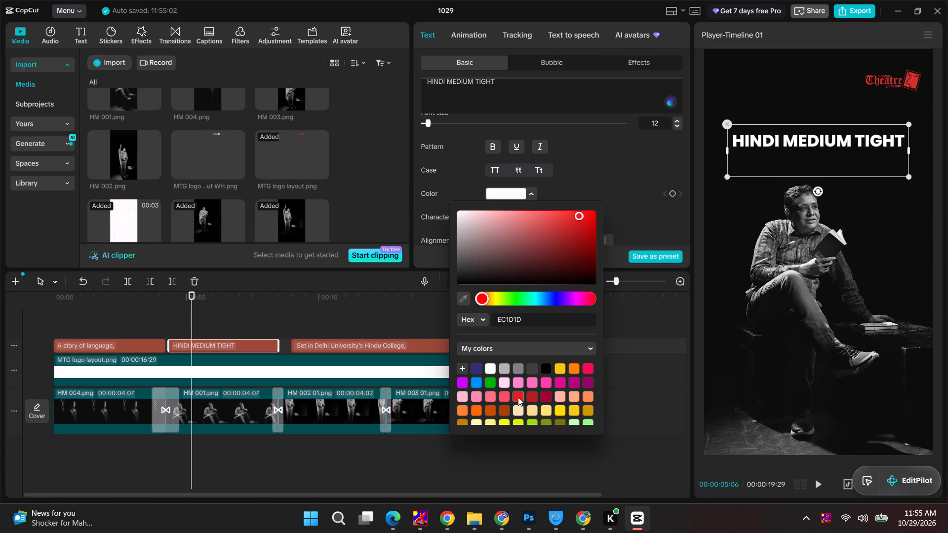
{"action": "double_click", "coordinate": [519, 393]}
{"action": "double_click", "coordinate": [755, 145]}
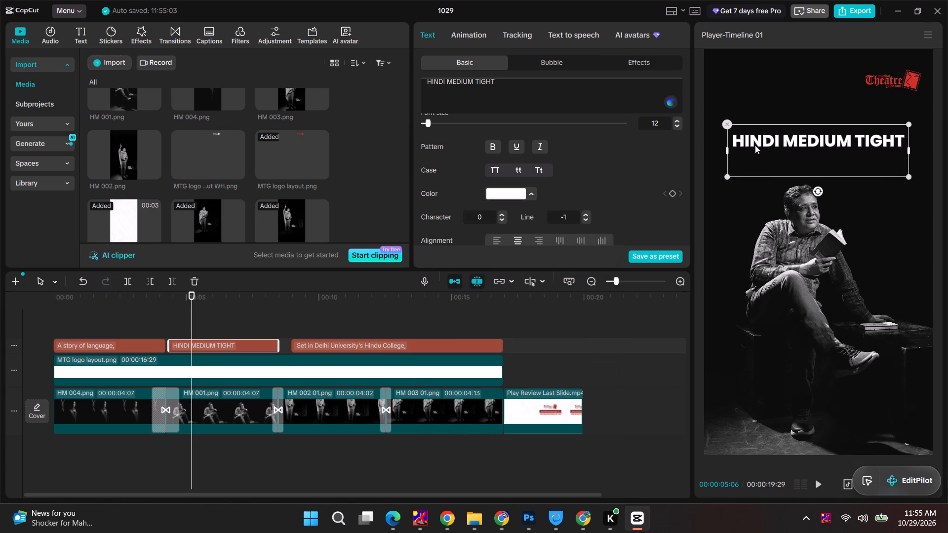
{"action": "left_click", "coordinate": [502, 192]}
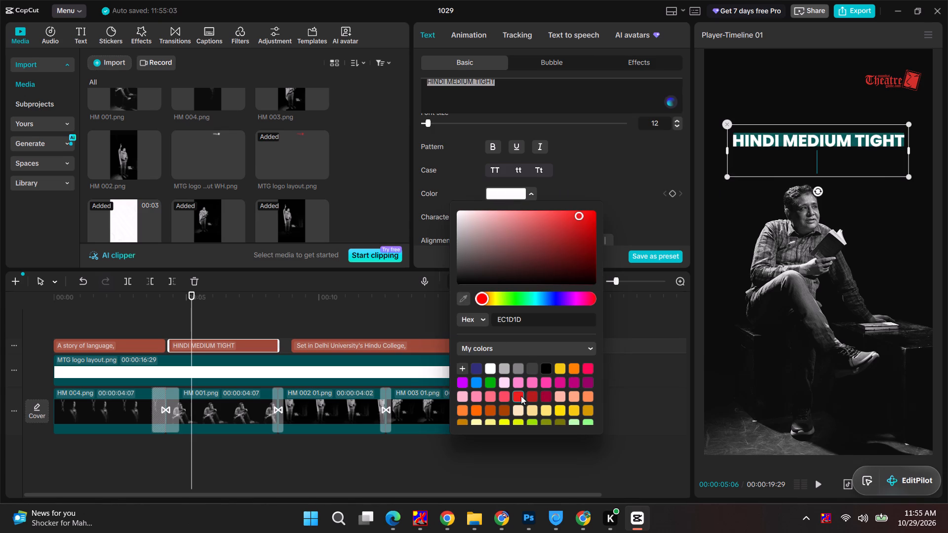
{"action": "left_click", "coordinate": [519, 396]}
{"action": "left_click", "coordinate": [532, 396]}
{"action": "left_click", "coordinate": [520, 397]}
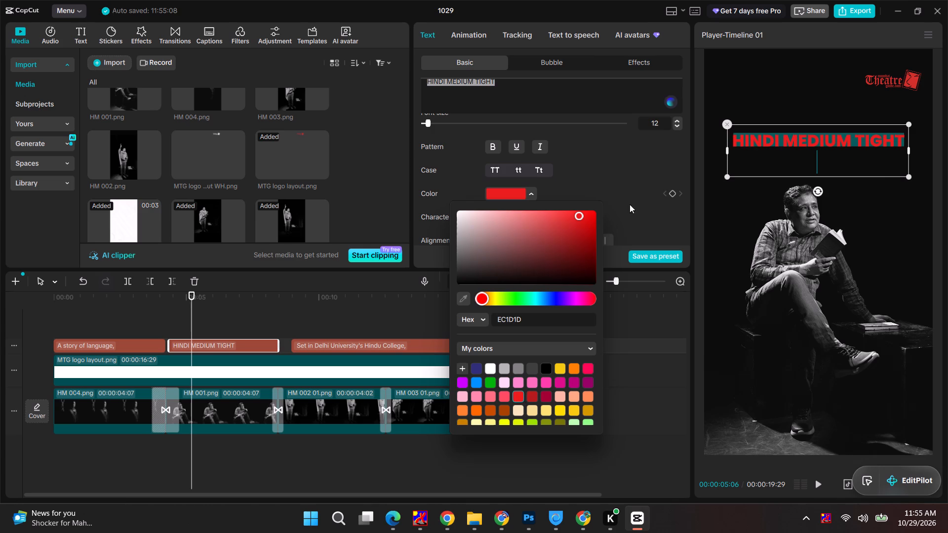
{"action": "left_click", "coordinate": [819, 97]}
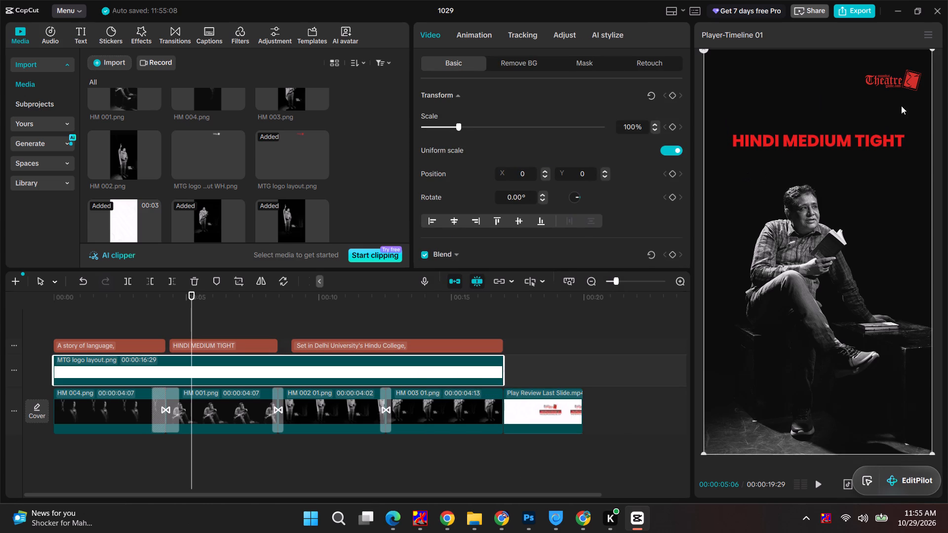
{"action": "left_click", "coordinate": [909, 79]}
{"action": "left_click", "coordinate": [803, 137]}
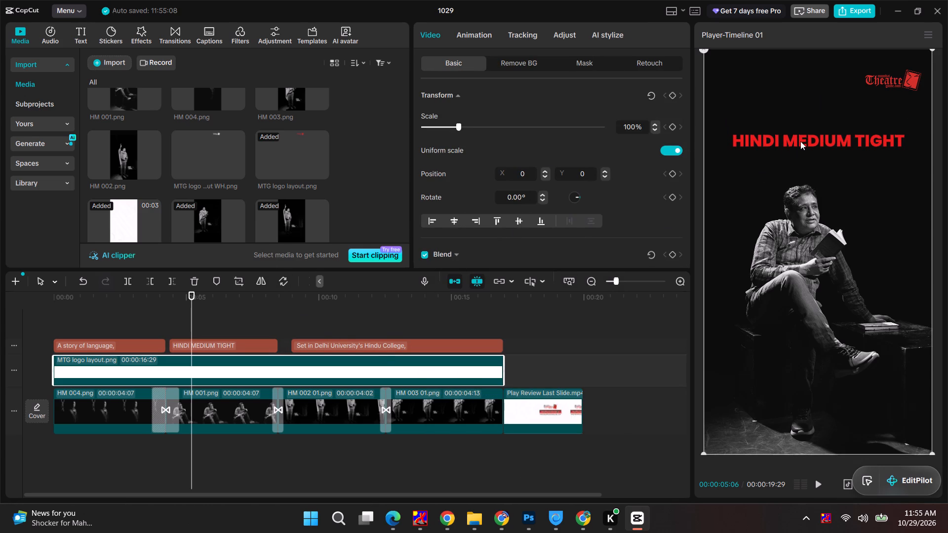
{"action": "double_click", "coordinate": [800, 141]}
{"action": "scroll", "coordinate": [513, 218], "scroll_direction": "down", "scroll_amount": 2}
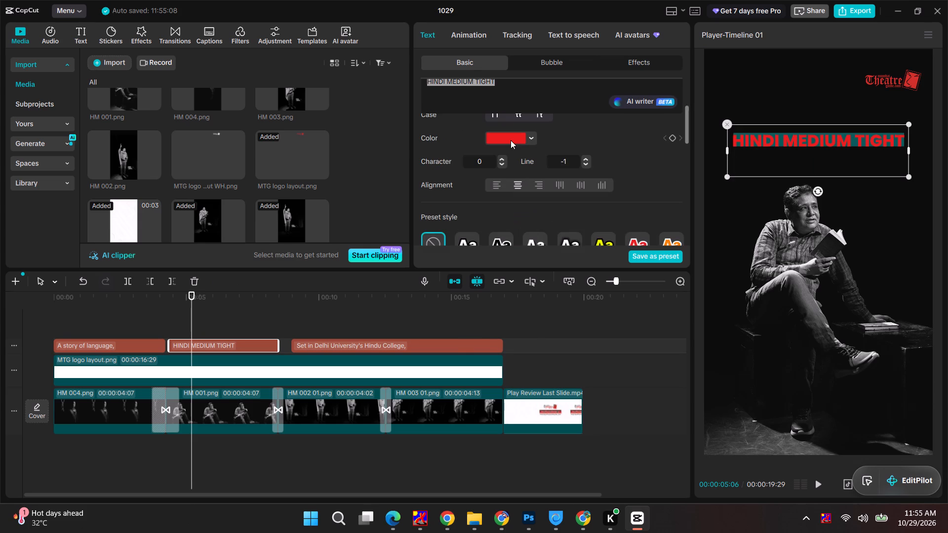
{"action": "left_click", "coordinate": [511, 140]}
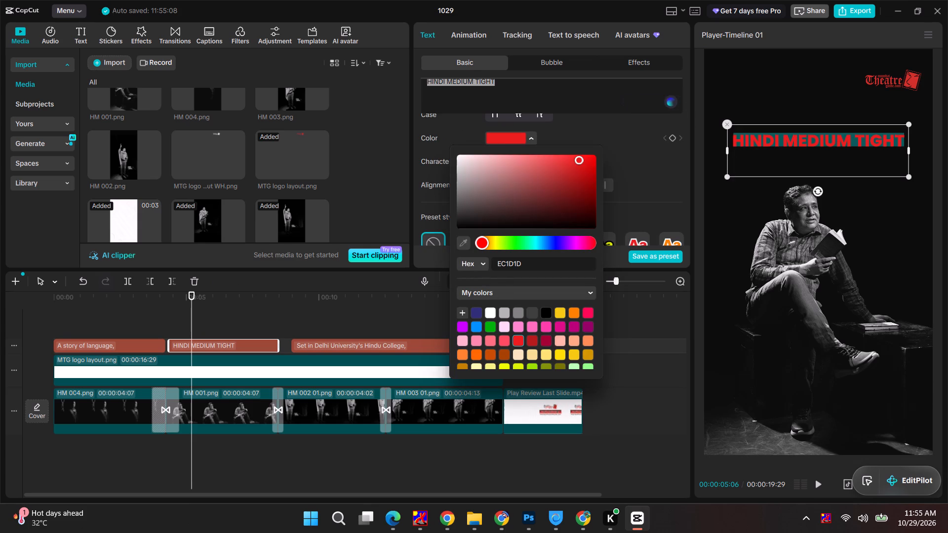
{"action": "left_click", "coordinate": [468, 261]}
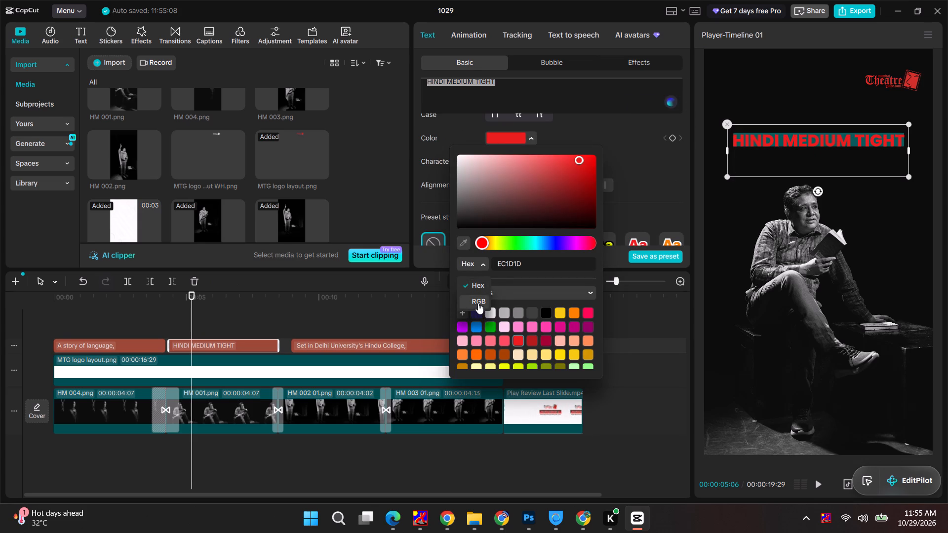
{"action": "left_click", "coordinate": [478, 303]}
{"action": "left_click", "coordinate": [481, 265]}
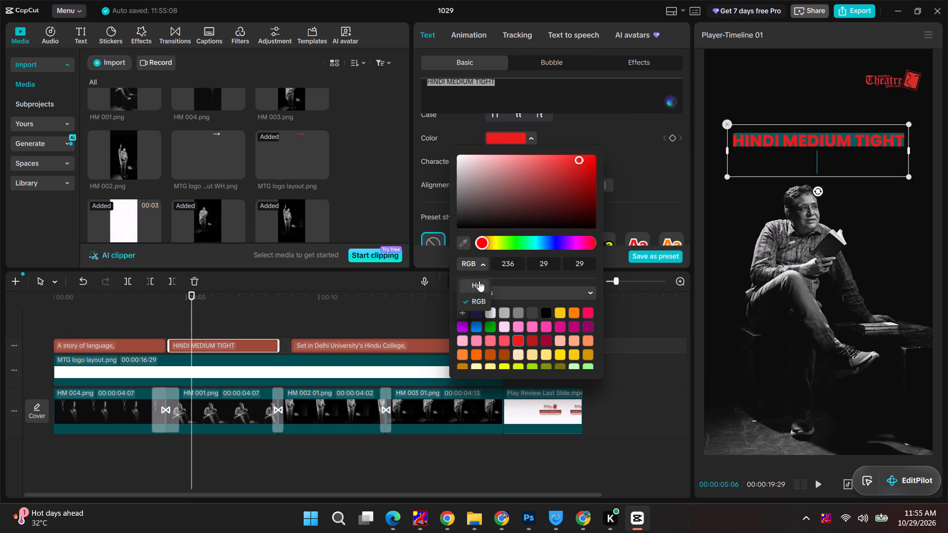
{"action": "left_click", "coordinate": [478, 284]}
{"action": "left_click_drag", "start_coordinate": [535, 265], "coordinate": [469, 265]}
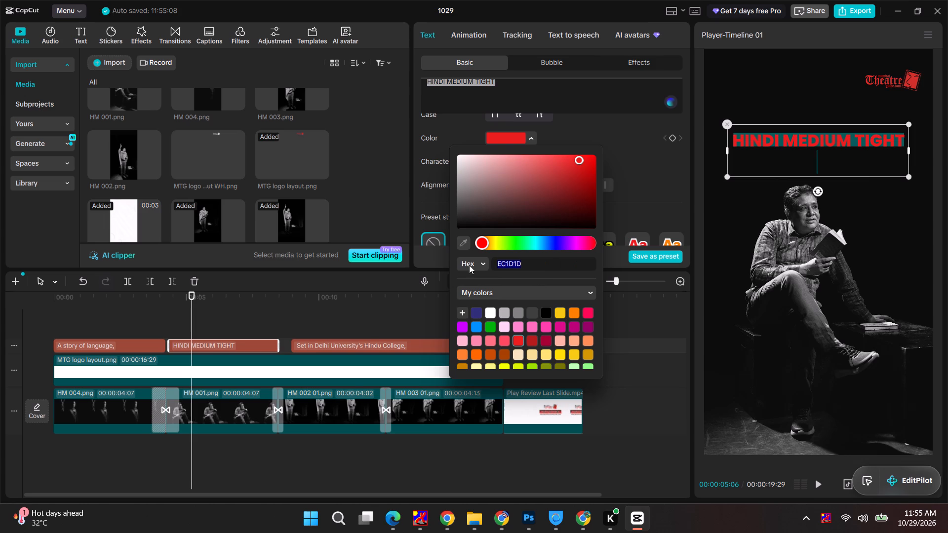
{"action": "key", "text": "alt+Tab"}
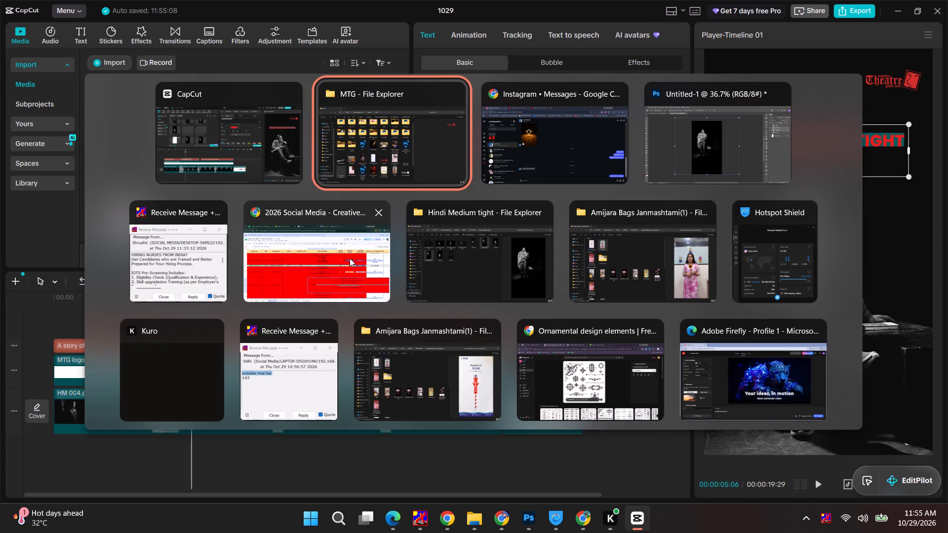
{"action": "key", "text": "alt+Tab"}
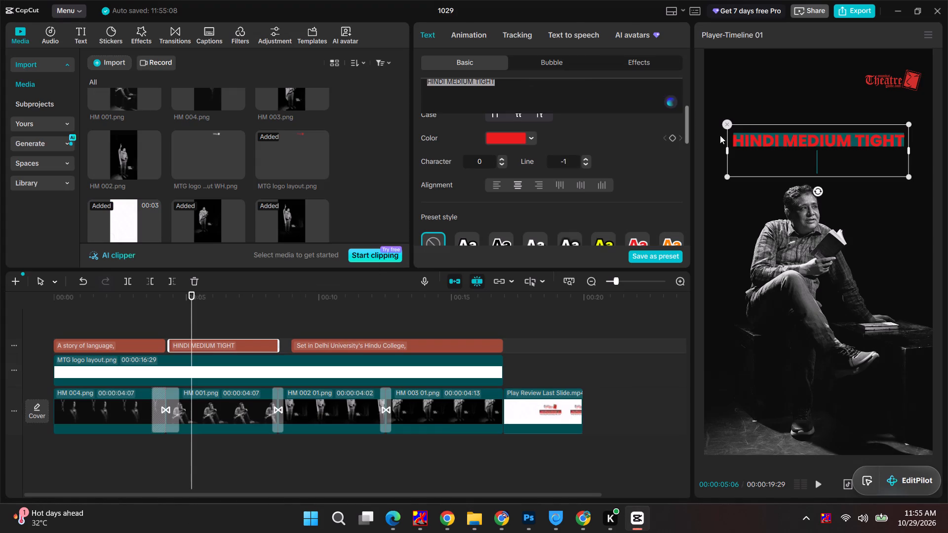
Delete the empty second line from the HINDI MEDIUM TIGHT title.
{"action": "left_click", "coordinate": [840, 162]}
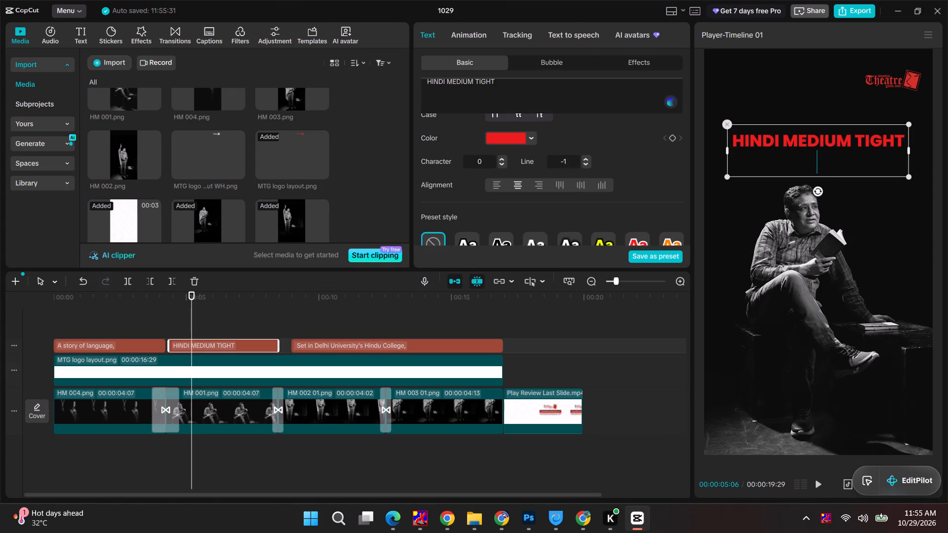
{"action": "key", "text": "BackSpace"}
{"action": "key", "text": "Escape"}
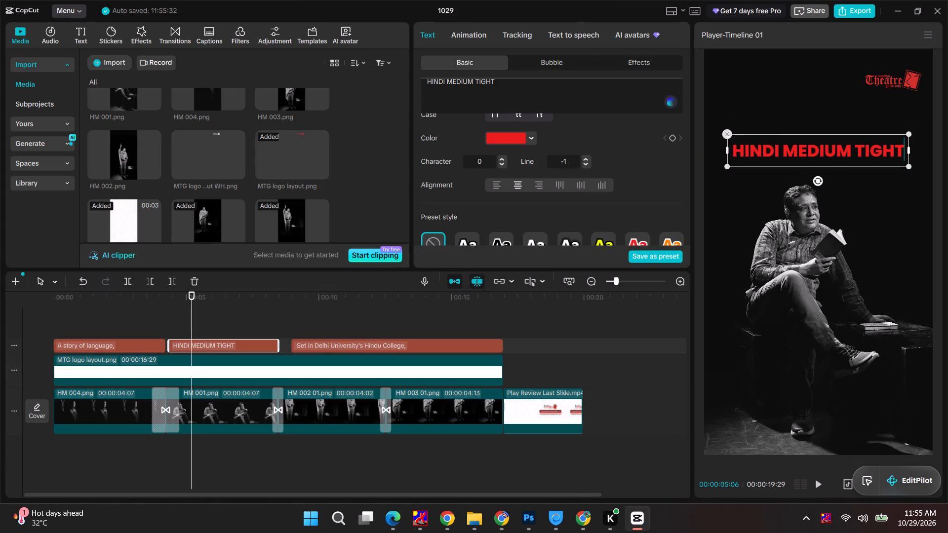
Move the HINDI MEDIUM TIGHT title slightly up, keeping it horizontally centred between the logo and the seated man's head.
{"action": "left_click_drag", "start_coordinate": [824, 157], "coordinate": [824, 150]}
{"action": "left_click", "coordinate": [820, 103]}
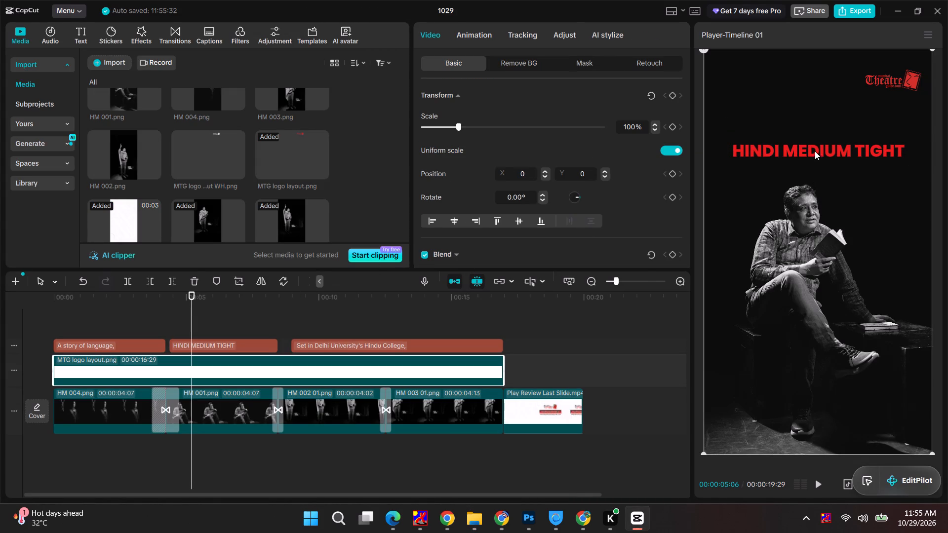
{"action": "left_click", "coordinate": [815, 152]}
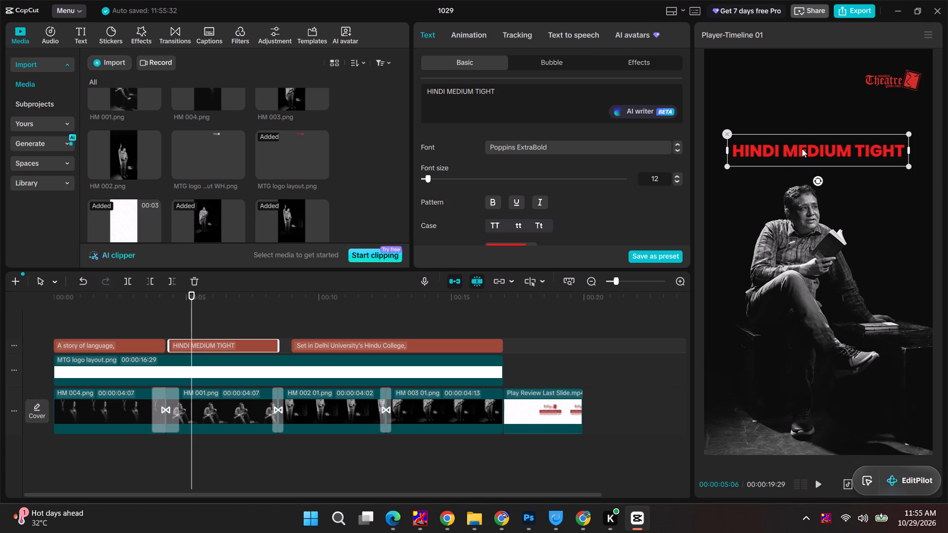
{"action": "left_click_drag", "start_coordinate": [802, 149], "coordinate": [802, 137]}
{"action": "left_click_drag", "start_coordinate": [817, 153], "coordinate": [817, 134]}
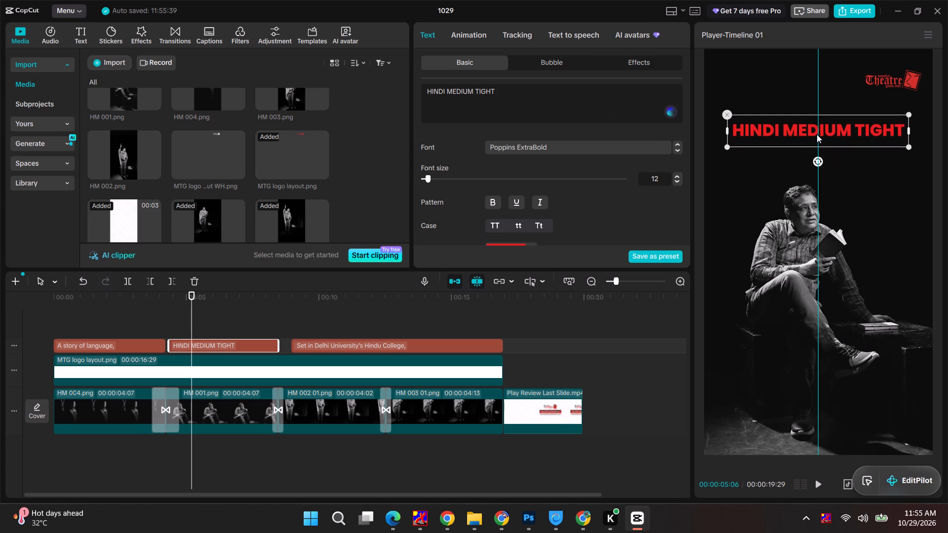
{"action": "left_click_drag", "start_coordinate": [817, 134], "coordinate": [817, 139]}
Recolour the HINDI MEDIUM TIGHT title with the red sampled from the logo (D3302B) and copy that hex code.
{"action": "scroll", "coordinate": [551, 210], "scroll_direction": "down", "scroll_amount": 1}
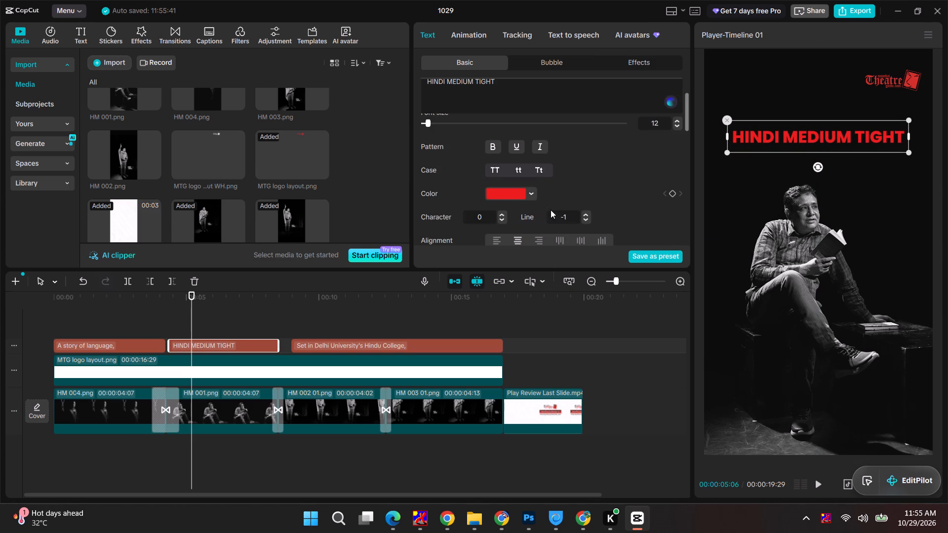
{"action": "left_click", "coordinate": [502, 194]}
{"action": "left_click", "coordinate": [466, 300]}
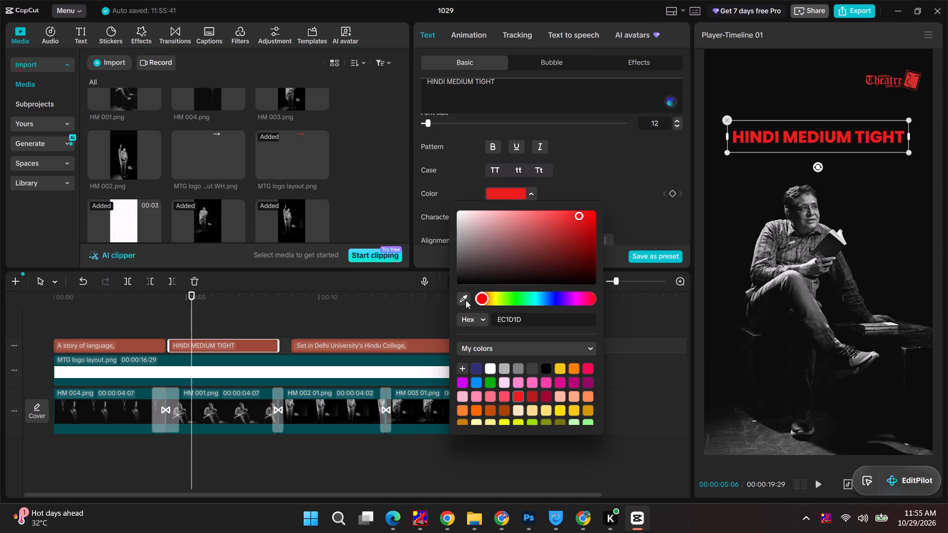
{"action": "left_click", "coordinate": [911, 83]}
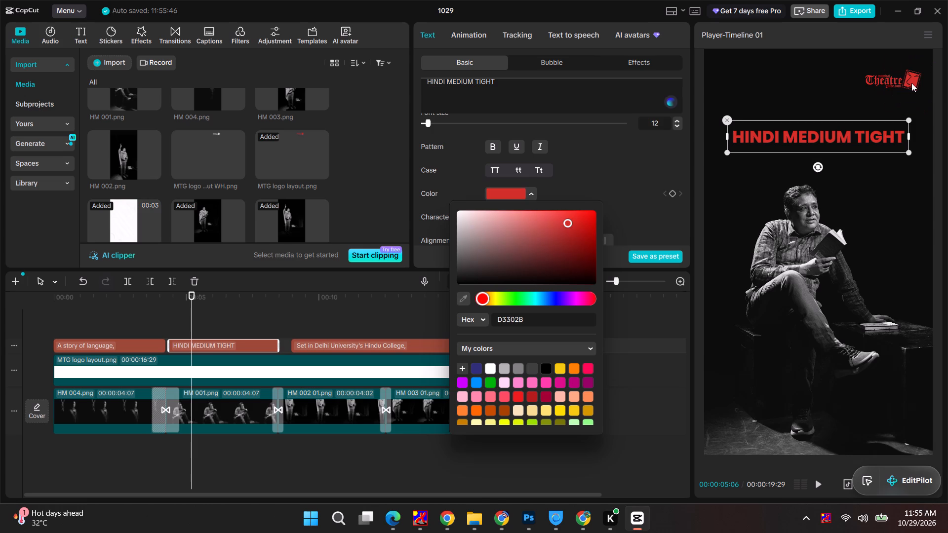
{"action": "left_click_drag", "start_coordinate": [525, 317], "coordinate": [470, 320]}
{"action": "key", "text": "ctrl+c"}
Save the logo red D3302B as a swatch in My colors.
{"action": "left_click", "coordinate": [463, 369]}
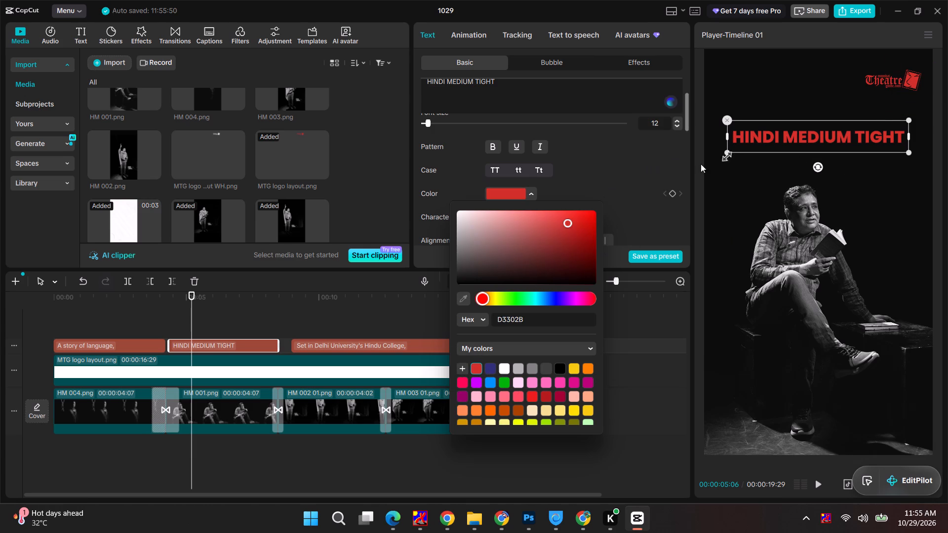
{"action": "left_click", "coordinate": [649, 182]}
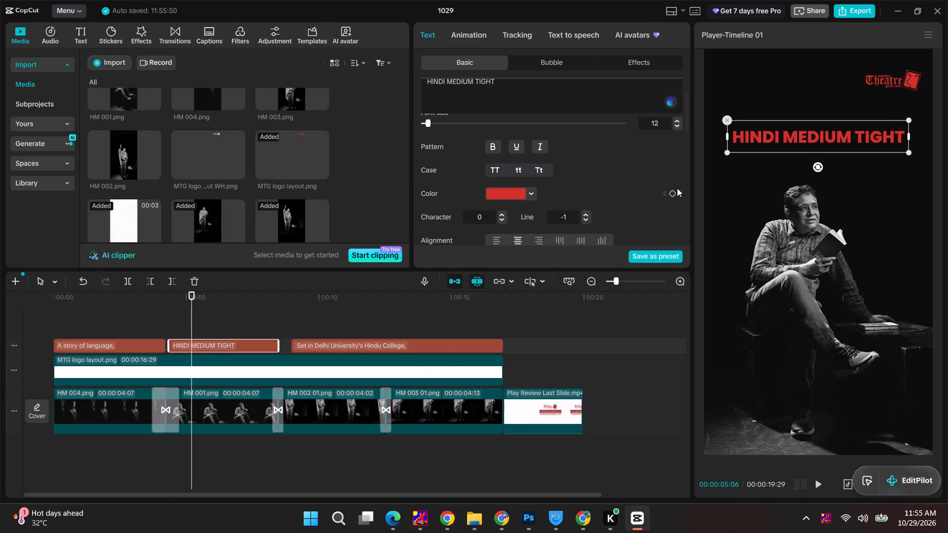
Recolour the line "A story of language," in the first caption with the saved red D3302B.
{"action": "left_click", "coordinate": [120, 341]}
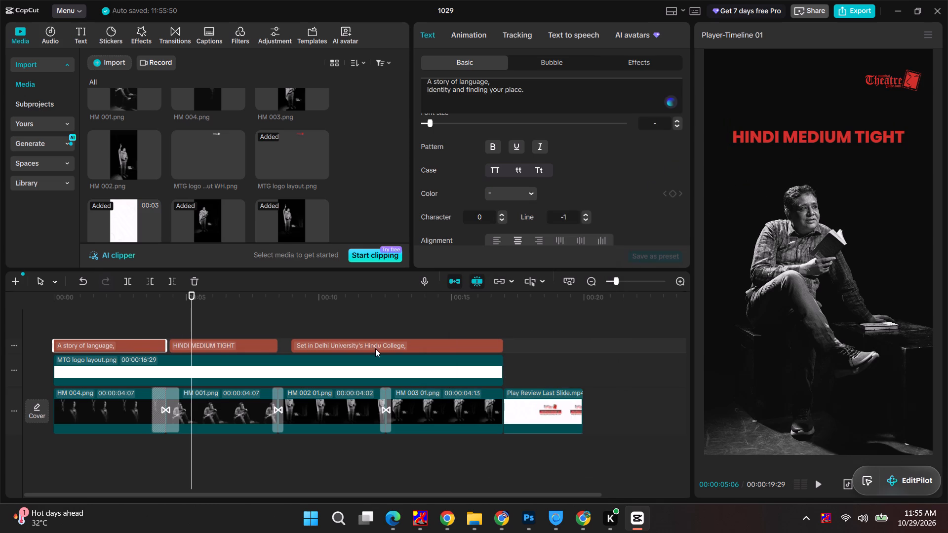
{"action": "left_click", "coordinate": [118, 316]}
{"action": "double_click", "coordinate": [828, 335]}
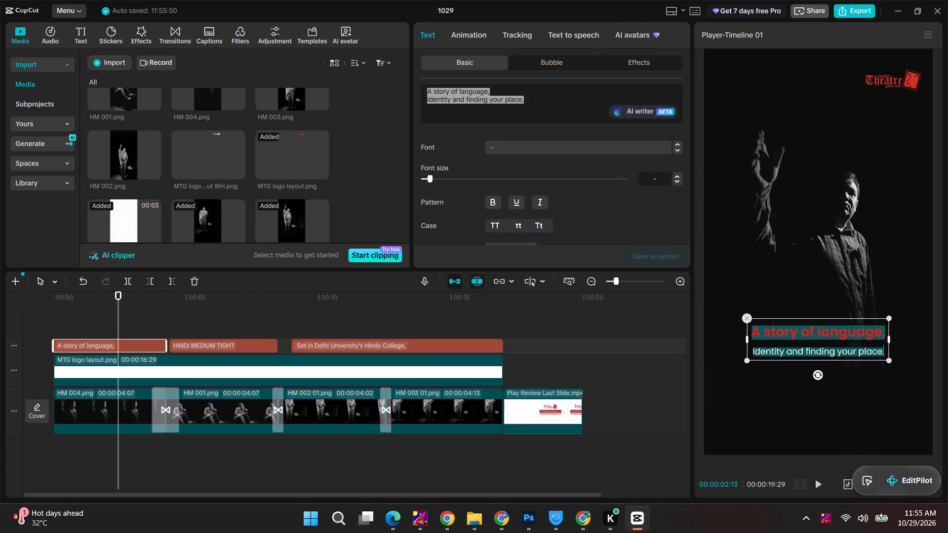
{"action": "left_click_drag", "start_coordinate": [884, 331], "coordinate": [764, 330]}
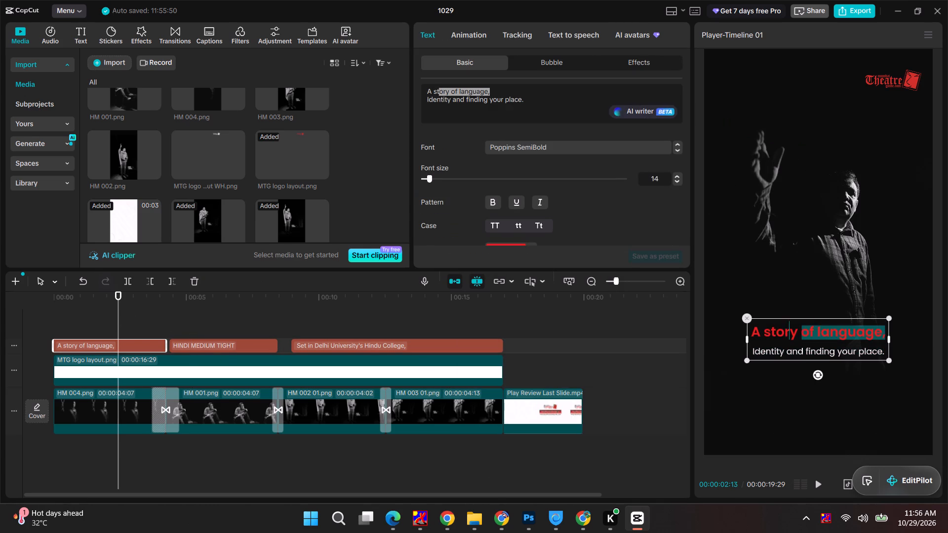
{"action": "left_click_drag", "start_coordinate": [764, 330], "coordinate": [724, 331]}
{"action": "scroll", "coordinate": [494, 236], "scroll_direction": "down", "scroll_amount": 1}
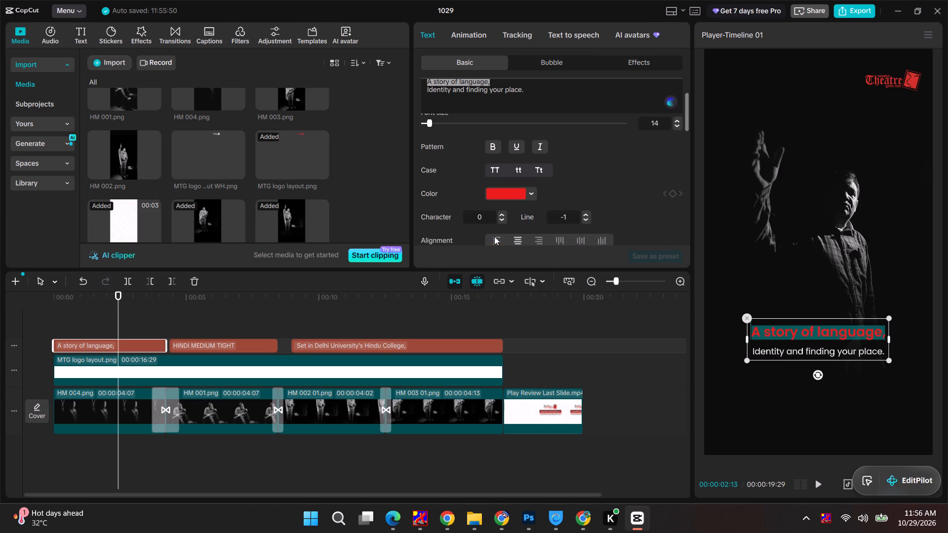
{"action": "left_click", "coordinate": [500, 191]}
{"action": "left_click", "coordinate": [474, 366]}
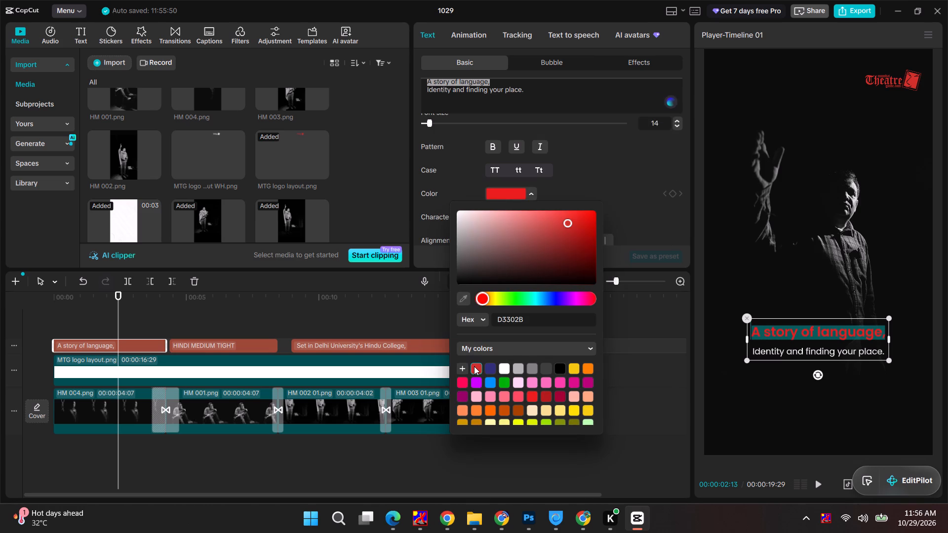
{"action": "left_click", "coordinate": [486, 369]}
{"action": "left_click", "coordinate": [477, 368]}
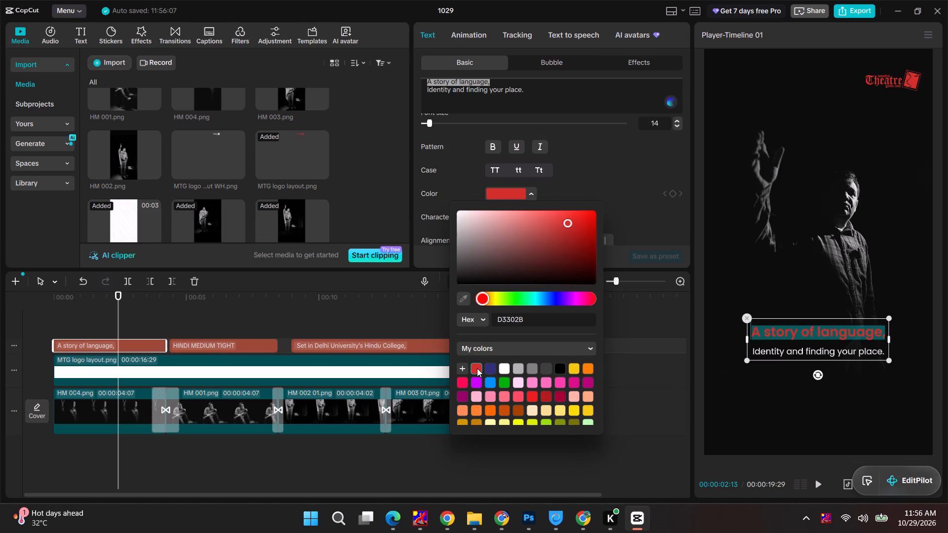
Recolour the words HINDI MEDIUM TIGHT in the "Set in Delhi University's Hindu College" caption with the saved red D3302B.
{"action": "left_click", "coordinate": [326, 305]}
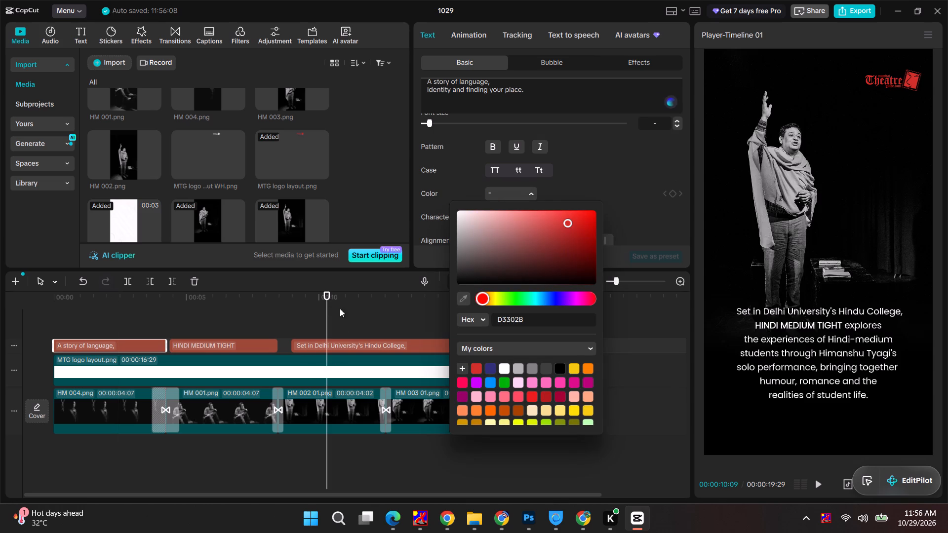
{"action": "left_click", "coordinate": [345, 347]}
{"action": "double_click", "coordinate": [835, 325]}
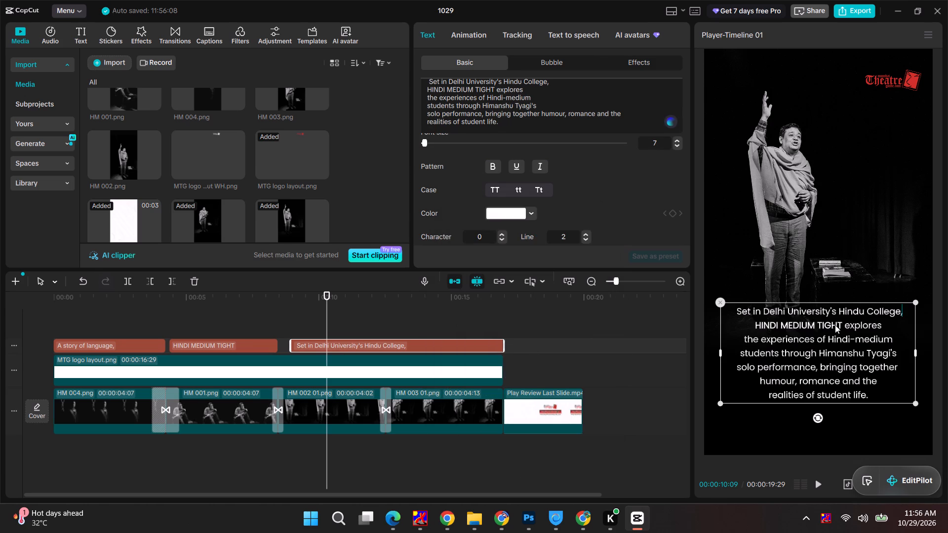
{"action": "left_click_drag", "start_coordinate": [842, 325], "coordinate": [724, 326]}
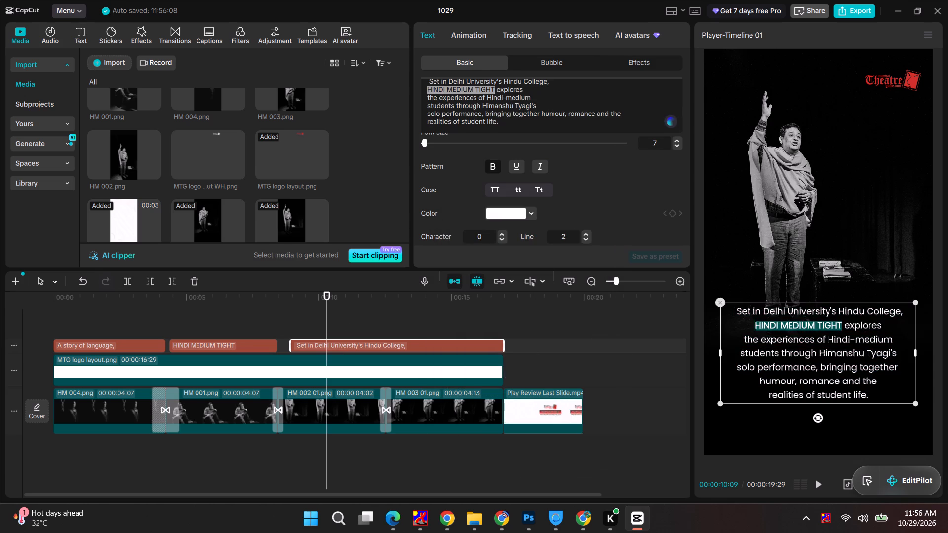
{"action": "left_click", "coordinate": [514, 214]}
{"action": "left_click", "coordinate": [477, 385]}
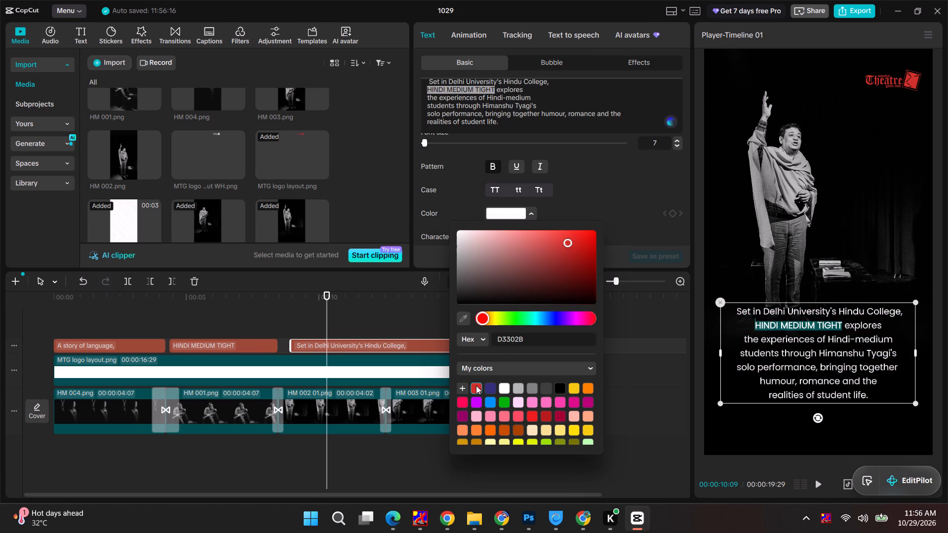
{"action": "double_click", "coordinate": [476, 385]}
{"action": "left_click", "coordinate": [492, 387]}
{"action": "left_click", "coordinate": [478, 388]}
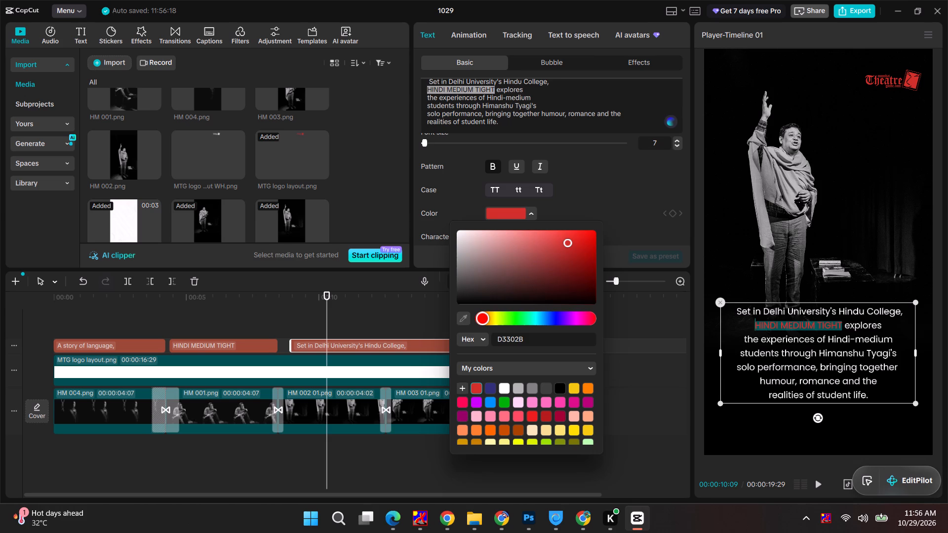
Recolour the closing phrase from "solo performance" to "realities of student life." in the same caption with the saved red D3302B.
{"action": "left_click_drag", "start_coordinate": [731, 368], "coordinate": [750, 368]}
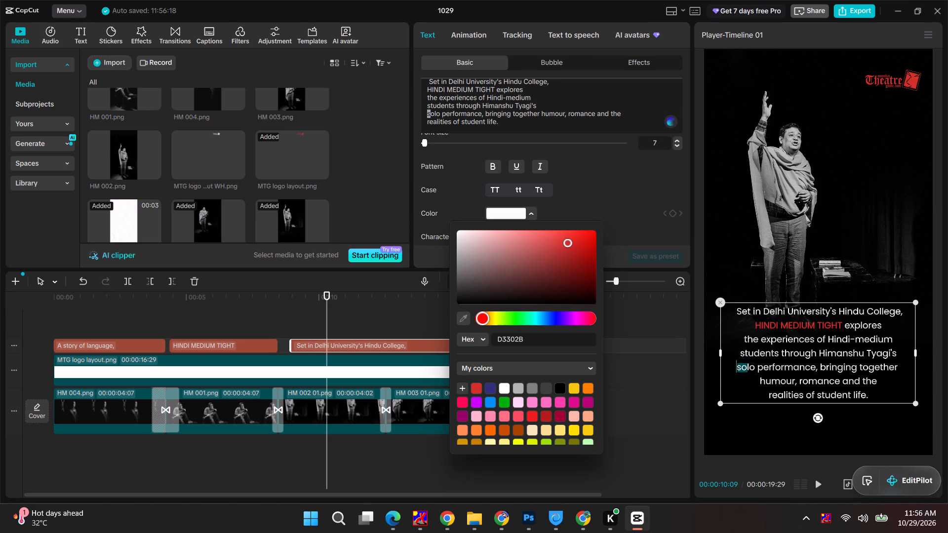
{"action": "left_click_drag", "start_coordinate": [750, 368], "coordinate": [877, 395]}
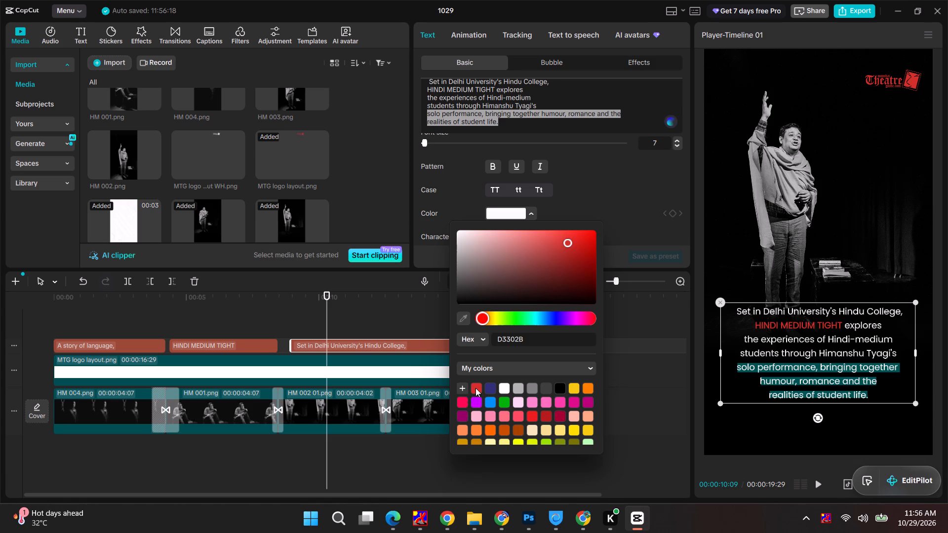
{"action": "left_click", "coordinate": [475, 387]}
{"action": "left_click", "coordinate": [475, 387]}
{"action": "left_click", "coordinate": [488, 388]}
{"action": "left_click", "coordinate": [466, 387]}
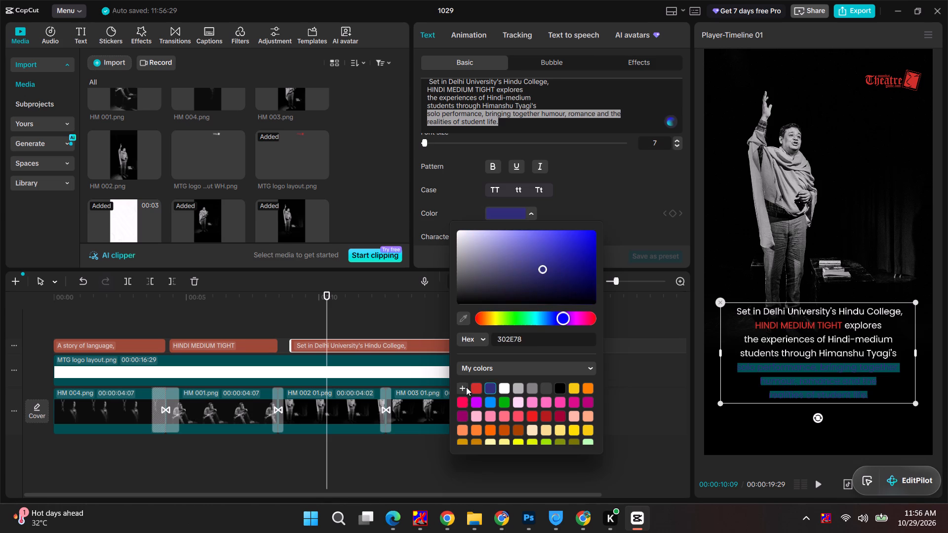
{"action": "left_click", "coordinate": [478, 388]}
{"action": "left_click", "coordinate": [649, 309]}
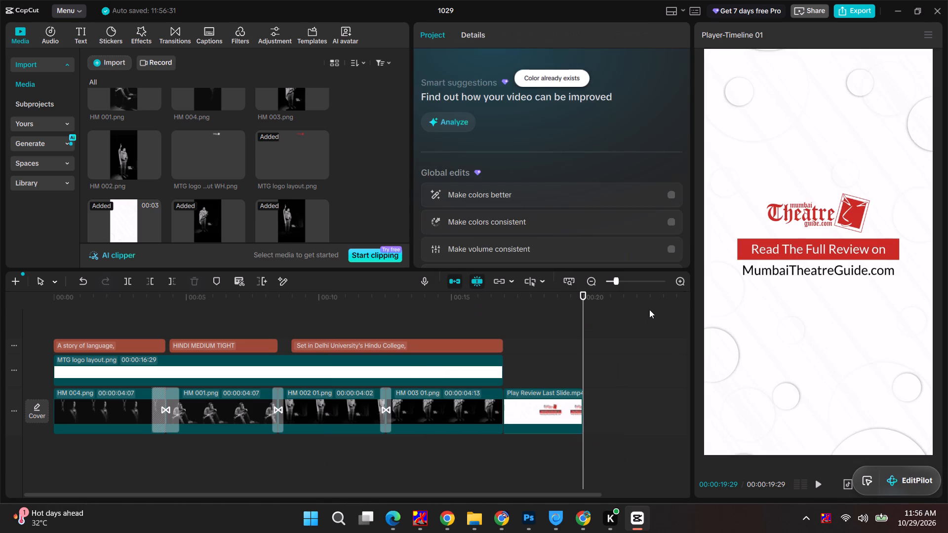
Review the recoloured Hindu College caption over the HM 002 01 and HM 003 01 photos.
{"action": "left_click", "coordinate": [444, 318]}
{"action": "left_click_drag", "start_coordinate": [444, 300], "coordinate": [367, 299]}
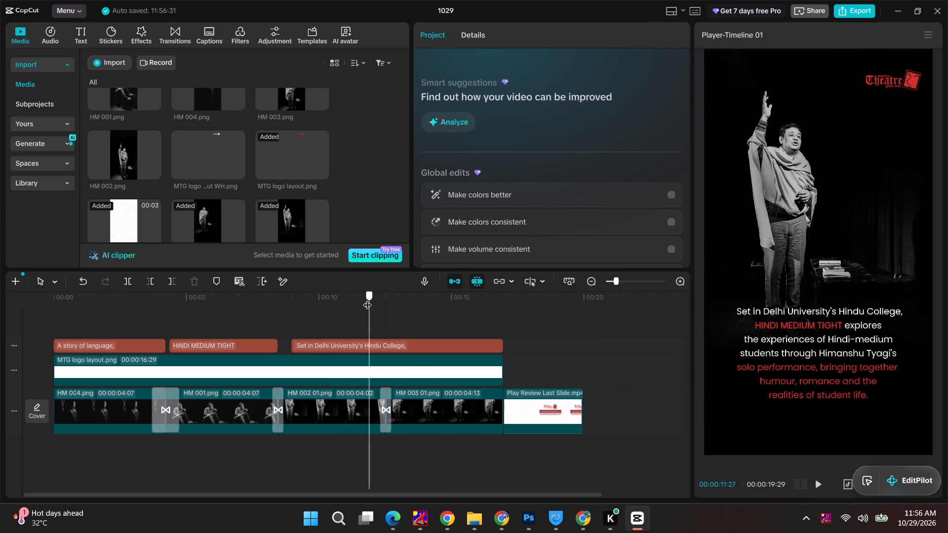
{"action": "left_click_drag", "start_coordinate": [367, 299], "coordinate": [411, 301]}
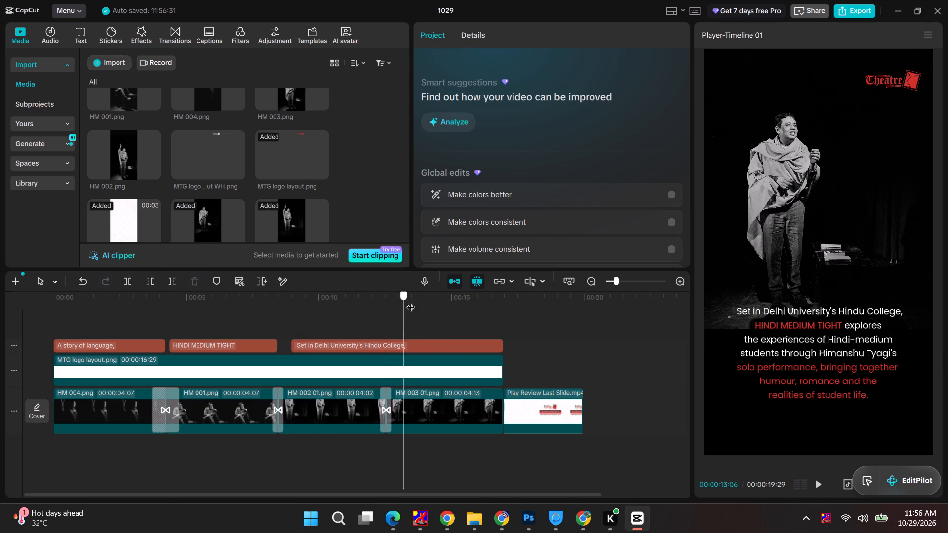
{"action": "left_click_drag", "start_coordinate": [411, 301], "coordinate": [381, 303]}
{"action": "scroll", "coordinate": [233, 174], "scroll_direction": "down", "scroll_amount": 1}
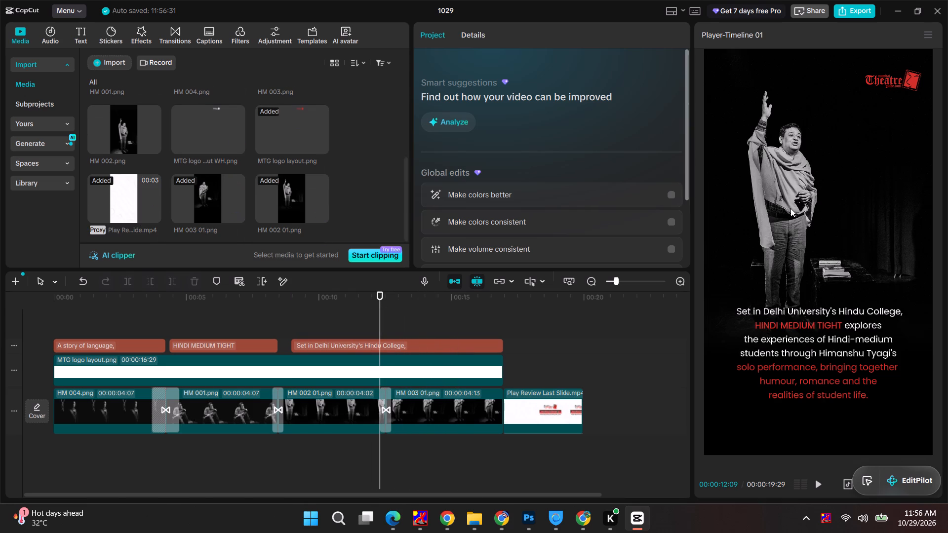
{"action": "left_click", "coordinate": [791, 206]}
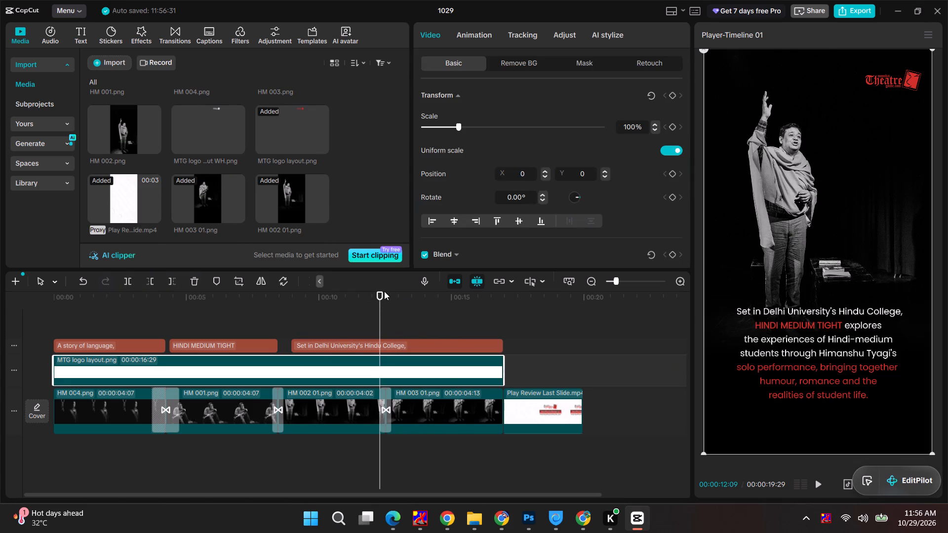
{"action": "left_click_drag", "start_coordinate": [379, 294], "coordinate": [305, 302]}
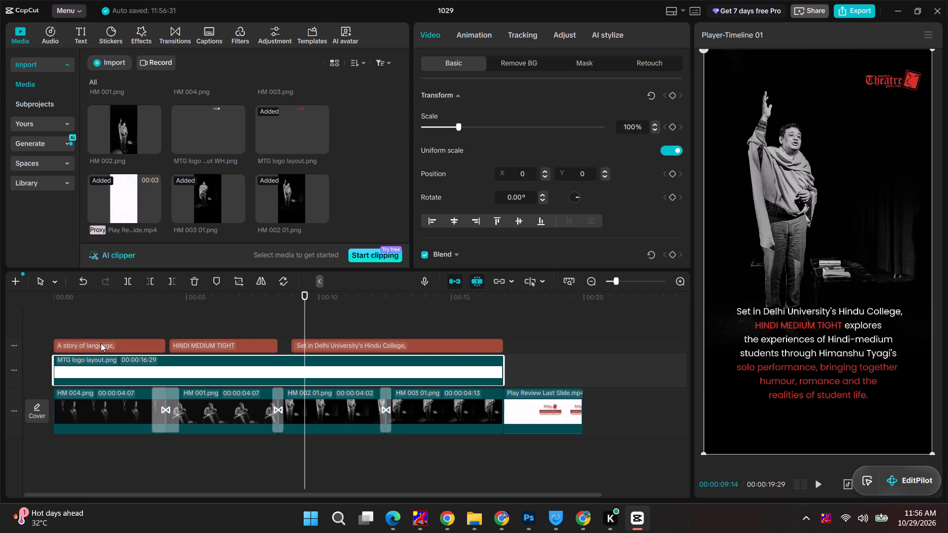
Apply the "Bold...adows" entrance animation to the "A story of language," caption and play it from the start.
{"action": "left_click", "coordinate": [101, 343]}
{"action": "left_click", "coordinate": [472, 37]}
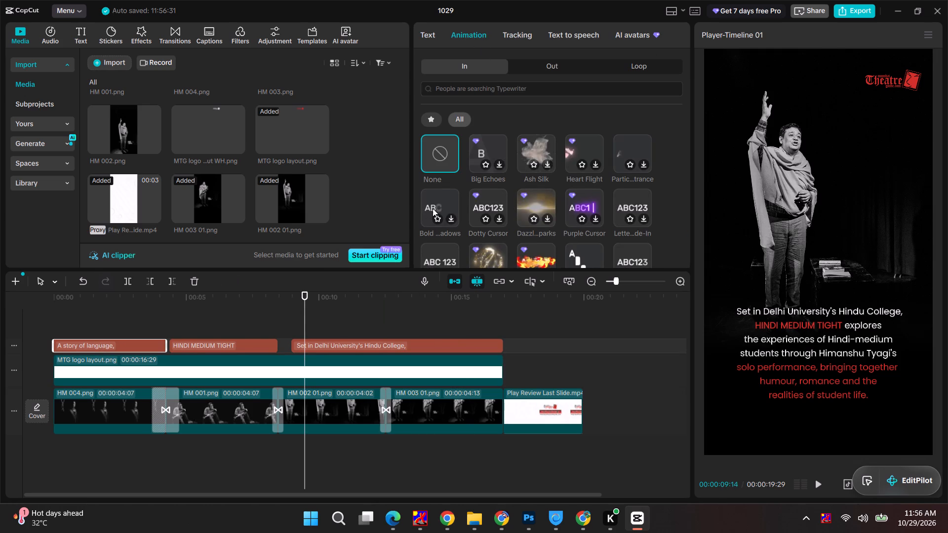
{"action": "left_click", "coordinate": [433, 208]}
{"action": "left_click_drag", "start_coordinate": [82, 303], "coordinate": [49, 303]}
{"action": "key", "text": "space"}
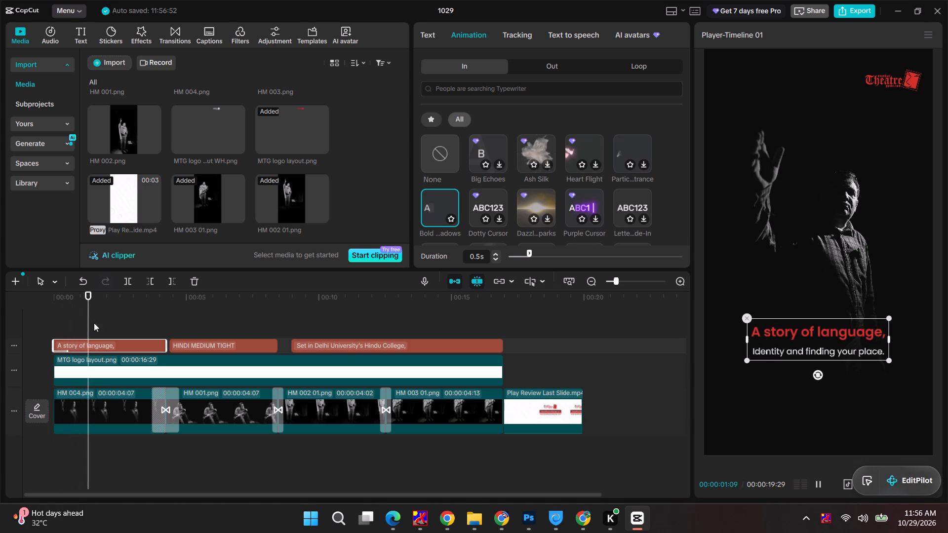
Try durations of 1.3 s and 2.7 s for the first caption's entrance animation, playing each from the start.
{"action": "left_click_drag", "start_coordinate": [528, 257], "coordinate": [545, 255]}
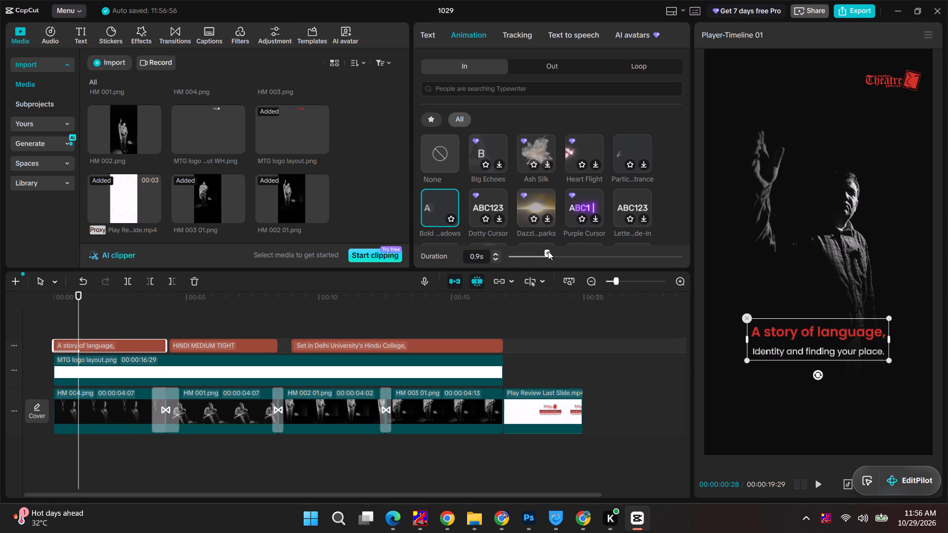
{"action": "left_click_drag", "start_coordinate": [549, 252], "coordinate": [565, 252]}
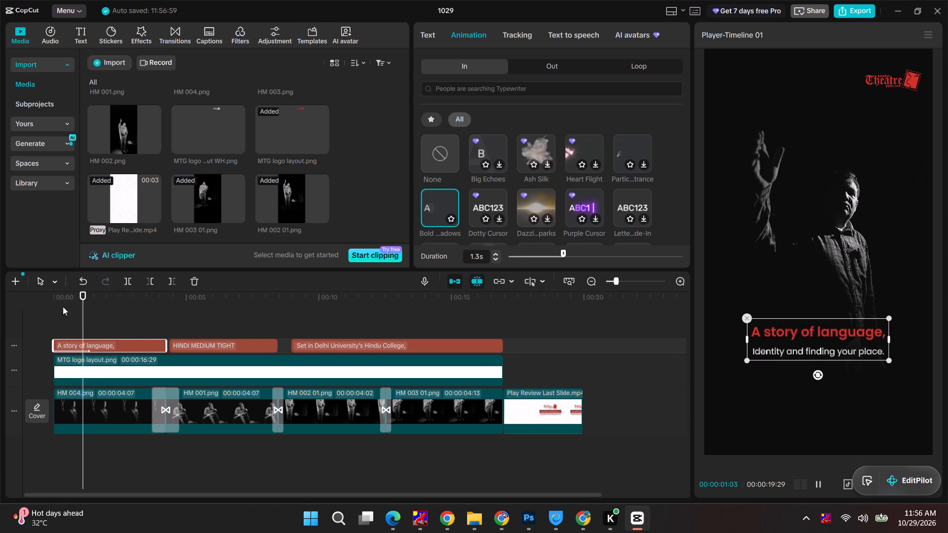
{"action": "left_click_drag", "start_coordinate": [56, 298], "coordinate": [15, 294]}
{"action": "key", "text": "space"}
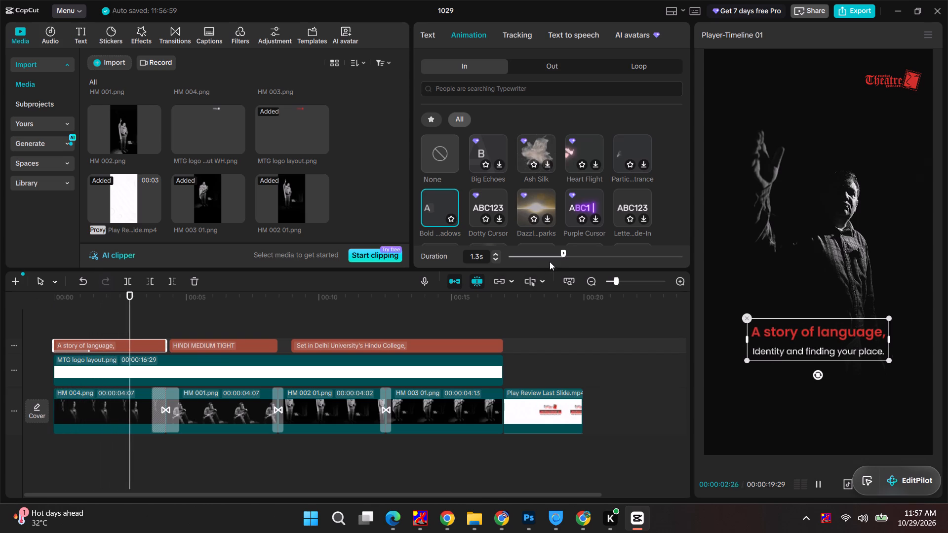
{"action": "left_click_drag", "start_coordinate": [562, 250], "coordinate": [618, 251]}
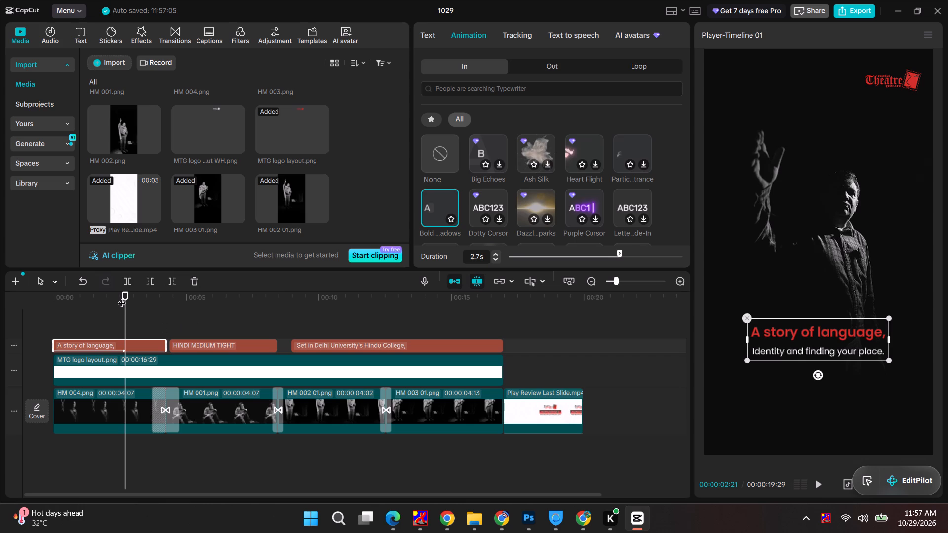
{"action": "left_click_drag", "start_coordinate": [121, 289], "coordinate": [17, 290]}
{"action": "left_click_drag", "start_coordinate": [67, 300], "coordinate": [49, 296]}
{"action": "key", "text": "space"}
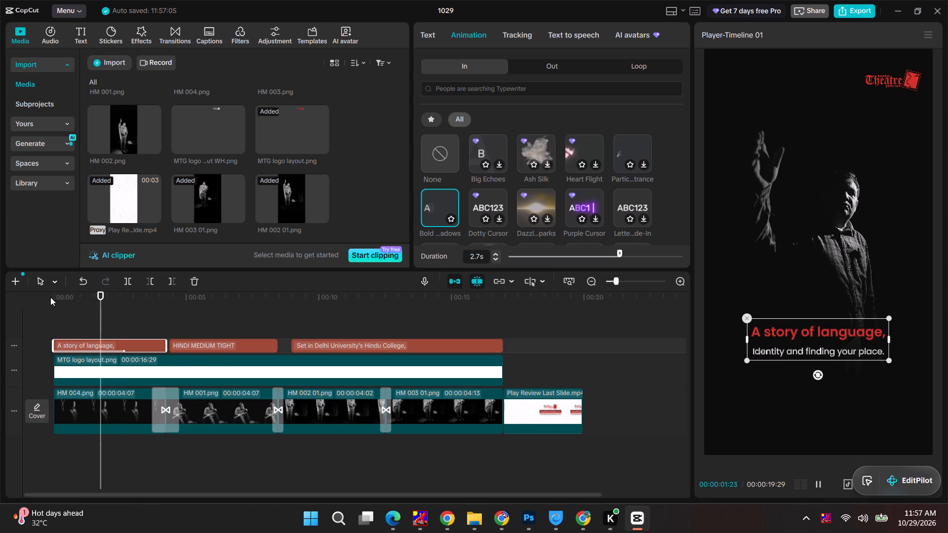
Set the first caption's entrance animation duration to 2.0 s and play it from the start.
{"action": "left_click_drag", "start_coordinate": [614, 252], "coordinate": [589, 252]}
{"action": "left_click_drag", "start_coordinate": [65, 296], "coordinate": [17, 297]}
{"action": "key", "text": "space"}
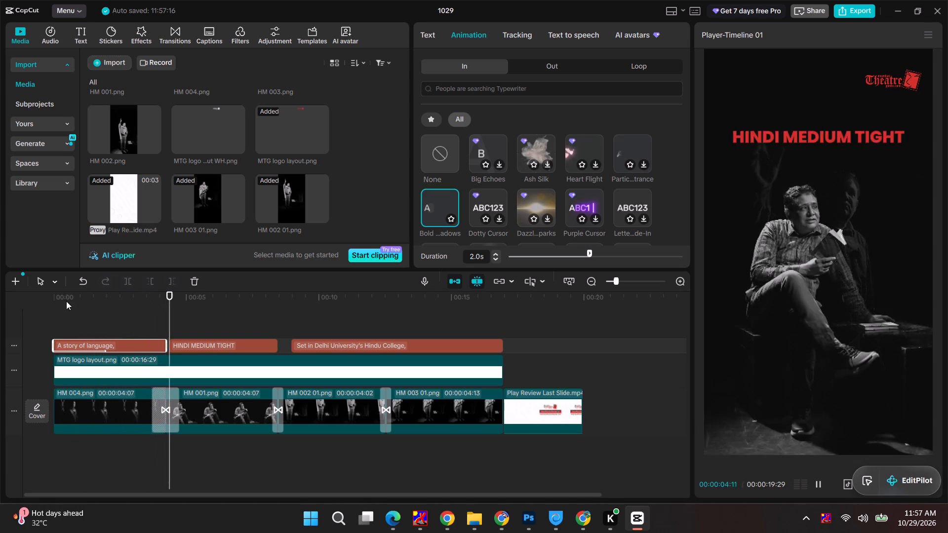
{"action": "left_click_drag", "start_coordinate": [70, 301], "coordinate": [25, 301]}
{"action": "key", "text": "space"}
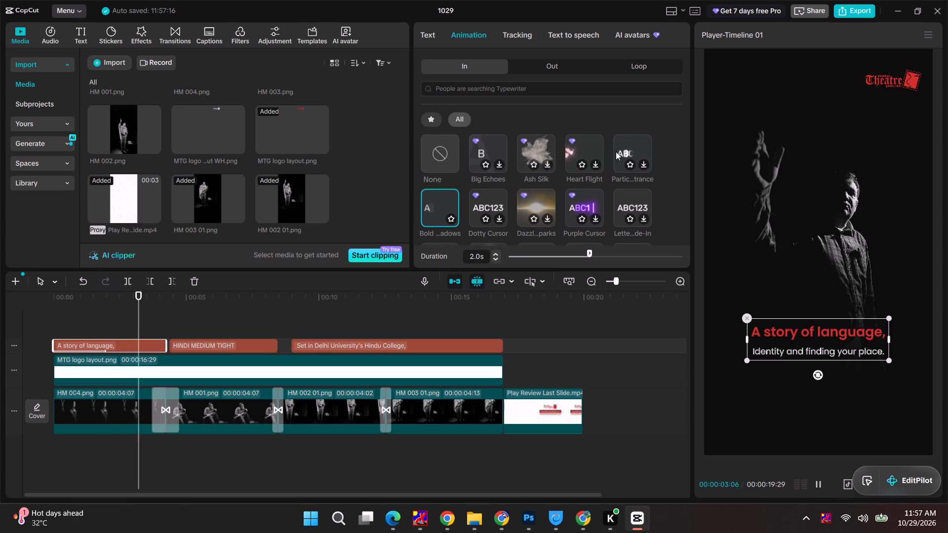
Replace the "A story of language," caption's entrance animation with Letter Pop-In.
{"action": "scroll", "coordinate": [616, 152], "scroll_direction": "down", "scroll_amount": 1}
{"action": "left_click", "coordinate": [620, 194]}
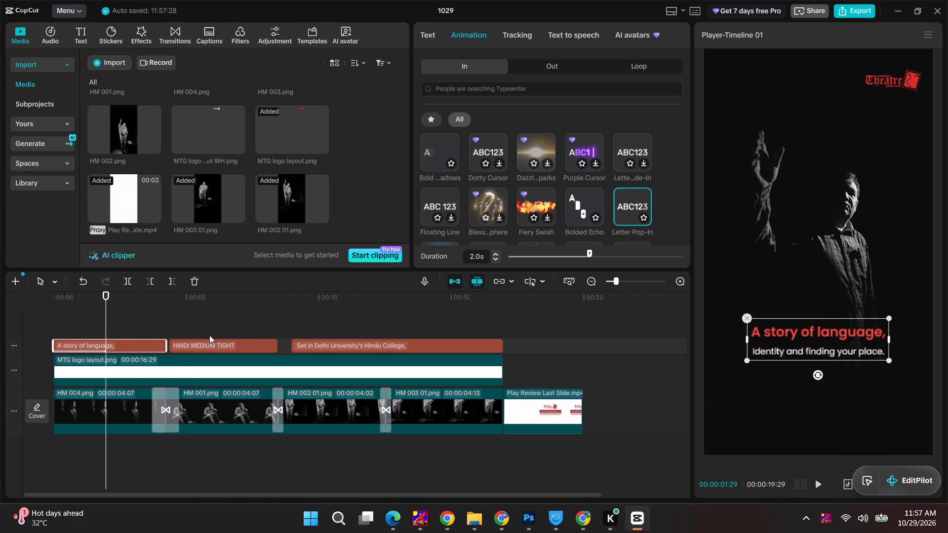
Apply the "Lette...de-In" entrance animation to the HINDI MEDIUM TIGHT title.
{"action": "left_click", "coordinate": [203, 346]}
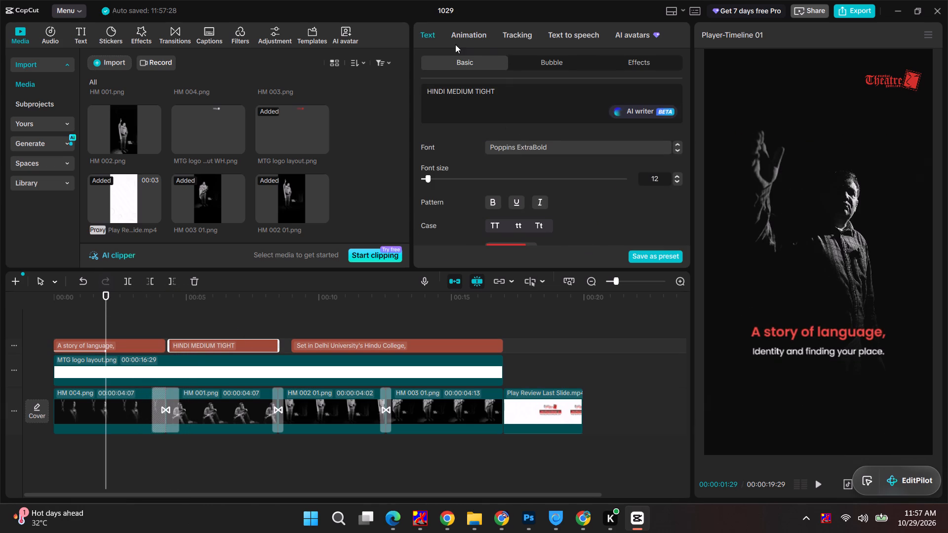
{"action": "left_click", "coordinate": [470, 39]}
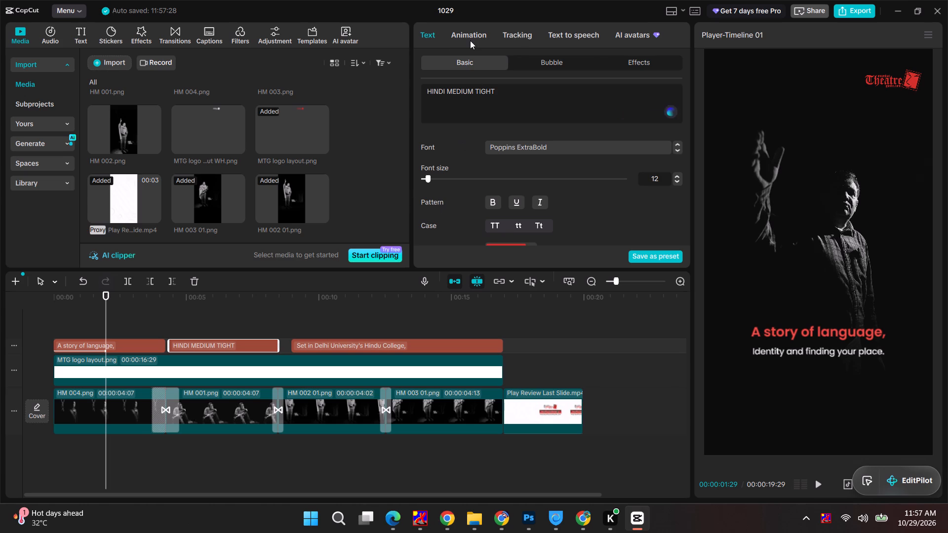
{"action": "left_click", "coordinate": [628, 203]}
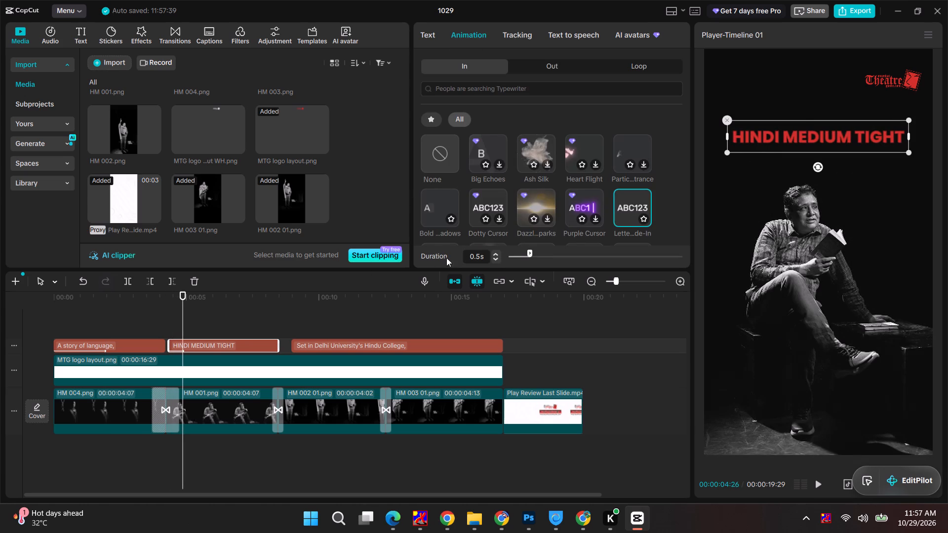
Set the HINDI MEDIUM TIGHT title's entrance animation duration to 1.5 s and play the reel from before the title.
{"action": "left_click_drag", "start_coordinate": [533, 252], "coordinate": [571, 252]}
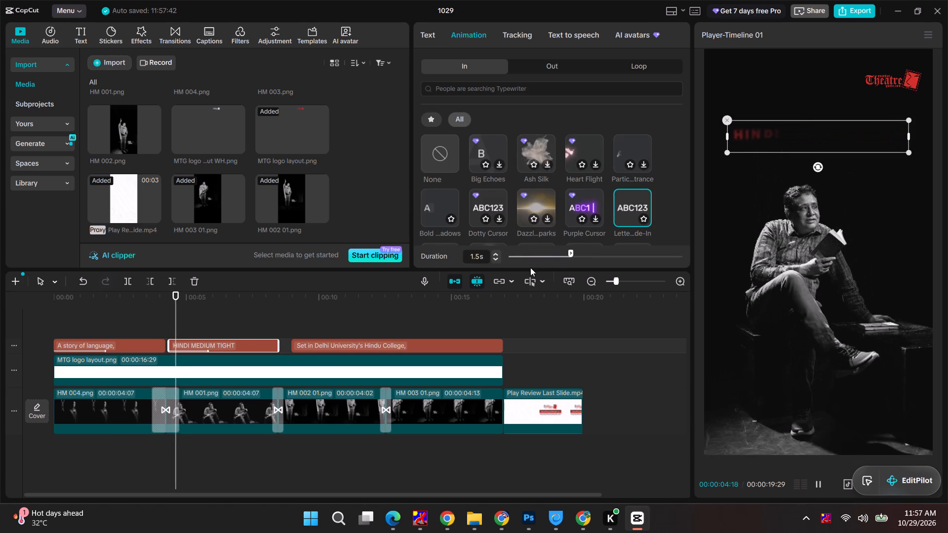
{"action": "left_click_drag", "start_coordinate": [206, 293], "coordinate": [118, 302]}
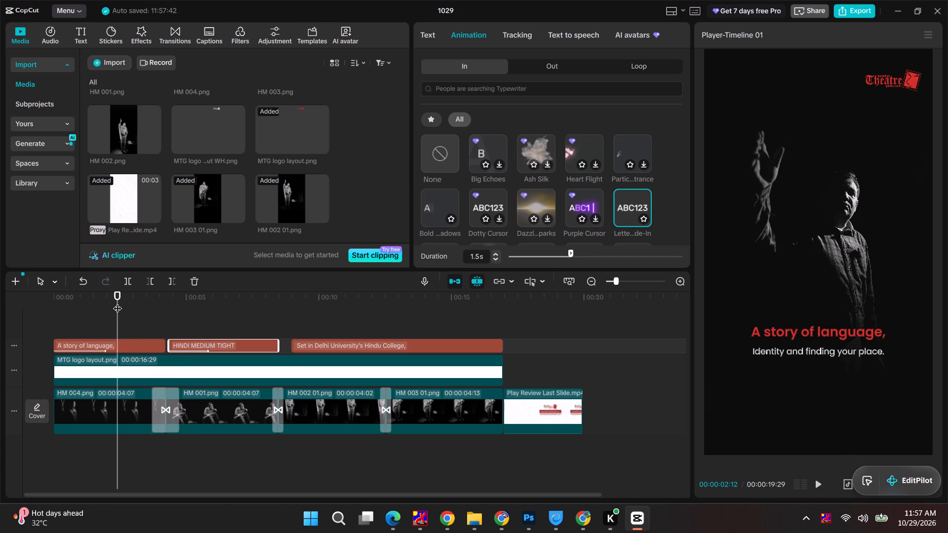
{"action": "key", "text": "space"}
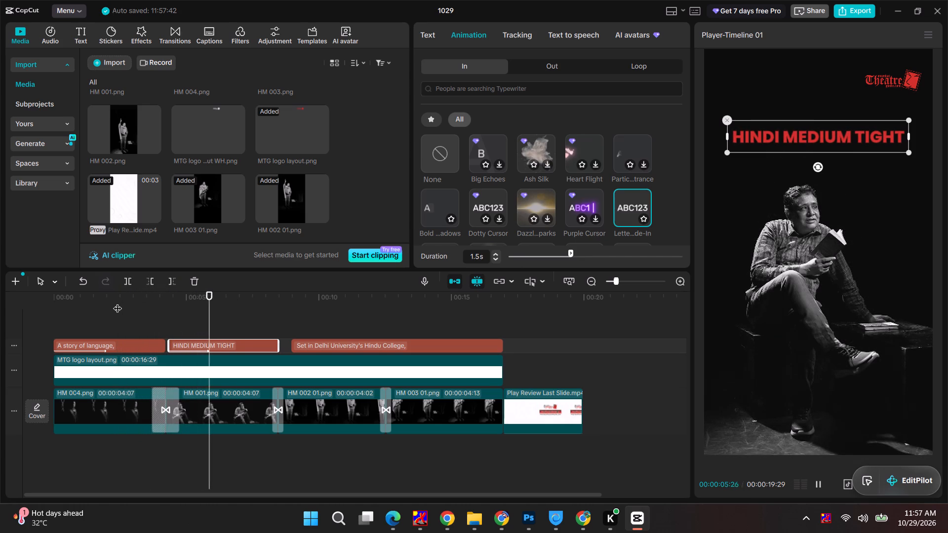
Give the "Set in Delhi University's Hindu College," caption the "Lette...de-In" entrance animation with a 3.7 s duration and play it.
{"action": "left_click", "coordinate": [311, 345]}
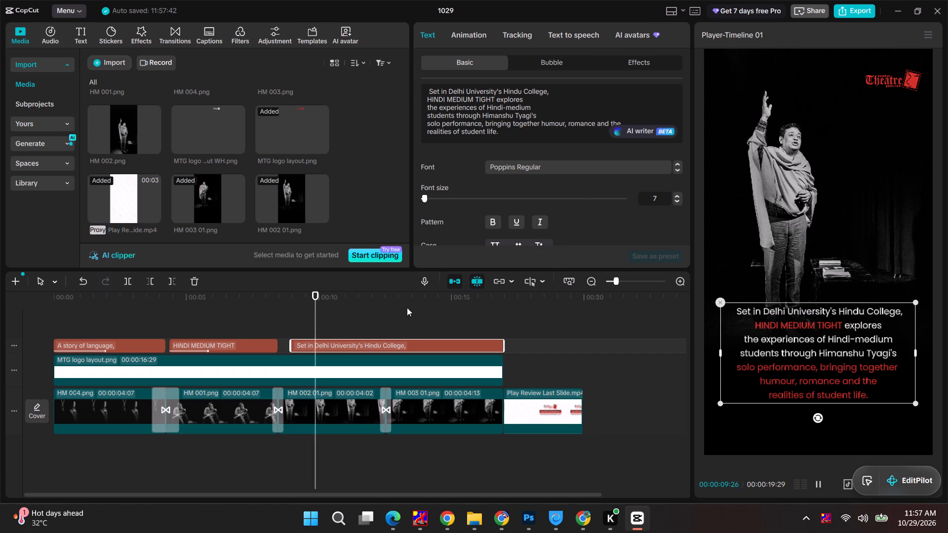
{"action": "left_click", "coordinate": [376, 295]}
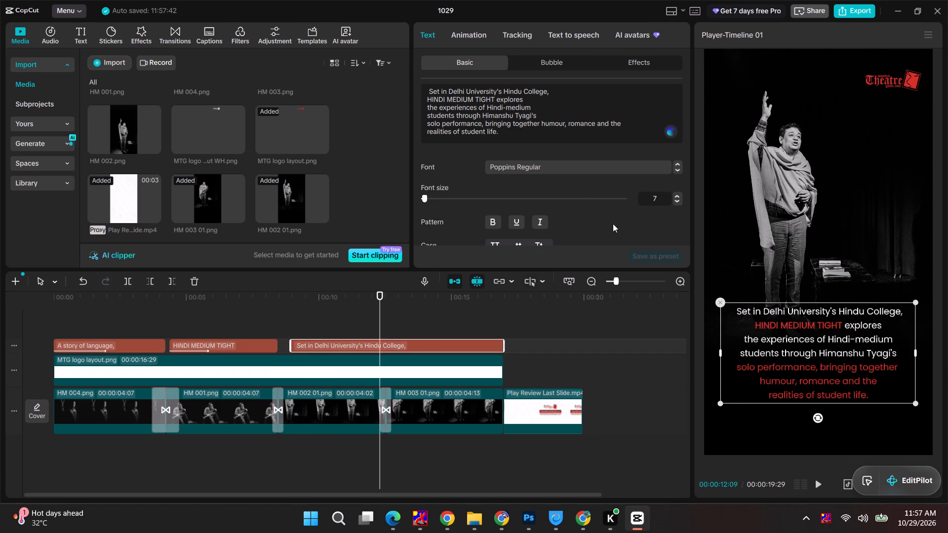
{"action": "scroll", "coordinate": [613, 224], "scroll_direction": "down", "scroll_amount": 6}
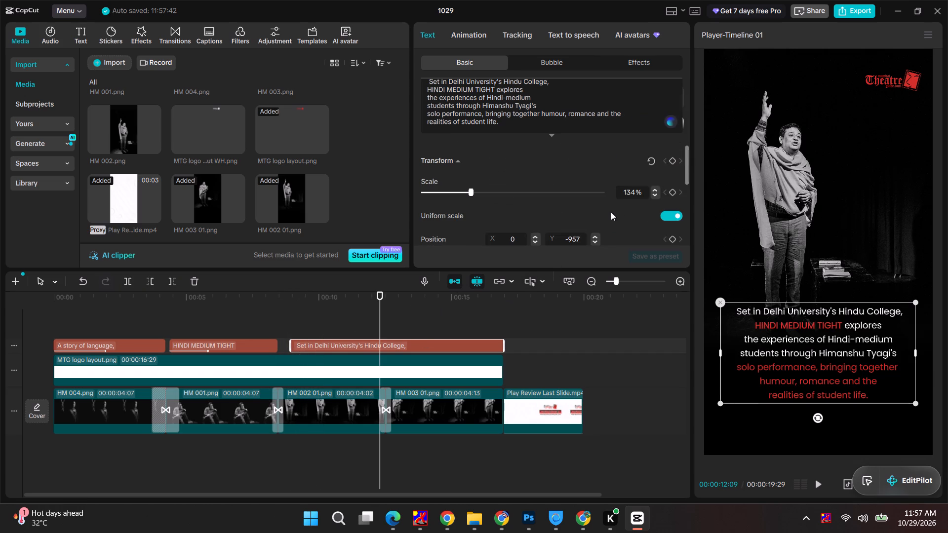
{"action": "scroll", "coordinate": [611, 212], "scroll_direction": "down", "scroll_amount": 2}
{"action": "scroll", "coordinate": [610, 213], "scroll_direction": "up", "scroll_amount": 5}
{"action": "left_click", "coordinate": [468, 33]}
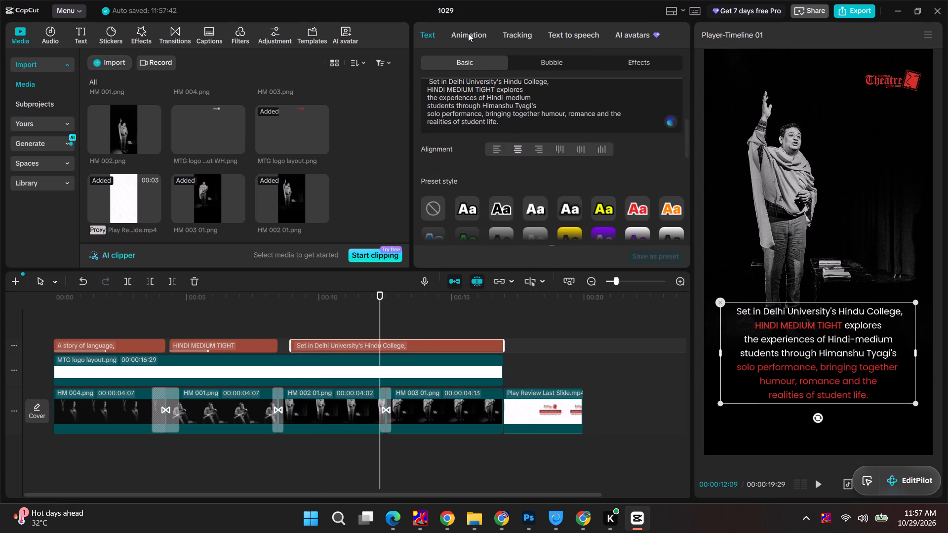
{"action": "left_click", "coordinate": [617, 208]}
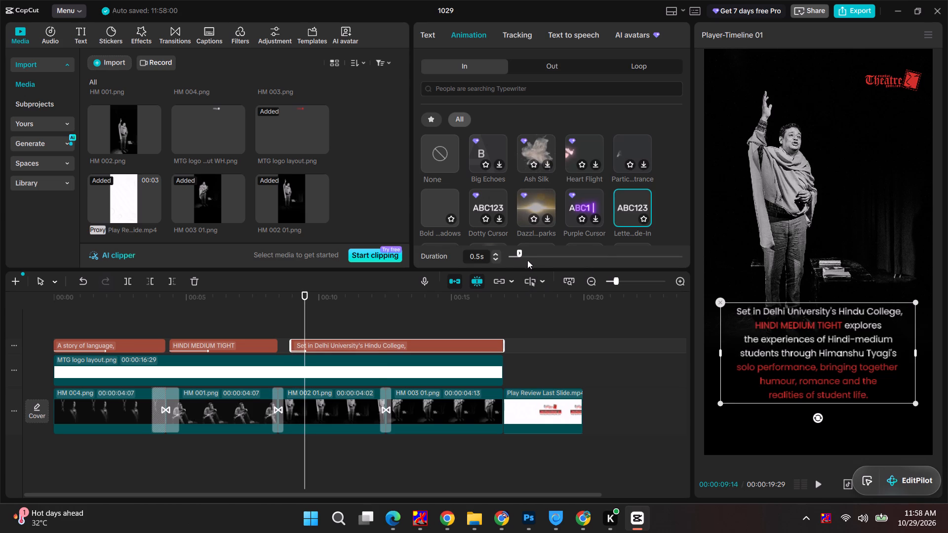
{"action": "left_click_drag", "start_coordinate": [521, 254], "coordinate": [592, 251]}
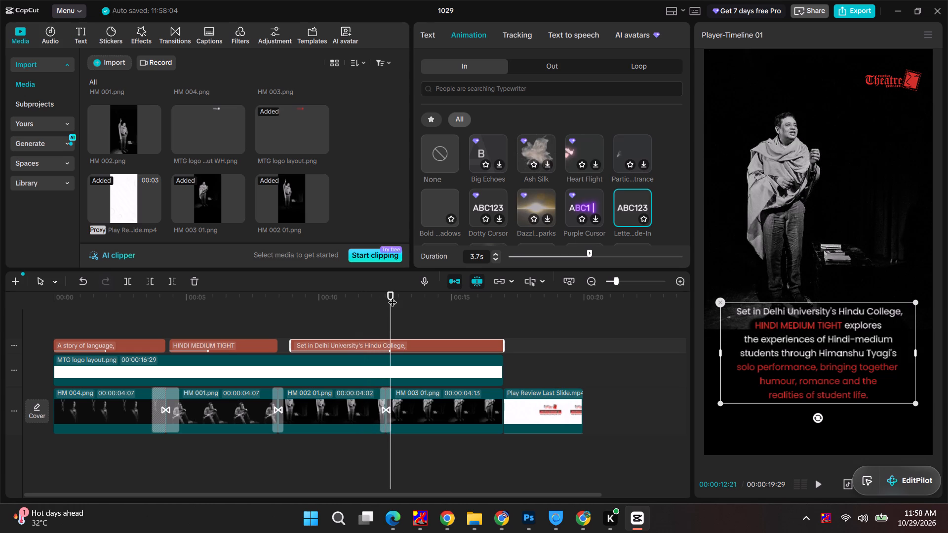
{"action": "left_click_drag", "start_coordinate": [393, 295], "coordinate": [283, 297]}
{"action": "key", "text": "space"}
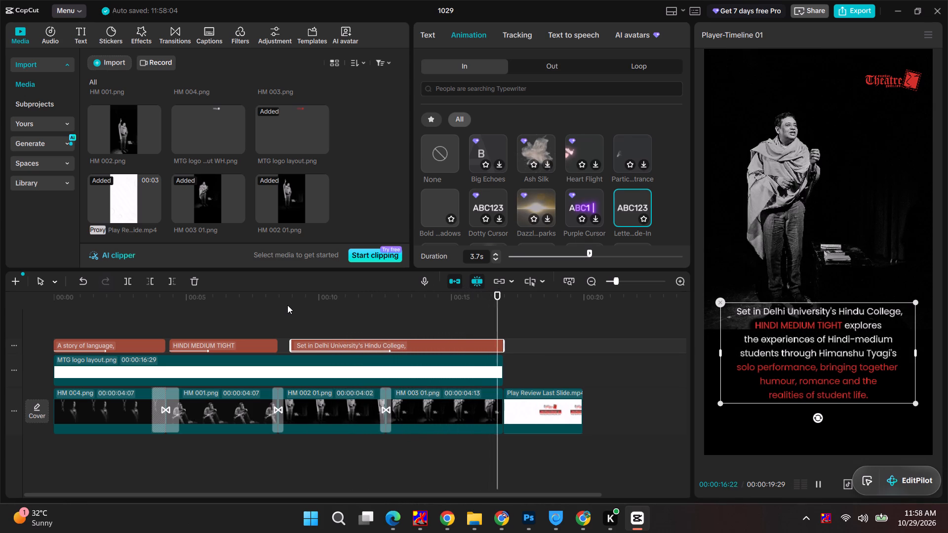
Replace the "Set in Delhi University's Hindu College," caption's entrance animation with Letter Pop-In and play it from its start.
{"action": "scroll", "coordinate": [542, 166], "scroll_direction": "down", "scroll_amount": 2}
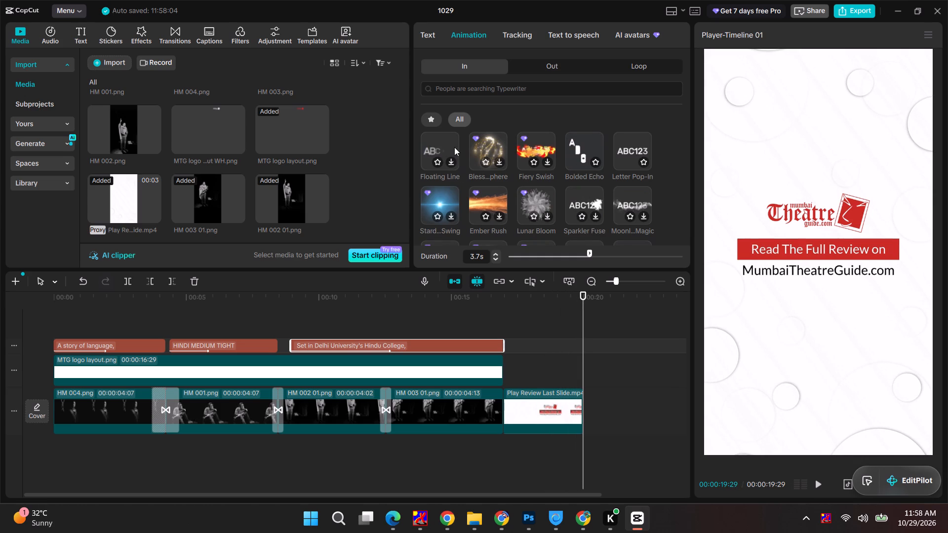
{"action": "left_click", "coordinate": [641, 146]}
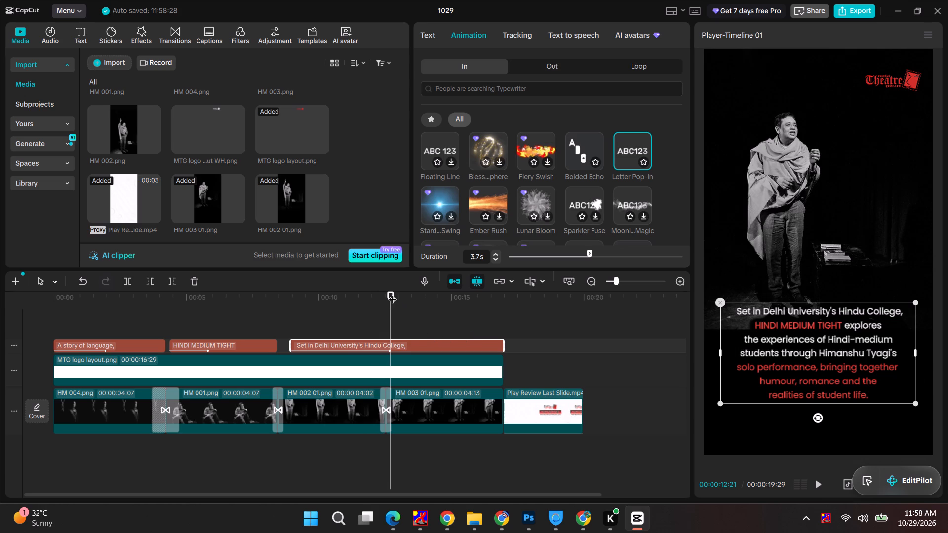
{"action": "left_click_drag", "start_coordinate": [393, 293], "coordinate": [288, 303]}
{"action": "key", "text": "space"}
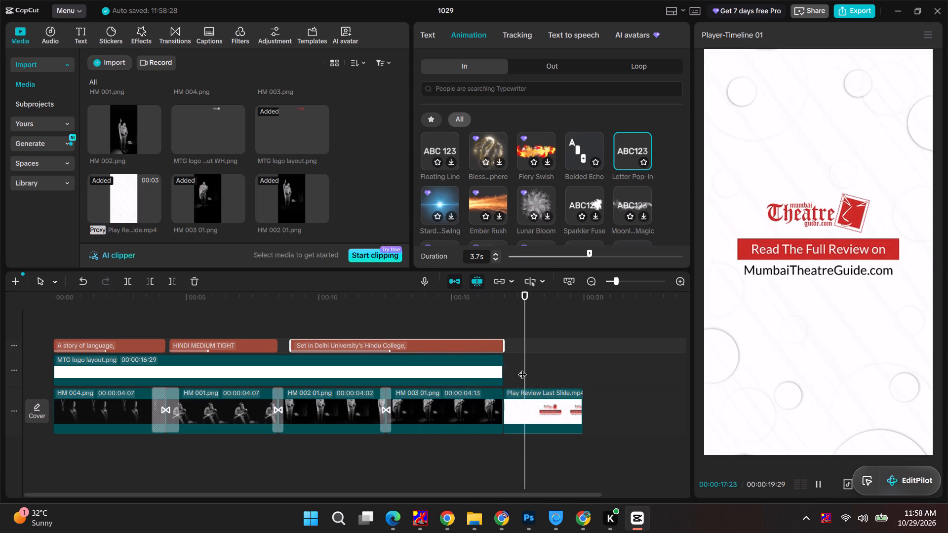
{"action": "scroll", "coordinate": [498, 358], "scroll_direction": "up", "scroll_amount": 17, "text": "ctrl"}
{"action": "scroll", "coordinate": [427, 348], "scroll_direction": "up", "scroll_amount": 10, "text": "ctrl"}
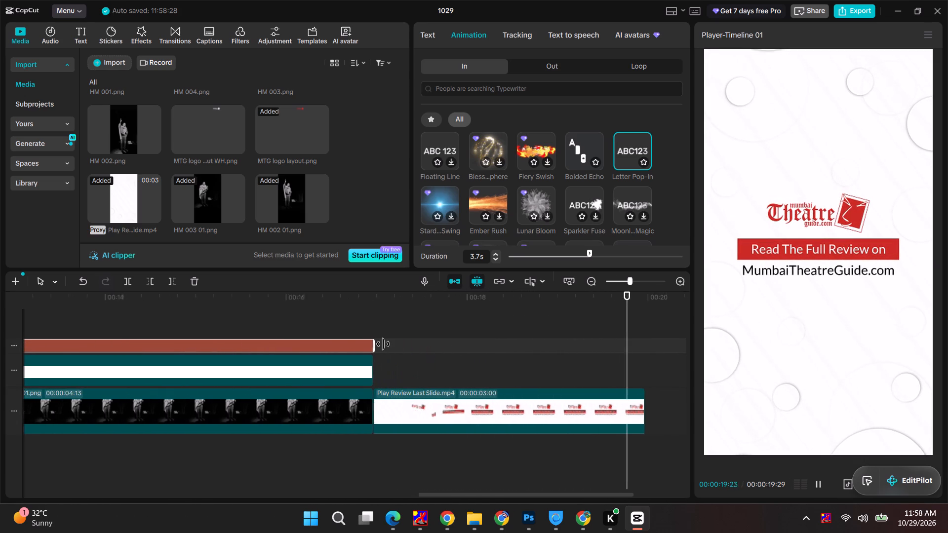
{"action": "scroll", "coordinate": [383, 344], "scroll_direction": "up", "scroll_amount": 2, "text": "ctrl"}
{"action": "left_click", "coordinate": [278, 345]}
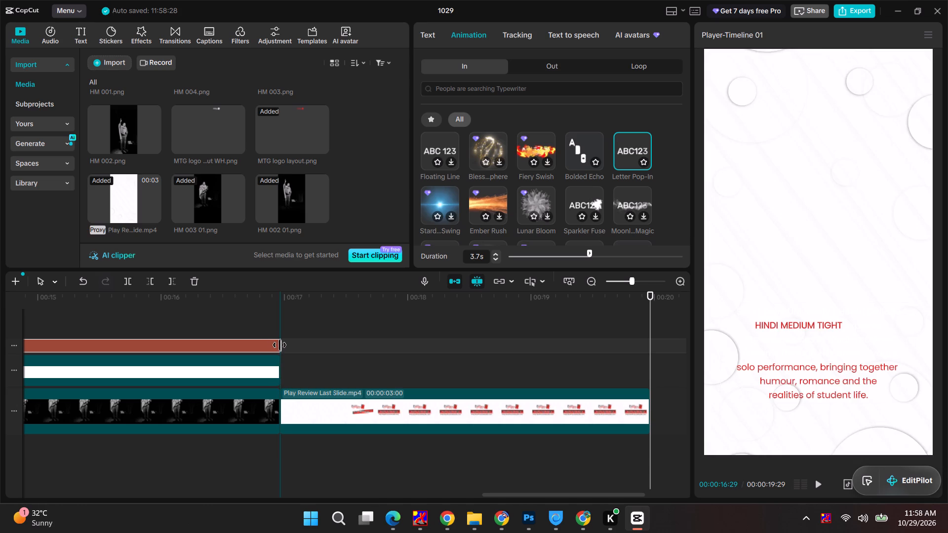
Play the reel from the end of the "Set in Delhi University's Hindu College," caption through the closing slide.
{"action": "left_click", "coordinate": [232, 296]}
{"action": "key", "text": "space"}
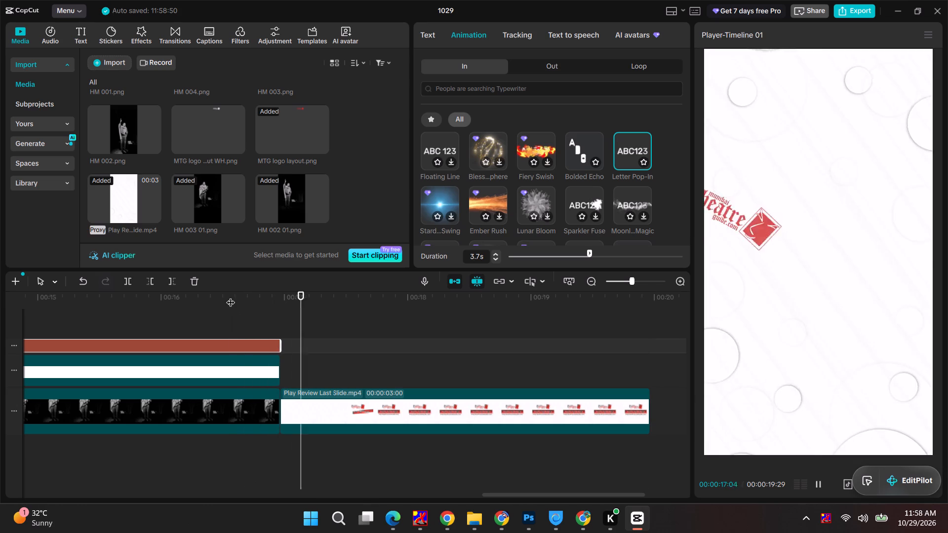
{"action": "scroll", "coordinate": [458, 340], "scroll_direction": "down", "scroll_amount": 8, "text": "ctrl"}
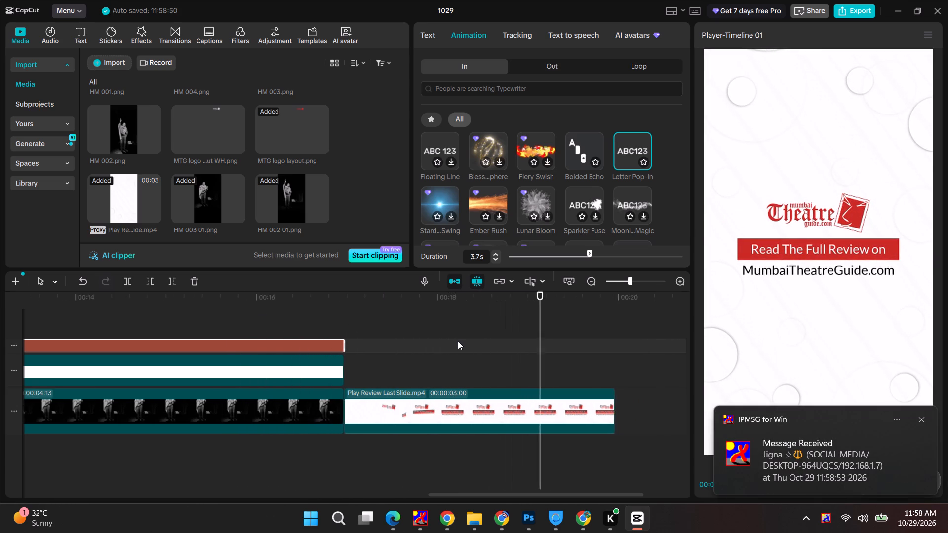
{"action": "scroll", "coordinate": [458, 341], "scroll_direction": "down", "scroll_amount": 20, "text": "ctrl"}
{"action": "scroll", "coordinate": [458, 341], "scroll_direction": "down", "scroll_amount": 3, "text": "ctrl"}
{"action": "left_click", "coordinate": [903, 456]}
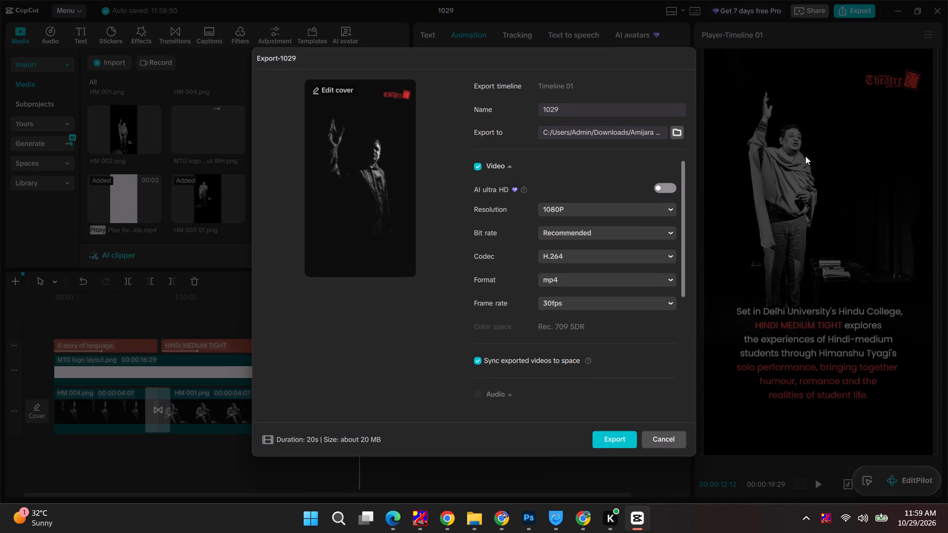
{"action": "left_click_drag", "start_coordinate": [569, 110], "coordinate": [545, 111]}
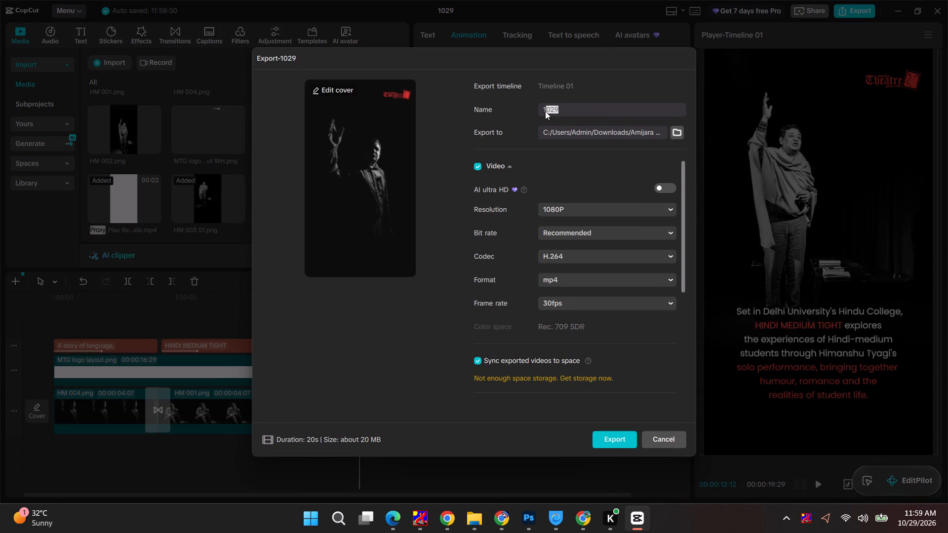
{"action": "key", "text": "ctrl+a"}
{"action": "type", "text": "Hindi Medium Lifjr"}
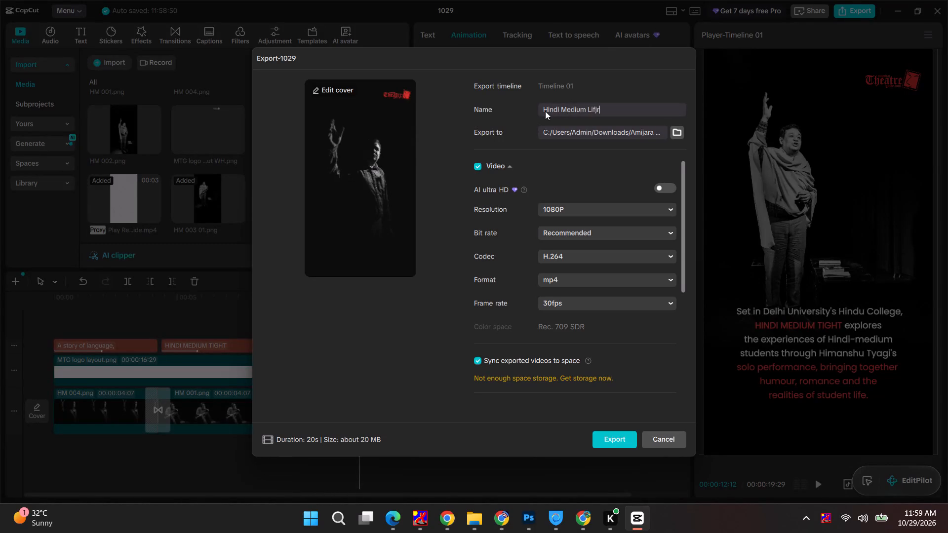
Name the exported video "MTG Hindi Medium Light Reel".
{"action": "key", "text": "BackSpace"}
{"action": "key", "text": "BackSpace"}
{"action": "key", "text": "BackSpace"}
{"action": "type", "text": "ght"}
{"action": "key", "text": "space"}
{"action": "key", "text": "shift+e"}
{"action": "key", "text": "BackSpace"}
{"action": "left_click_drag", "start_coordinate": [547, 107], "coordinate": [505, 113]}
{"action": "key", "text": "Left"}
{"action": "type", "text": "MTG"}
{"action": "key", "text": "space"}
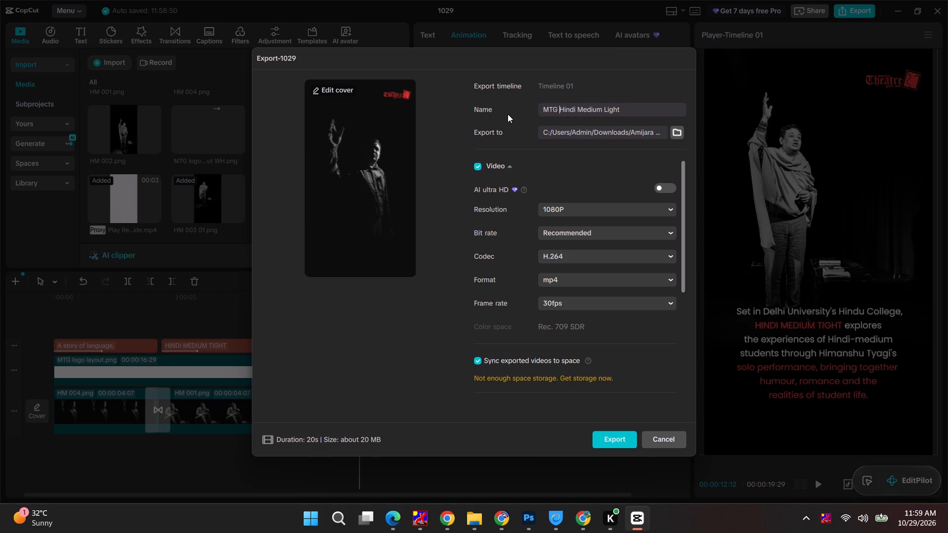
{"action": "left_click", "coordinate": [635, 112]}
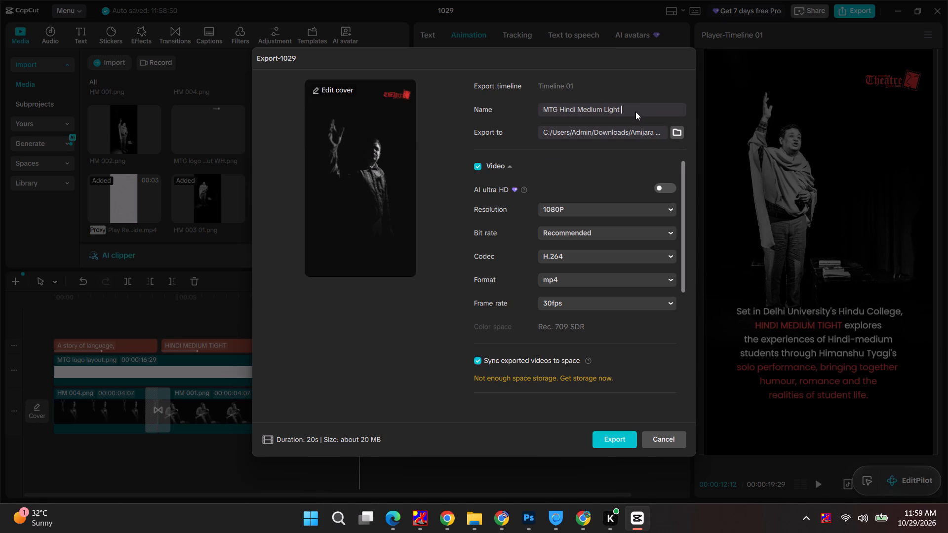
{"action": "left_click", "coordinate": [634, 111]}
{"action": "key", "text": "space"}
{"action": "key", "text": "BackSpace"}
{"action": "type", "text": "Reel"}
Select the entire export name.
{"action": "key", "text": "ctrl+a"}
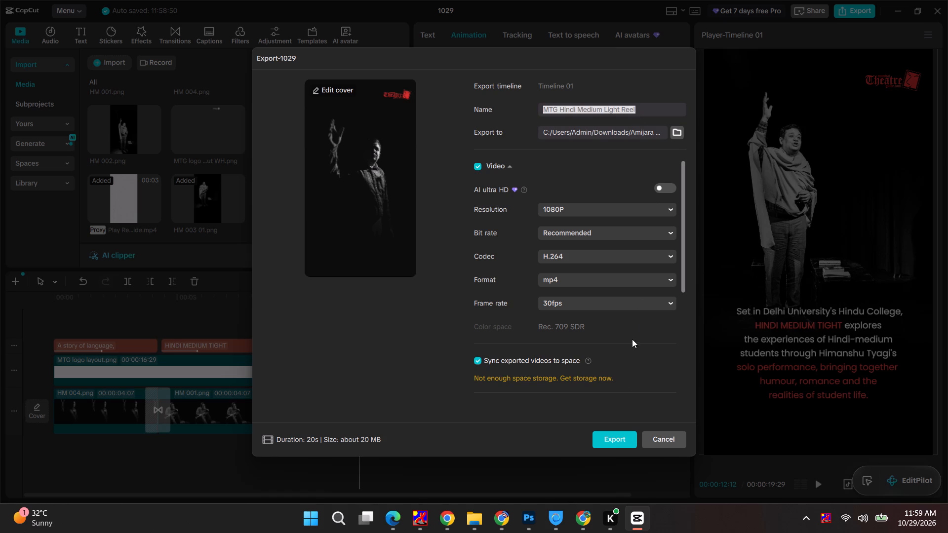
Export the MTG Hindi Medium Light Reel video with the current settings and open the folder it is saved in.
{"action": "left_click", "coordinate": [604, 440]}
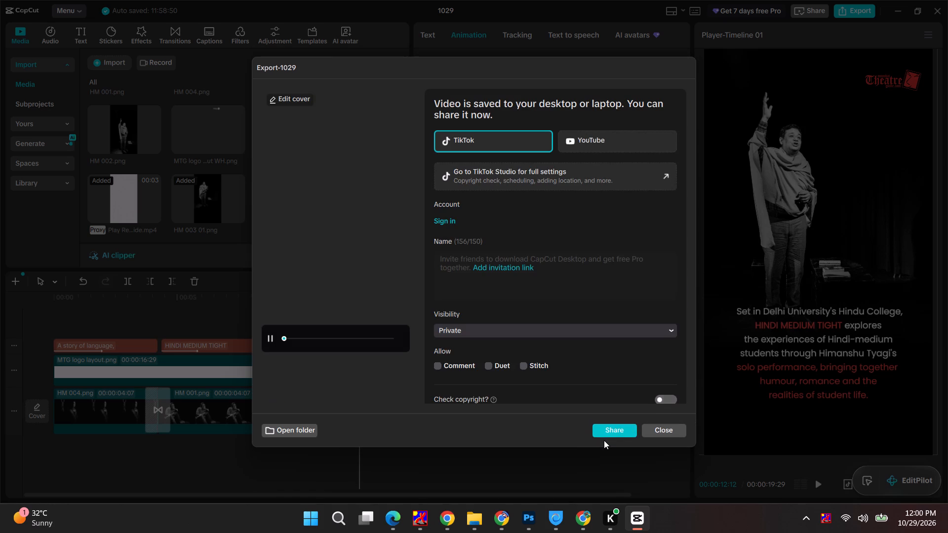
{"action": "left_click", "coordinate": [298, 432]}
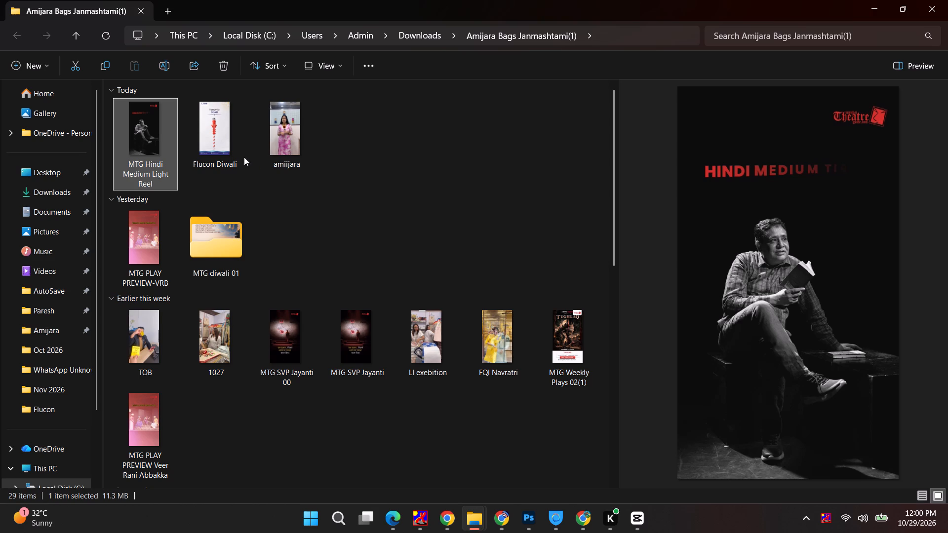
{"action": "left_click", "coordinate": [271, 160]}
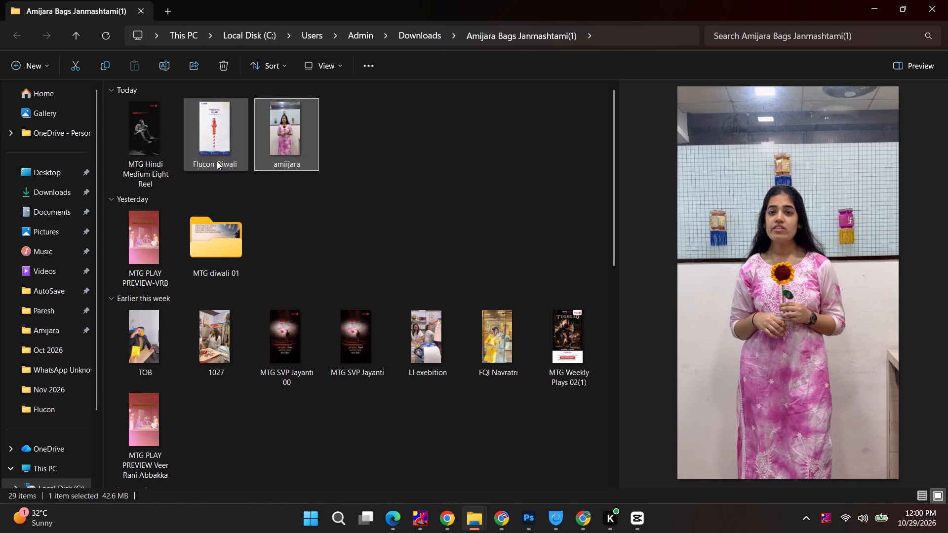
{"action": "left_click", "coordinate": [134, 157]}
{"action": "double_click", "coordinate": [829, 524]}
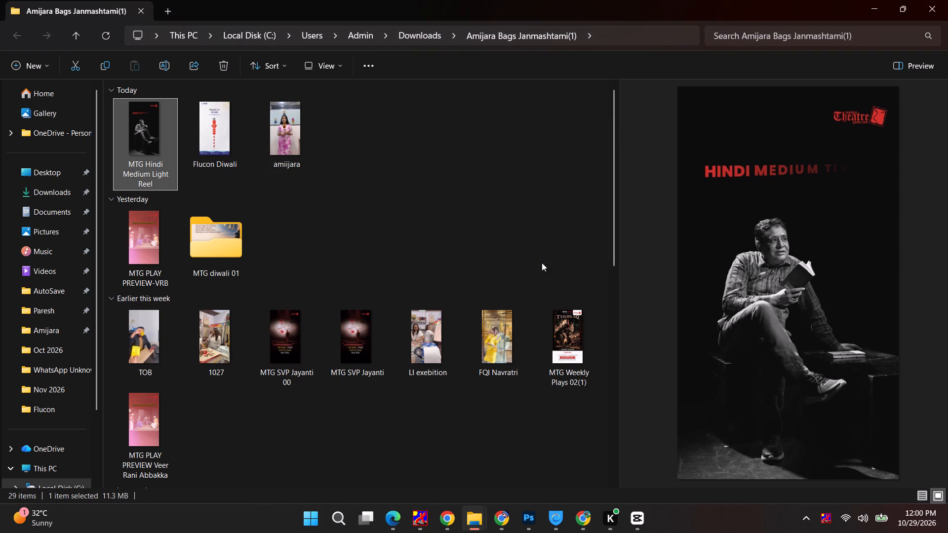
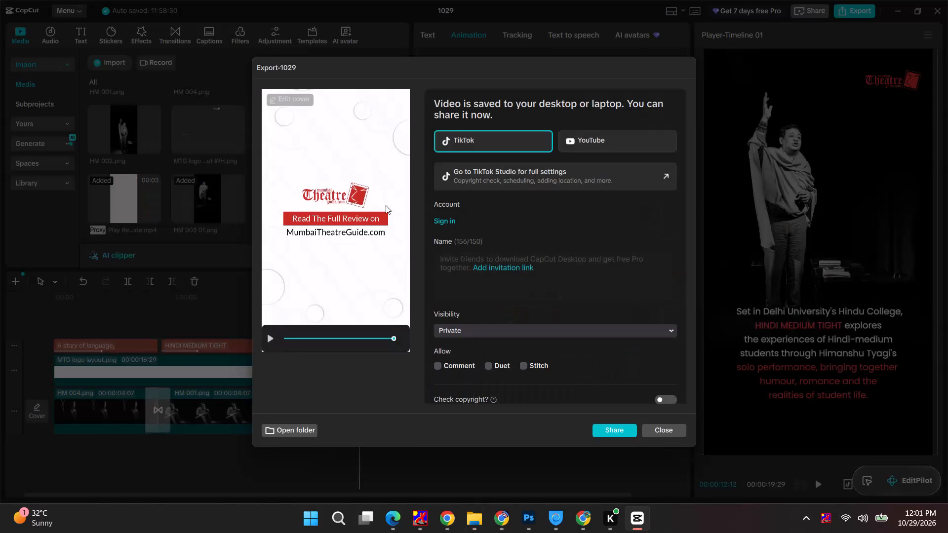
Dismiss the sharing options for the exported video and return to the timeline.
{"action": "left_click", "coordinate": [653, 426]}
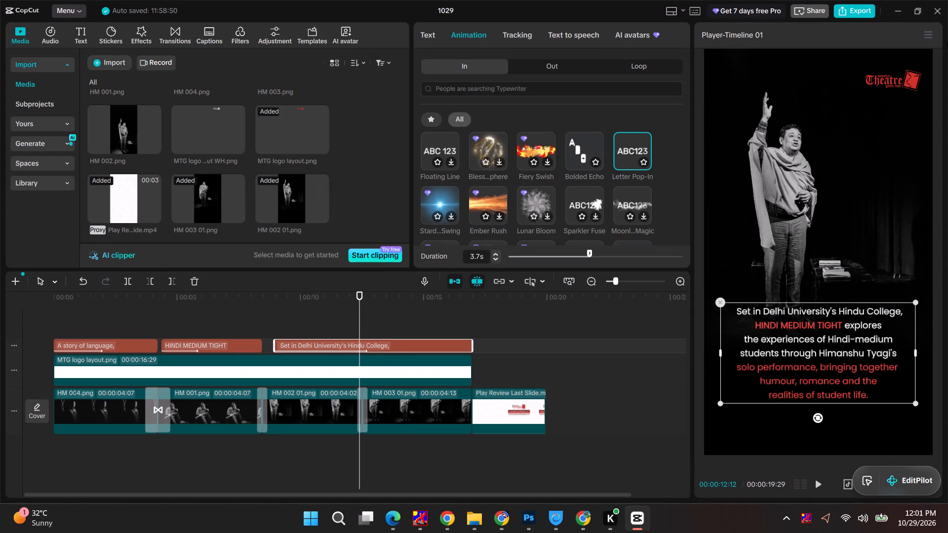
Scrub back and forth through the reel to examine the caption animations, photo transitions and closing slide, ending at the start.
{"action": "left_click_drag", "start_coordinate": [359, 294], "coordinate": [358, 294]}
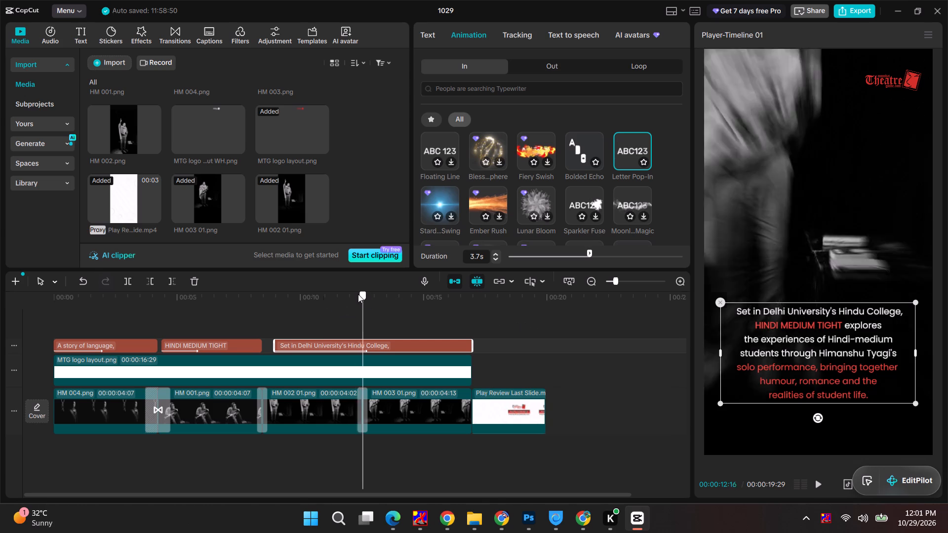
{"action": "left_click_drag", "start_coordinate": [358, 294], "coordinate": [338, 305]}
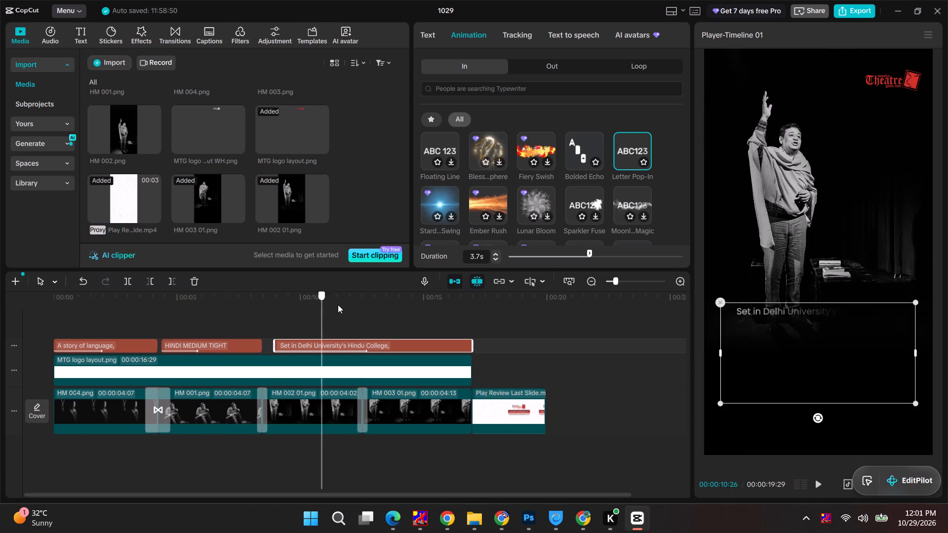
{"action": "left_click_drag", "start_coordinate": [338, 305], "coordinate": [442, 294]}
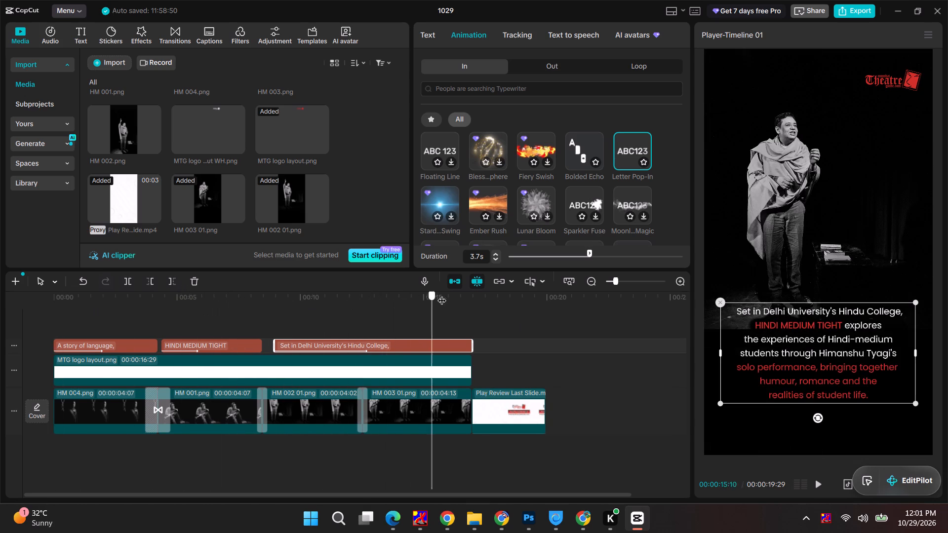
{"action": "left_click_drag", "start_coordinate": [442, 294], "coordinate": [368, 296]}
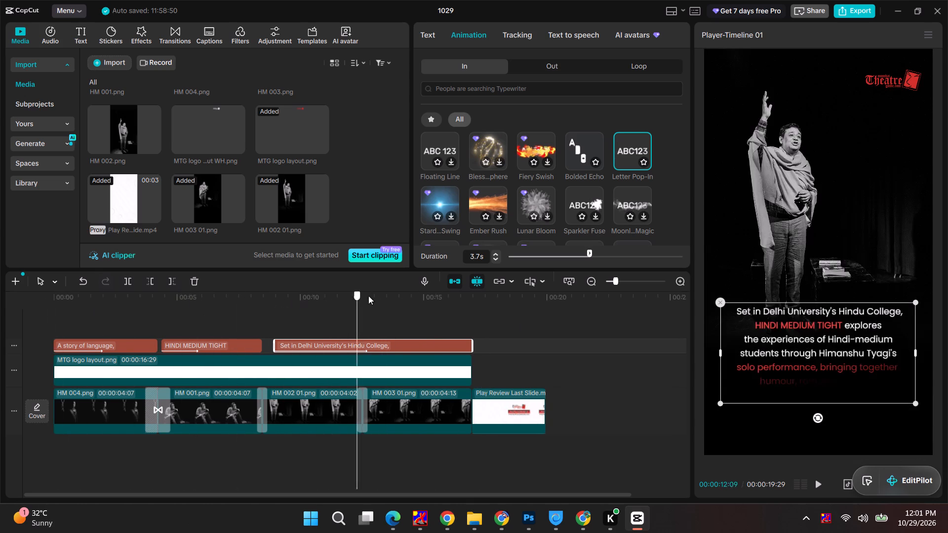
{"action": "left_click_drag", "start_coordinate": [368, 296], "coordinate": [400, 293]}
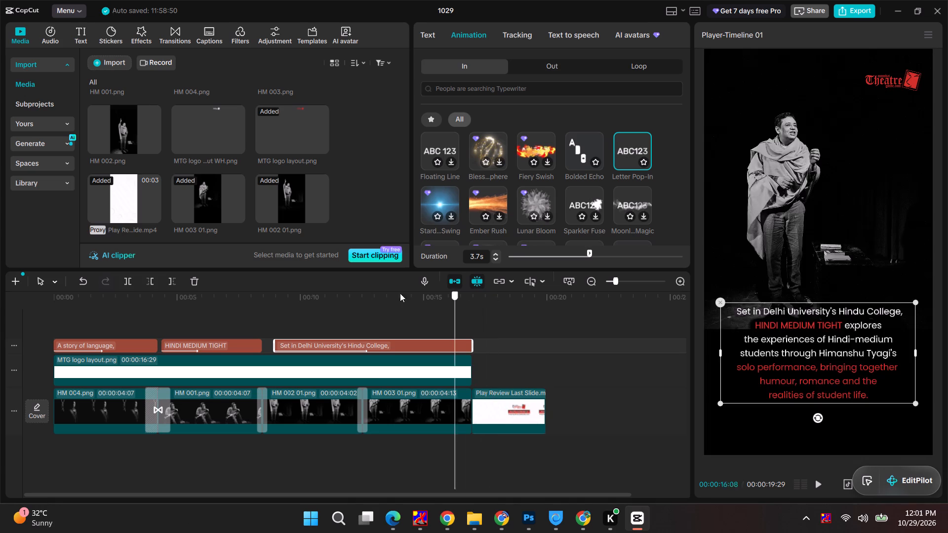
{"action": "left_click_drag", "start_coordinate": [400, 293], "coordinate": [347, 295]}
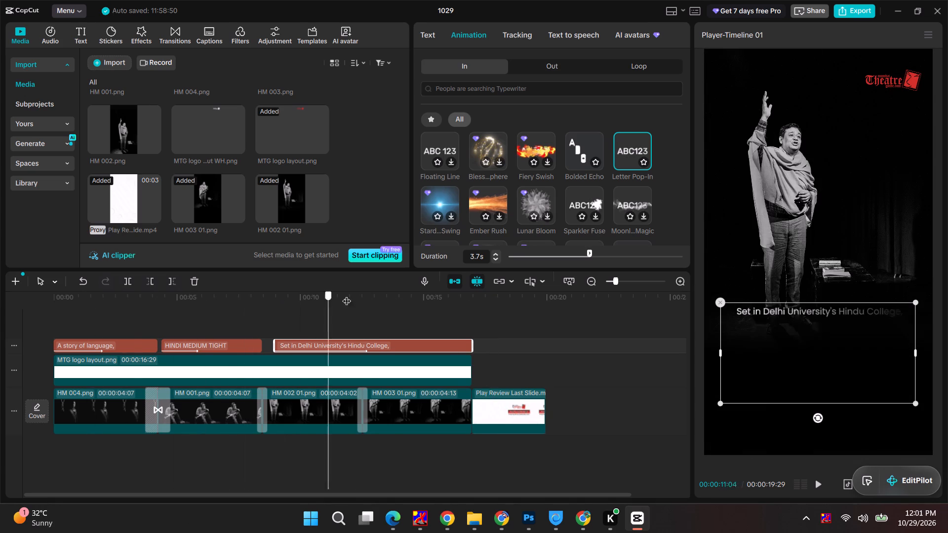
{"action": "left_click_drag", "start_coordinate": [347, 295], "coordinate": [303, 298]}
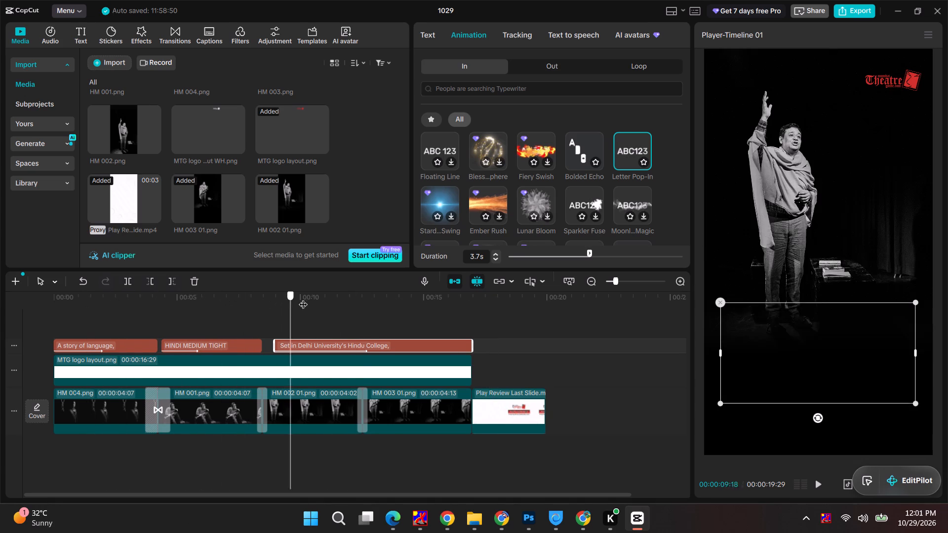
{"action": "left_click_drag", "start_coordinate": [303, 298], "coordinate": [524, 297]}
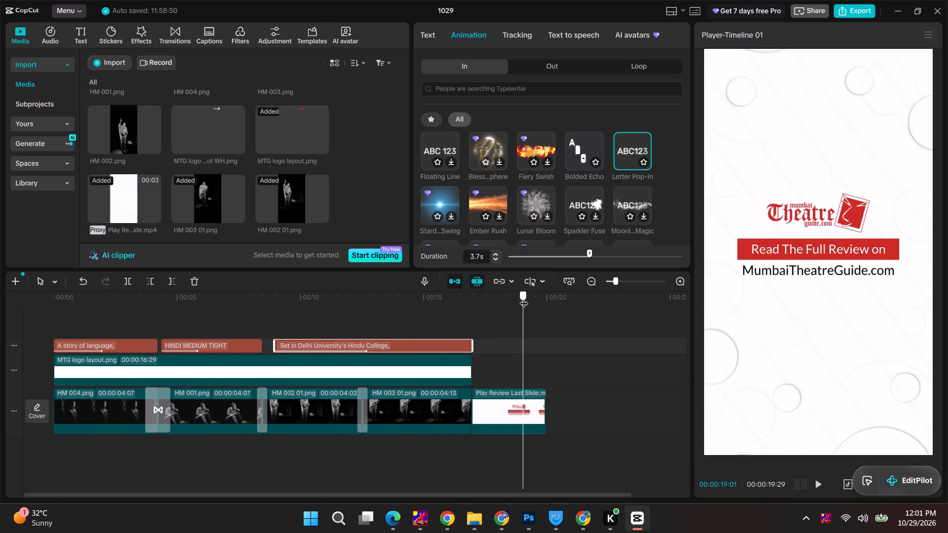
{"action": "left_click_drag", "start_coordinate": [524, 297], "coordinate": [66, 300]}
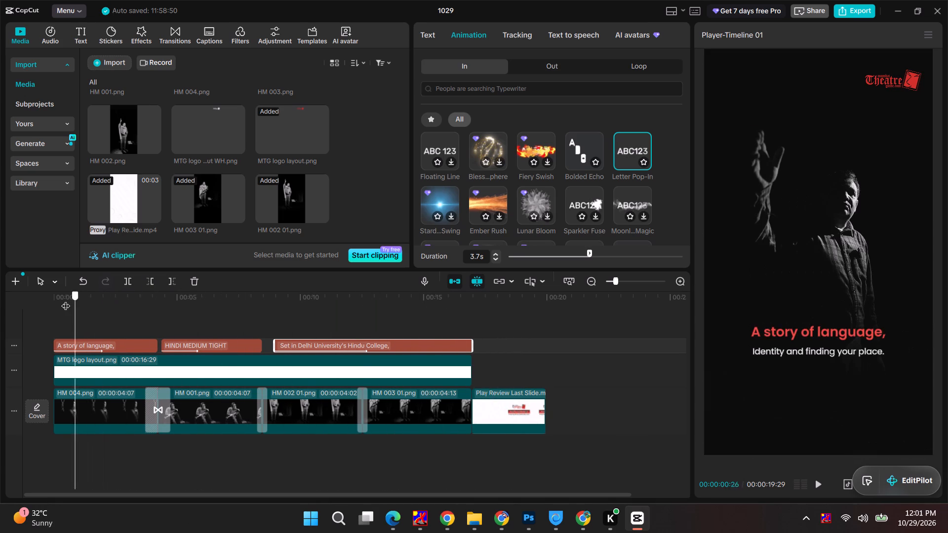
{"action": "left_click_drag", "start_coordinate": [66, 300], "coordinate": [291, 293]}
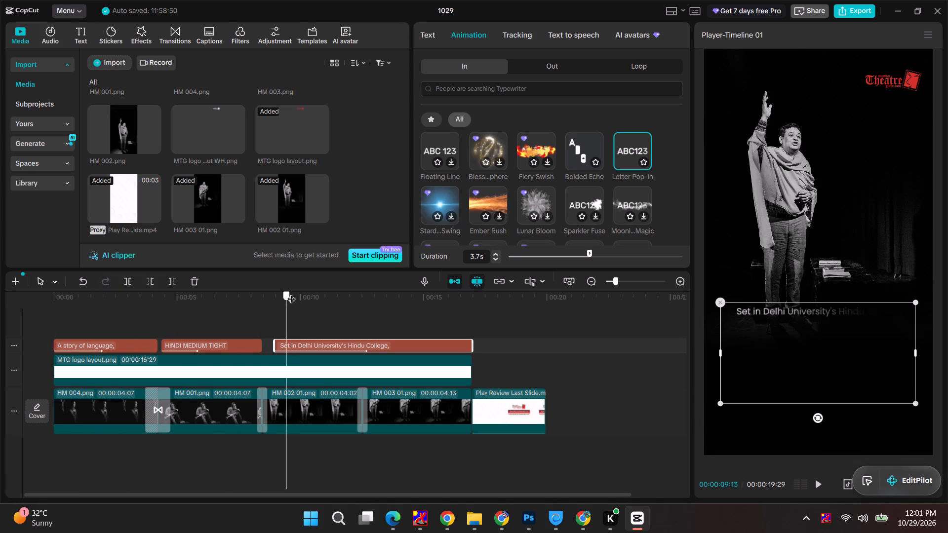
{"action": "left_click_drag", "start_coordinate": [291, 293], "coordinate": [326, 305]}
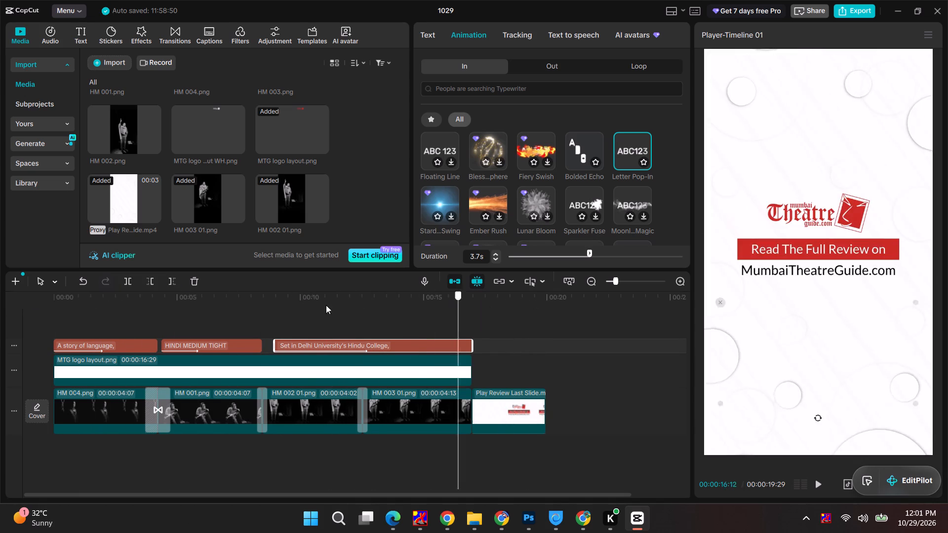
{"action": "left_click_drag", "start_coordinate": [326, 305], "coordinate": [0, 312]}
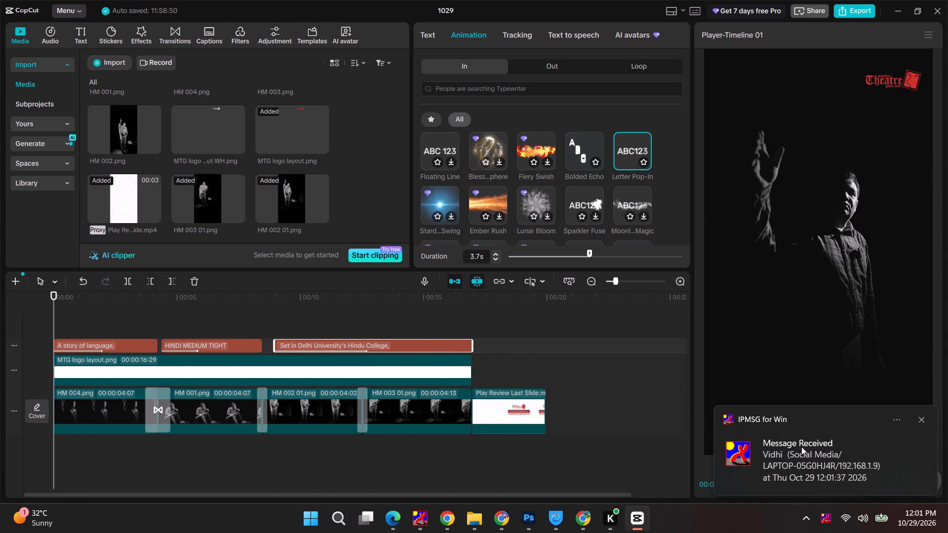
Open the export settings for Timeline 01.
{"action": "left_click", "coordinate": [858, 13]}
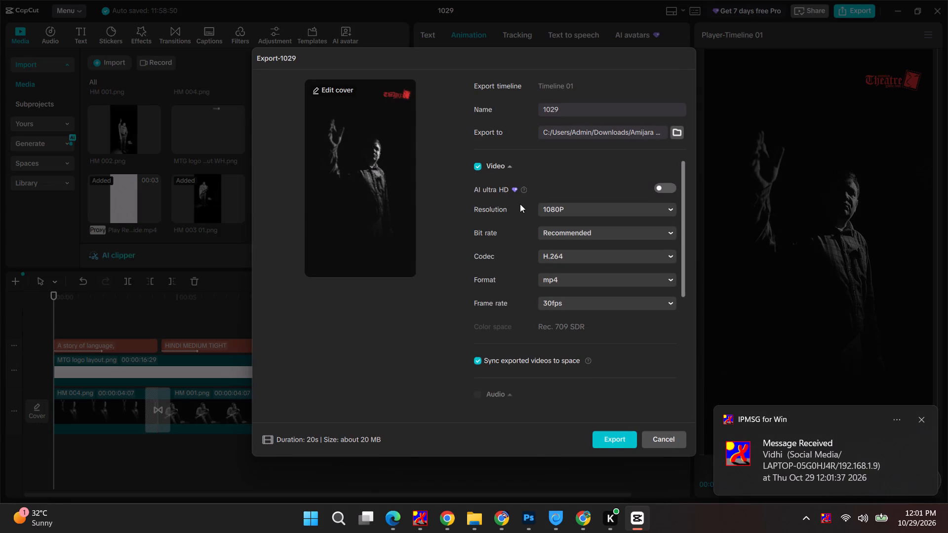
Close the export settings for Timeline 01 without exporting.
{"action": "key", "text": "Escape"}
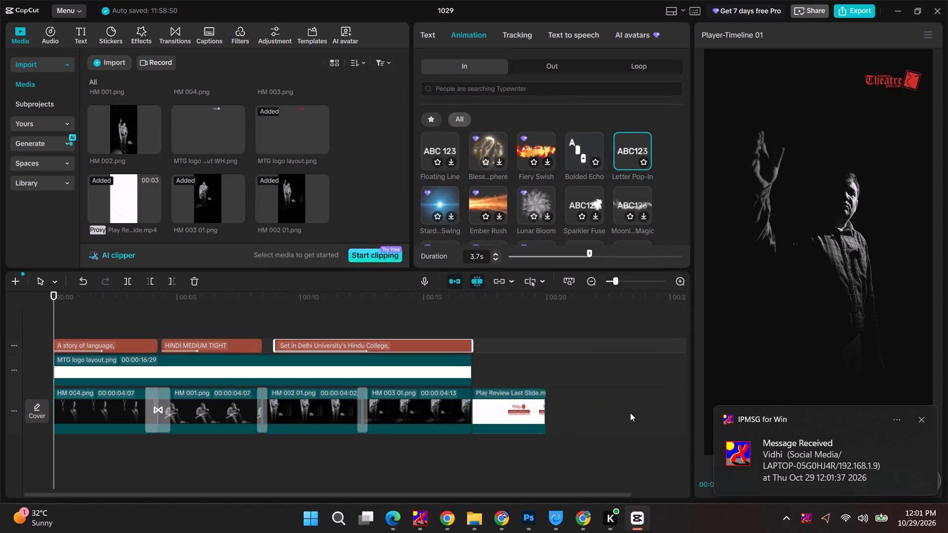
Switch to File Explorer and preview the MTG Hindi Medium Light Reel video in the Amijara Bags Janmashtami(1) folder.
{"action": "key", "text": "alt+Tab"}
{"action": "left_click", "coordinate": [317, 165], "text": "alt"}
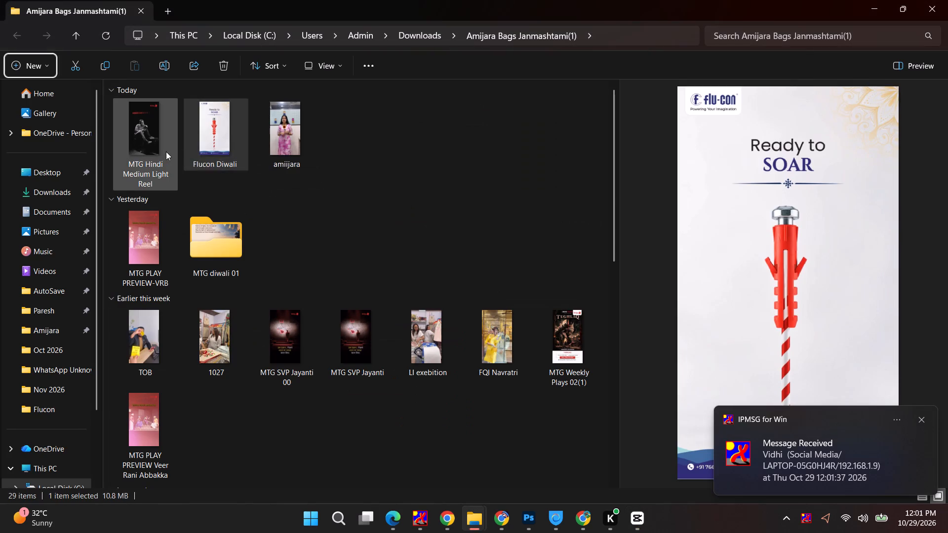
{"action": "left_click", "coordinate": [164, 152]}
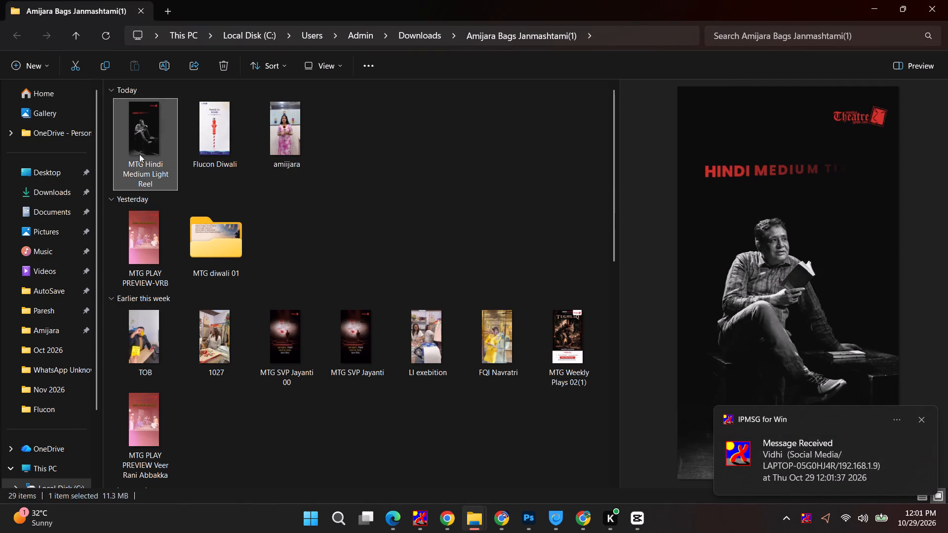
Open the social media colleague's newly received message in IP Messenger to read the reply about the music.
{"action": "left_click", "coordinate": [759, 439]}
{"action": "left_click", "coordinate": [799, 517]}
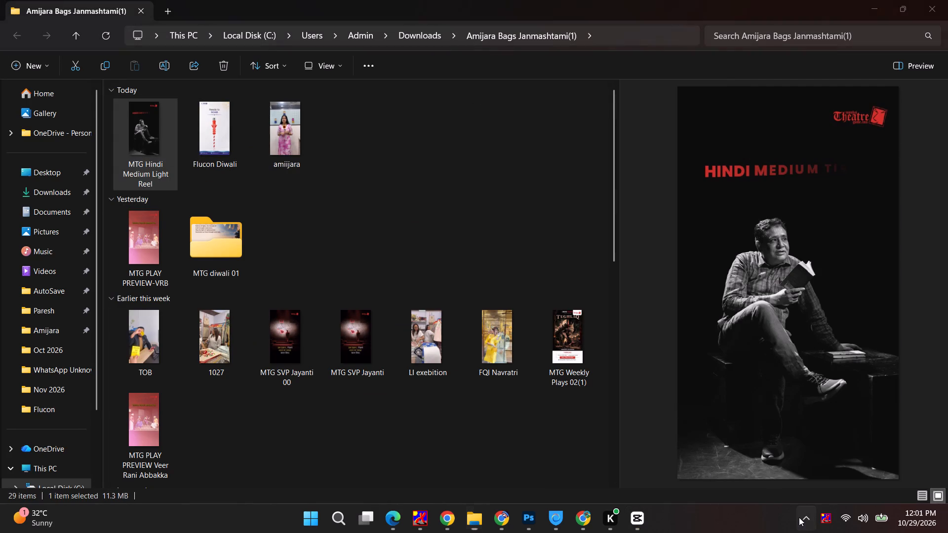
{"action": "left_click", "coordinate": [827, 517]}
{"action": "left_click", "coordinate": [334, 189]}
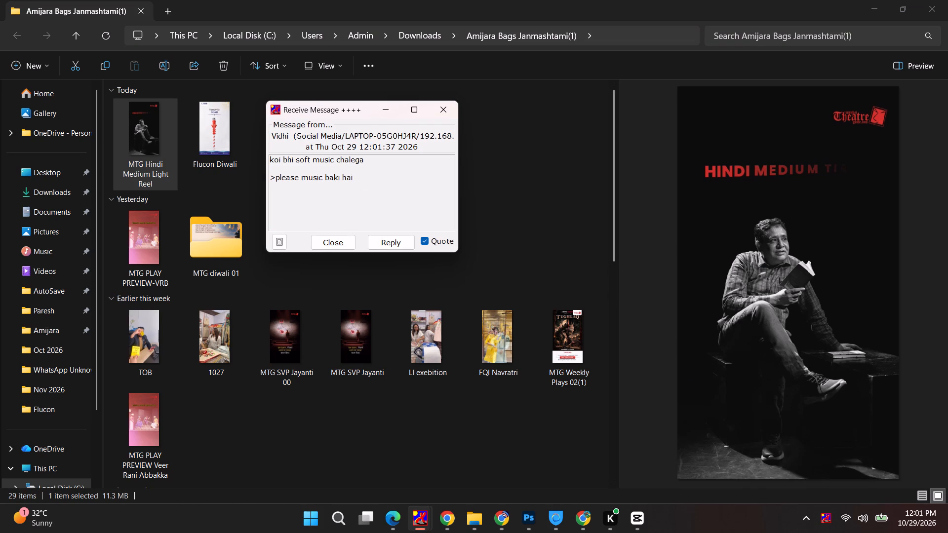
Switch to Chrome and bring up the Remove BG design in Canva.
{"action": "key", "text": "alt+Tab"}
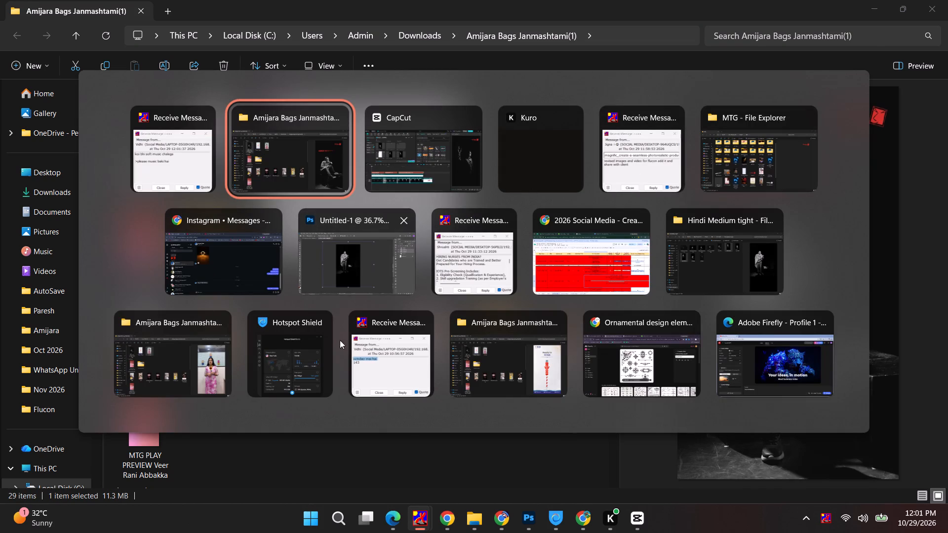
{"action": "left_click", "coordinate": [577, 517]}
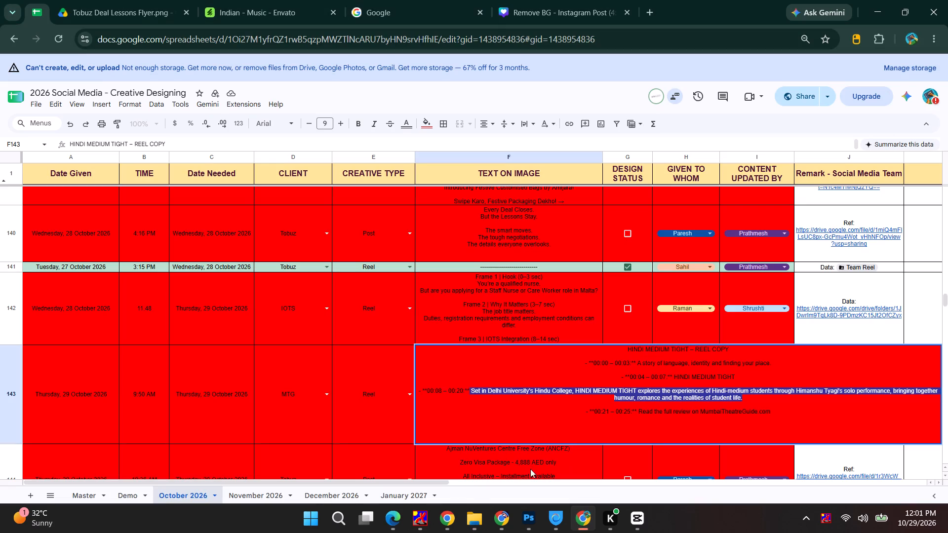
{"action": "left_click", "coordinate": [539, 0]}
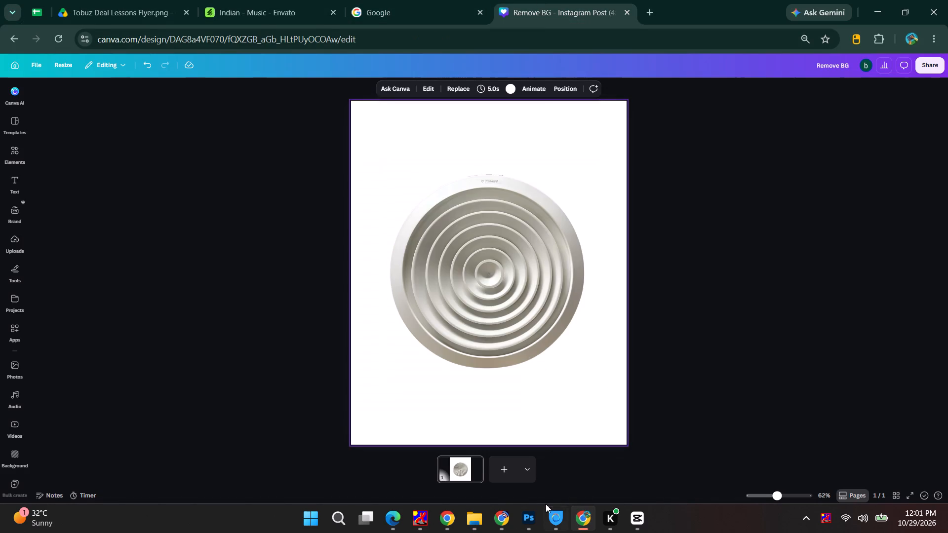
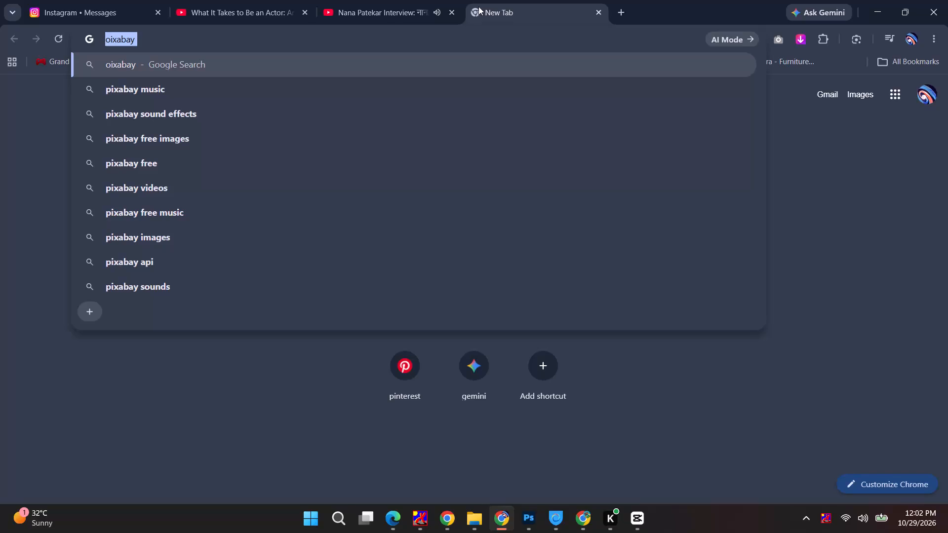
Open Pixabay's royalty-free music download page in the new browser tab.
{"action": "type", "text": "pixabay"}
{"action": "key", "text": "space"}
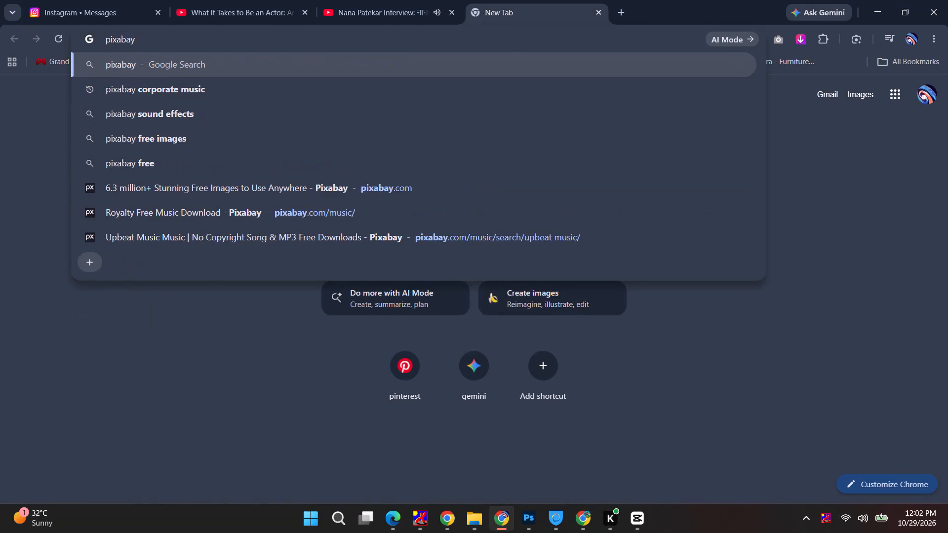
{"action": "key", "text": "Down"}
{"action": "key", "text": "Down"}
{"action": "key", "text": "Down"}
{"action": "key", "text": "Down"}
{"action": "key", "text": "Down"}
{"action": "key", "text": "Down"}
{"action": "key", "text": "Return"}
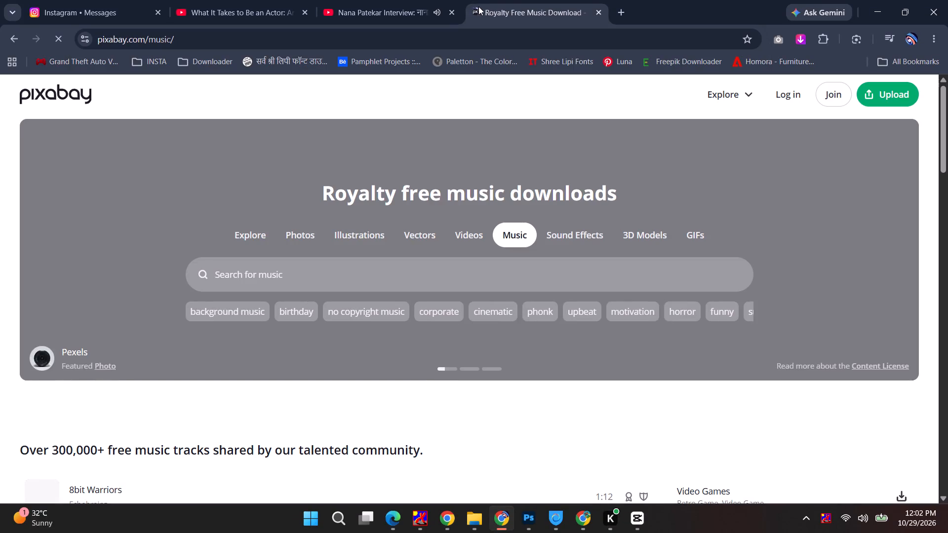
Search the royalty-free music library for "Pixabay music".
{"action": "scroll", "coordinate": [428, 299], "scroll_direction": "down", "scroll_amount": 1}
{"action": "scroll", "coordinate": [360, 334], "scroll_direction": "down", "scroll_amount": 2}
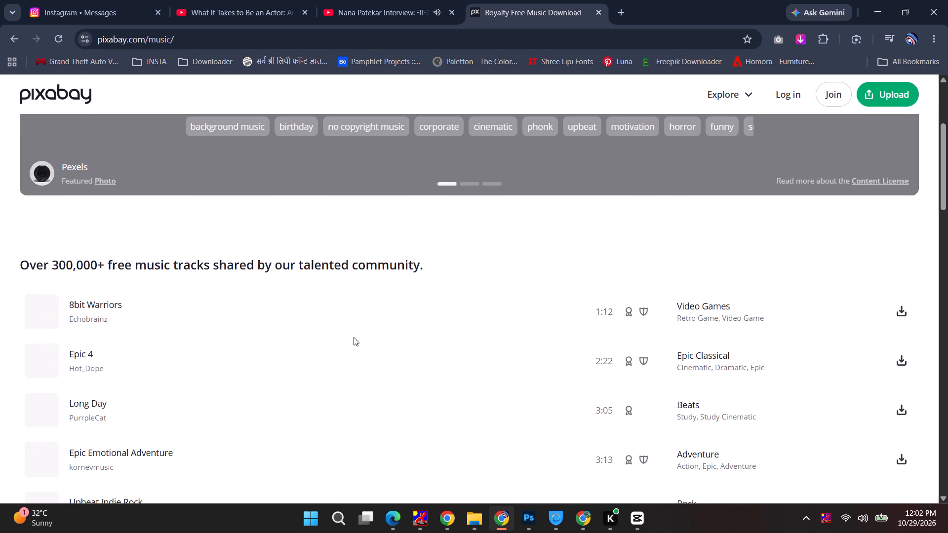
{"action": "scroll", "coordinate": [284, 178], "scroll_direction": "up", "scroll_amount": 3}
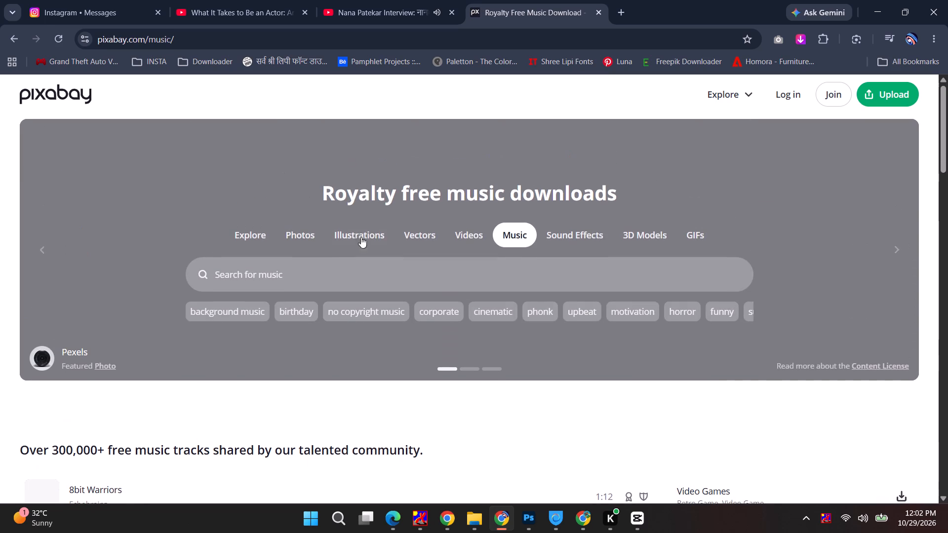
{"action": "left_click", "coordinate": [288, 276]}
{"action": "type", "text": "Pixabay"}
{"action": "key", "text": "space"}
{"action": "type", "text": "music"}
{"action": "key", "text": "Return"}
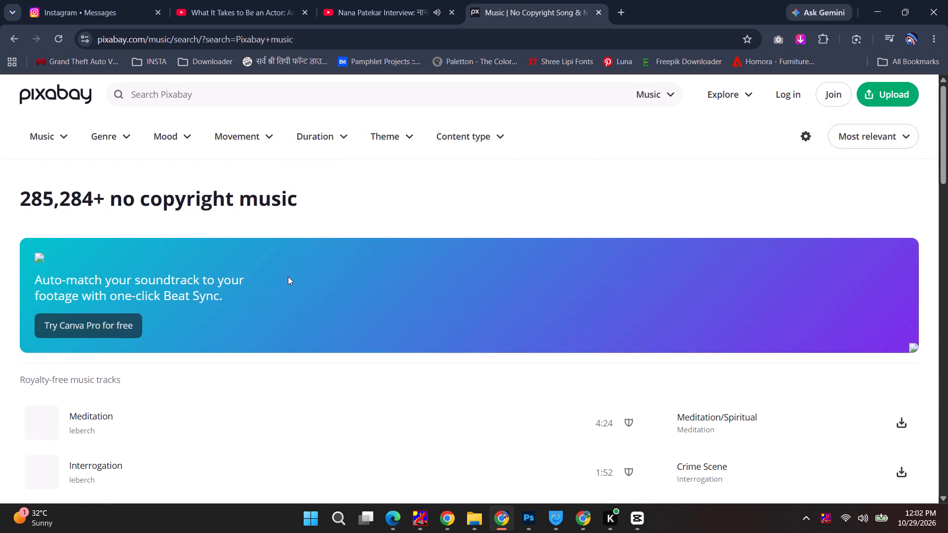
Try to preview the Meditation and Interrogation tracks, and browse the rest of the music results.
{"action": "left_click", "coordinate": [40, 428]}
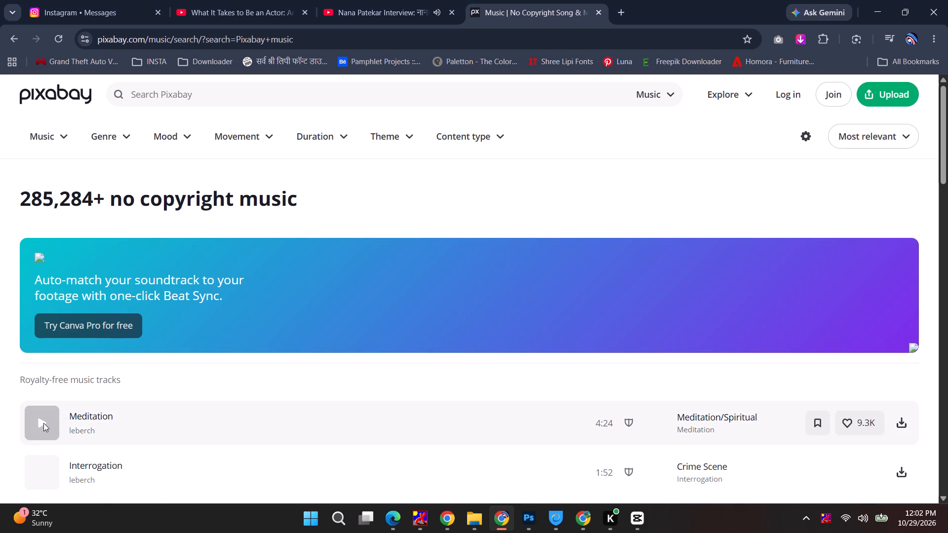
{"action": "scroll", "coordinate": [56, 411], "scroll_direction": "down", "scroll_amount": 1}
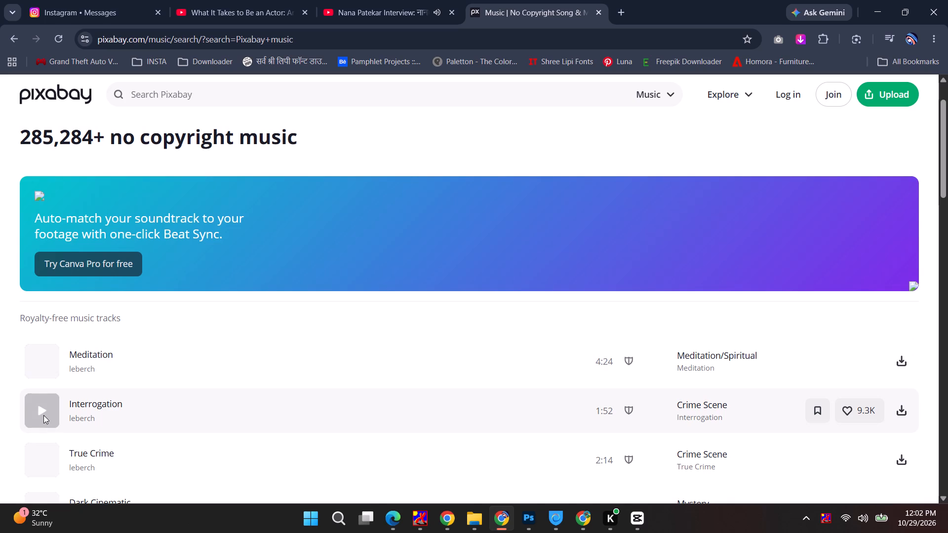
{"action": "left_click", "coordinate": [42, 412]}
{"action": "double_click", "coordinate": [42, 412]}
{"action": "left_click", "coordinate": [45, 411]}
{"action": "double_click", "coordinate": [45, 411]}
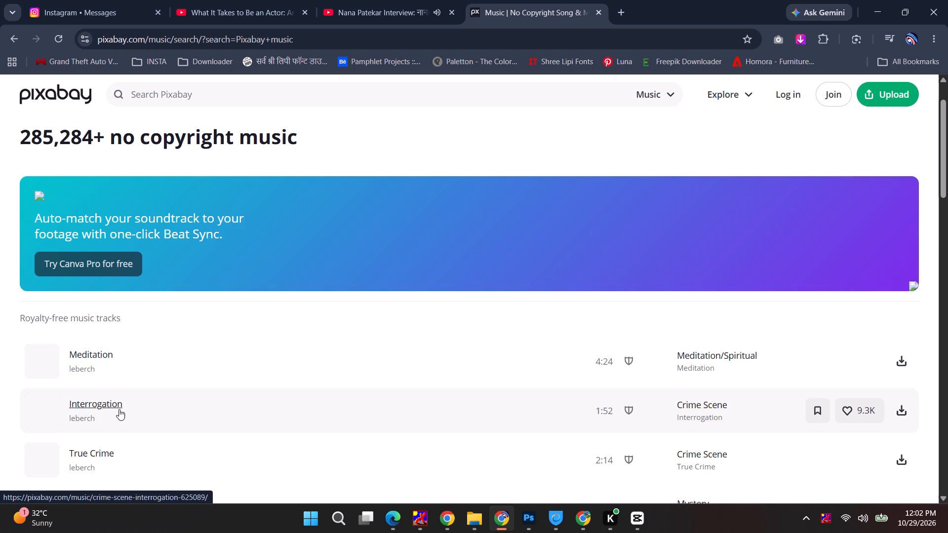
{"action": "left_click", "coordinate": [41, 412]}
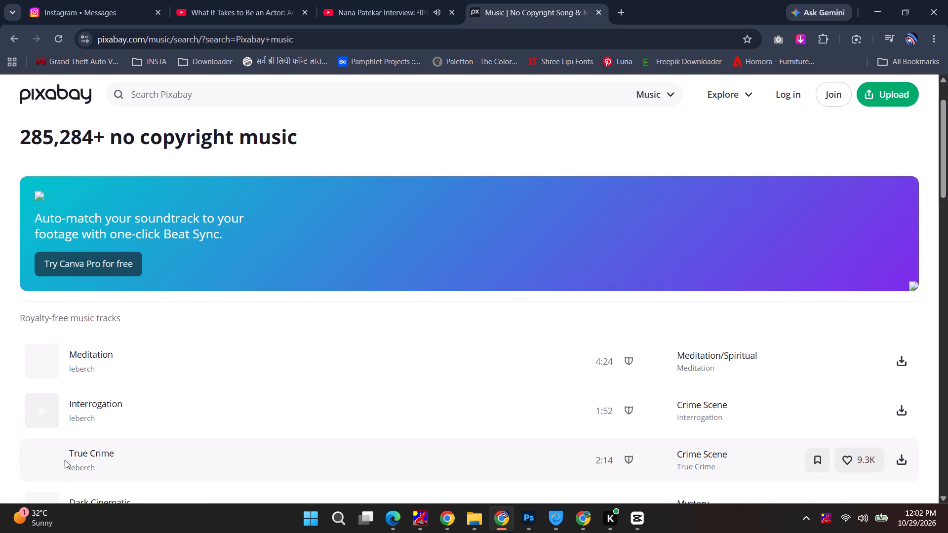
{"action": "double_click", "coordinate": [39, 407]}
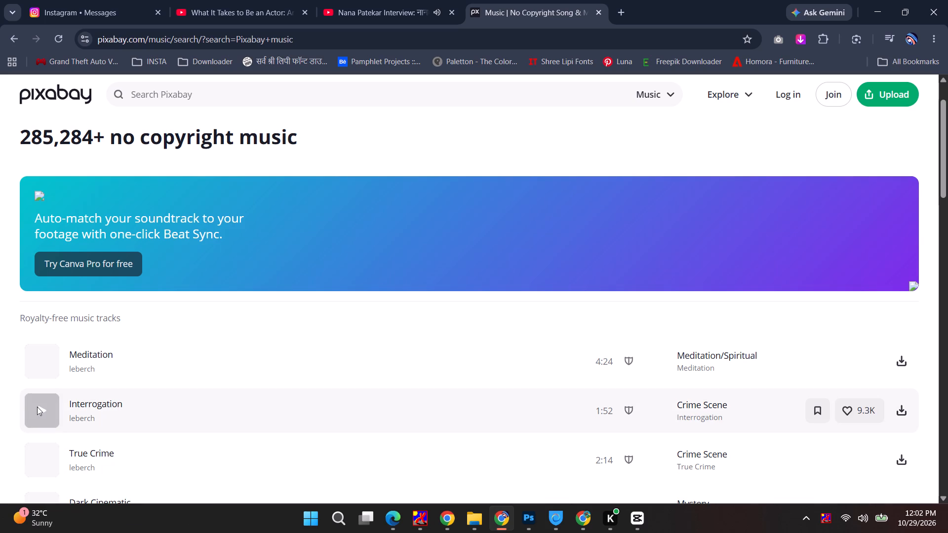
{"action": "scroll", "coordinate": [158, 389], "scroll_direction": "down", "scroll_amount": 2}
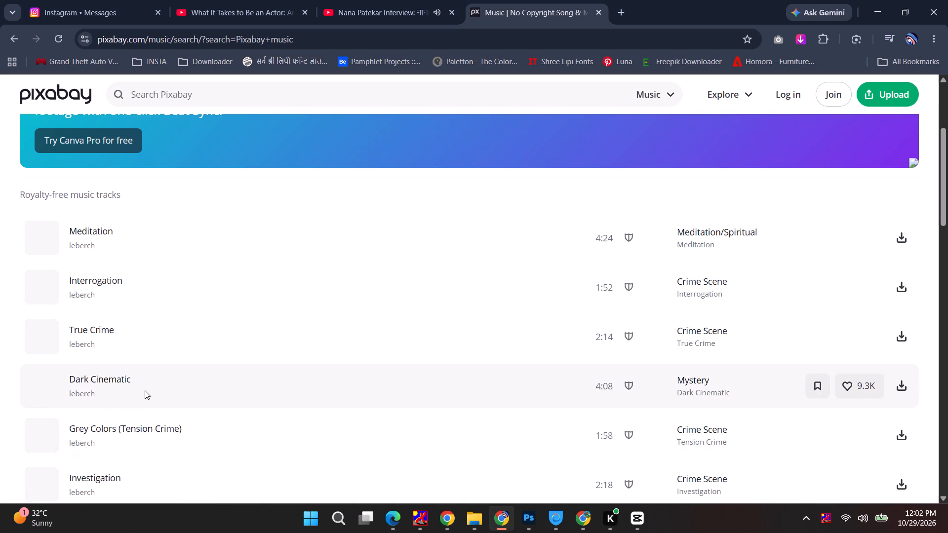
{"action": "scroll", "coordinate": [145, 390], "scroll_direction": "up", "scroll_amount": 5}
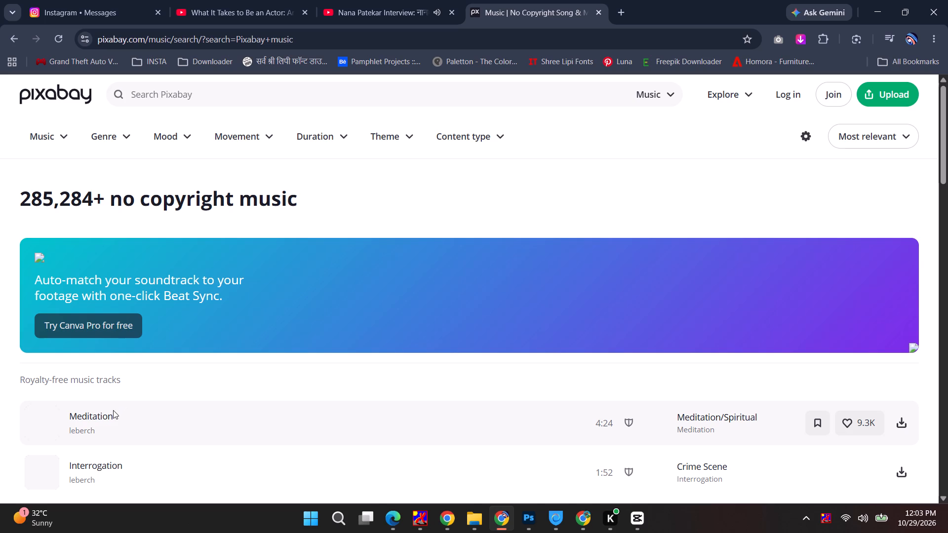
{"action": "scroll", "coordinate": [286, 340], "scroll_direction": "down", "scroll_amount": 2}
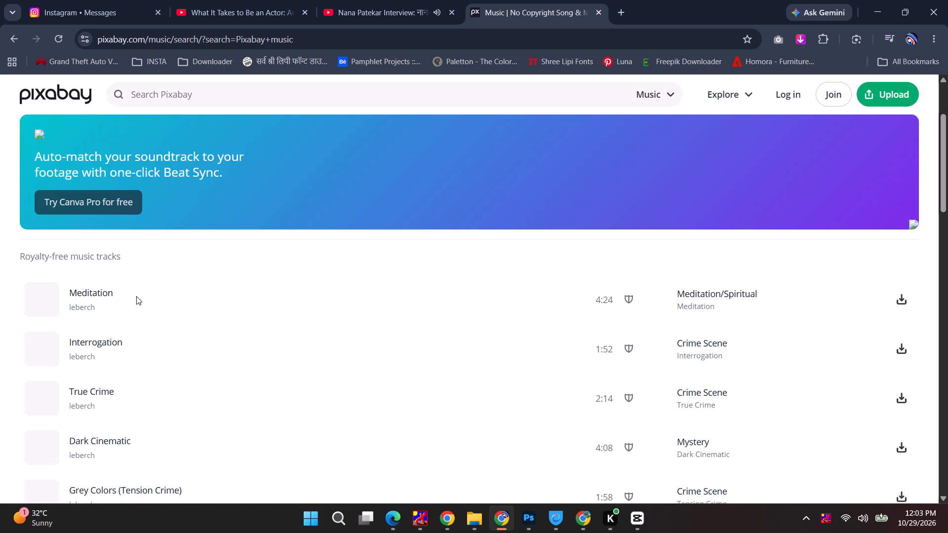
{"action": "scroll", "coordinate": [88, 301], "scroll_direction": "down", "scroll_amount": 4}
{"action": "scroll", "coordinate": [82, 417], "scroll_direction": "down", "scroll_amount": 2}
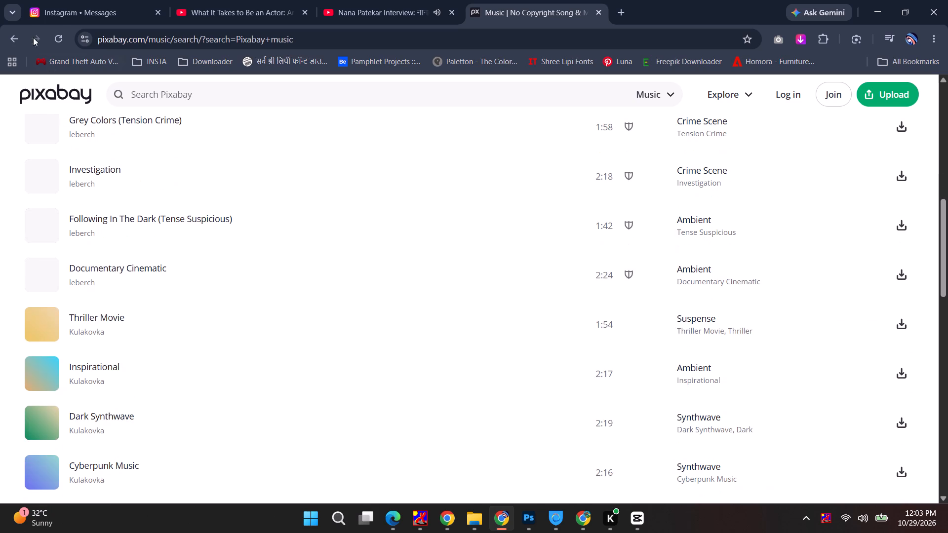
Reload the music results page and preview the Meditation and Dark Cinematic tracks.
{"action": "left_click", "coordinate": [57, 32]}
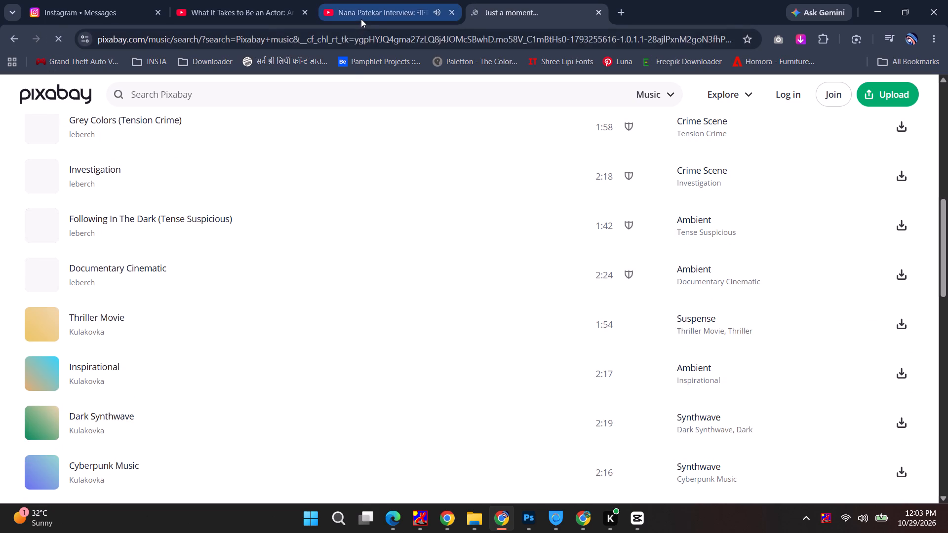
{"action": "left_click", "coordinate": [354, 0]}
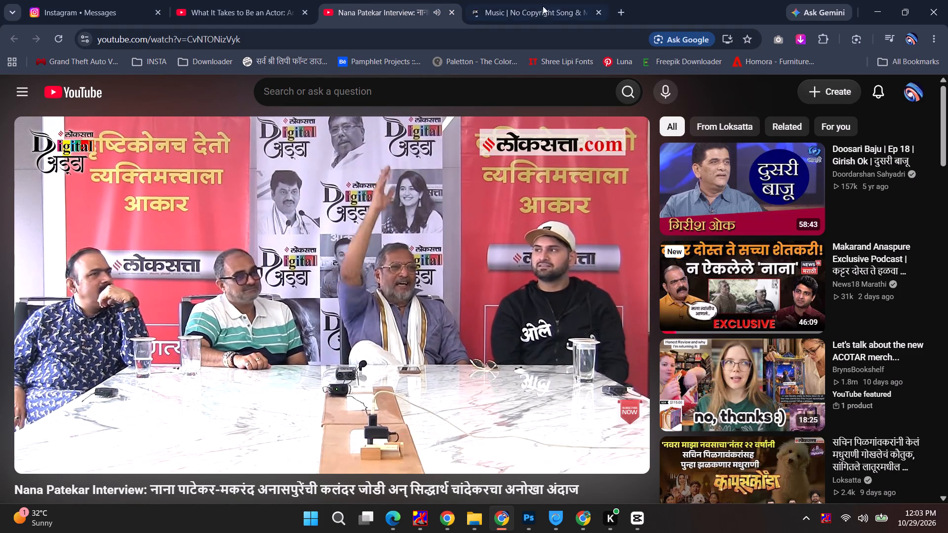
{"action": "left_click_drag", "start_coordinate": [535, 0], "coordinate": [532, 4]}
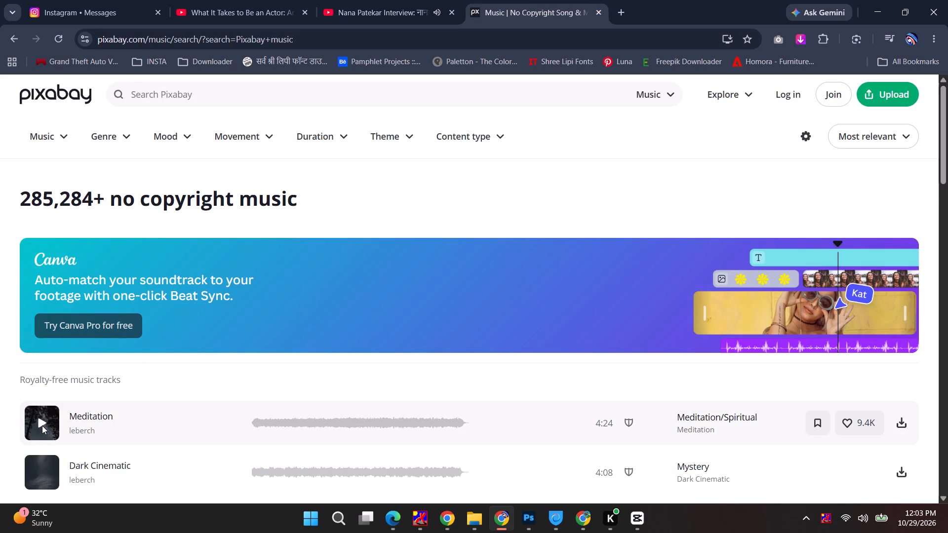
{"action": "left_click", "coordinate": [39, 422]}
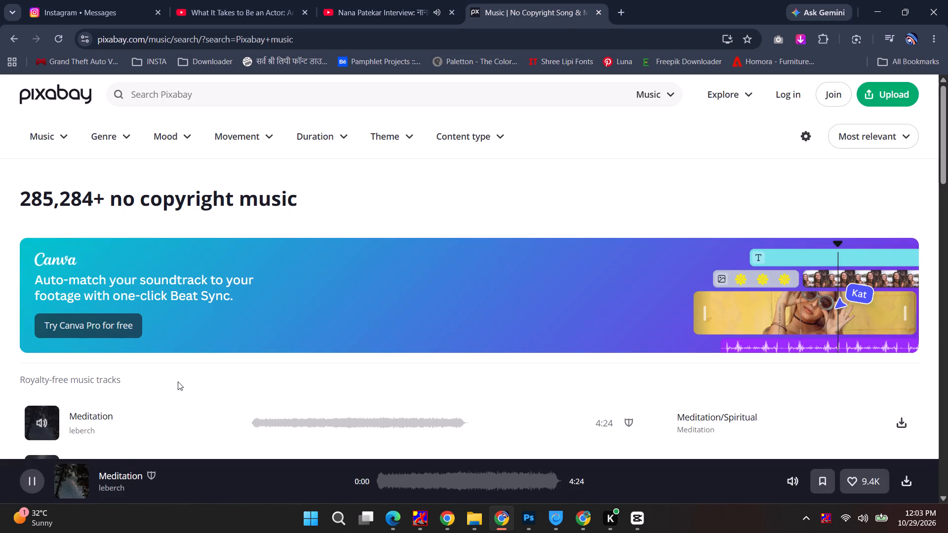
{"action": "scroll", "coordinate": [178, 381], "scroll_direction": "down", "scroll_amount": 4}
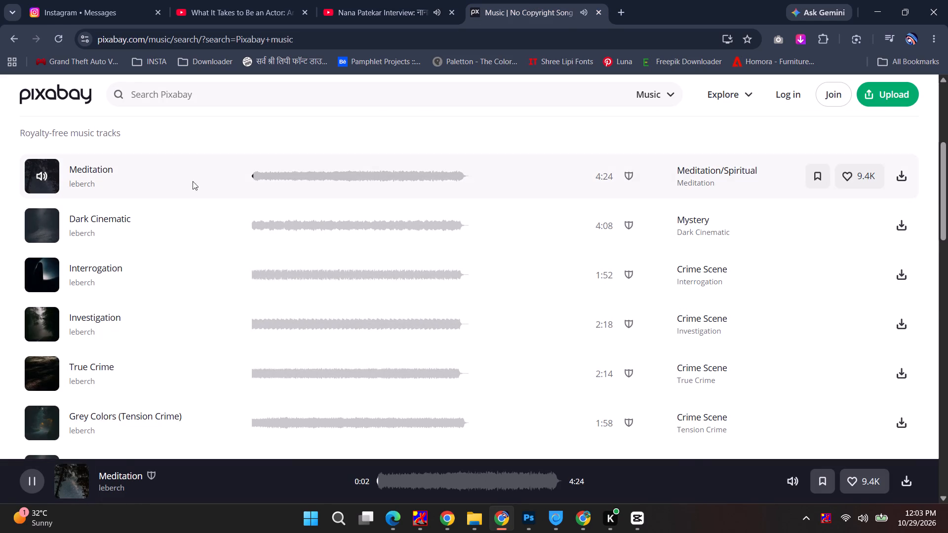
{"action": "left_click", "coordinate": [43, 223]}
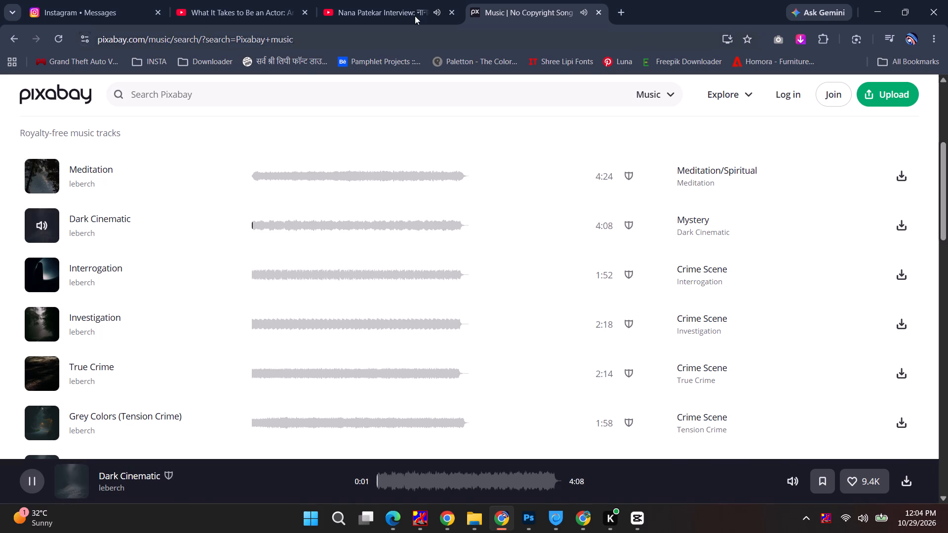
Pause the Nana Patekar interview video and return to the music results.
{"action": "left_click", "coordinate": [395, 0]}
{"action": "left_click", "coordinate": [362, 268]}
{"action": "left_click", "coordinate": [555, 0]}
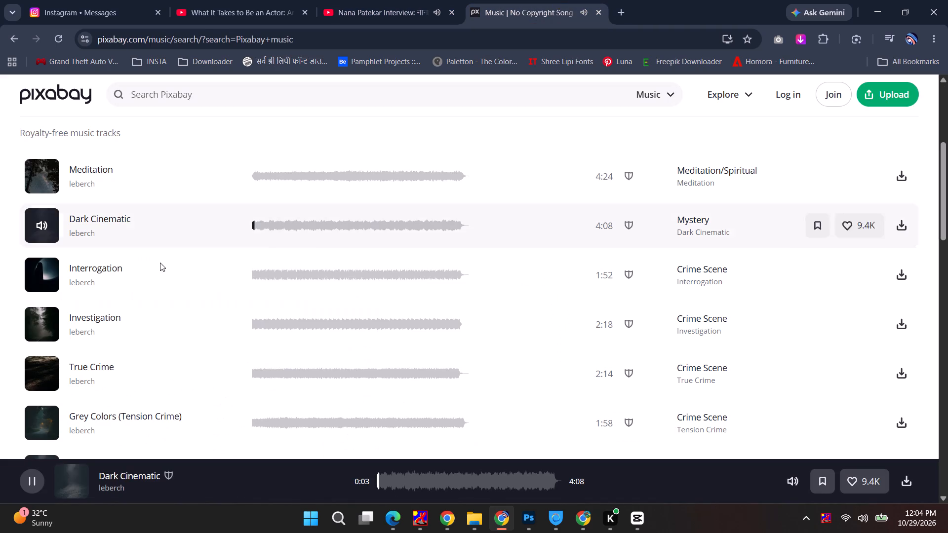
Preview the Interrogation and Investigation tracks in the music results.
{"action": "left_click", "coordinate": [40, 277]}
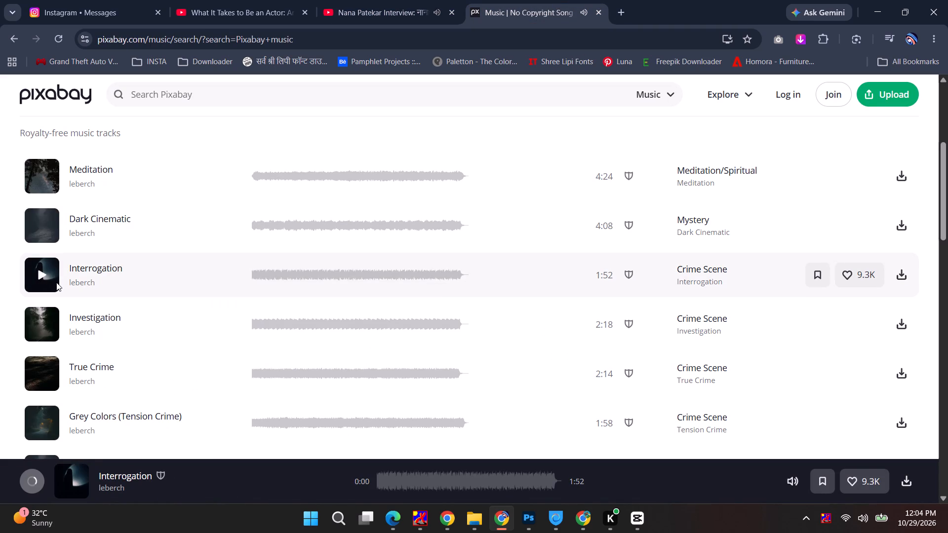
{"action": "left_click", "coordinate": [41, 330]}
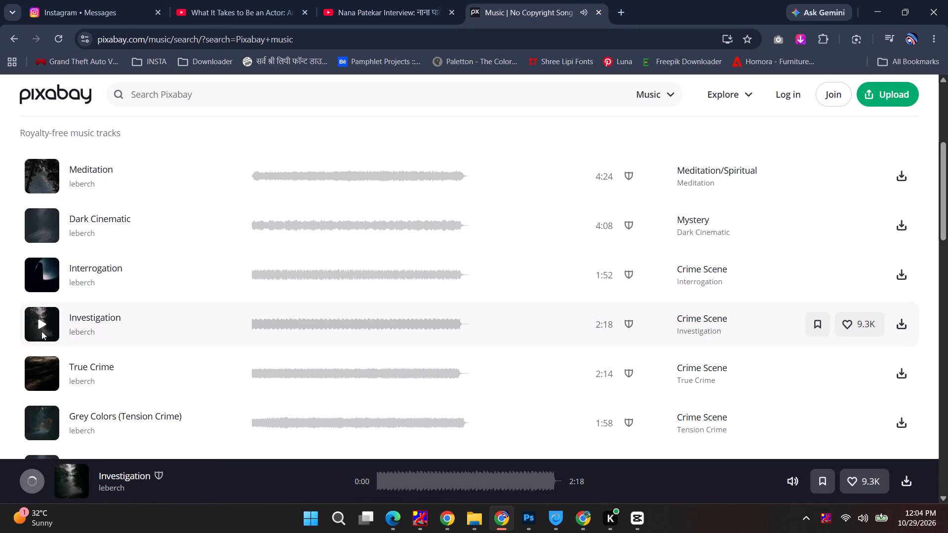
{"action": "left_click", "coordinate": [41, 326]}
{"action": "left_click", "coordinate": [41, 326]}
Search the royalty-free music library for "dramatic music".
{"action": "scroll", "coordinate": [149, 320], "scroll_direction": "up", "scroll_amount": 1}
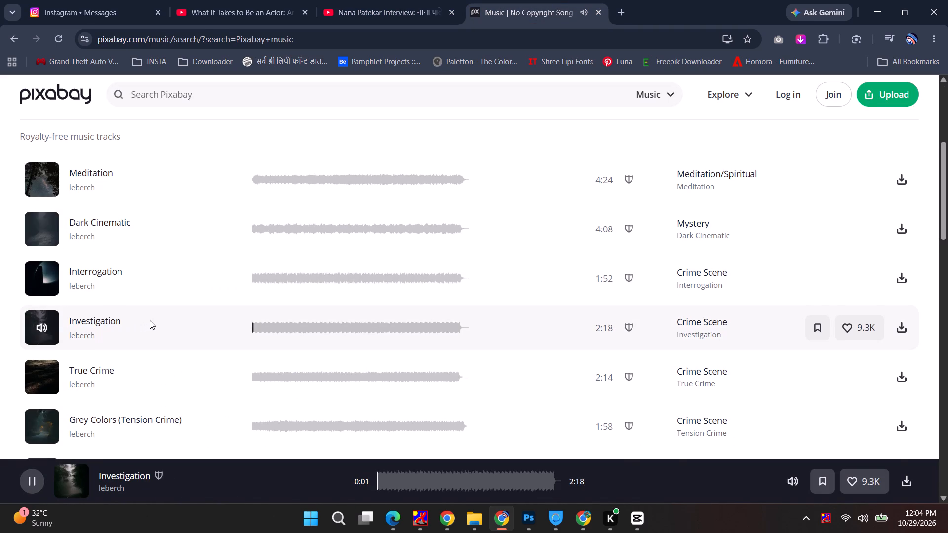
{"action": "scroll", "coordinate": [150, 320], "scroll_direction": "up", "scroll_amount": 2}
{"action": "scroll", "coordinate": [150, 320], "scroll_direction": "down", "scroll_amount": 4}
{"action": "scroll", "coordinate": [150, 320], "scroll_direction": "up", "scroll_amount": 4}
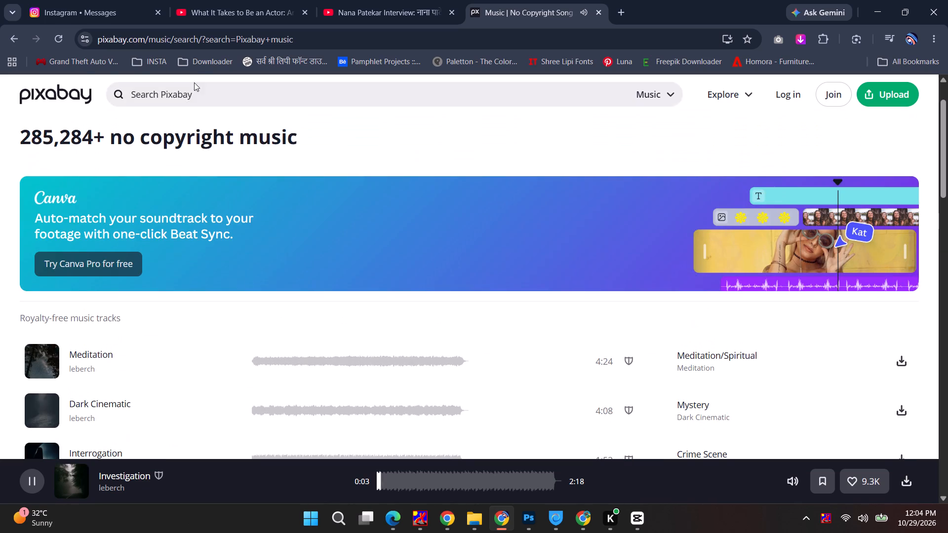
{"action": "left_click", "coordinate": [190, 89]}
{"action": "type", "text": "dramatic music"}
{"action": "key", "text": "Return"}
{"action": "left_click", "coordinate": [822, 424]}
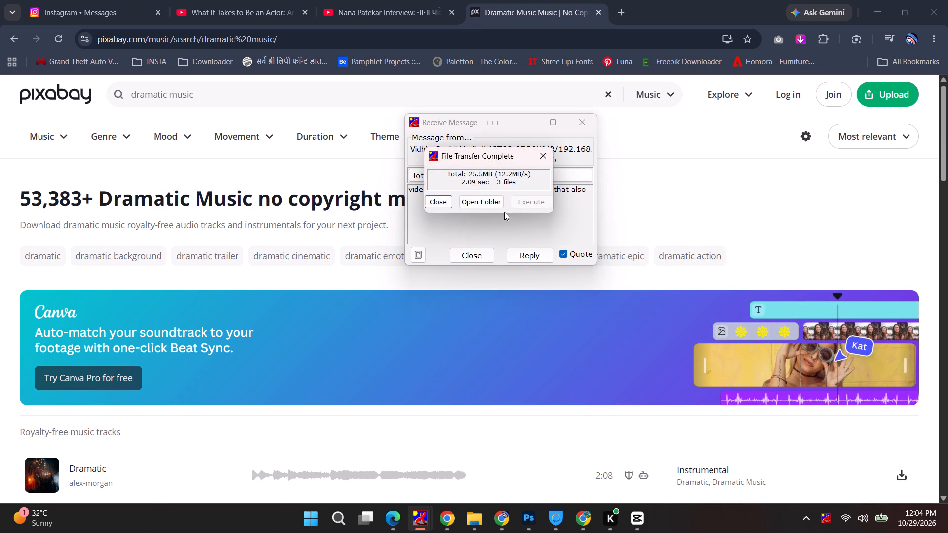
{"action": "left_click", "coordinate": [471, 202]}
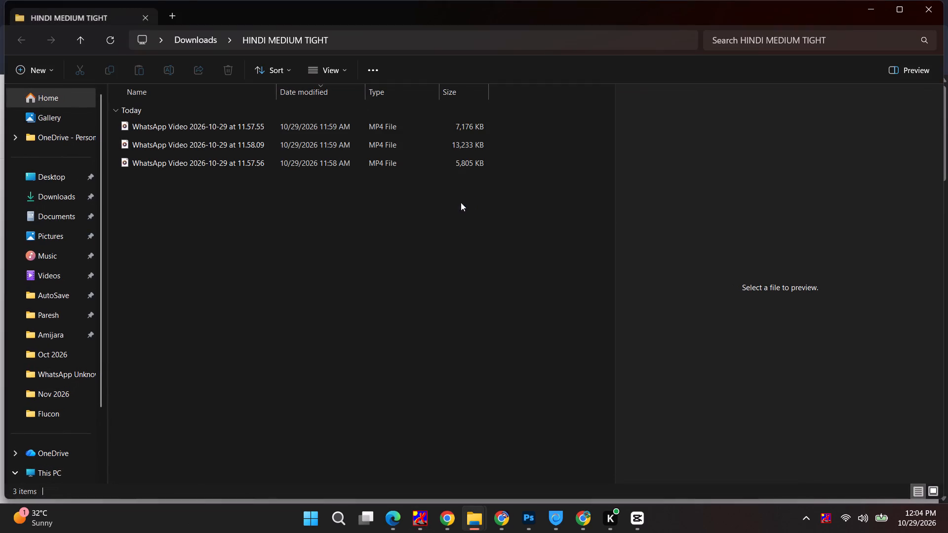
Import all three WhatsApp videos from the HINDI MEDIUM TIGHT folder into the CapCut project's media.
{"action": "left_click", "coordinate": [198, 126]}
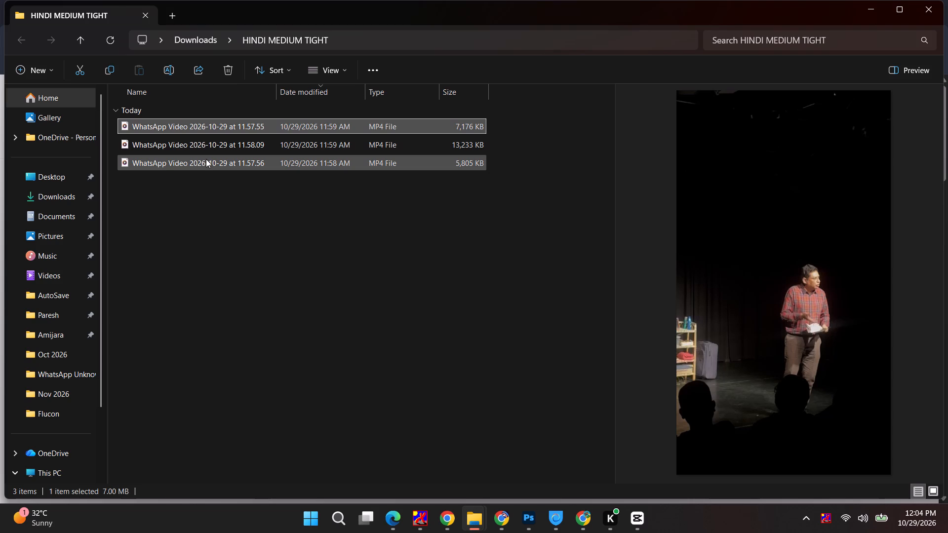
{"action": "left_click", "coordinate": [206, 163], "text": "shift"}
{"action": "left_click_drag", "start_coordinate": [252, 159], "coordinate": [256, 203]}
{"action": "key", "text": "alt+Tab"}
{"action": "key", "text": "alt+Tab"}
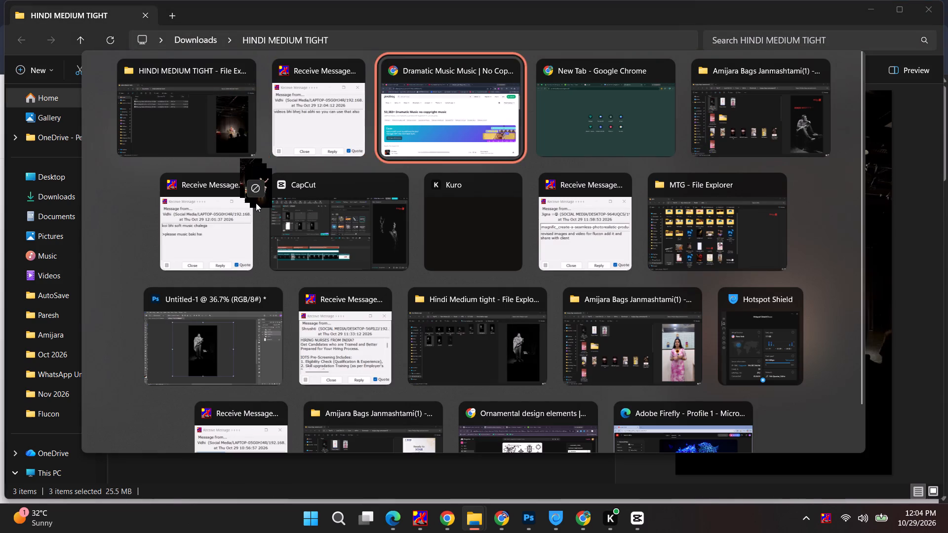
{"action": "left_click_drag", "start_coordinate": [256, 203], "coordinate": [364, 176]}
{"action": "key", "text": "alt+Tab"}
{"action": "key", "text": "alt+Tab"}
{"action": "key", "text": "alt+Tab"}
{"action": "key", "text": "alt+Tab"}
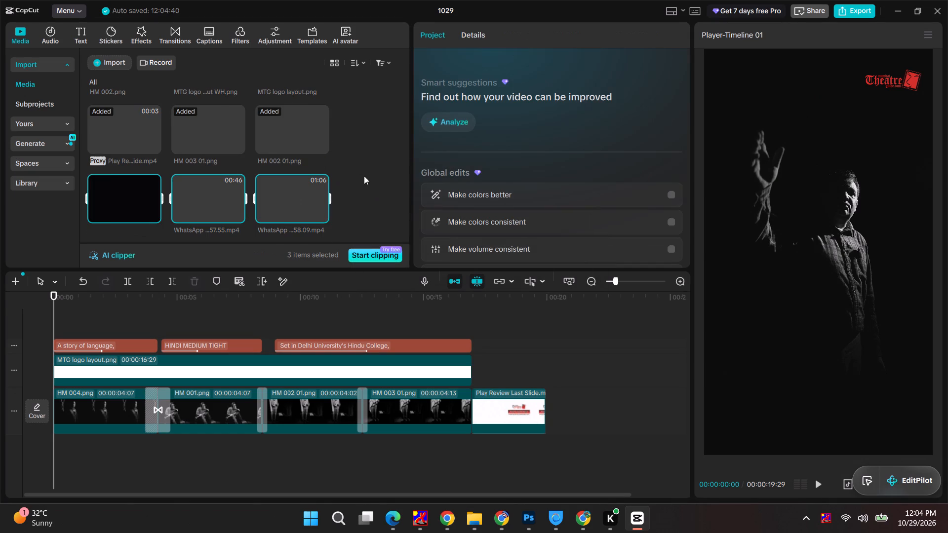
Preview the three imported WhatsApp videos one after another.
{"action": "left_click", "coordinate": [133, 197]}
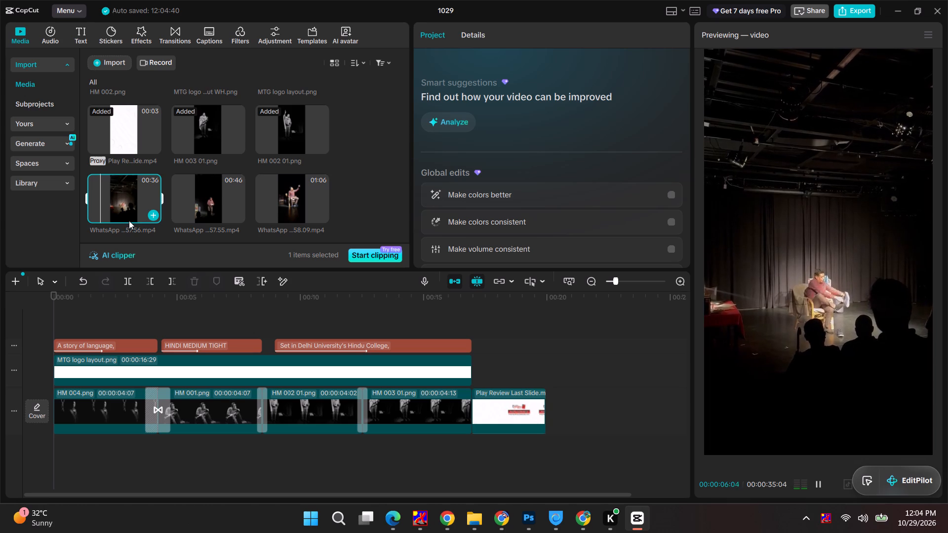
{"action": "left_click", "coordinate": [218, 206]}
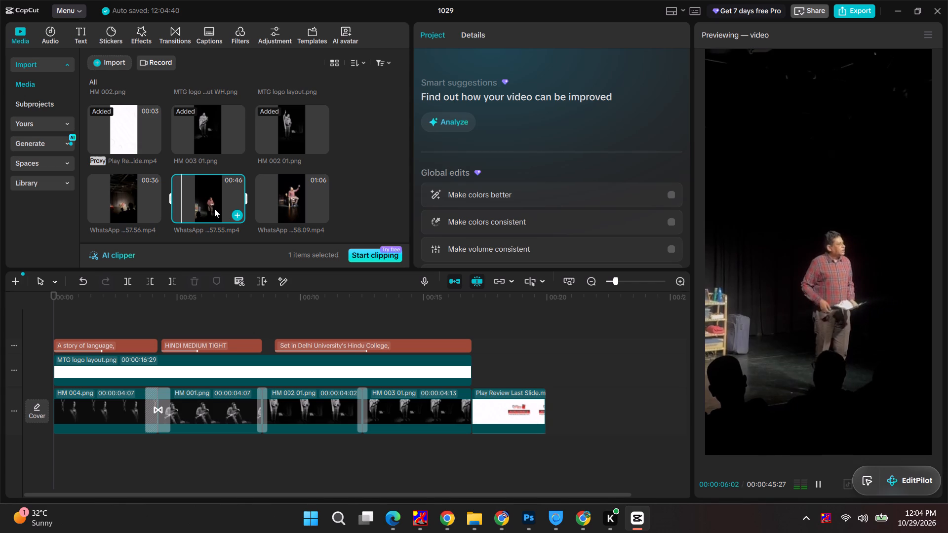
{"action": "left_click", "coordinate": [289, 200]}
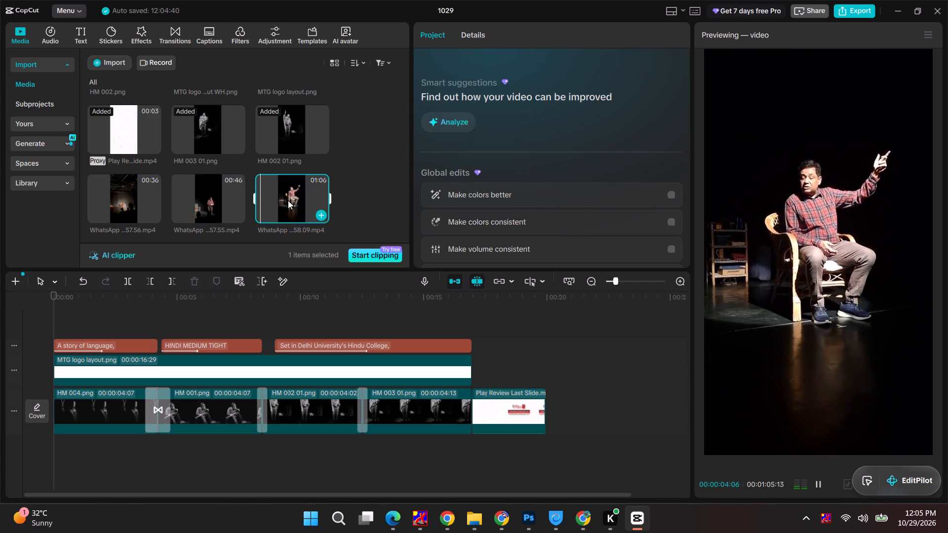
Place the WhatsApp video ending 11.58.09 on a track directly above the main clips, starting at about 2 seconds.
{"action": "left_click_drag", "start_coordinate": [288, 194], "coordinate": [158, 383]}
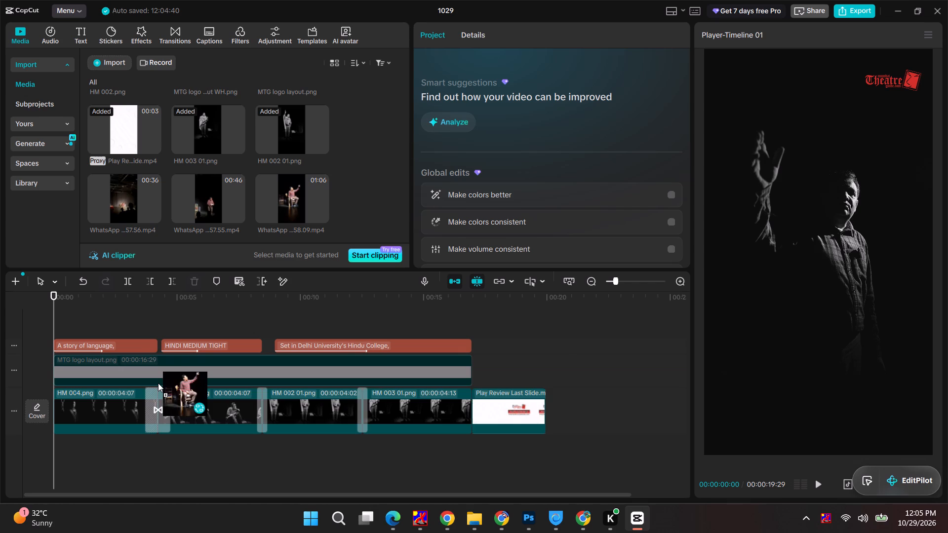
{"action": "left_click_drag", "start_coordinate": [158, 383], "coordinate": [271, 392]}
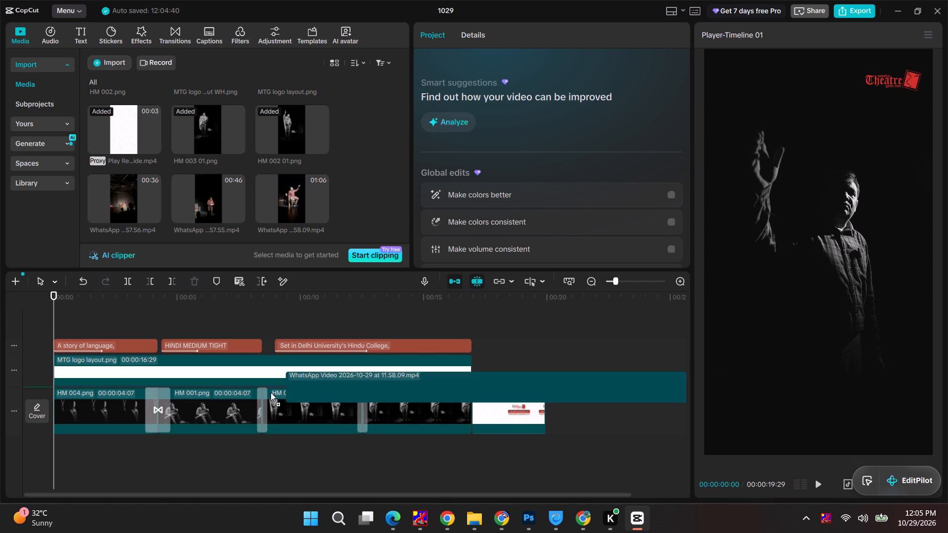
{"action": "left_click_drag", "start_coordinate": [271, 392], "coordinate": [250, 386]}
{"action": "left_click_drag", "start_coordinate": [309, 397], "coordinate": [217, 400]}
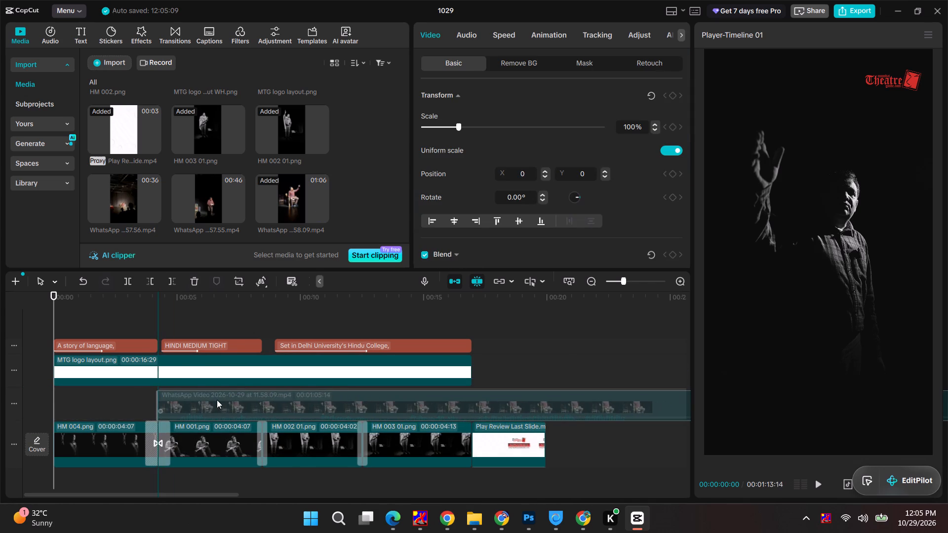
{"action": "left_click_drag", "start_coordinate": [217, 400], "coordinate": [158, 399]}
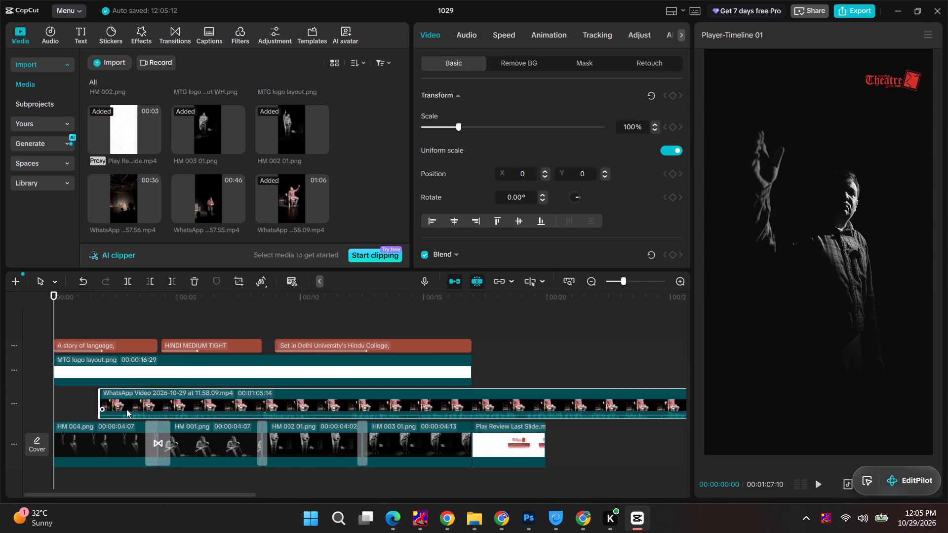
Mute the 11.58.09 video clip on the timeline by setting its volume to -∞ dB.
{"action": "left_click", "coordinate": [124, 406]}
{"action": "left_click", "coordinate": [468, 37]}
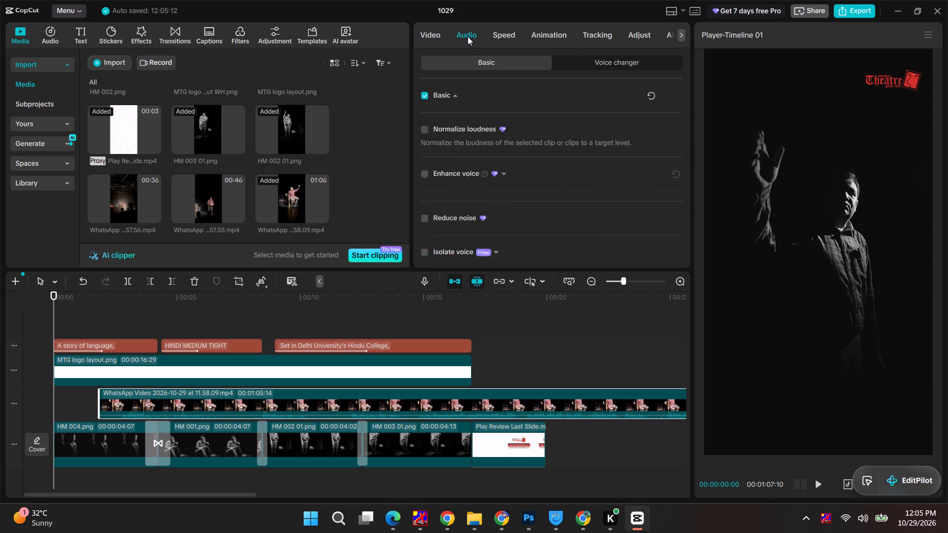
{"action": "left_click_drag", "start_coordinate": [518, 130], "coordinate": [408, 135]}
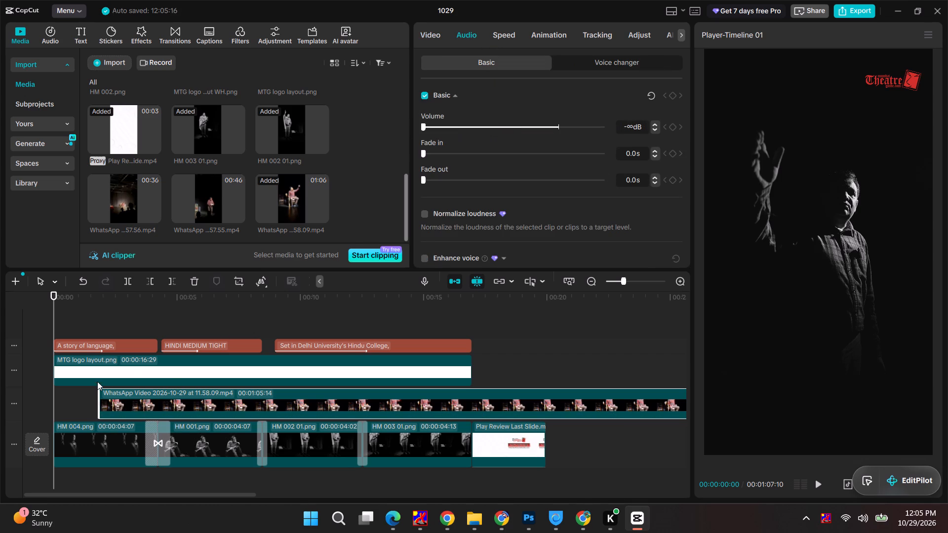
Move the playhead to about 00:00:02:03, near the start of the added video clip, and view the frame.
{"action": "left_click_drag", "start_coordinate": [53, 294], "coordinate": [108, 295]}
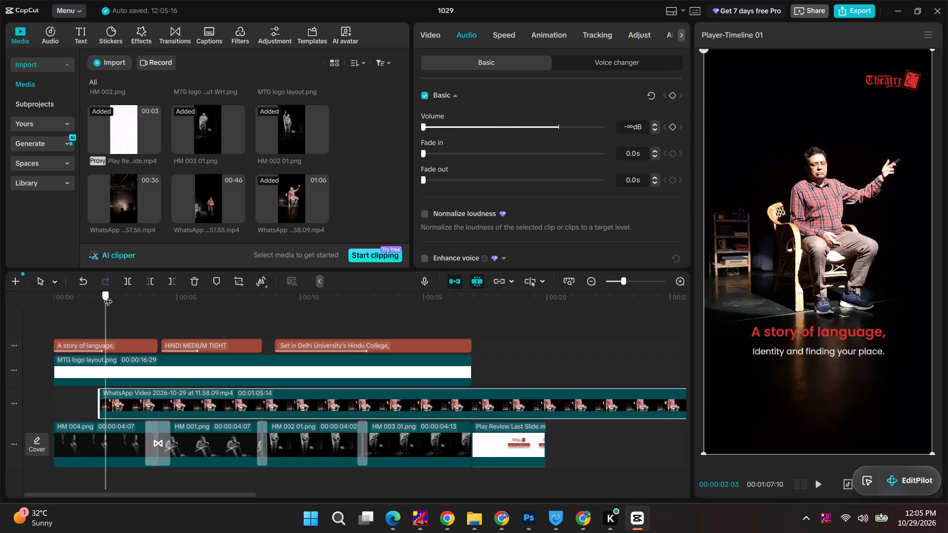
In CapCut, split the WhatsApp 11.58.09 video clip at 00:00:14:22 and delete the part before the cut.
{"action": "left_click_drag", "start_coordinate": [108, 295], "coordinate": [57, 300]}
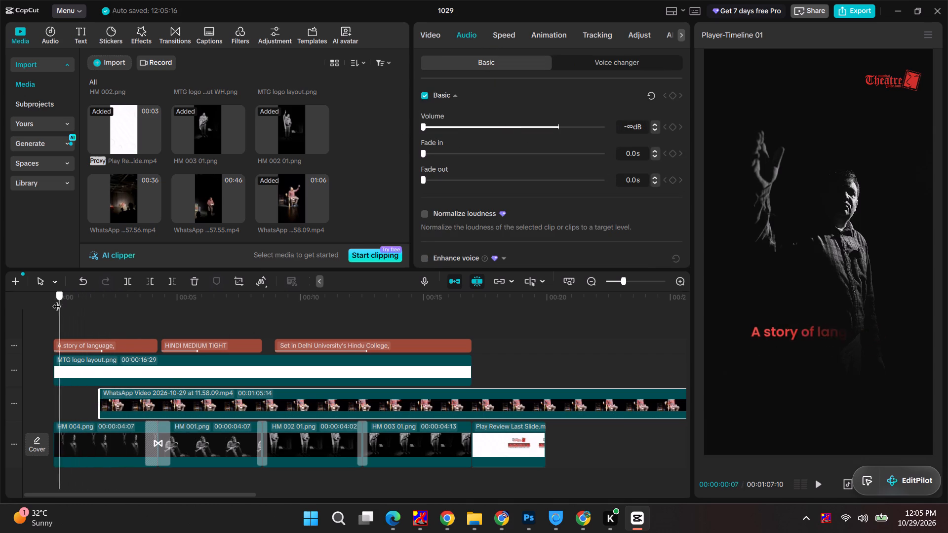
{"action": "left_click_drag", "start_coordinate": [57, 300], "coordinate": [192, 300]}
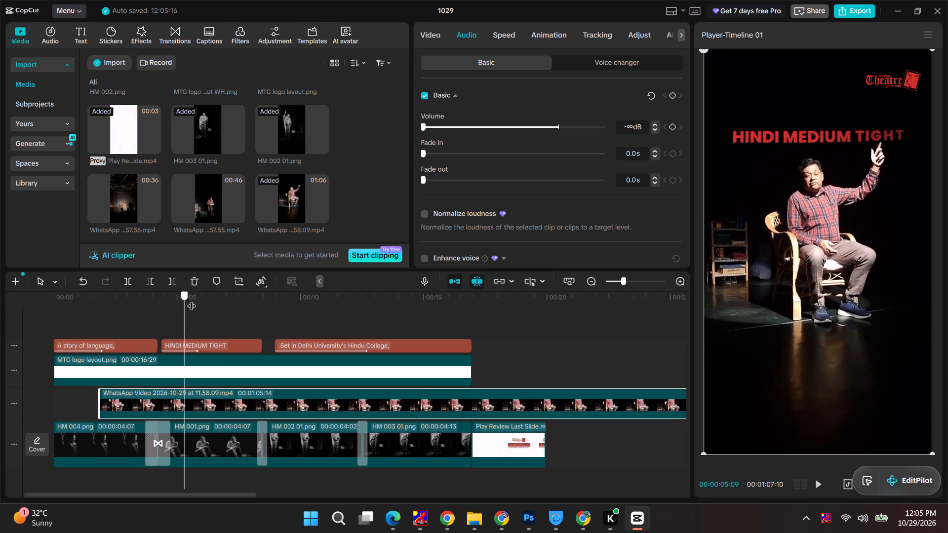
{"action": "left_click_drag", "start_coordinate": [192, 300], "coordinate": [307, 298]}
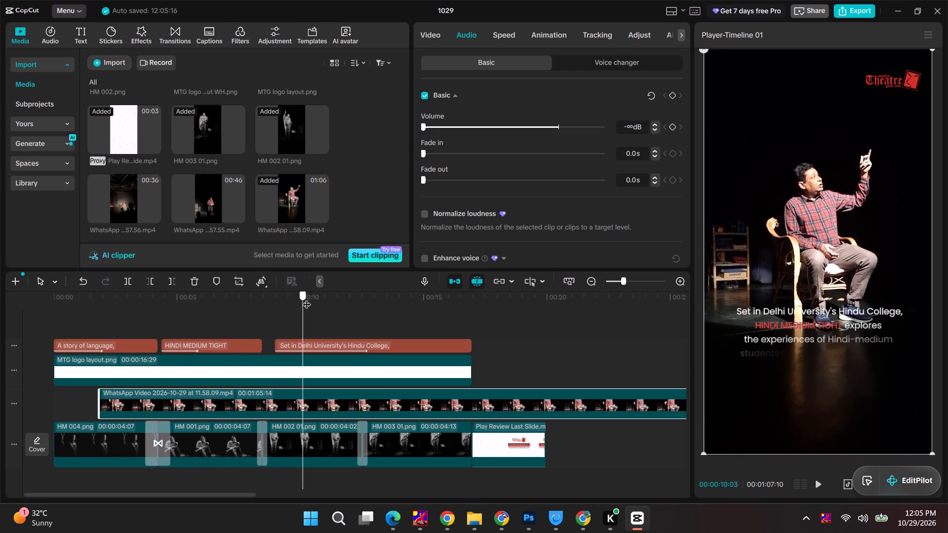
{"action": "left_click_drag", "start_coordinate": [307, 298], "coordinate": [509, 296]}
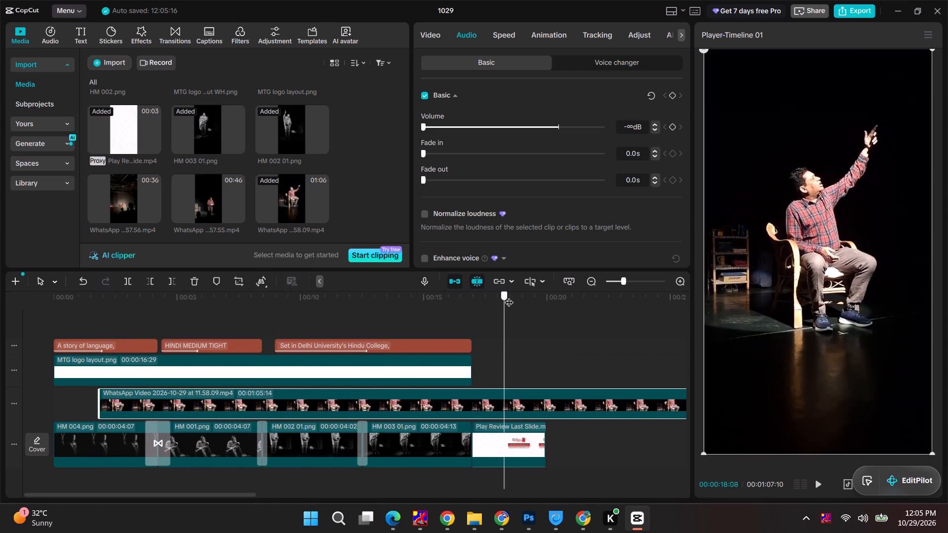
{"action": "left_click_drag", "start_coordinate": [509, 296], "coordinate": [415, 303]}
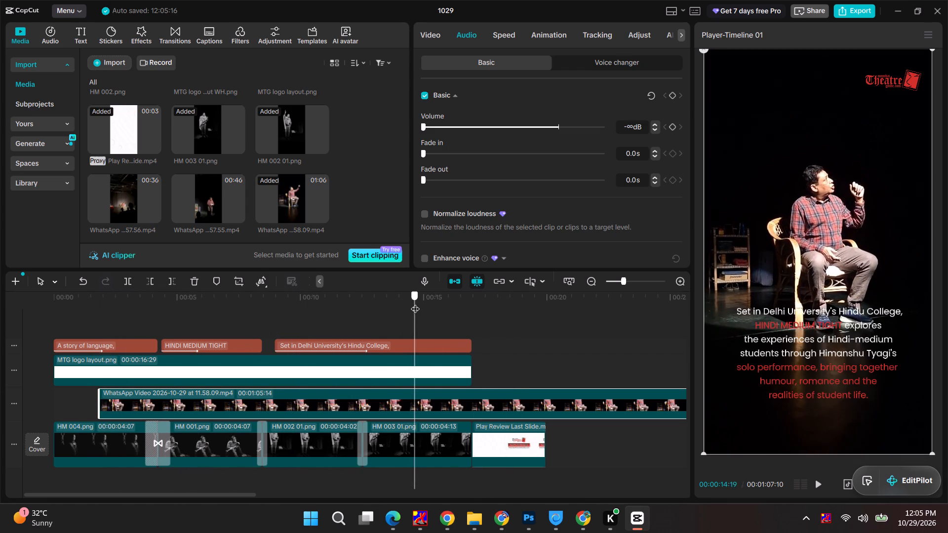
{"action": "left_click_drag", "start_coordinate": [415, 303], "coordinate": [417, 303]}
{"action": "left_click", "coordinate": [424, 396]}
{"action": "key", "text": "ctrl+b"}
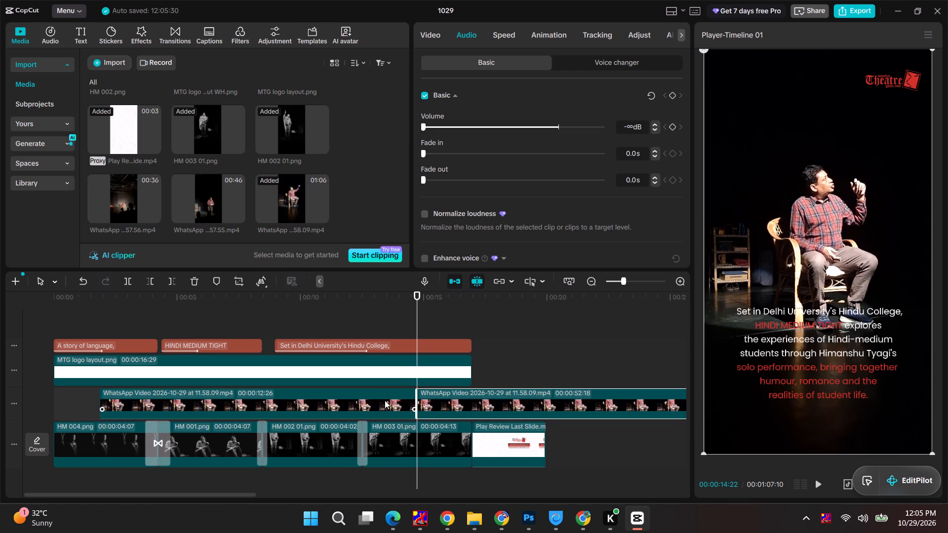
{"action": "left_click", "coordinate": [382, 400]}
{"action": "key", "text": "BackSpace"}
Move the remaining part of the WhatsApp clip to the very start of the timeline, above the HM images.
{"action": "left_click_drag", "start_coordinate": [478, 401], "coordinate": [159, 408]}
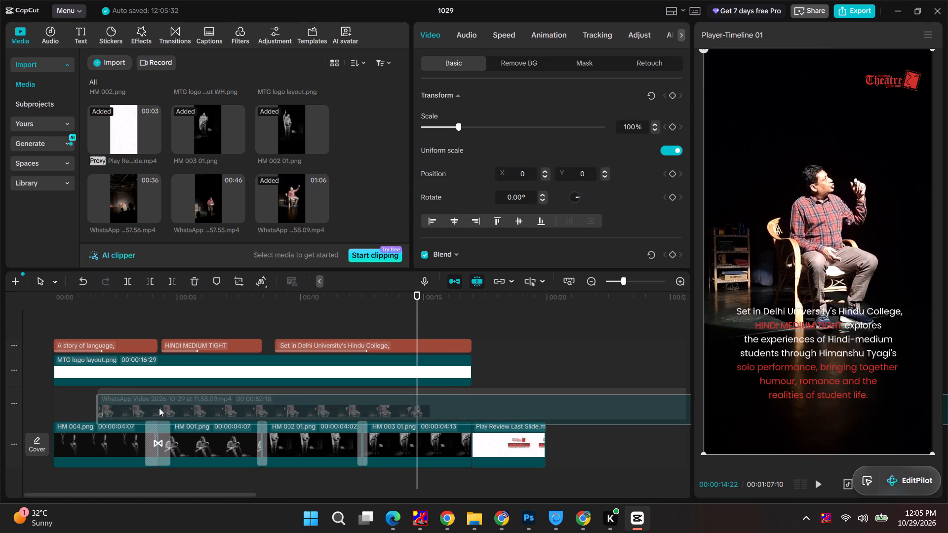
{"action": "left_click_drag", "start_coordinate": [159, 408], "coordinate": [176, 401]}
{"action": "left_click_drag", "start_coordinate": [104, 297], "coordinate": [113, 298]}
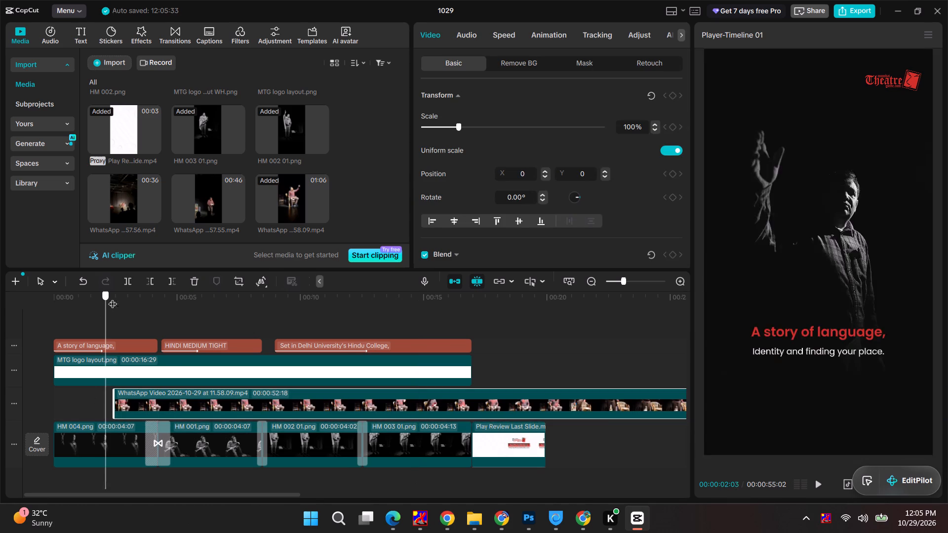
{"action": "left_click_drag", "start_coordinate": [113, 298], "coordinate": [264, 295]}
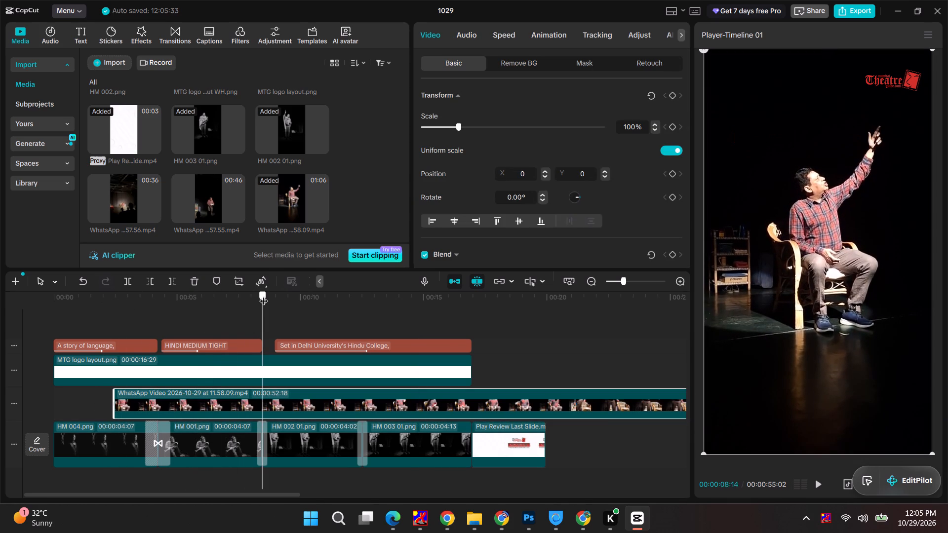
{"action": "left_click_drag", "start_coordinate": [264, 295], "coordinate": [437, 295]}
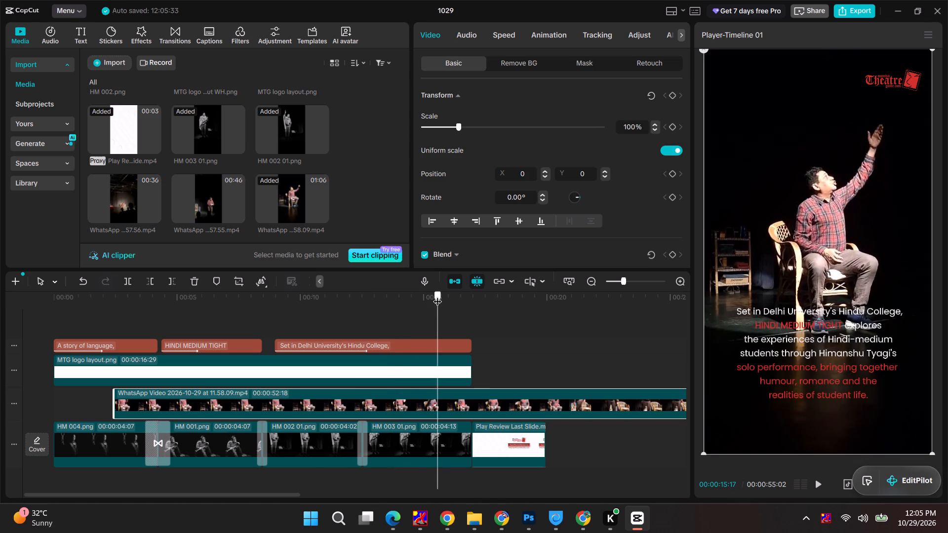
{"action": "left_click_drag", "start_coordinate": [437, 295], "coordinate": [115, 308]}
{"action": "left_click_drag", "start_coordinate": [150, 402], "coordinate": [89, 401]}
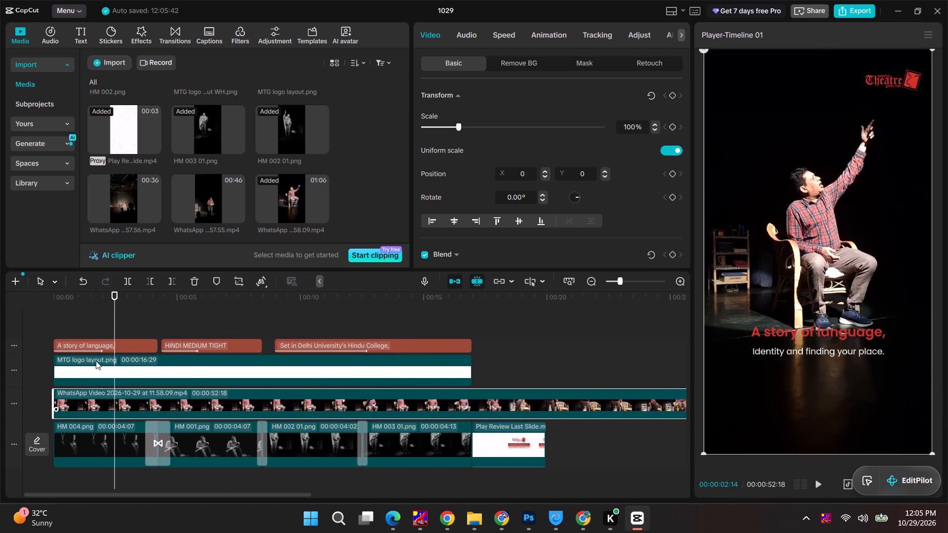
Play the timeline from the beginning and skim the rest of the WhatsApp clip to review its footage.
{"action": "left_click_drag", "start_coordinate": [118, 293], "coordinate": [45, 302]}
{"action": "key", "text": "space"}
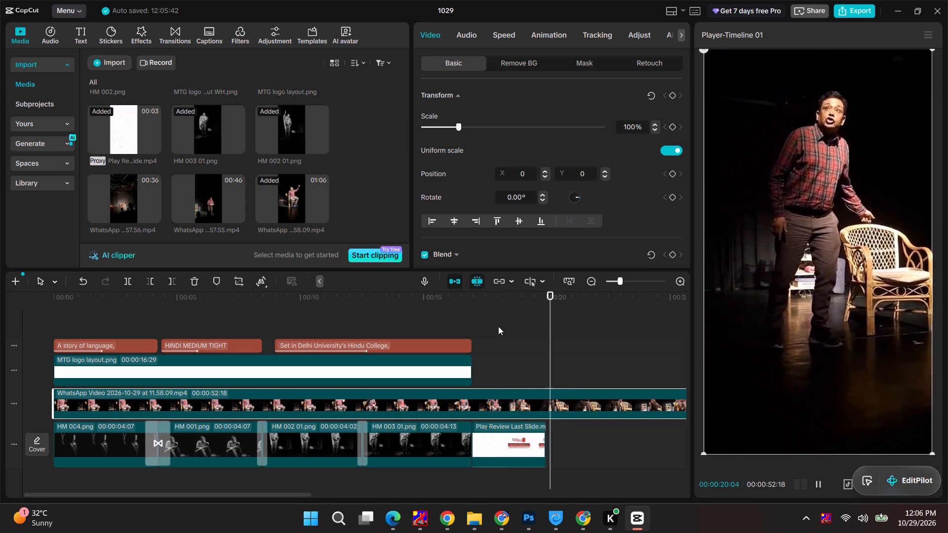
{"action": "left_click_drag", "start_coordinate": [600, 295], "coordinate": [479, 321]}
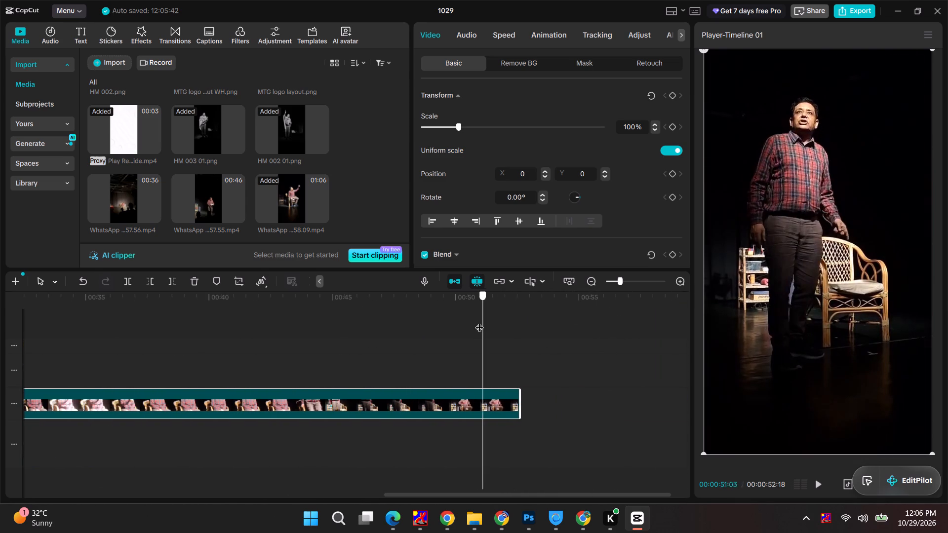
{"action": "left_click_drag", "start_coordinate": [479, 321], "coordinate": [228, 326]}
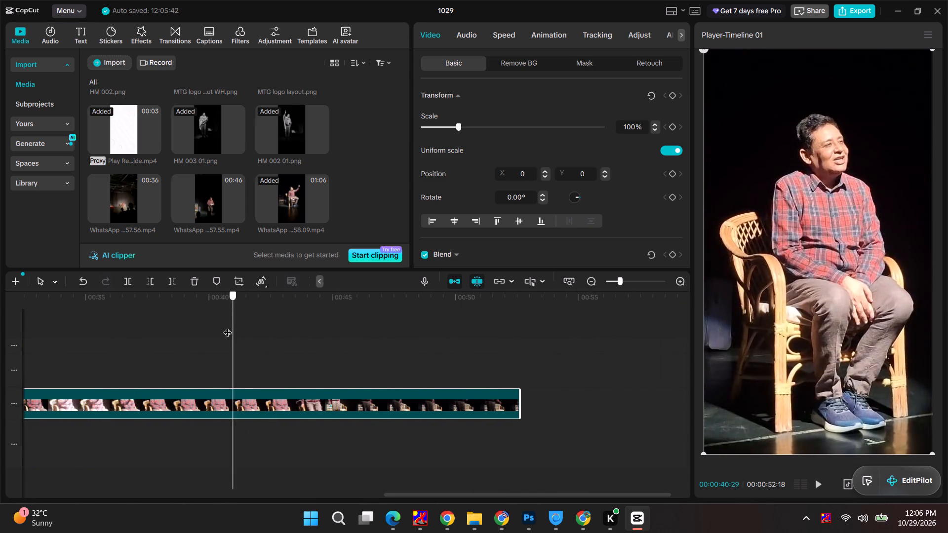
{"action": "left_click_drag", "start_coordinate": [228, 326], "coordinate": [56, 346]}
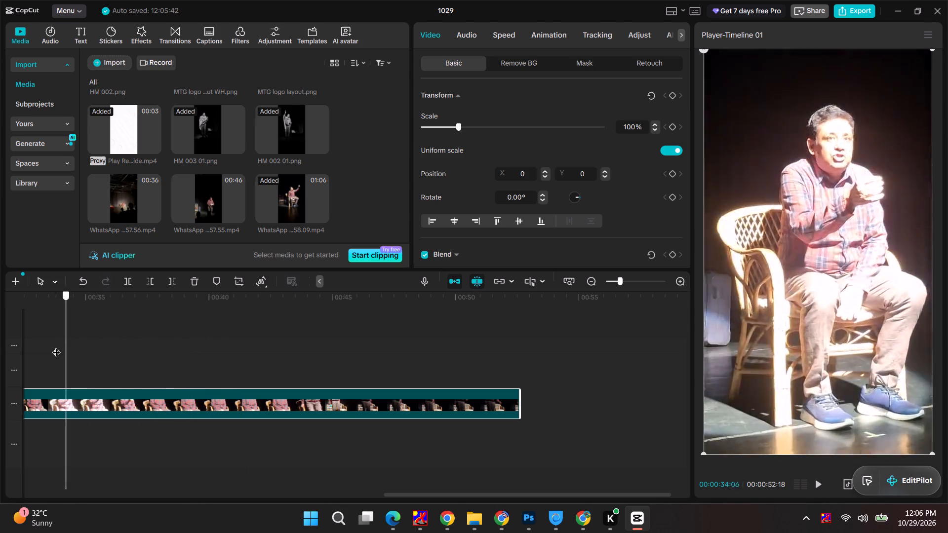
{"action": "left_click_drag", "start_coordinate": [56, 346], "coordinate": [5, 345]}
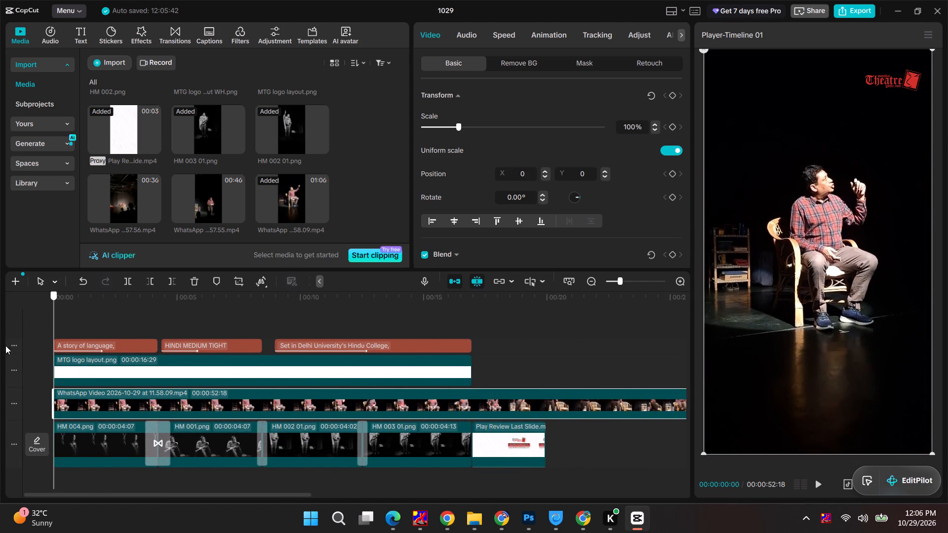
Find the end of the wanted action in the WhatsApp 11.58.09 clip and split it there, beneath the HINDI MEDIUM TIGHT title.
{"action": "left_click_drag", "start_coordinate": [5, 345], "coordinate": [111, 334]}
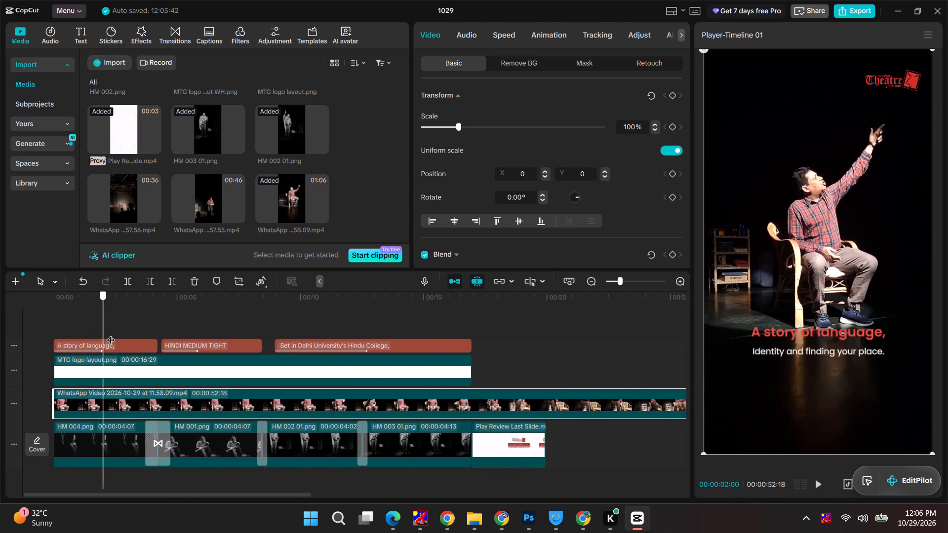
{"action": "left_click_drag", "start_coordinate": [111, 334], "coordinate": [197, 323]}
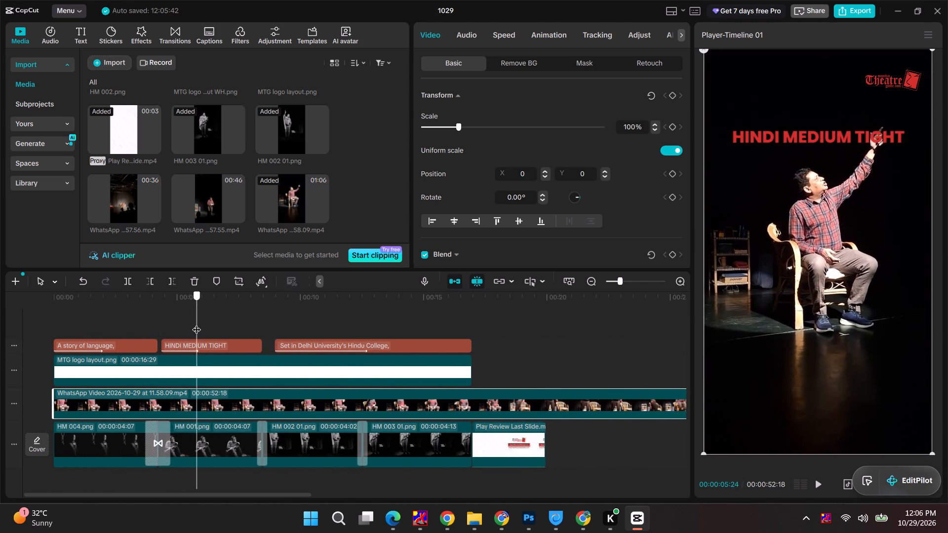
{"action": "left_click_drag", "start_coordinate": [197, 323], "coordinate": [156, 322]}
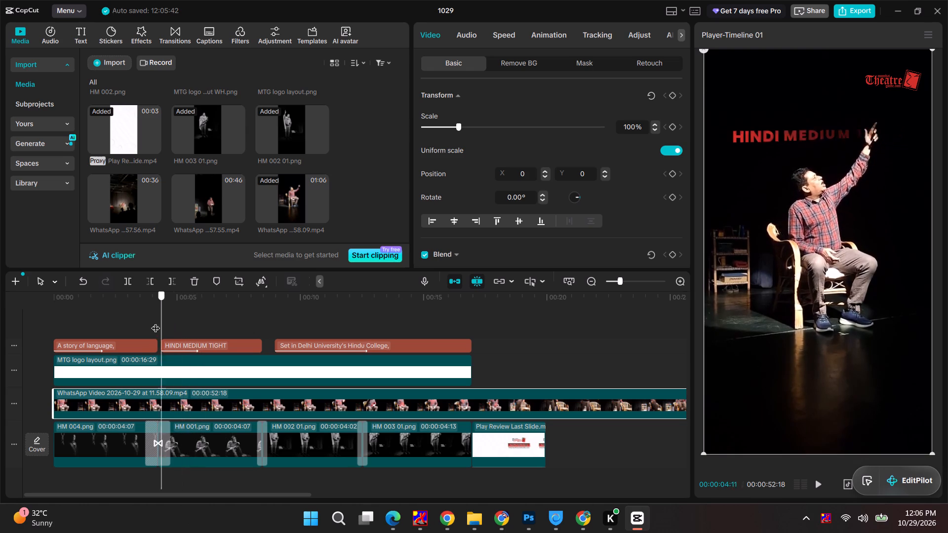
{"action": "left_click_drag", "start_coordinate": [156, 322], "coordinate": [101, 315]}
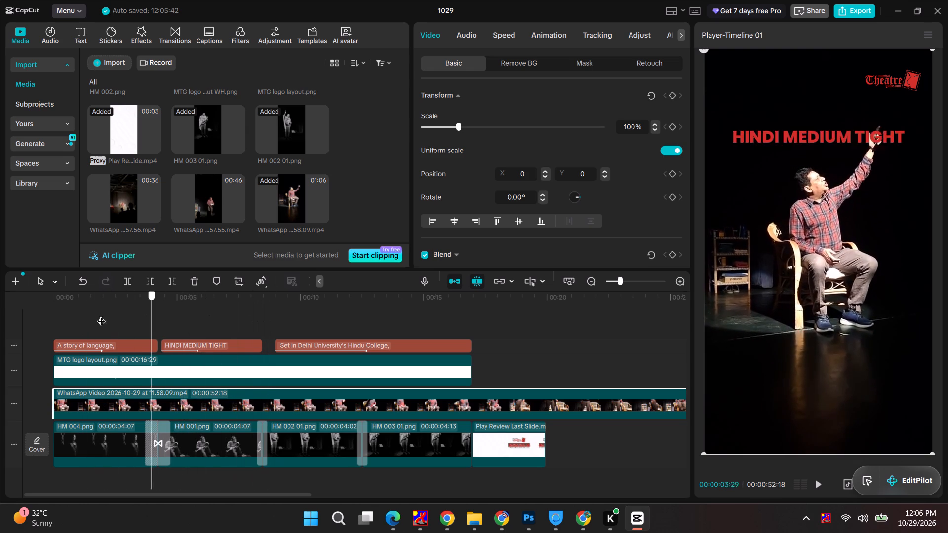
{"action": "left_click_drag", "start_coordinate": [101, 315], "coordinate": [183, 302]}
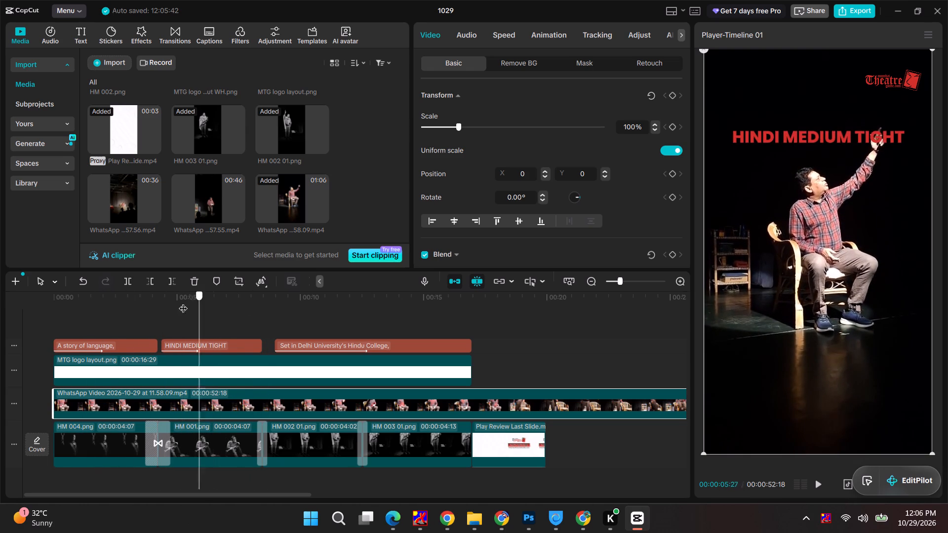
{"action": "left_click_drag", "start_coordinate": [183, 302], "coordinate": [188, 302]}
{"action": "key", "text": "ctrl+b"}
Delete the part of the WhatsApp 11.58.09 clip that follows the new split.
{"action": "left_click", "coordinate": [229, 406]}
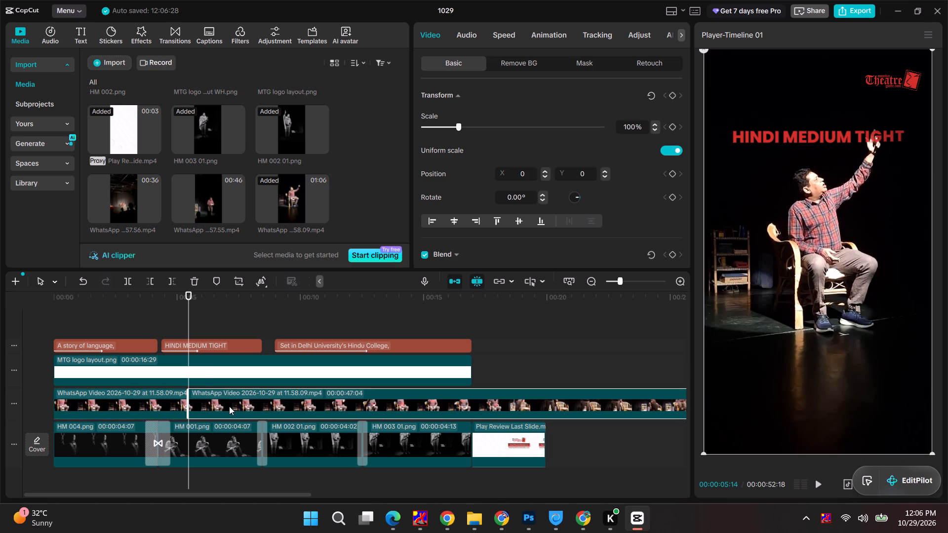
{"action": "key", "text": "BackSpace"}
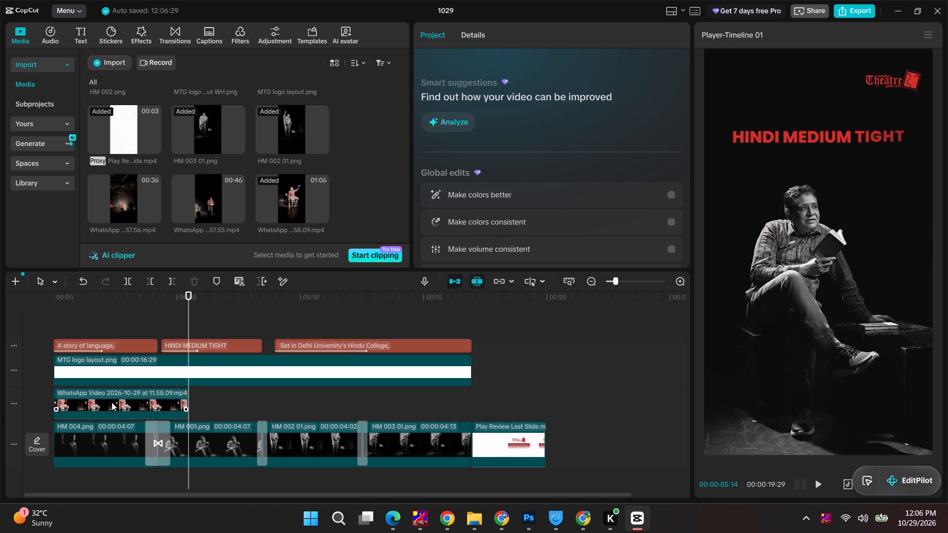
Move the remaining WhatsApp clip to start at about 1.7 seconds, above HM 004.png, and play the timeline from the beginning.
{"action": "left_click_drag", "start_coordinate": [126, 397], "coordinate": [169, 397]}
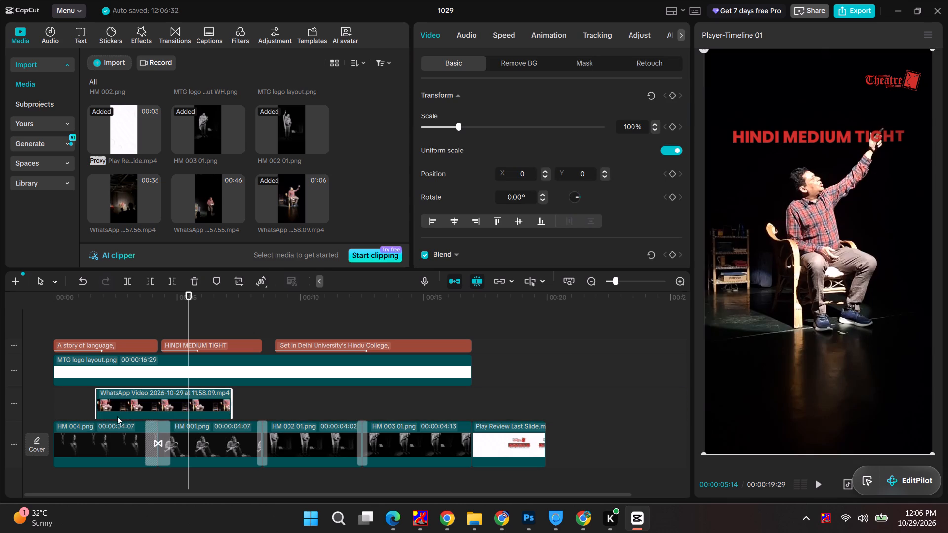
{"action": "left_click_drag", "start_coordinate": [106, 297], "coordinate": [31, 296]}
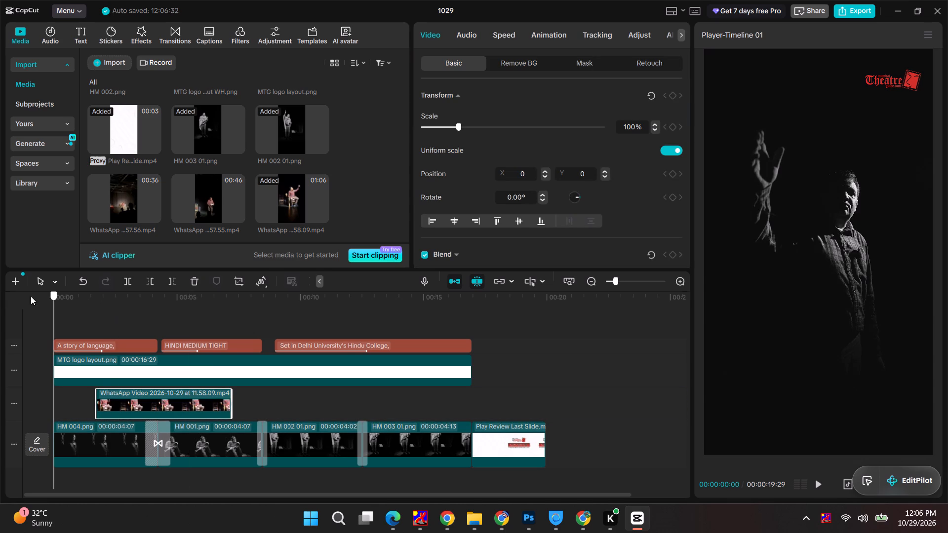
{"action": "left_click_drag", "start_coordinate": [31, 296], "coordinate": [125, 294]}
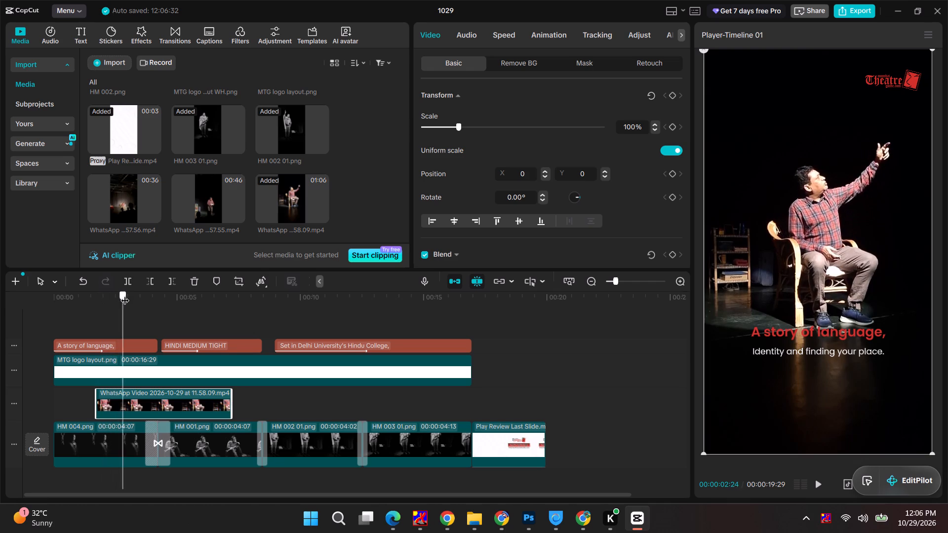
{"action": "left_click_drag", "start_coordinate": [125, 294], "coordinate": [0, 296]}
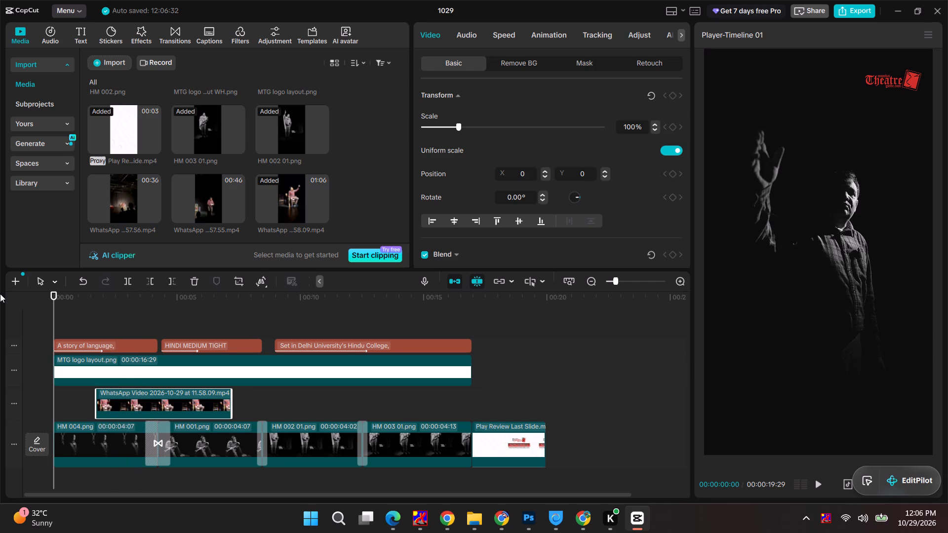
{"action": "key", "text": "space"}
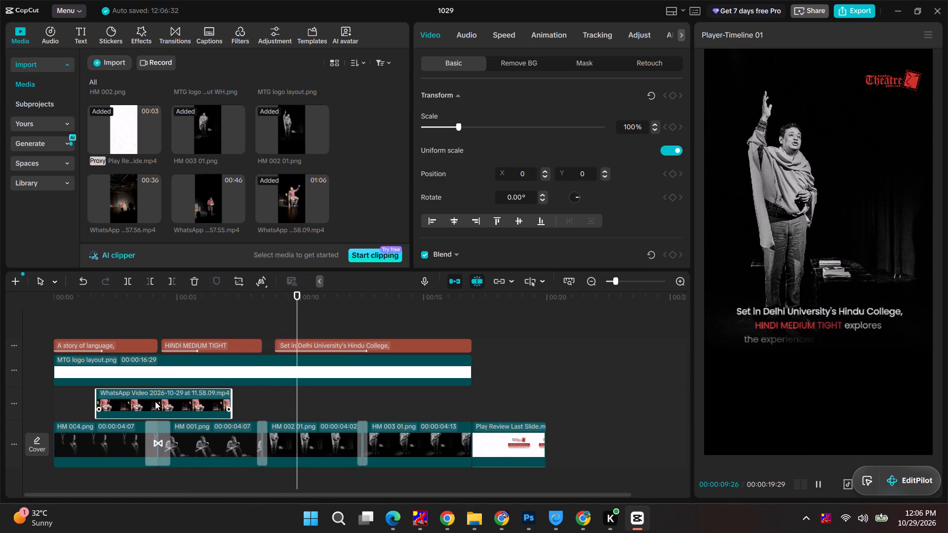
Trim the end of the WhatsApp clip to about 5.4 seconds on the timeline and replay it from the beginning.
{"action": "left_click_drag", "start_coordinate": [230, 400], "coordinate": [159, 404]}
{"action": "left_click_drag", "start_coordinate": [100, 307], "coordinate": [24, 308]}
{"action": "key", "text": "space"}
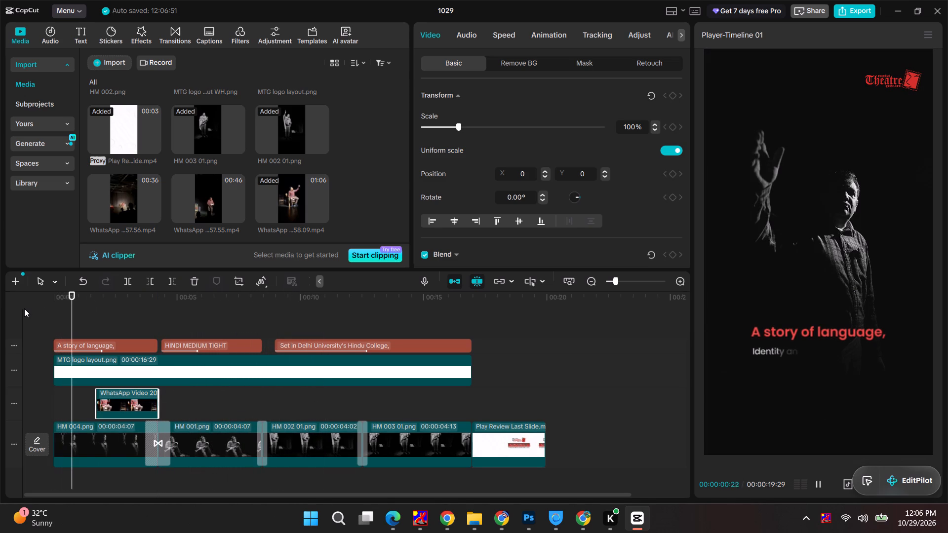
{"action": "left_click_drag", "start_coordinate": [161, 400], "coordinate": [193, 401]}
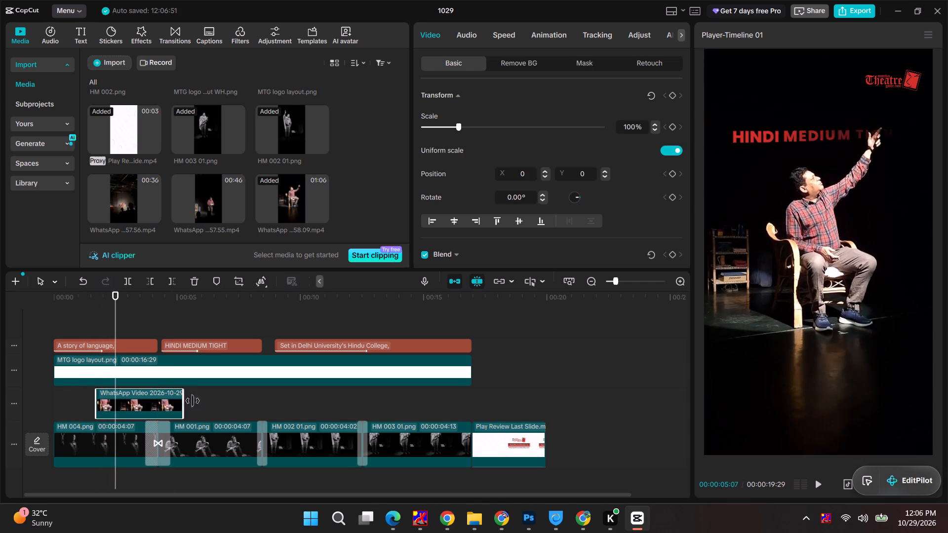
{"action": "left_click_drag", "start_coordinate": [193, 401], "coordinate": [204, 397]}
{"action": "right_click", "coordinate": [203, 397]}
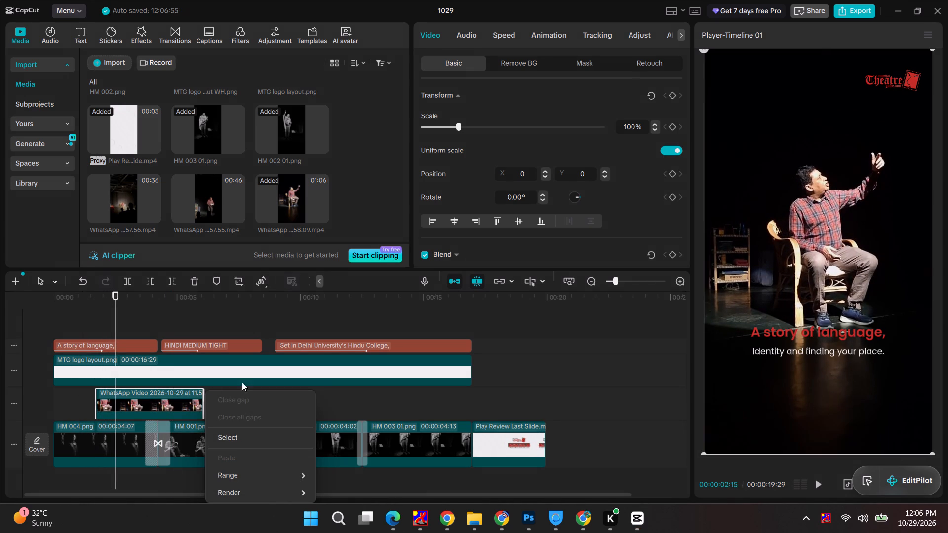
{"action": "left_click", "coordinate": [475, 400]}
{"action": "left_click_drag", "start_coordinate": [203, 400], "coordinate": [185, 402]}
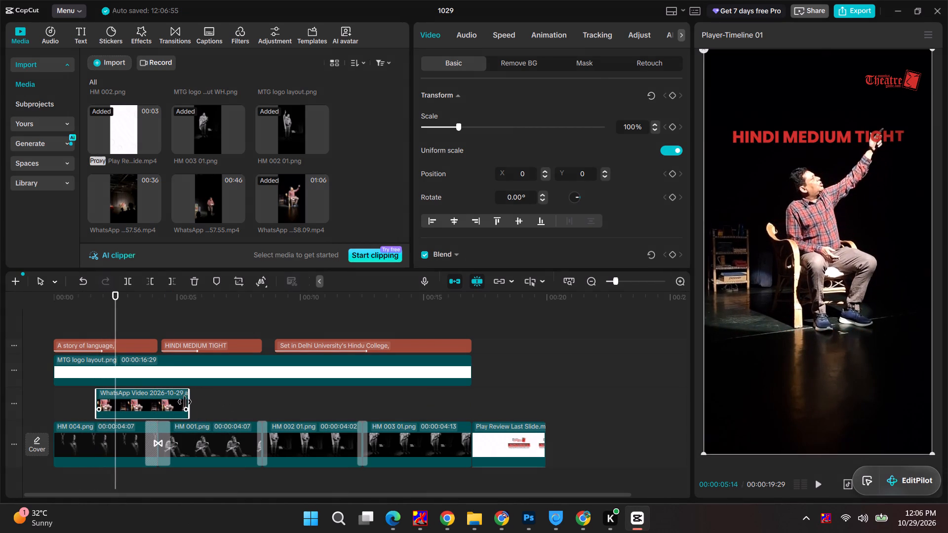
{"action": "left_click_drag", "start_coordinate": [185, 402], "coordinate": [184, 402]}
{"action": "left_click_drag", "start_coordinate": [119, 296], "coordinate": [21, 300]}
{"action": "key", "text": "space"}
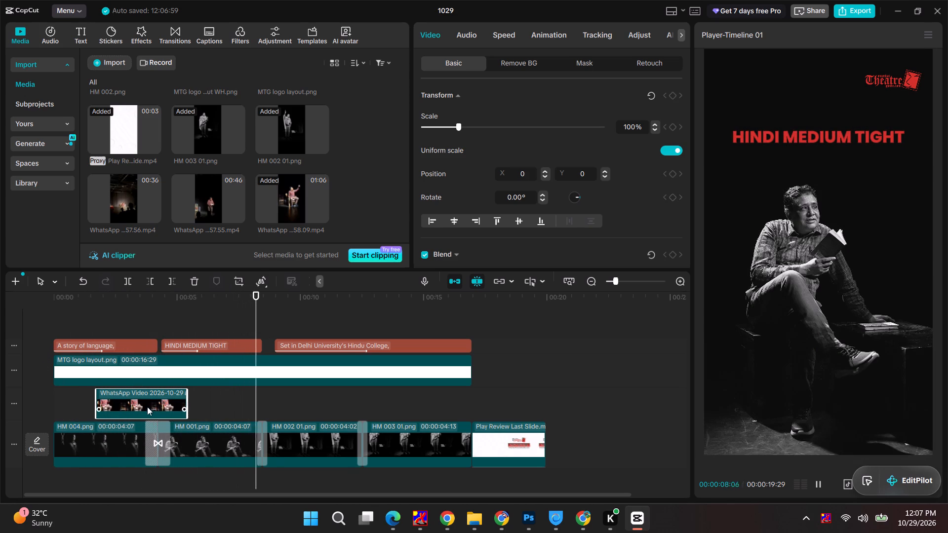
Delete the transition between HM 004.png and HM 001.png.
{"action": "left_click", "coordinate": [123, 441]}
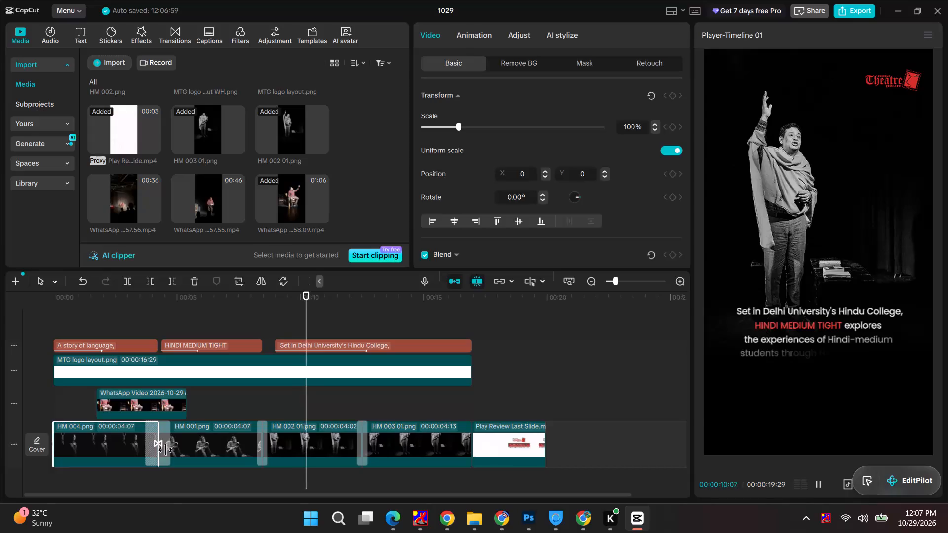
{"action": "left_click", "coordinate": [165, 450]}
{"action": "key", "text": "BackSpace"}
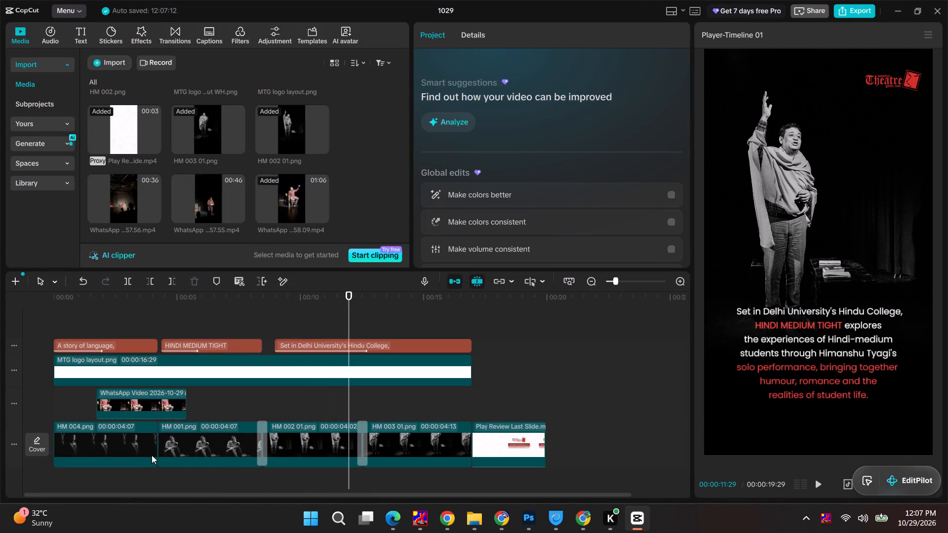
Shorten HM 004.png to the WhatsApp clip's start and trim HM 001.png's beginning by the length of the WhatsApp clip.
{"action": "left_click", "coordinate": [148, 451]}
{"action": "left_click_drag", "start_coordinate": [158, 441], "coordinate": [105, 437]}
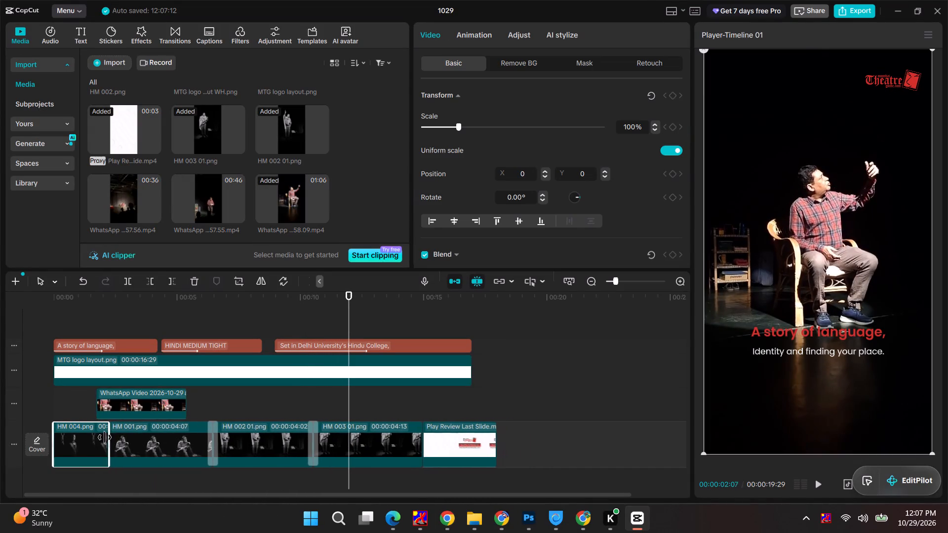
{"action": "left_click_drag", "start_coordinate": [105, 437], "coordinate": [93, 437]}
{"action": "left_click", "coordinate": [142, 442]}
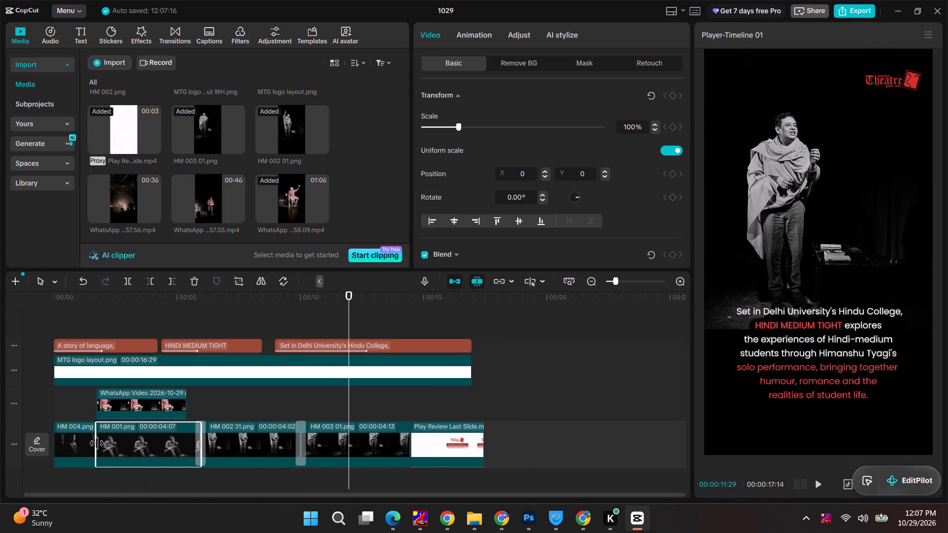
{"action": "left_click_drag", "start_coordinate": [96, 443], "coordinate": [187, 441]}
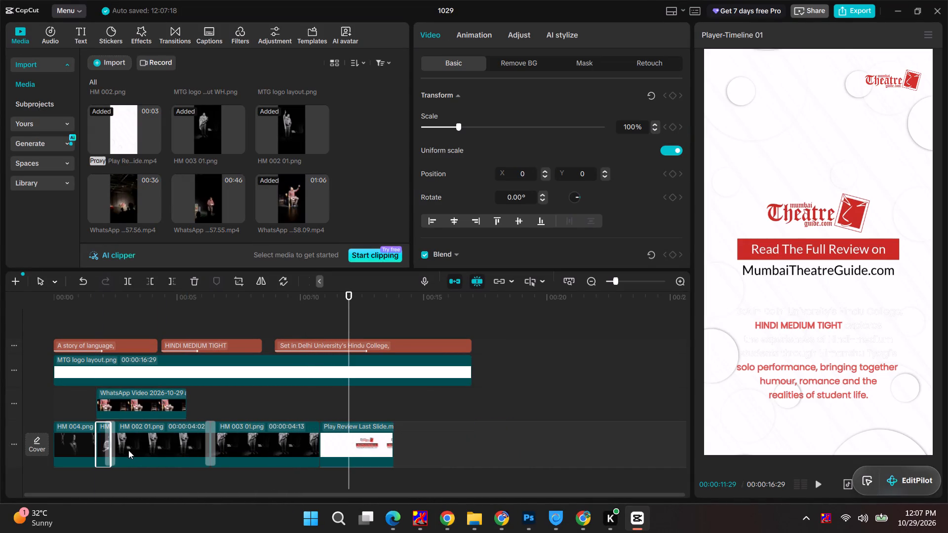
Insert the WhatsApp clip into the main track between HM 004.png and HM 001.png, and play the opening.
{"action": "left_click_drag", "start_coordinate": [114, 408], "coordinate": [98, 449]}
{"action": "left_click_drag", "start_coordinate": [82, 306], "coordinate": [7, 300]}
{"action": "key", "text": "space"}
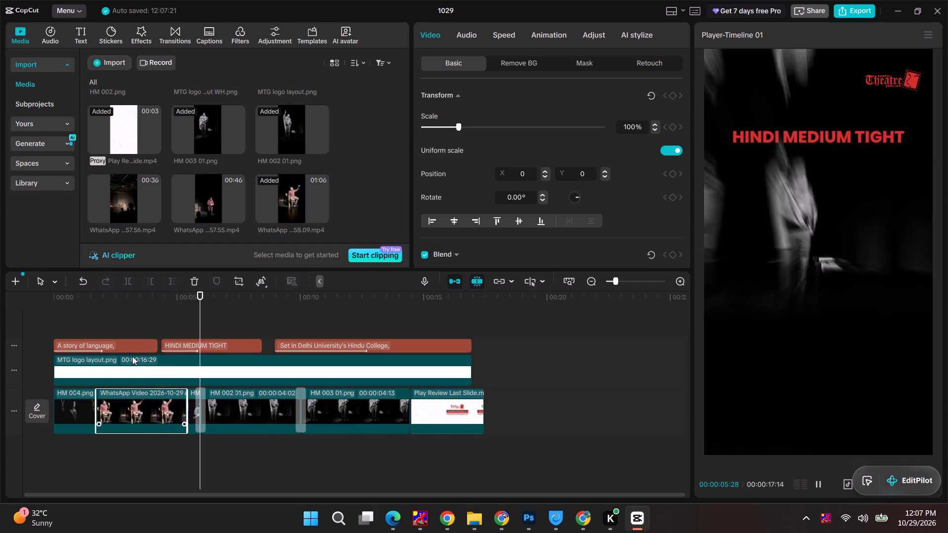
{"action": "left_click_drag", "start_coordinate": [105, 306], "coordinate": [82, 296]}
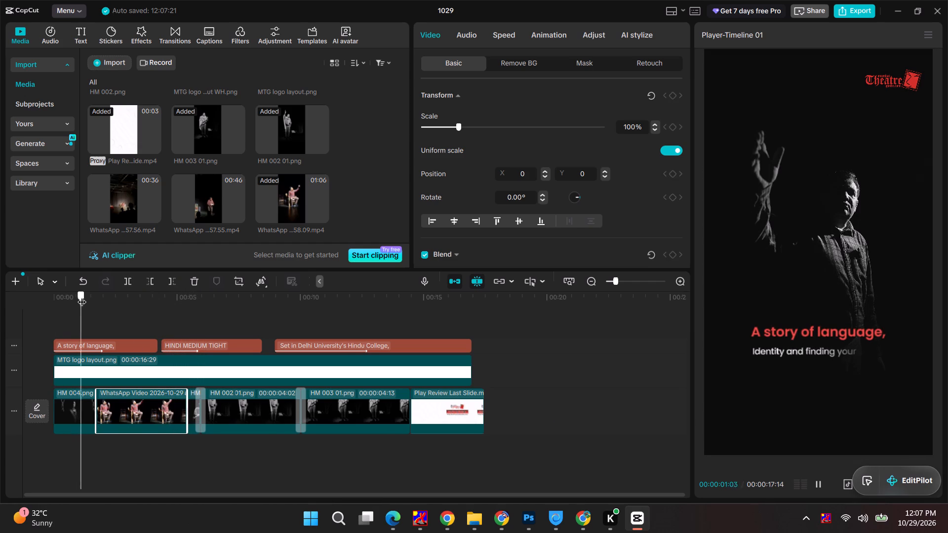
{"action": "left_click_drag", "start_coordinate": [82, 296], "coordinate": [87, 295]}
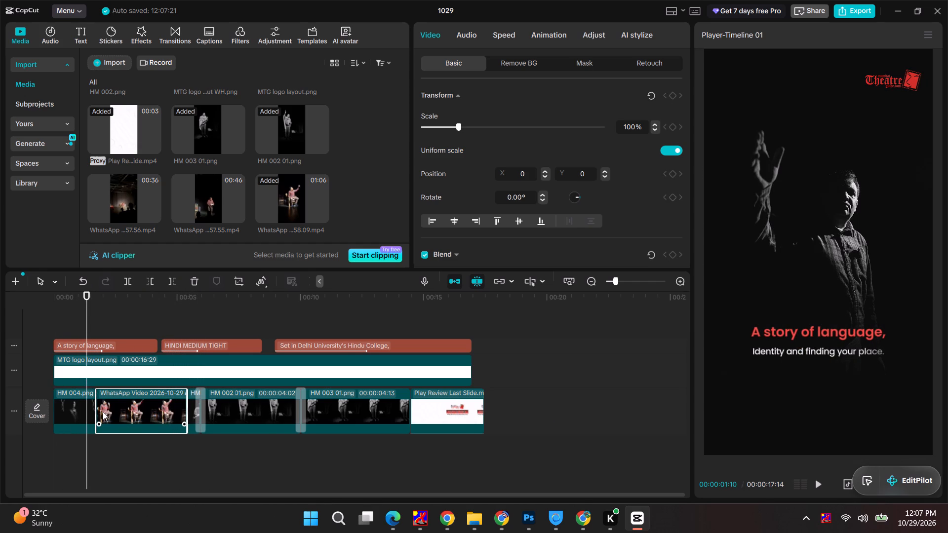
Extend HM 004.png to a duration of 00:00:03:07 and play the timeline from the beginning.
{"action": "left_click", "coordinate": [103, 410]}
{"action": "left_click", "coordinate": [83, 408]}
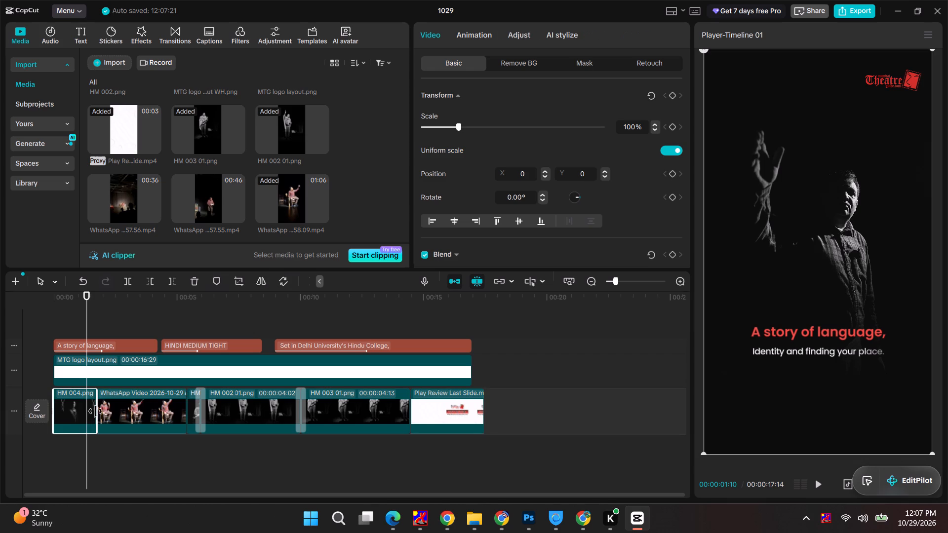
{"action": "left_click_drag", "start_coordinate": [96, 411], "coordinate": [133, 410]}
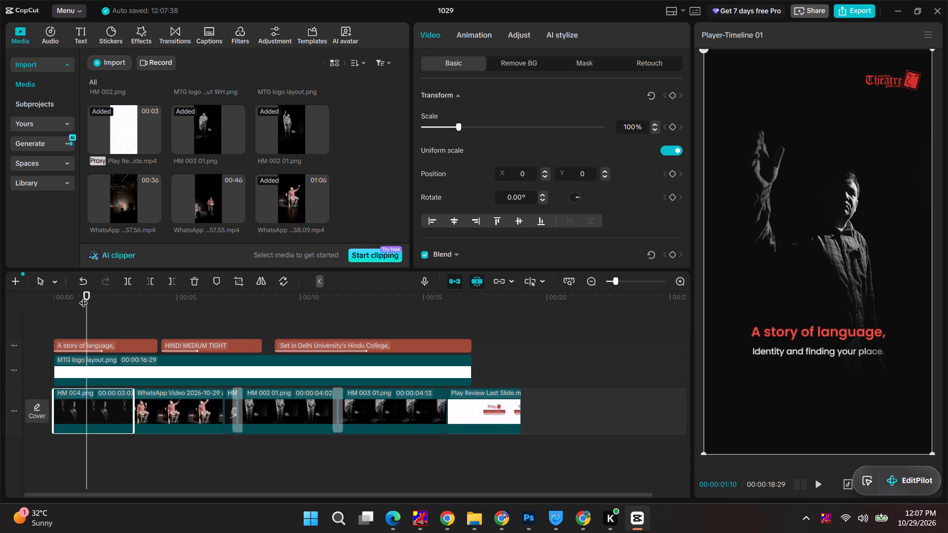
{"action": "left_click_drag", "start_coordinate": [85, 292], "coordinate": [31, 294]}
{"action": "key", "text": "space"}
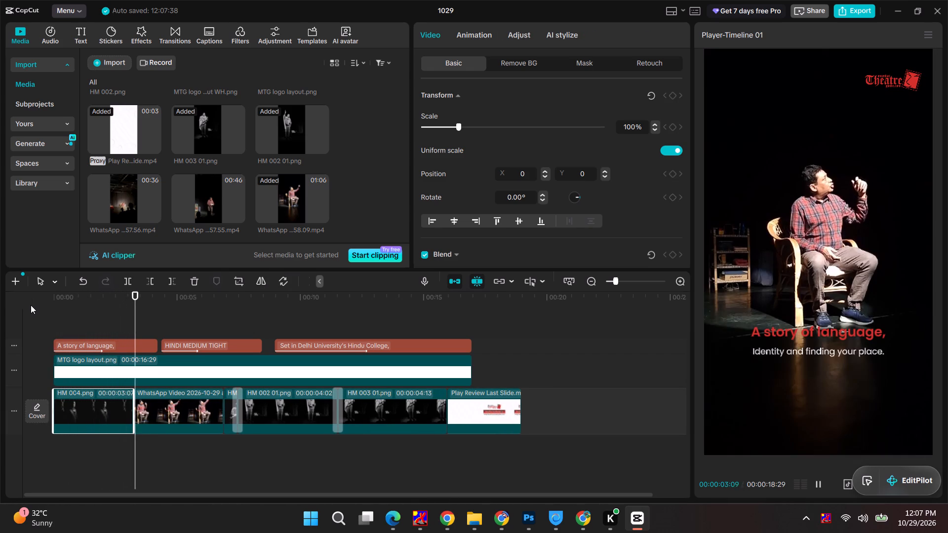
Shorten the "A story of language" text to end with HM 004.png, and replay the opening.
{"action": "left_click", "coordinate": [125, 348]}
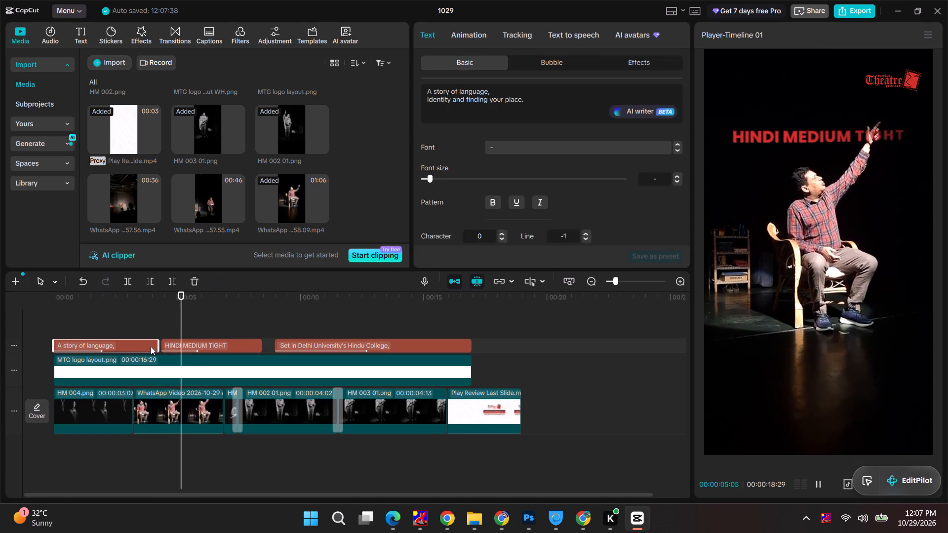
{"action": "left_click_drag", "start_coordinate": [157, 346], "coordinate": [132, 347]}
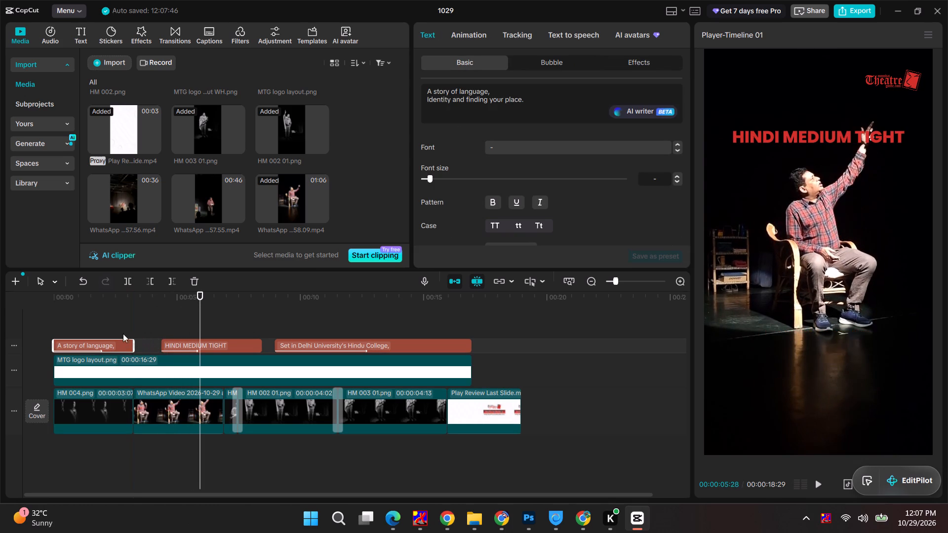
{"action": "left_click_drag", "start_coordinate": [101, 311], "coordinate": [17, 310]}
{"action": "left_click_drag", "start_coordinate": [87, 306], "coordinate": [36, 305]}
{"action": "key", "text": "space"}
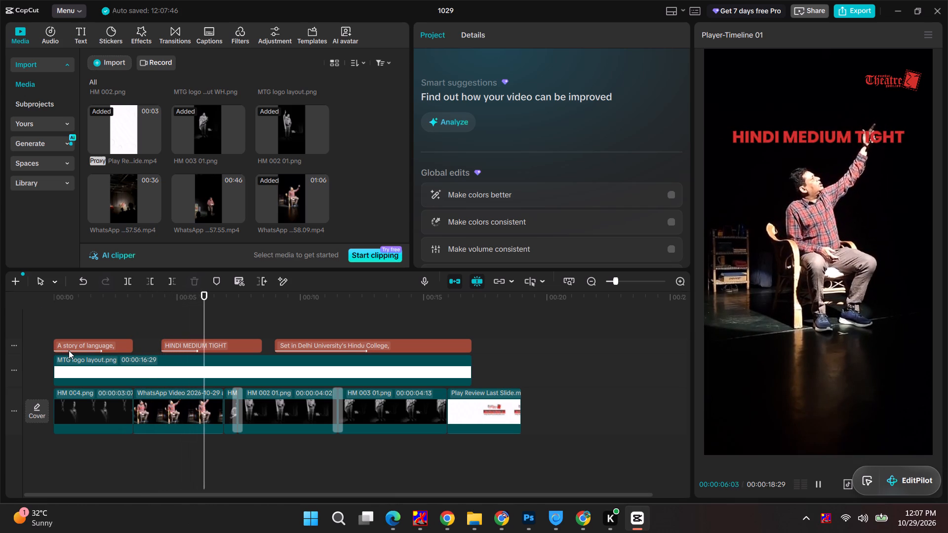
Trim the end of the WhatsApp clip to about 6.2 seconds on the timeline and replay from the clip's start.
{"action": "left_click_drag", "start_coordinate": [221, 407], "coordinate": [216, 407]}
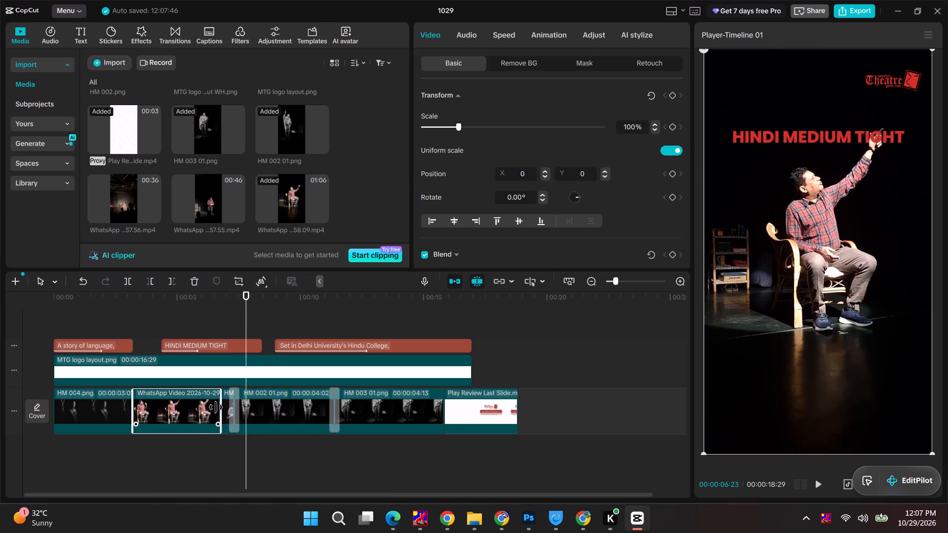
{"action": "left_click_drag", "start_coordinate": [216, 407], "coordinate": [204, 407]}
{"action": "left_click_drag", "start_coordinate": [249, 293], "coordinate": [139, 298]}
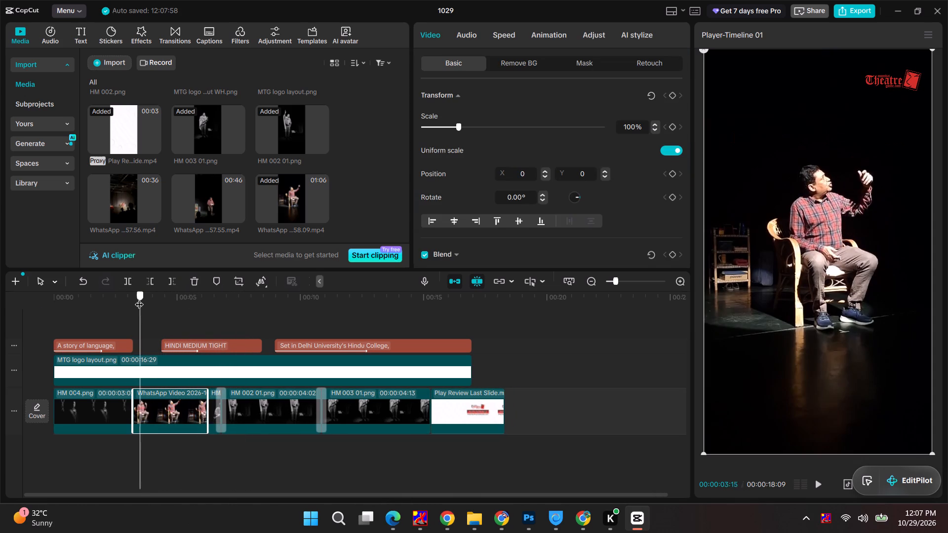
{"action": "left_click_drag", "start_coordinate": [139, 298], "coordinate": [135, 298]}
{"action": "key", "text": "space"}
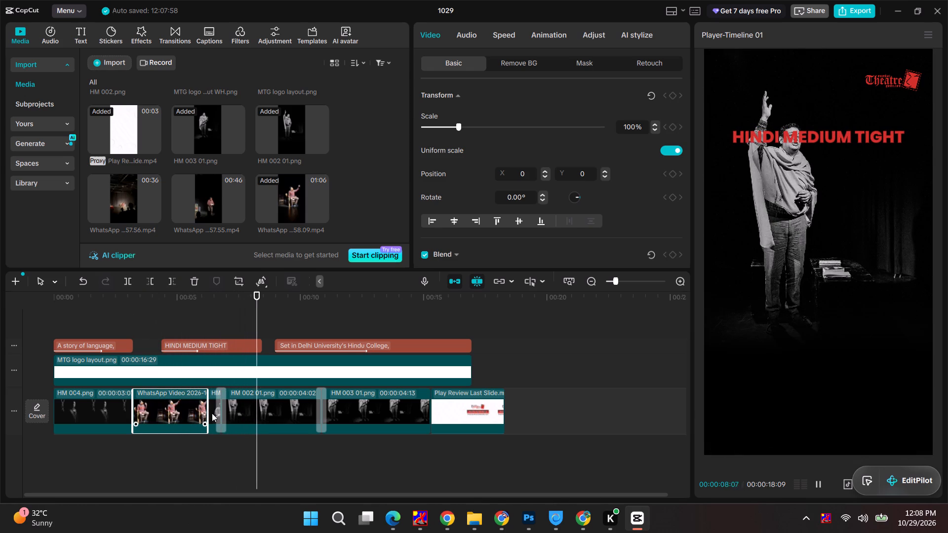
Extend the end of HM 001.png to about the end of the HINDI MEDIUM TIGHT title, and play that section.
{"action": "left_click", "coordinate": [255, 473]}
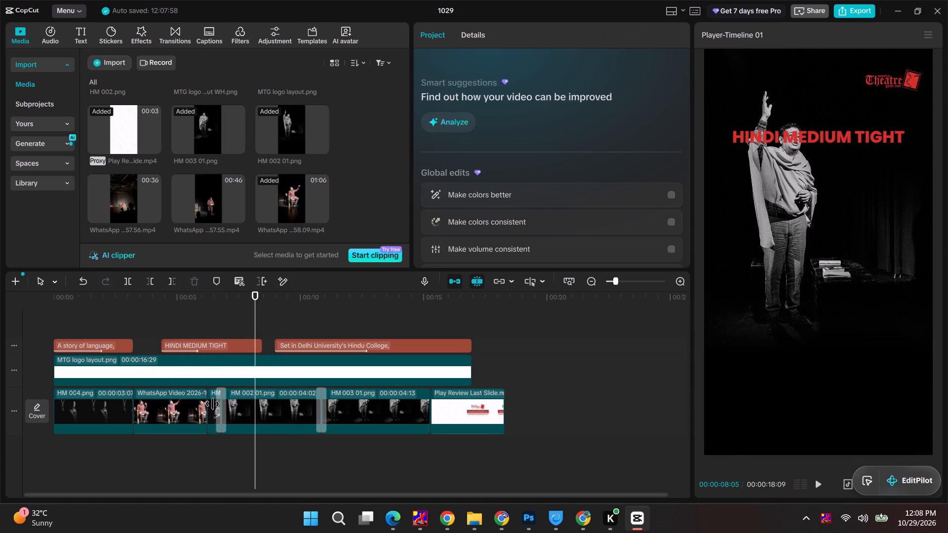
{"action": "left_click", "coordinate": [212, 404]}
{"action": "left_click_drag", "start_coordinate": [220, 410], "coordinate": [255, 410]}
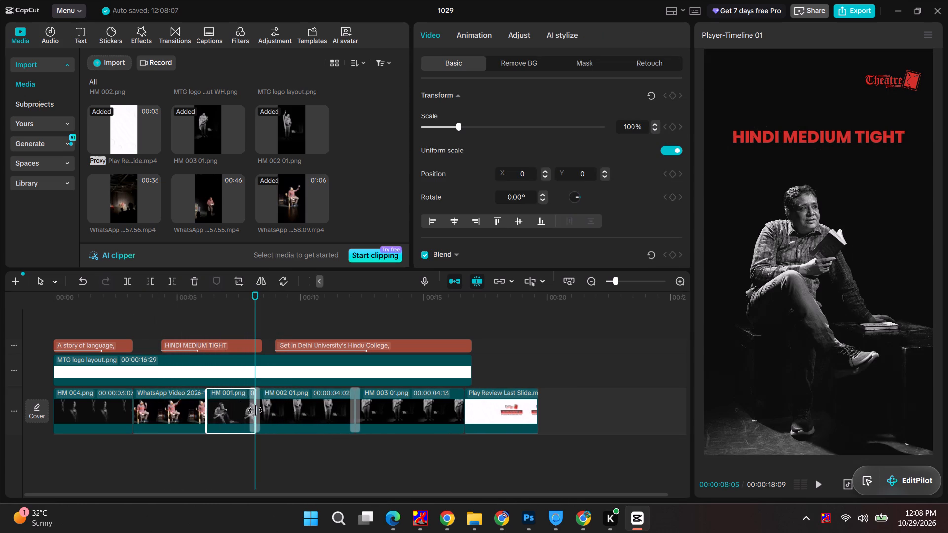
{"action": "left_click_drag", "start_coordinate": [255, 410], "coordinate": [258, 410]}
{"action": "left_click_drag", "start_coordinate": [204, 298], "coordinate": [193, 298]}
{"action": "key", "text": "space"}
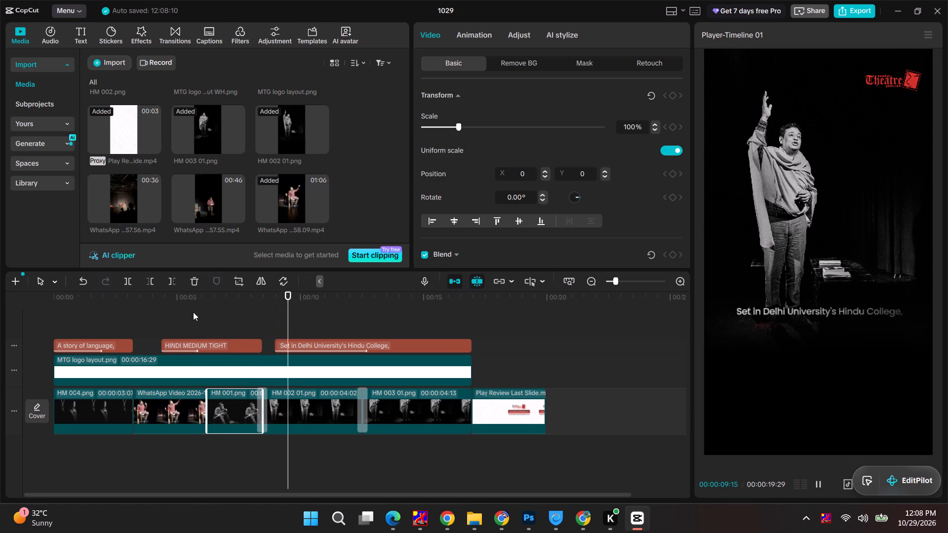
Switch to the HINDI MEDIUM TIGHT folder, look over the received WhatsApp videos, and return to CapCut.
{"action": "left_click", "coordinate": [284, 414]}
{"action": "key", "text": "alt+Tab"}
{"action": "left_click", "coordinate": [319, 125], "text": "alt"}
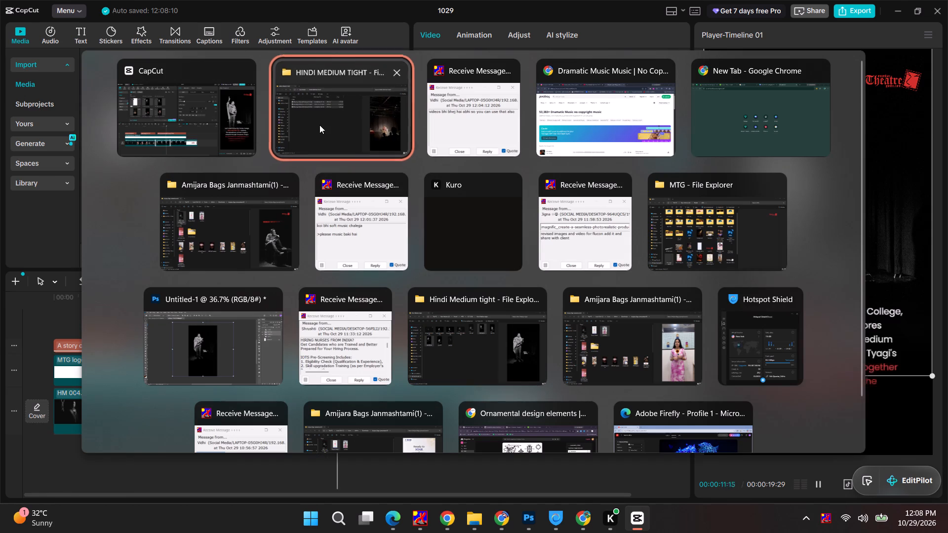
{"action": "left_click", "coordinate": [201, 152]}
{"action": "left_click", "coordinate": [230, 135]}
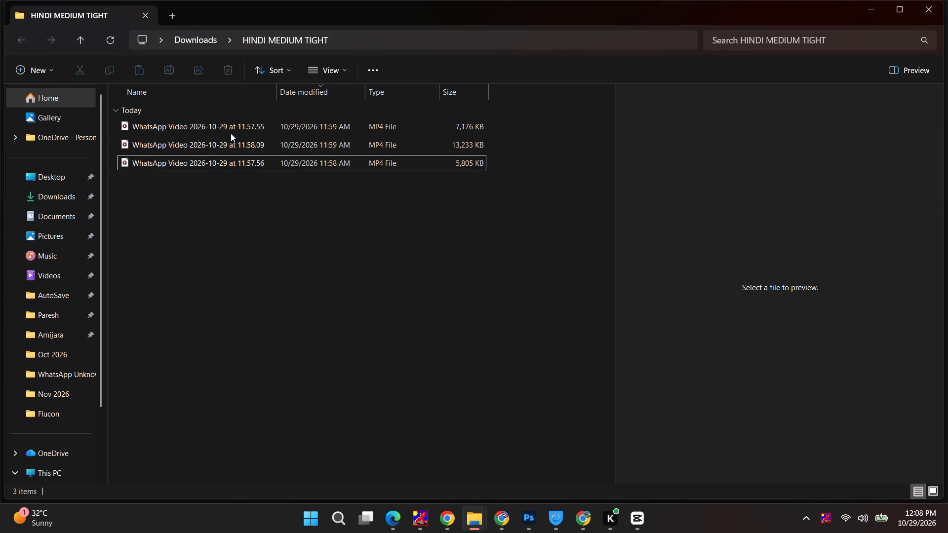
{"action": "left_click", "coordinate": [232, 127]}
{"action": "key", "text": "alt+Tab"}
Preview the 11.57.56 WhatsApp video in the media library, trim its start to about 16 seconds, and play it.
{"action": "left_click", "coordinate": [123, 202]}
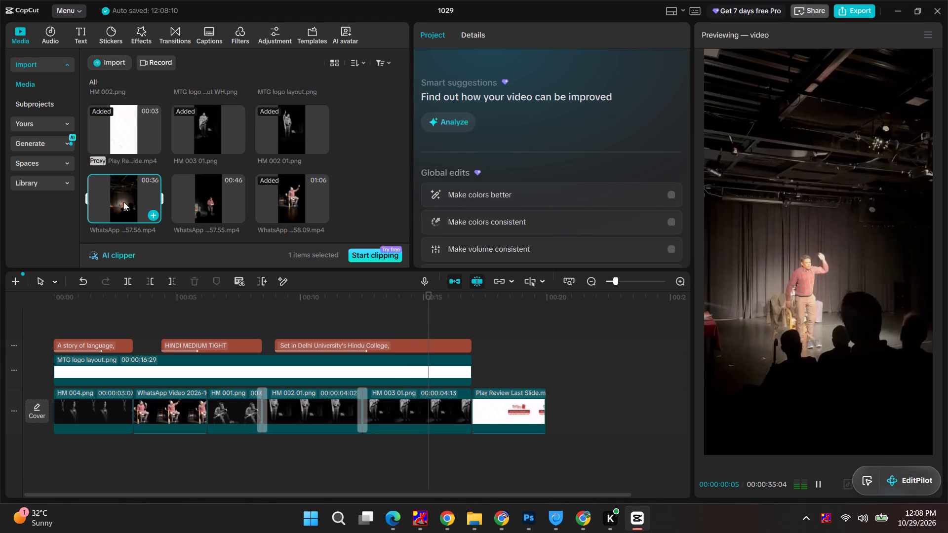
{"action": "left_click_drag", "start_coordinate": [96, 196], "coordinate": [98, 197]}
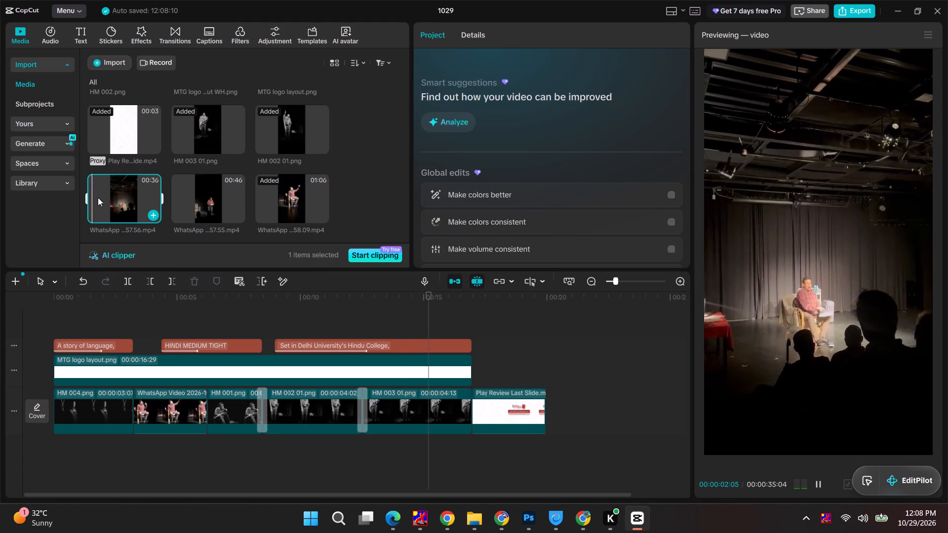
{"action": "left_click_drag", "start_coordinate": [98, 197], "coordinate": [112, 197]}
{"action": "left_click", "coordinate": [104, 196]}
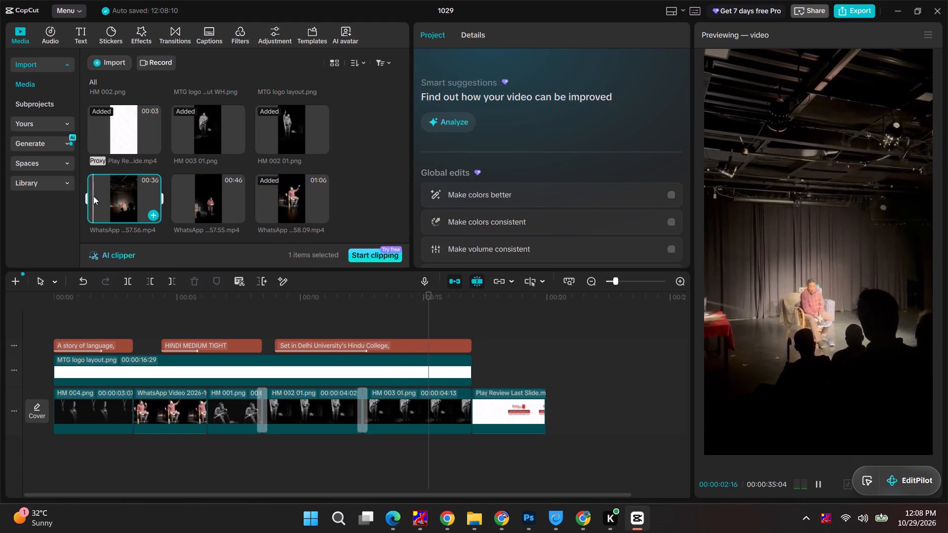
{"action": "left_click_drag", "start_coordinate": [93, 196], "coordinate": [108, 195]}
{"action": "left_click", "coordinate": [96, 180]}
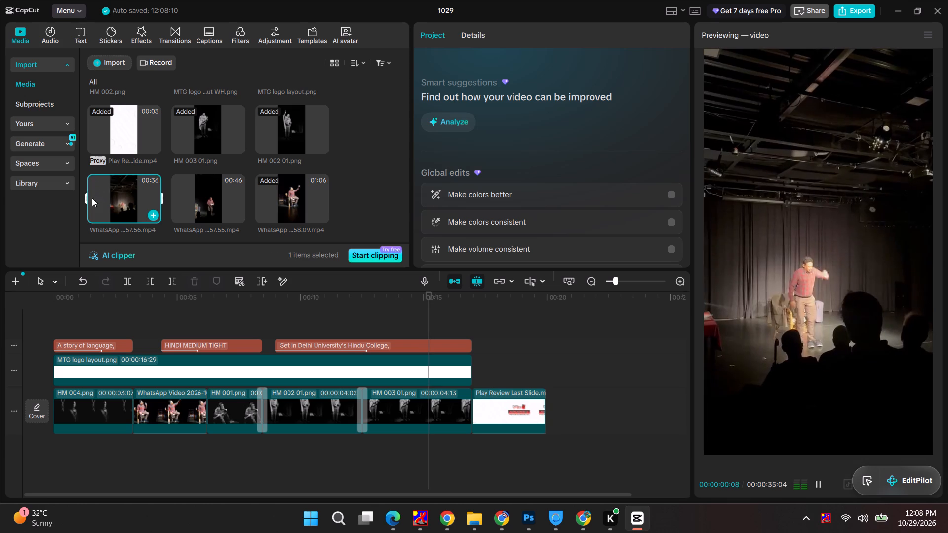
{"action": "left_click_drag", "start_coordinate": [88, 199], "coordinate": [105, 199]}
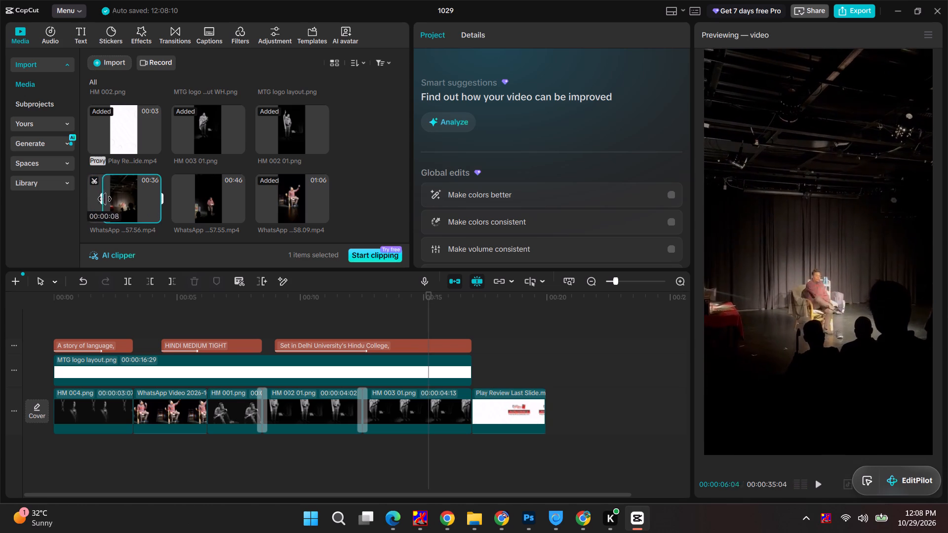
{"action": "left_click_drag", "start_coordinate": [105, 199], "coordinate": [122, 199]}
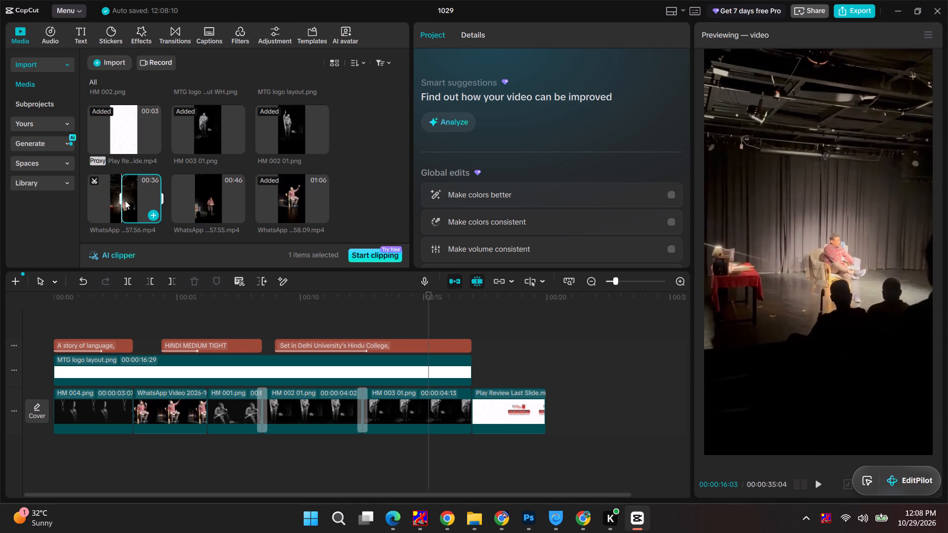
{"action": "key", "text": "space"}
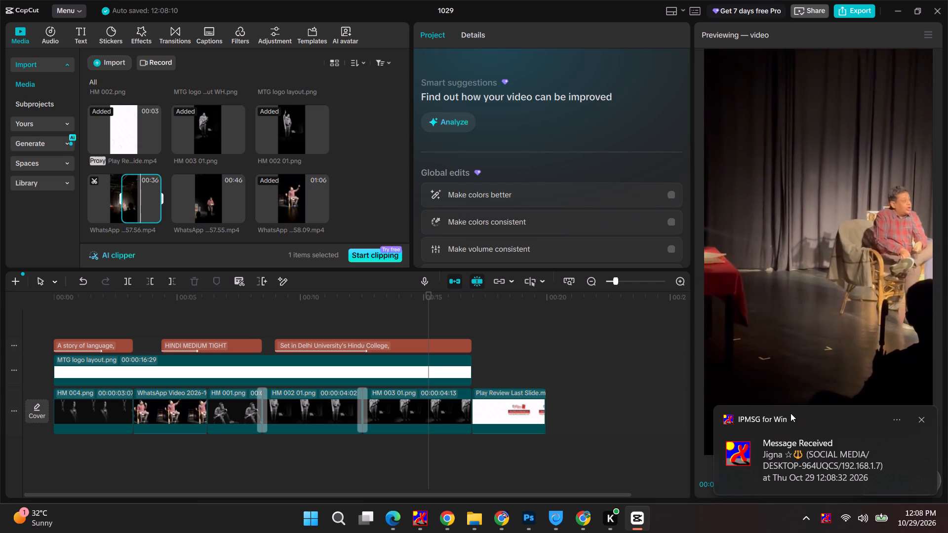
Preview the 11.57.55 WhatsApp video and place it on a new track above the text, starting at about 12 seconds.
{"action": "left_click", "coordinate": [194, 190]}
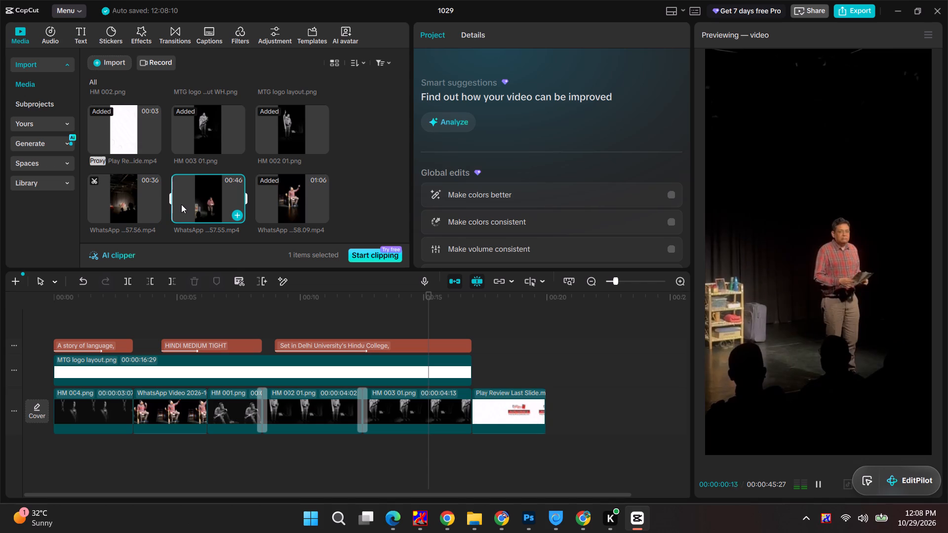
{"action": "left_click_drag", "start_coordinate": [198, 201], "coordinate": [216, 266]}
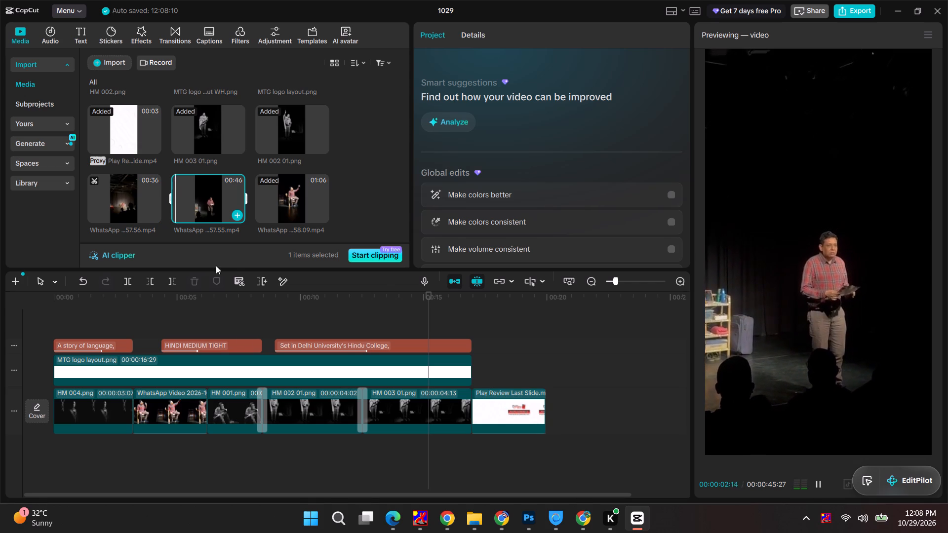
{"action": "left_click_drag", "start_coordinate": [216, 266], "coordinate": [484, 341]}
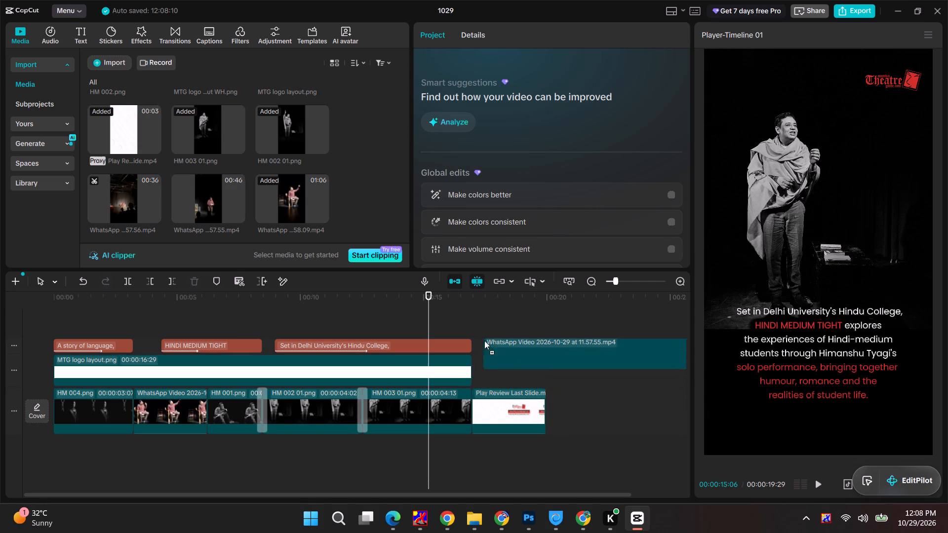
{"action": "left_click_drag", "start_coordinate": [484, 341], "coordinate": [346, 319]}
Split the 11.57.55 WhatsApp clip at 00:00:19:29, at the end of the last slide, and delete the part before the cut.
{"action": "left_click_drag", "start_coordinate": [352, 288], "coordinate": [347, 288]}
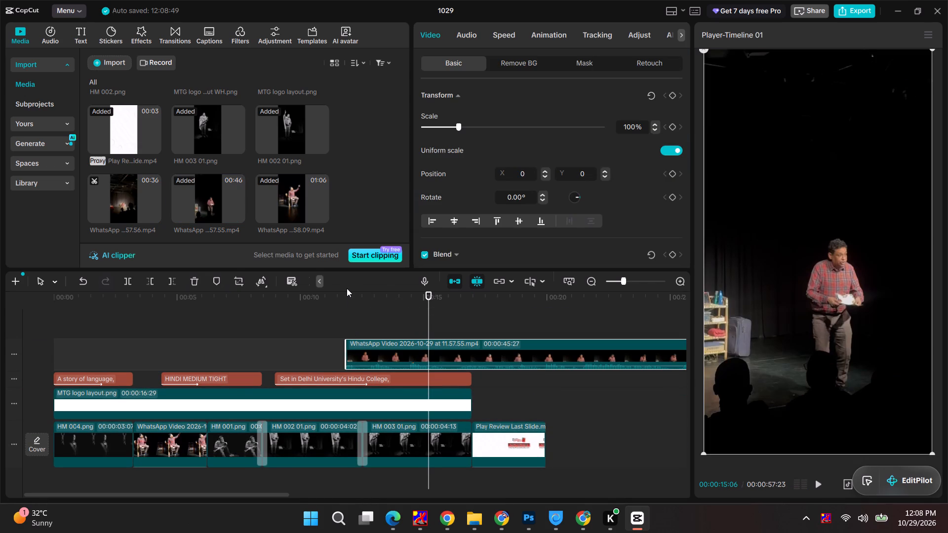
{"action": "left_click_drag", "start_coordinate": [347, 288], "coordinate": [344, 289]}
{"action": "left_click_drag", "start_coordinate": [344, 294], "coordinate": [540, 292]}
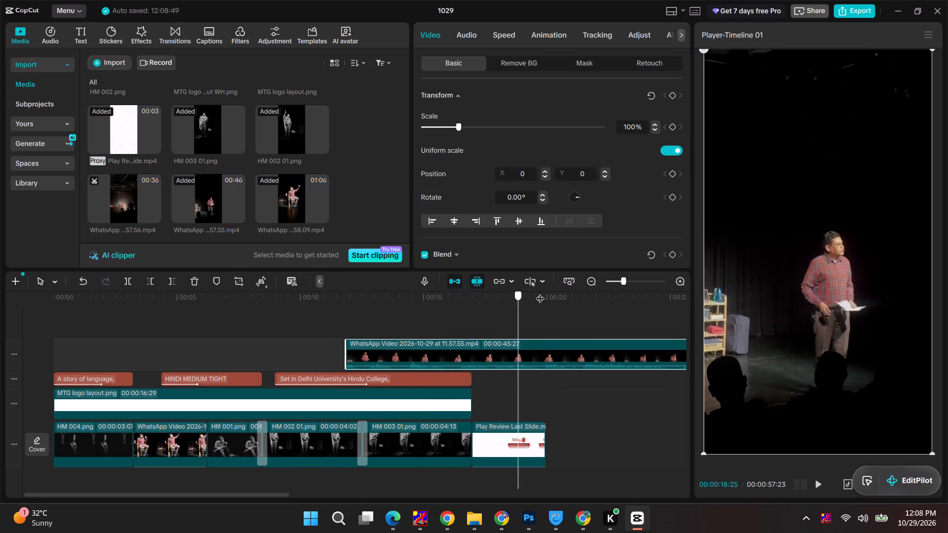
{"action": "left_click_drag", "start_coordinate": [540, 292], "coordinate": [537, 296]}
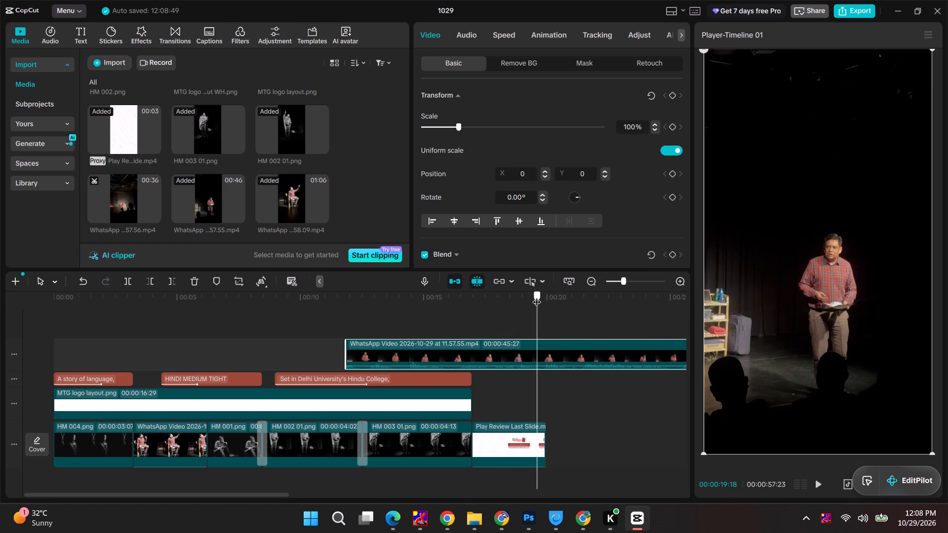
{"action": "left_click_drag", "start_coordinate": [537, 296], "coordinate": [545, 296]}
{"action": "left_click", "coordinate": [520, 350]}
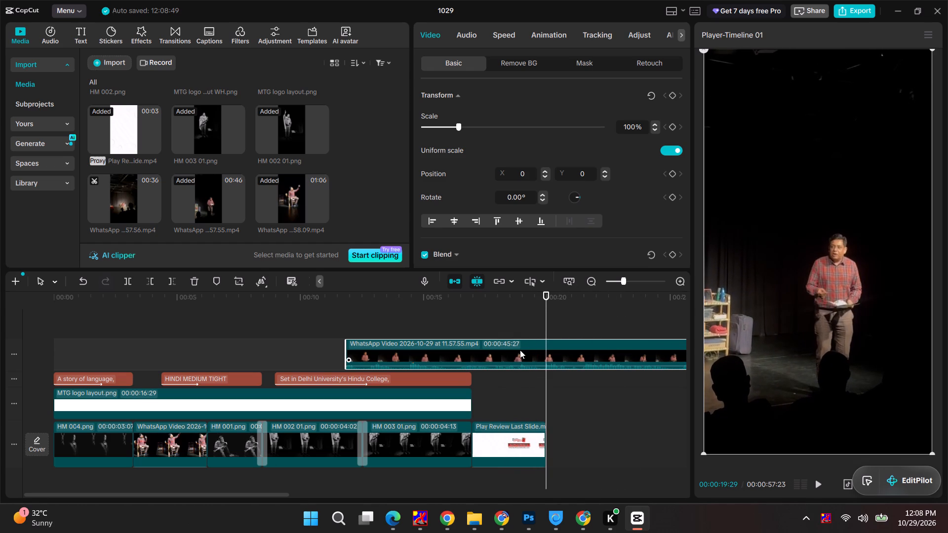
{"action": "key", "text": "ctrl+b"}
{"action": "left_click", "coordinate": [520, 350]}
{"action": "key", "text": "BackSpace"}
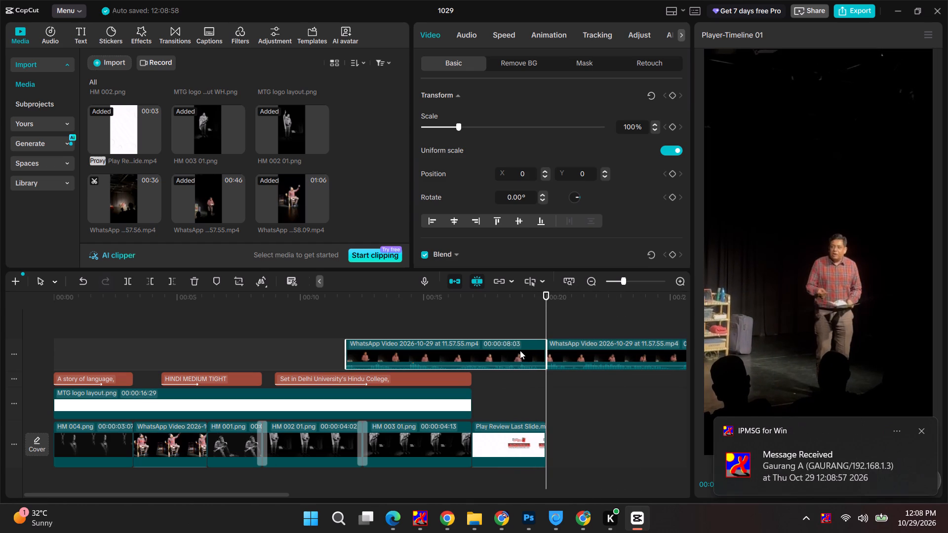
{"action": "left_click", "coordinate": [840, 471]}
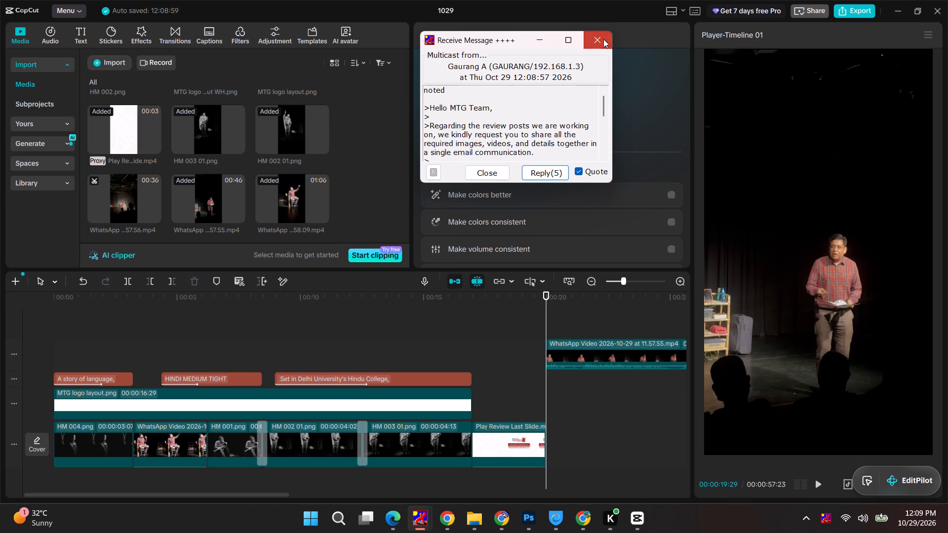
{"action": "left_click", "coordinate": [603, 39]}
Move the remaining 11.57.55 clip earlier on its track to start at the end of the HINDI MEDIUM TIGHT title.
{"action": "left_click_drag", "start_coordinate": [571, 351], "coordinate": [289, 354]}
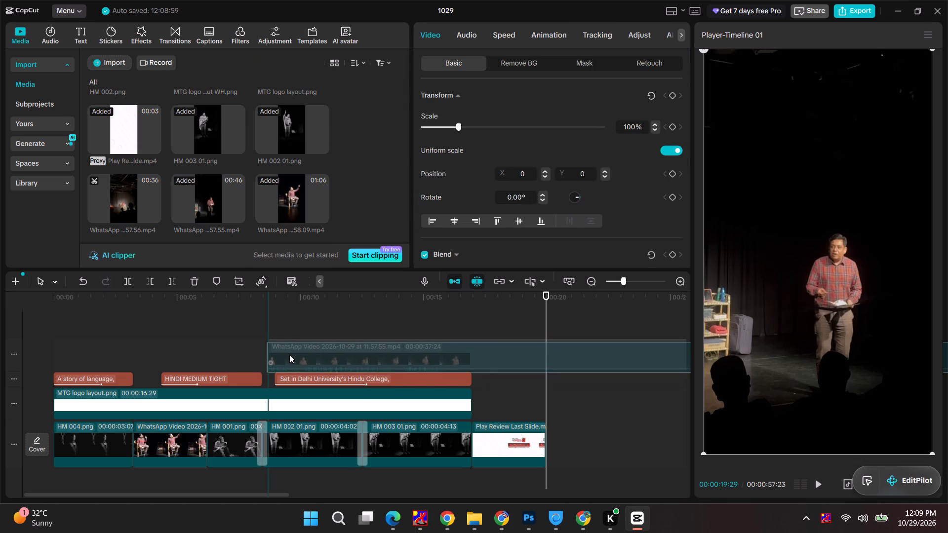
{"action": "left_click_drag", "start_coordinate": [289, 354], "coordinate": [289, 354]}
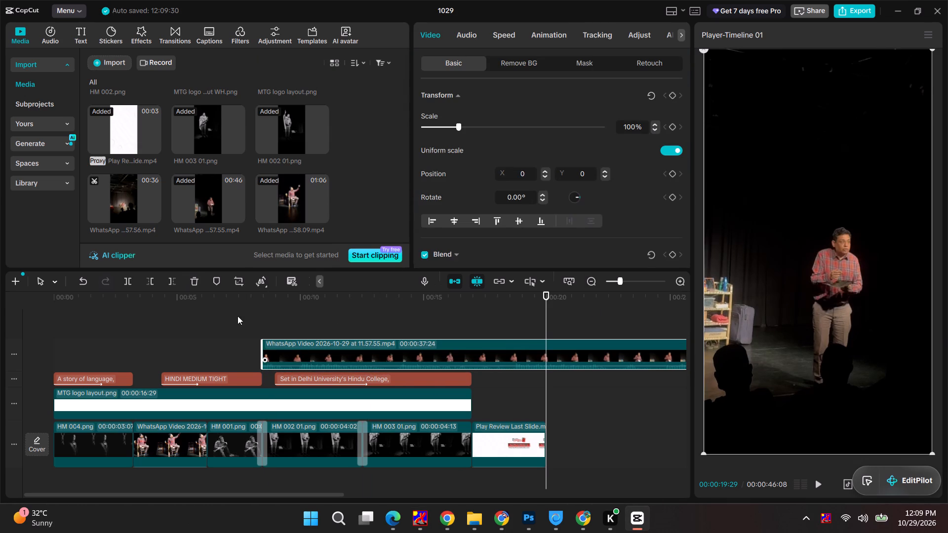
Scrub back and forth through the repositioned 11.57.55 clip to examine the performance footage for a usable section.
{"action": "left_click_drag", "start_coordinate": [259, 299], "coordinate": [363, 300]}
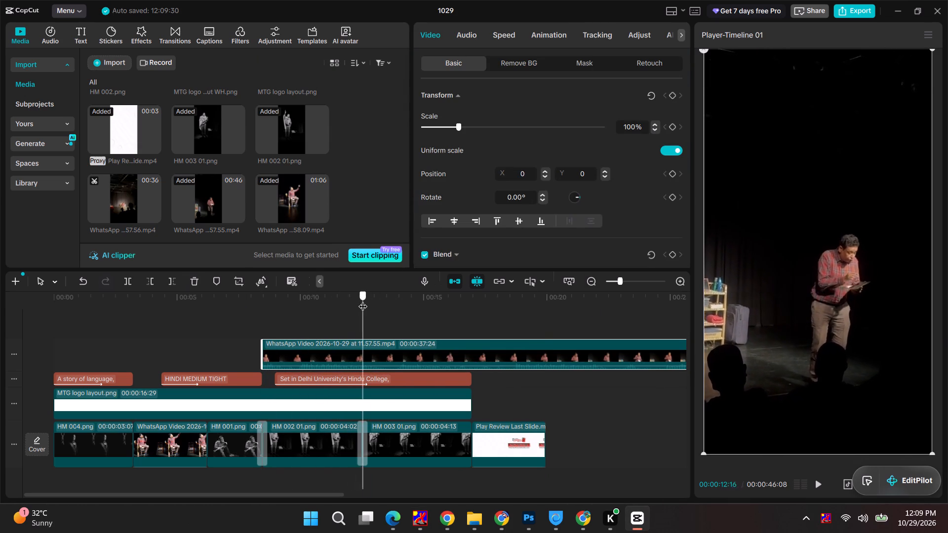
{"action": "left_click_drag", "start_coordinate": [363, 300], "coordinate": [503, 307]}
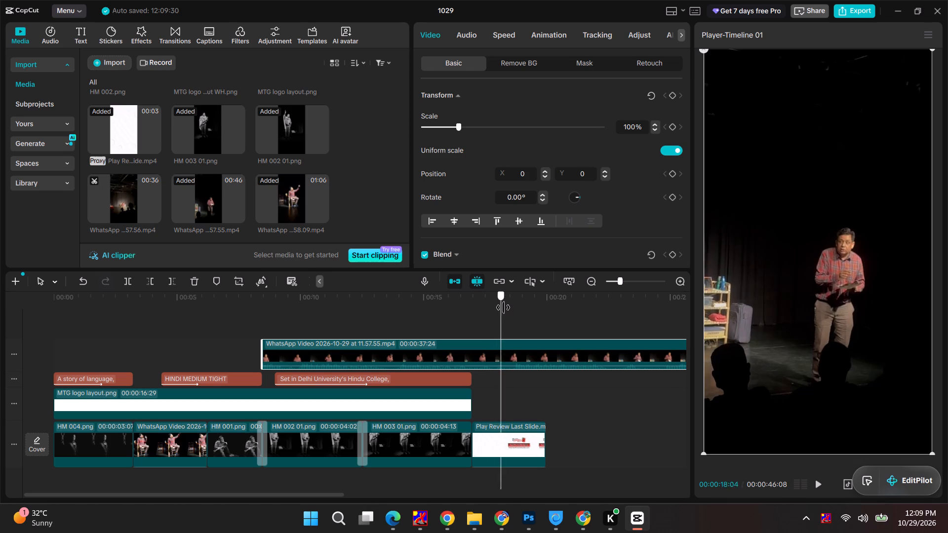
{"action": "left_click_drag", "start_coordinate": [503, 307], "coordinate": [404, 304]}
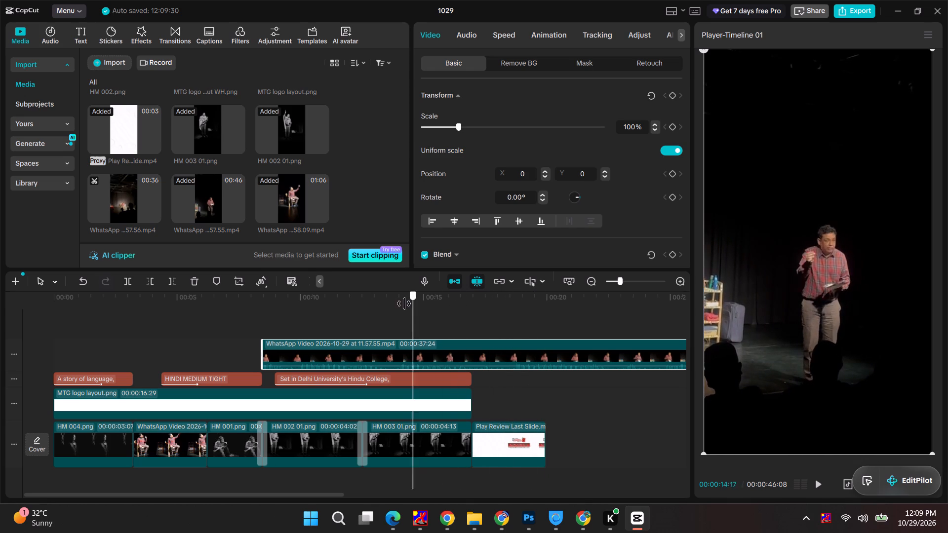
{"action": "left_click_drag", "start_coordinate": [404, 304], "coordinate": [592, 310]}
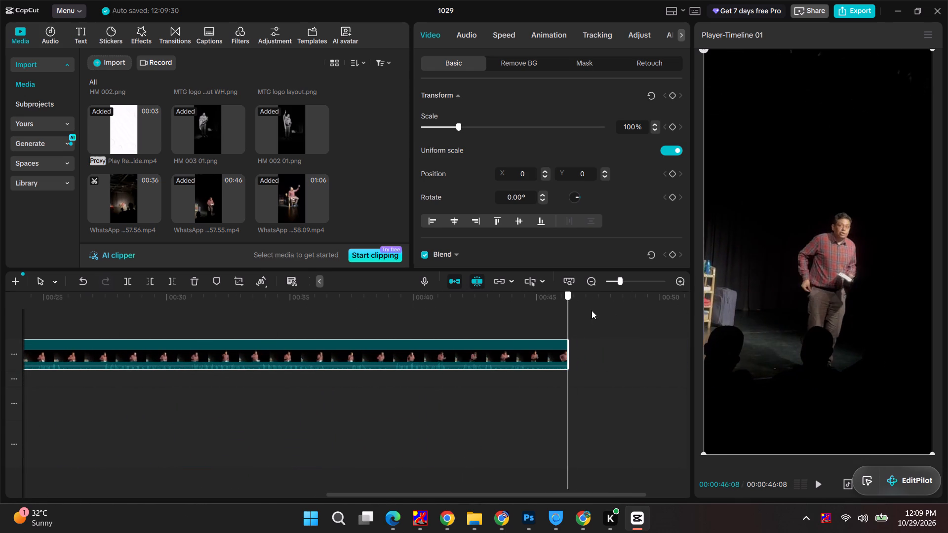
{"action": "left_click_drag", "start_coordinate": [592, 310], "coordinate": [261, 306]}
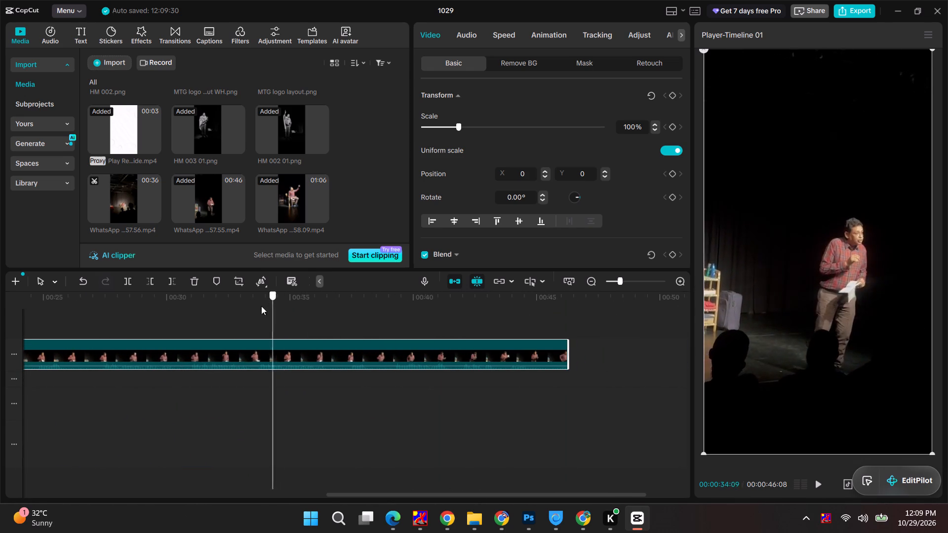
{"action": "left_click_drag", "start_coordinate": [261, 306], "coordinate": [92, 306]}
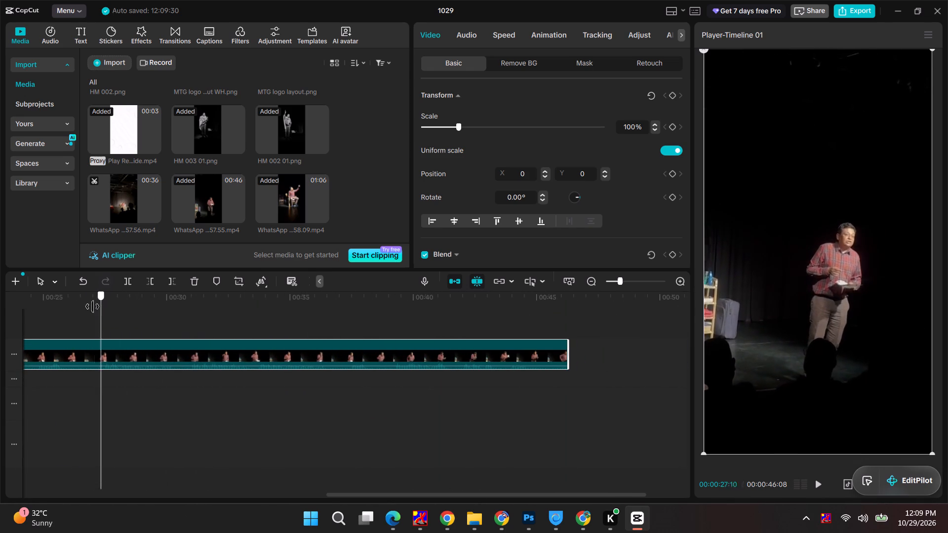
{"action": "left_click_drag", "start_coordinate": [92, 306], "coordinate": [233, 310]}
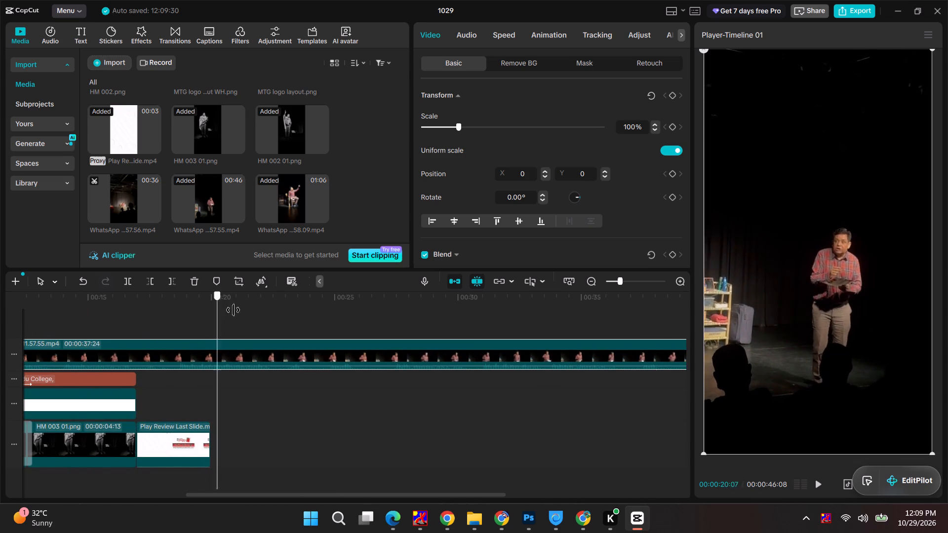
{"action": "left_click_drag", "start_coordinate": [233, 310], "coordinate": [430, 302]}
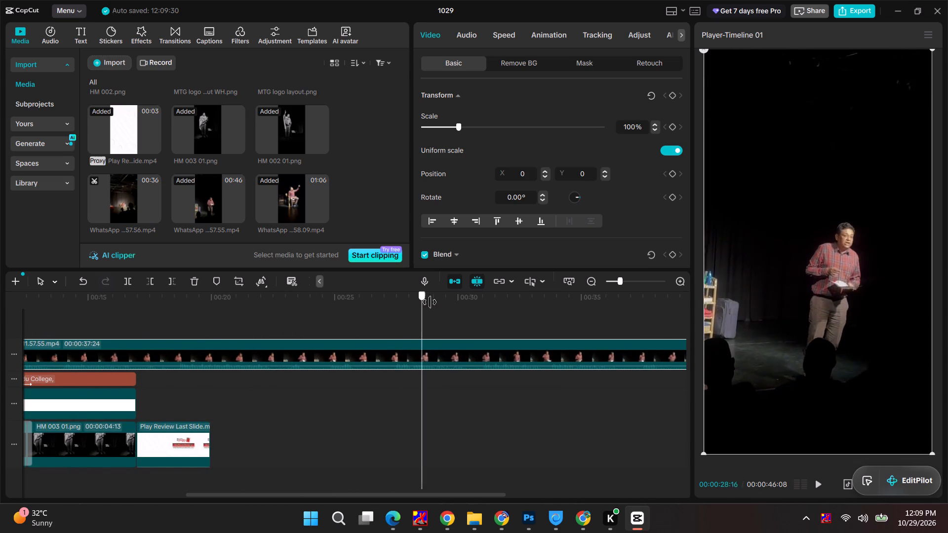
{"action": "left_click_drag", "start_coordinate": [430, 302], "coordinate": [38, 311]}
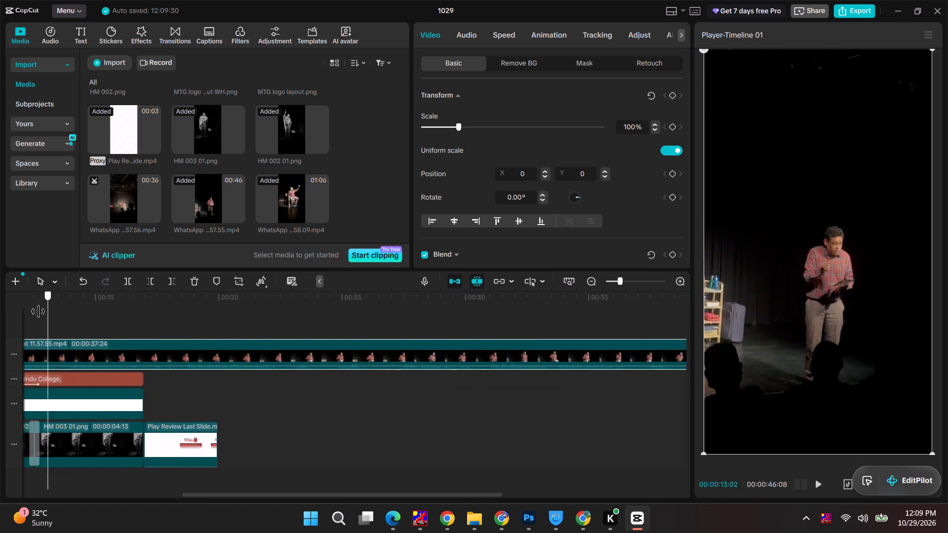
{"action": "left_click_drag", "start_coordinate": [38, 311], "coordinate": [385, 304]}
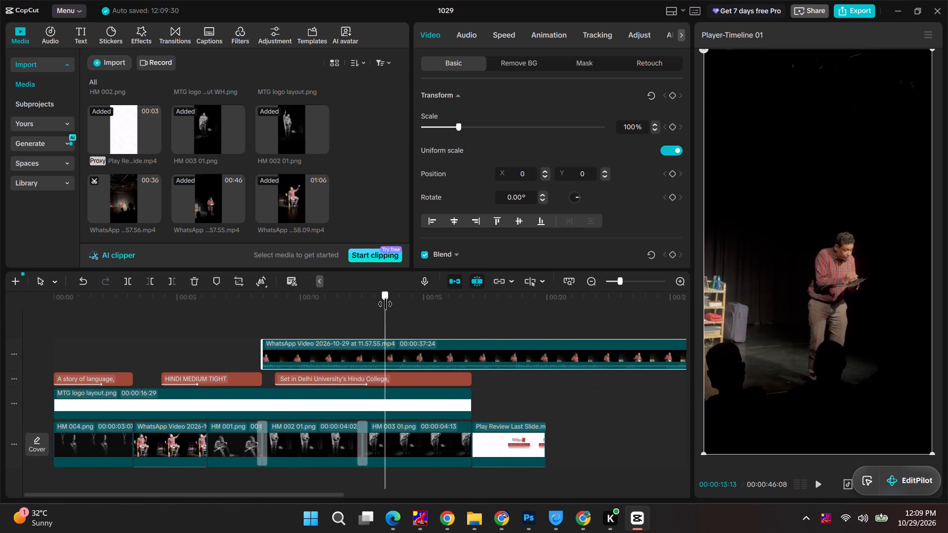
{"action": "left_click_drag", "start_coordinate": [385, 304], "coordinate": [549, 311]}
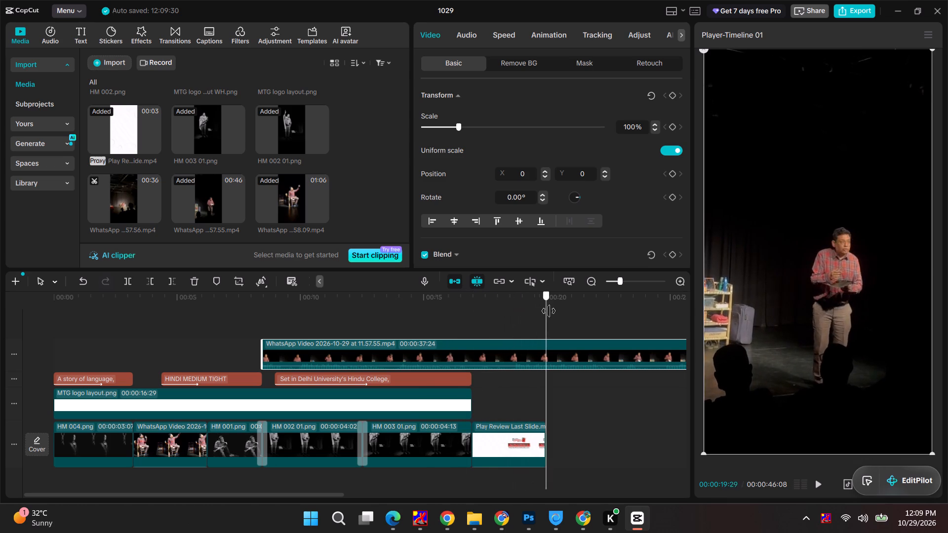
Split the WhatsApp 11.57.55 clip at 00:00:14:17 and delete the part after the cut.
{"action": "left_click_drag", "start_coordinate": [549, 311], "coordinate": [559, 309]}
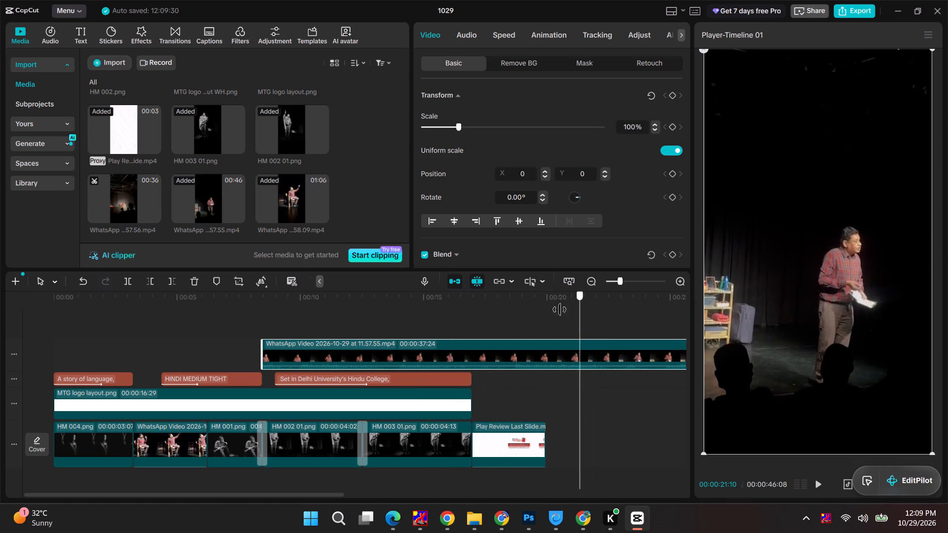
{"action": "left_click_drag", "start_coordinate": [559, 309], "coordinate": [404, 308]}
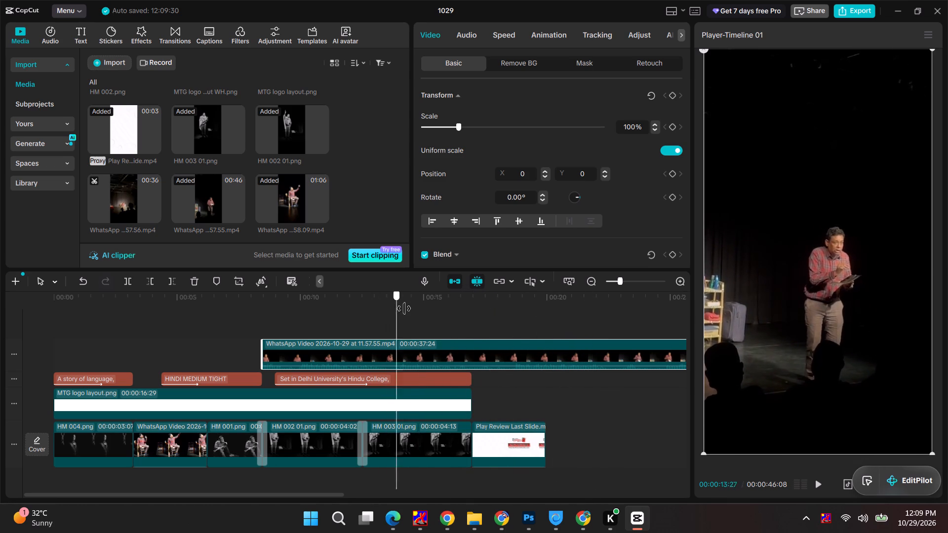
{"action": "left_click_drag", "start_coordinate": [404, 308], "coordinate": [413, 307]}
{"action": "left_click", "coordinate": [454, 348]}
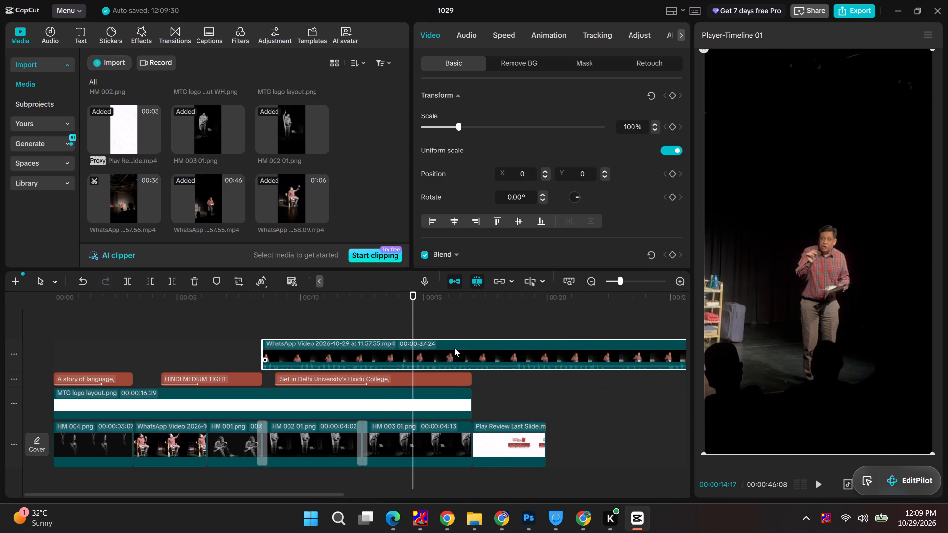
{"action": "key", "text": "ctrl+b"}
{"action": "left_click", "coordinate": [455, 351]}
{"action": "key", "text": "BackSpace"}
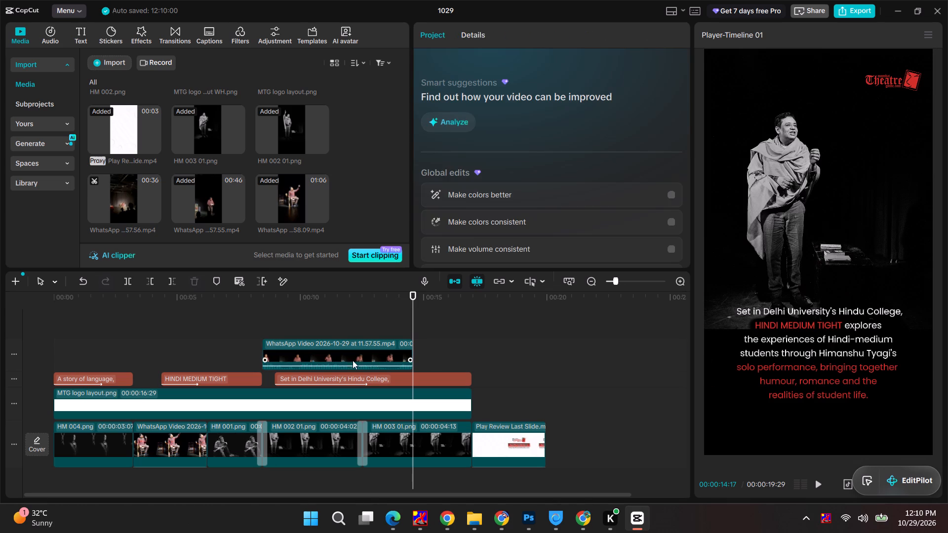
Move the shortened WhatsApp 11.57.55 clip onto the main track between the HM 001 and HM 002 01 images.
{"action": "left_click_drag", "start_coordinate": [312, 354], "coordinate": [312, 438]}
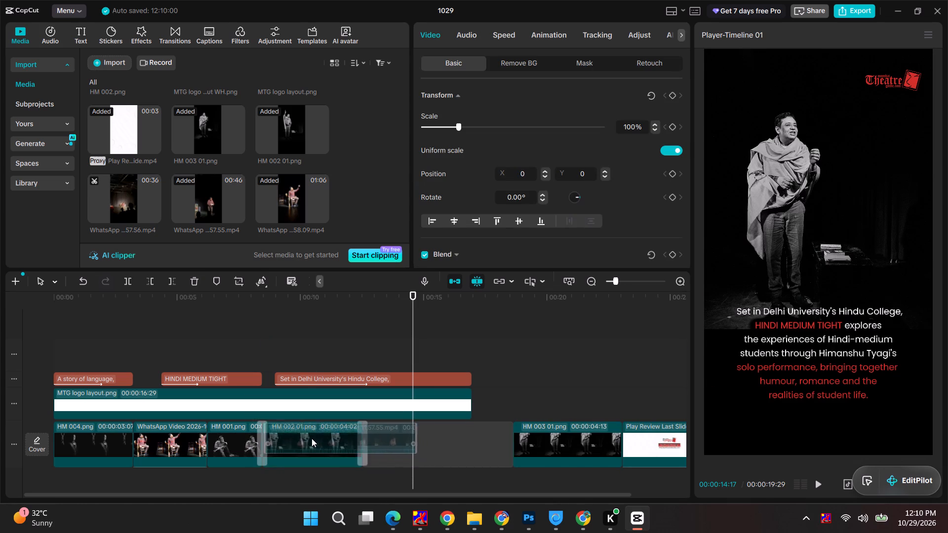
{"action": "left_click_drag", "start_coordinate": [312, 438], "coordinate": [302, 440]}
Move the "Set in Delhi University's Hindu College" text so it starts together with the HM 002 01 image.
{"action": "left_click_drag", "start_coordinate": [415, 293], "coordinate": [229, 296]}
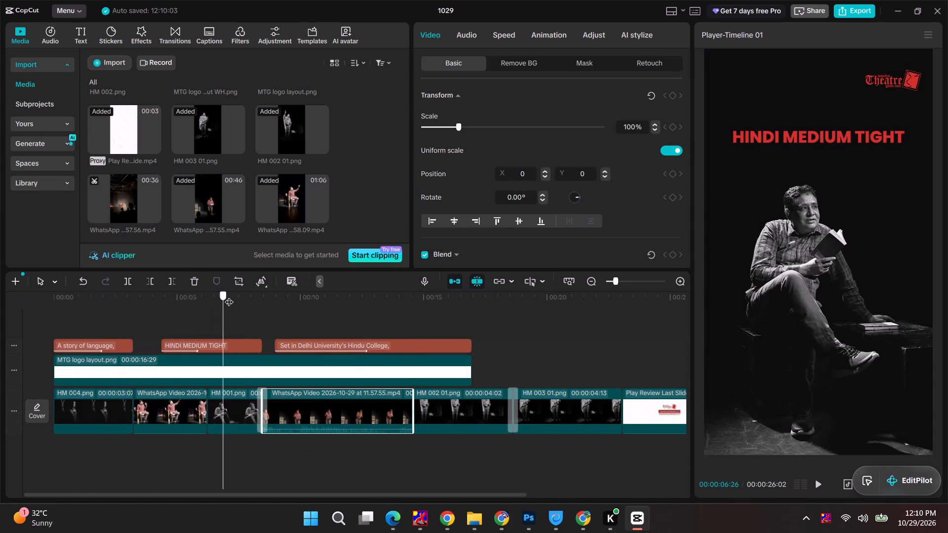
{"action": "left_click_drag", "start_coordinate": [229, 296], "coordinate": [358, 301]}
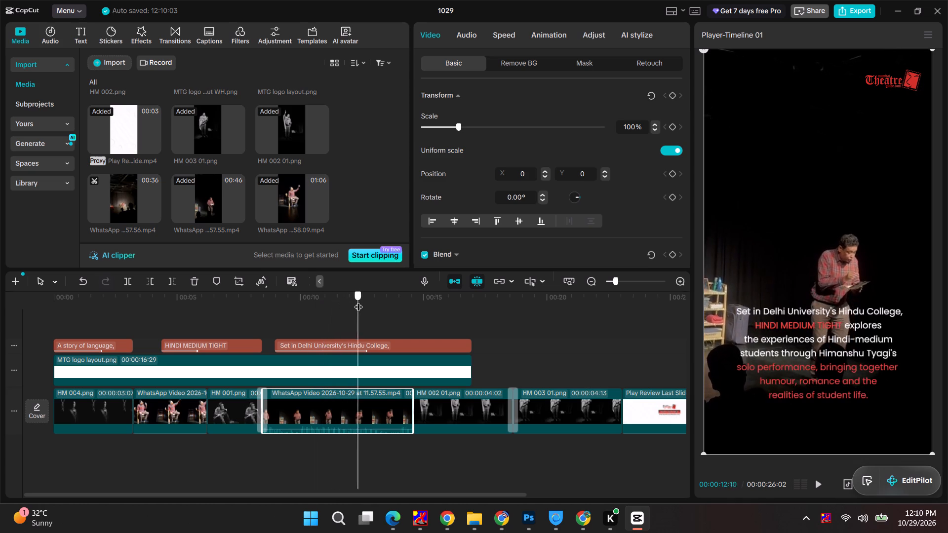
{"action": "left_click_drag", "start_coordinate": [358, 301], "coordinate": [348, 304]}
{"action": "left_click", "coordinate": [371, 346]}
{"action": "left_click_drag", "start_coordinate": [376, 345], "coordinate": [484, 351]}
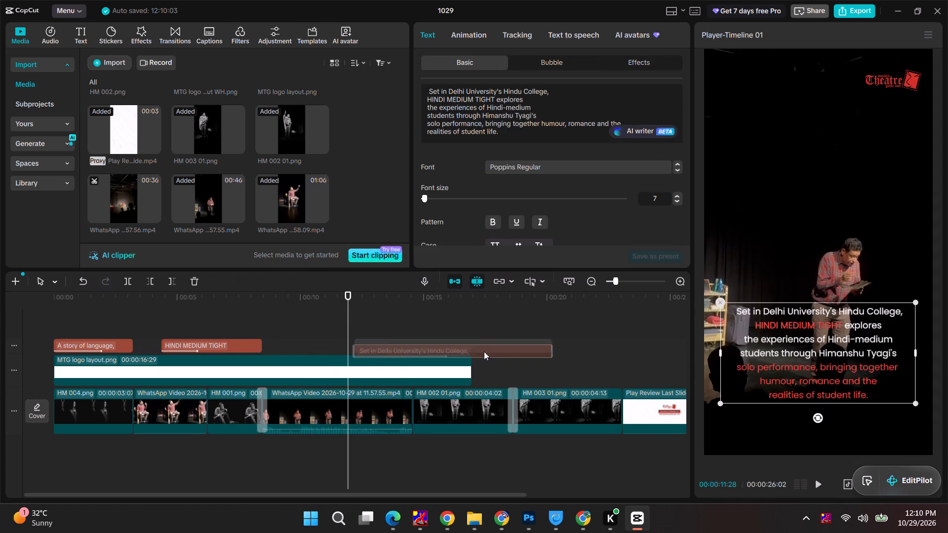
{"action": "left_click_drag", "start_coordinate": [484, 351], "coordinate": [516, 347]}
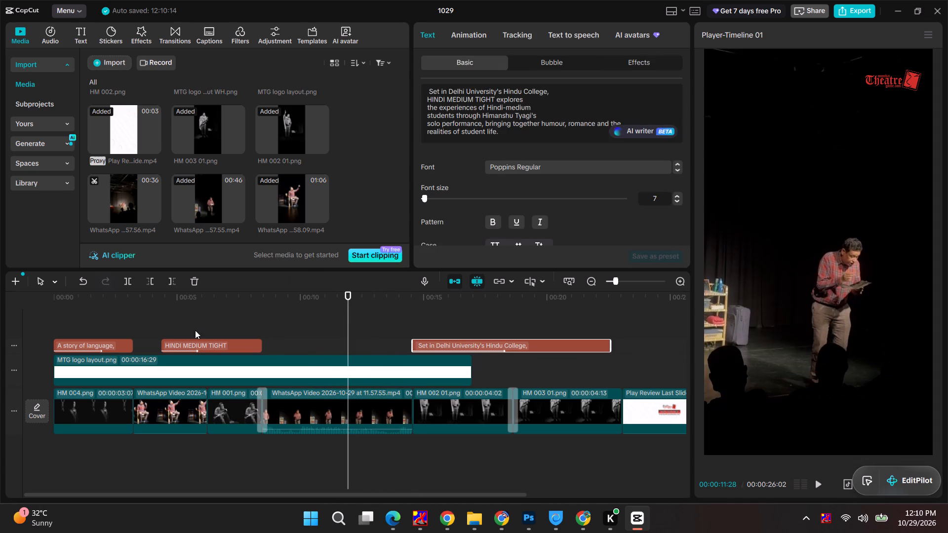
Lengthen the HINDI MEDIUM TIGHT title to about 7 seconds and move it to start together with the HM 001 image.
{"action": "left_click", "coordinate": [200, 344]}
{"action": "left_click_drag", "start_coordinate": [264, 344], "coordinate": [338, 343]}
{"action": "left_click_drag", "start_coordinate": [197, 343], "coordinate": [243, 345]}
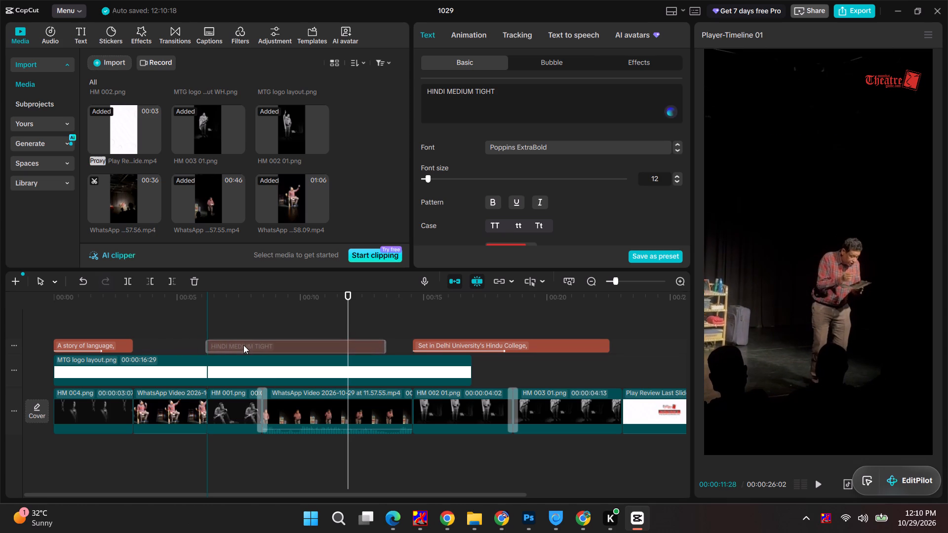
{"action": "left_click_drag", "start_coordinate": [243, 345], "coordinate": [240, 343]}
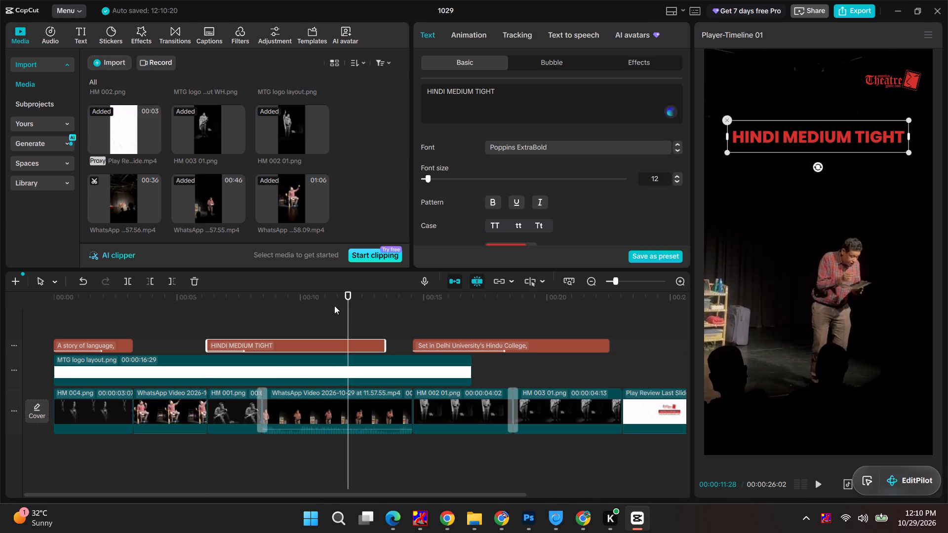
Play the timeline from the beginning and mute the WhatsApp 11.57.55 clip by setting its volume to -∞ dB.
{"action": "left_click_drag", "start_coordinate": [350, 293], "coordinate": [65, 296]}
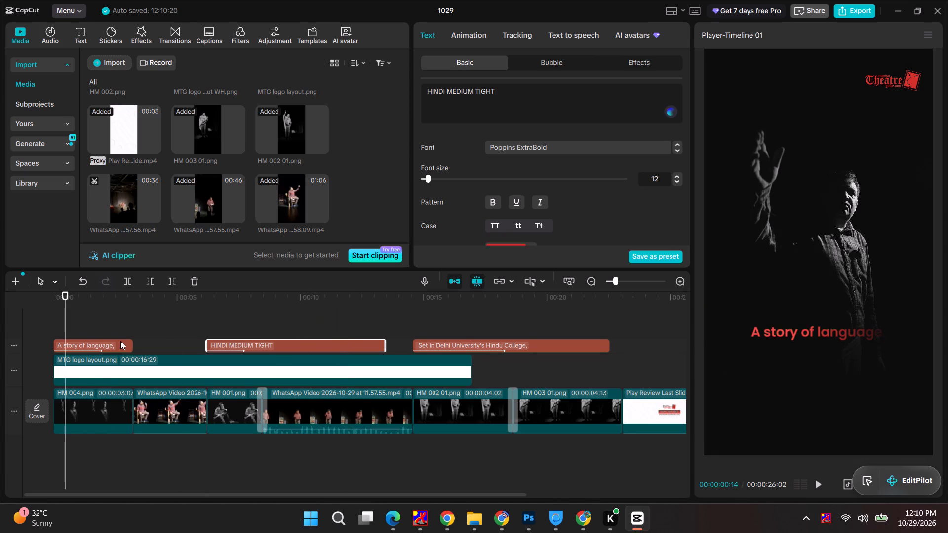
{"action": "left_click", "coordinate": [120, 341]}
{"action": "left_click_drag", "start_coordinate": [66, 293], "coordinate": [36, 290]}
{"action": "key", "text": "space"}
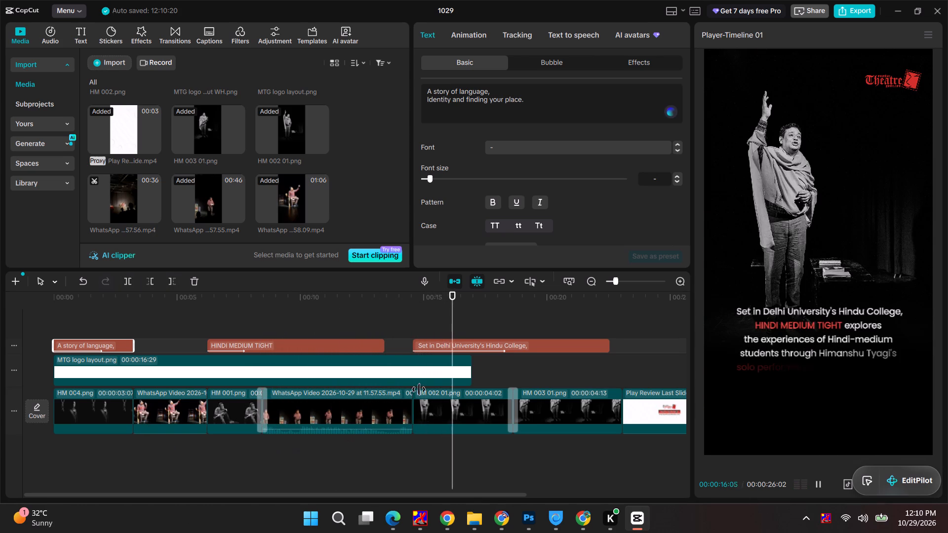
{"action": "left_click", "coordinate": [321, 410]}
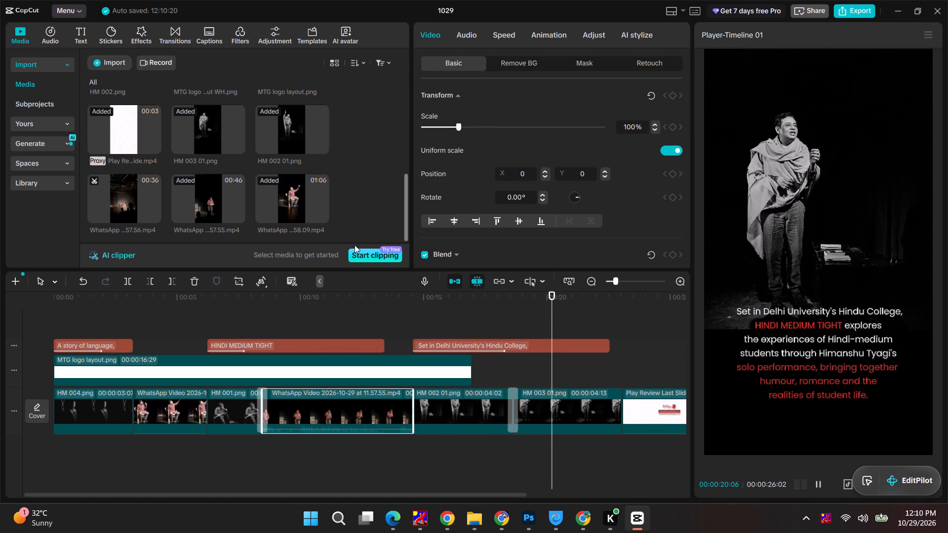
{"action": "left_click", "coordinate": [464, 32]}
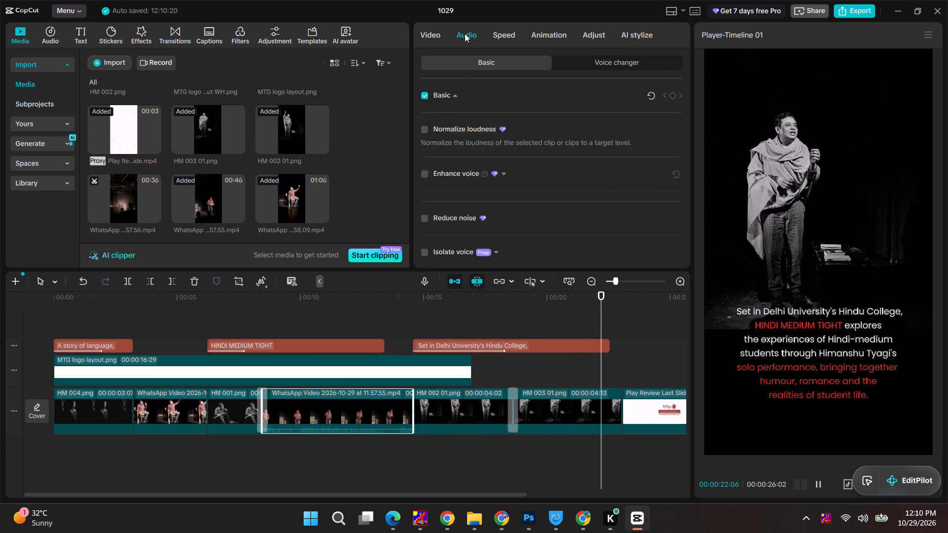
{"action": "left_click_drag", "start_coordinate": [454, 132], "coordinate": [378, 131]}
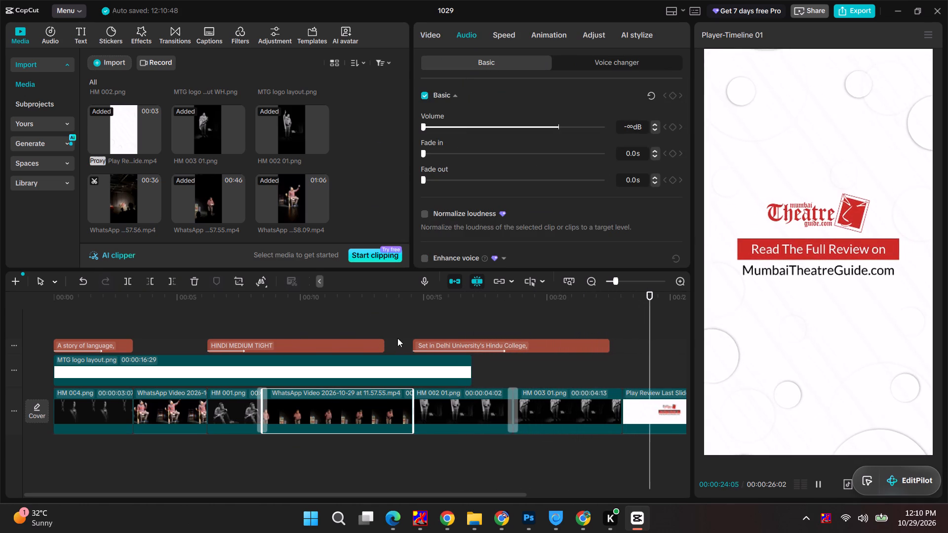
Scrub through the two WhatsApp clips and the HM 001 image, and replay from near the start to review the timing.
{"action": "left_click_drag", "start_coordinate": [376, 302], "coordinate": [191, 297]}
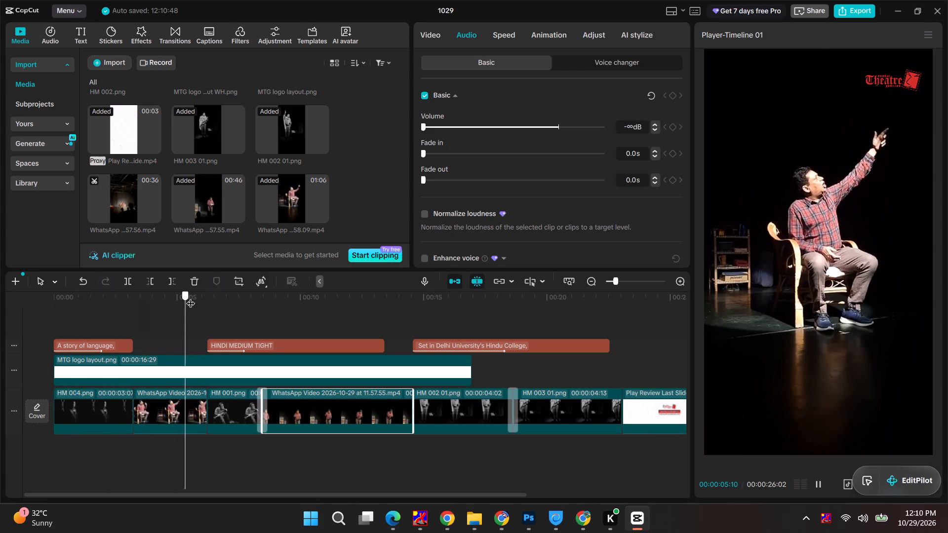
{"action": "left_click_drag", "start_coordinate": [191, 297], "coordinate": [289, 303]}
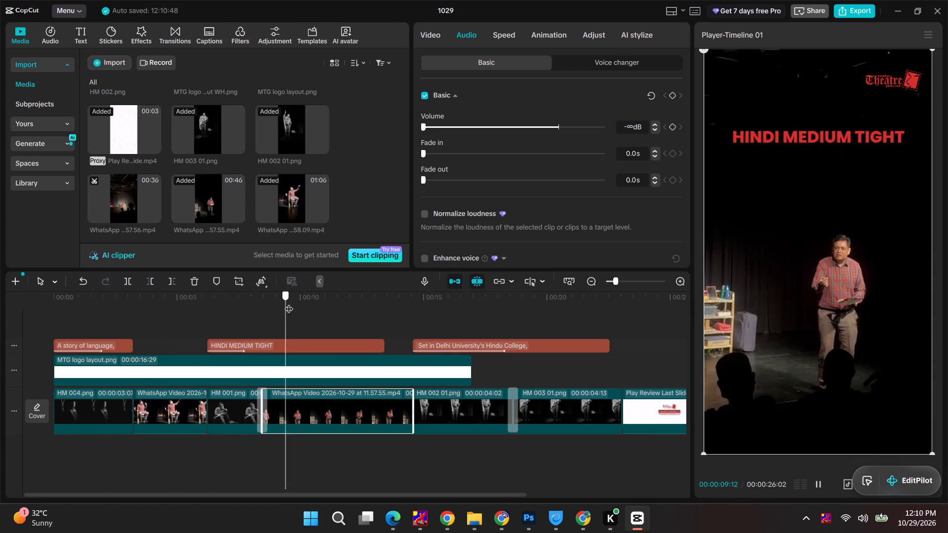
{"action": "left_click_drag", "start_coordinate": [289, 303], "coordinate": [242, 303]}
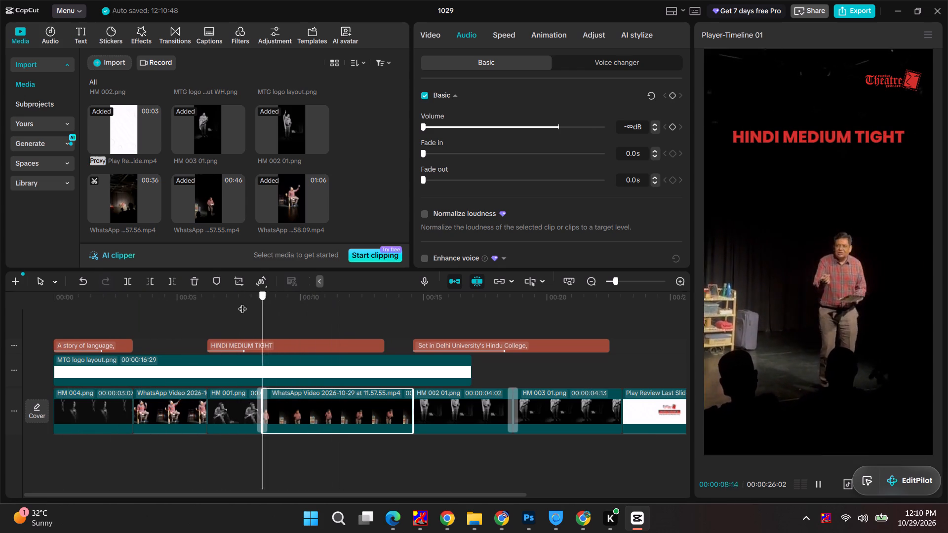
{"action": "left_click_drag", "start_coordinate": [242, 303], "coordinate": [239, 305]}
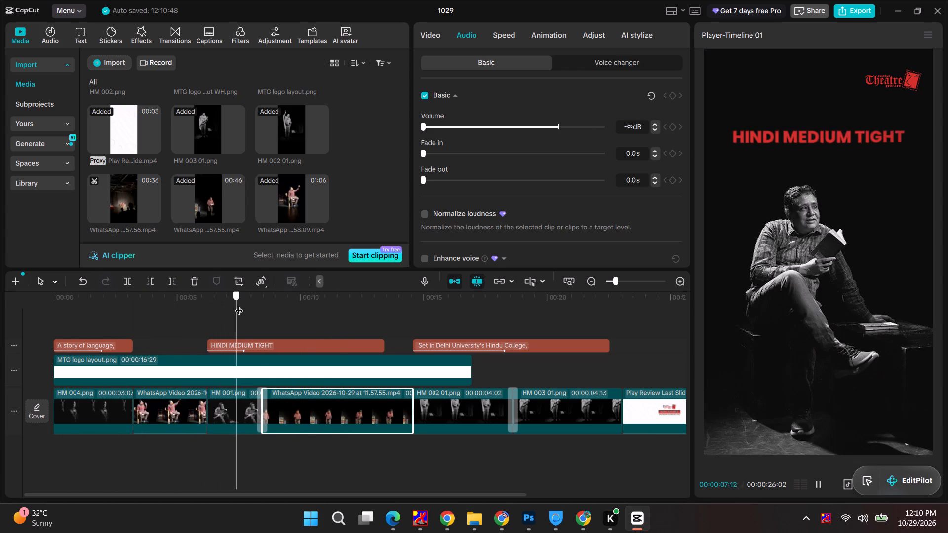
{"action": "left_click_drag", "start_coordinate": [239, 305], "coordinate": [226, 303]}
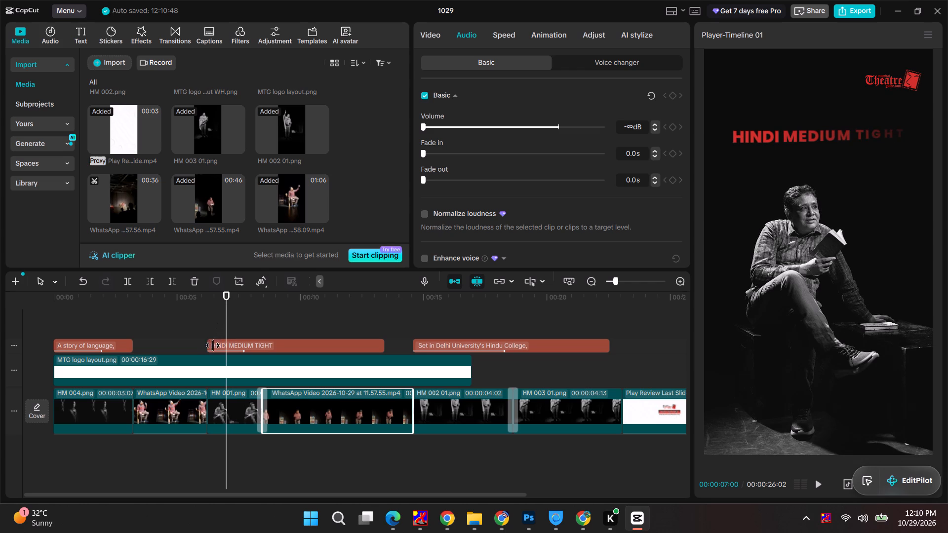
{"action": "left_click_drag", "start_coordinate": [226, 294], "coordinate": [92, 297]}
{"action": "key", "text": "space"}
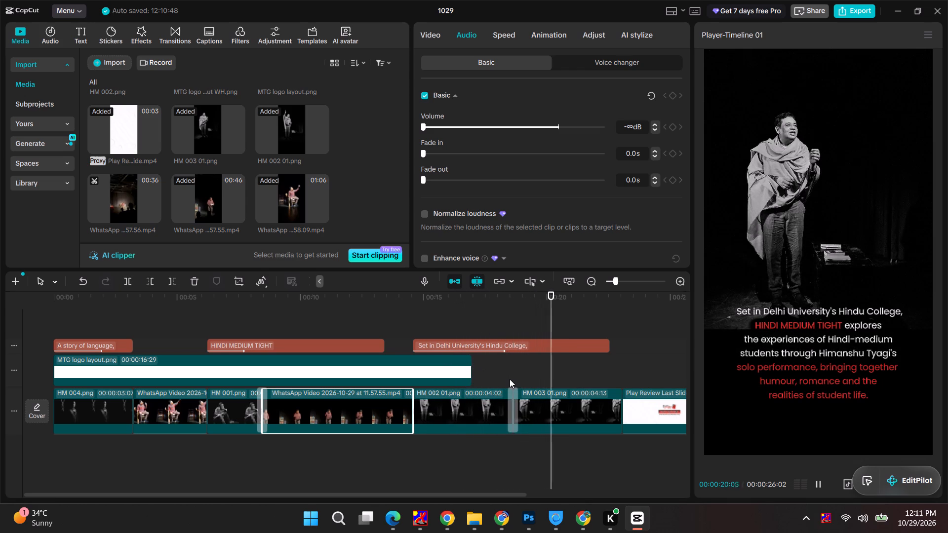
Review the closing part of the timeline and scrub back to the HM 003 01 image.
{"action": "scroll", "coordinate": [455, 397], "scroll_direction": "down", "scroll_amount": 2, "text": "ctrl"}
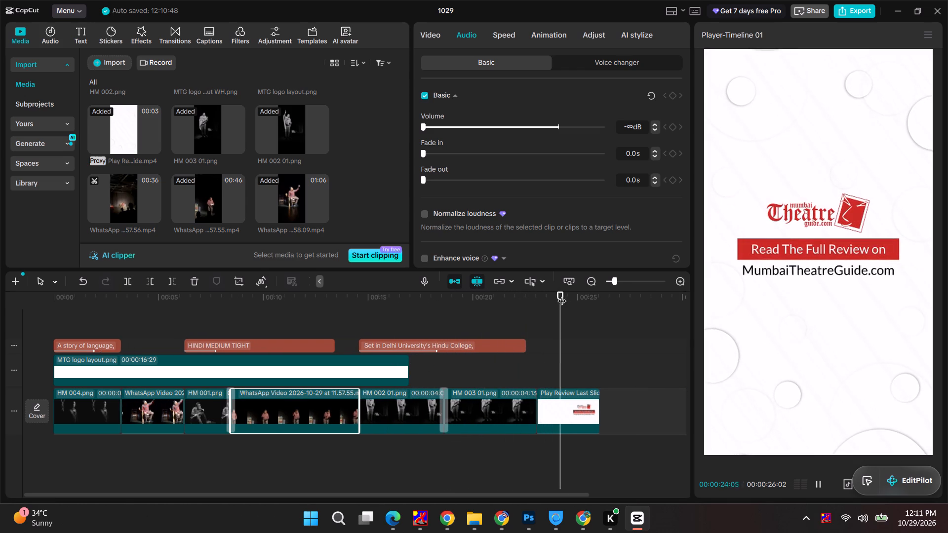
{"action": "left_click_drag", "start_coordinate": [560, 295], "coordinate": [503, 295]}
{"action": "key", "text": "alt+Tab"}
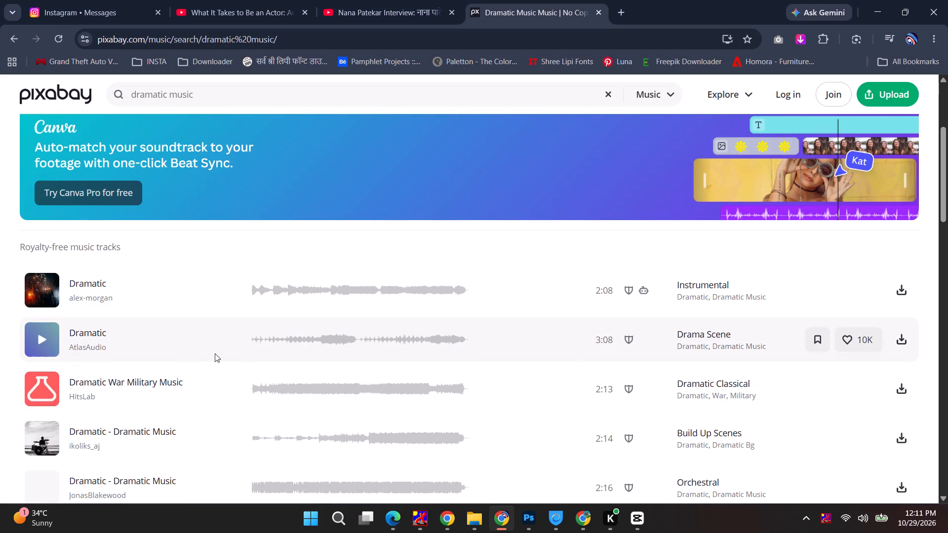
{"action": "left_click", "coordinate": [38, 290]}
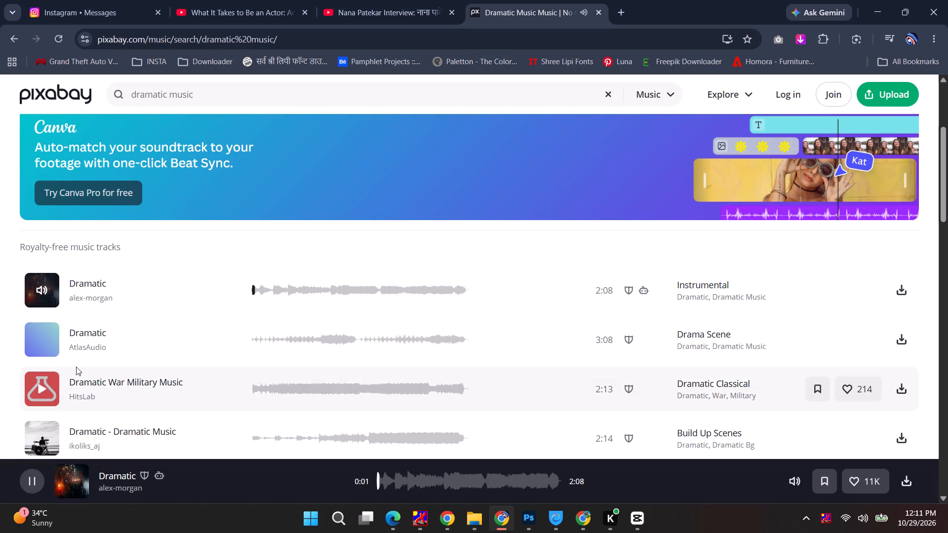
{"action": "left_click", "coordinate": [31, 338]}
{"action": "left_click", "coordinate": [37, 338]}
{"action": "left_click", "coordinate": [39, 338]}
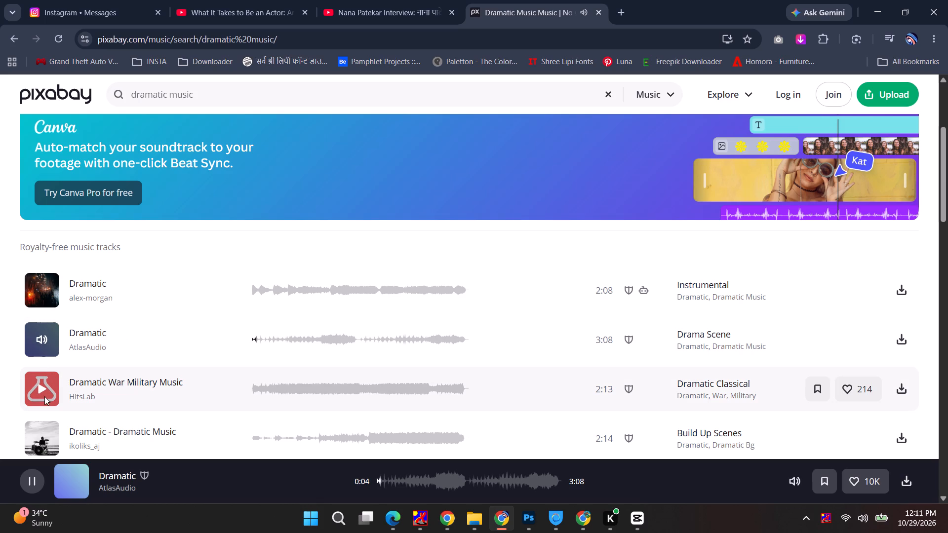
Audition the Pixabay dramatic music results one by one, from ikoliks_aj's 2:14 track through JonasBlakewood's "Dramatic Action" track.
{"action": "scroll", "coordinate": [44, 395], "scroll_direction": "down", "scroll_amount": 2}
{"action": "left_click", "coordinate": [41, 312]}
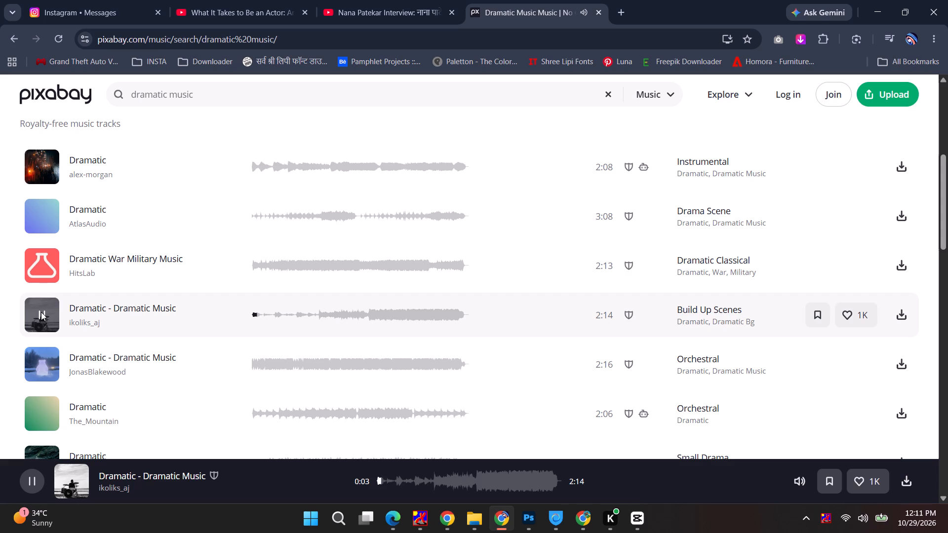
{"action": "left_click", "coordinate": [40, 271]}
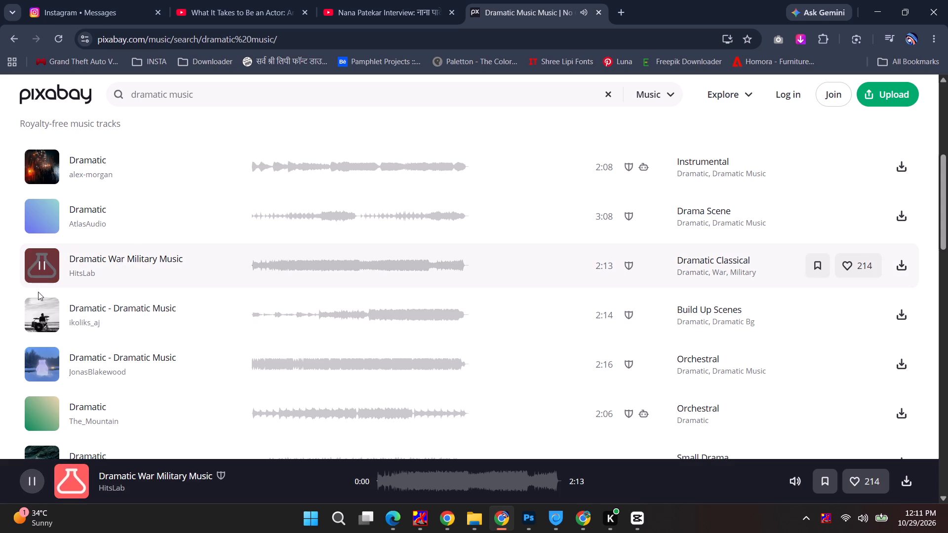
{"action": "left_click", "coordinate": [38, 367]}
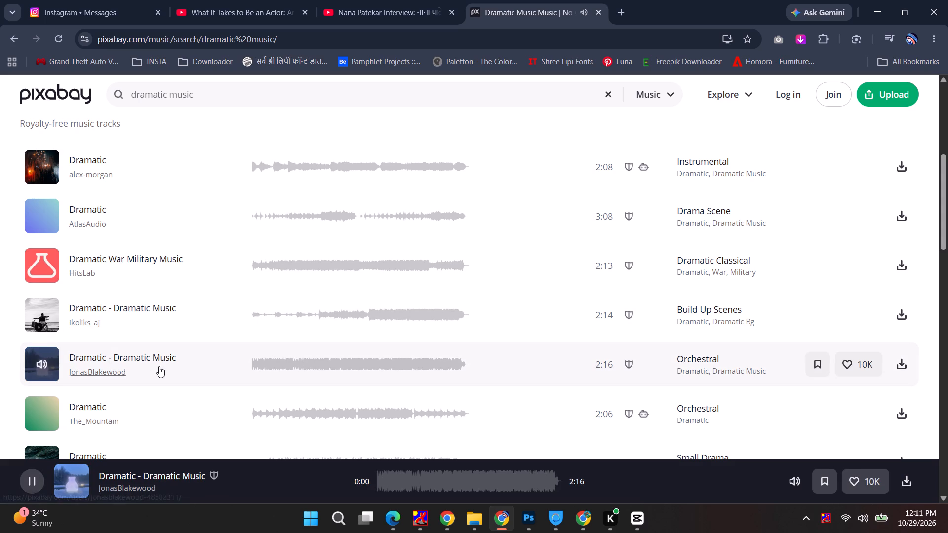
{"action": "scroll", "coordinate": [45, 400], "scroll_direction": "down", "scroll_amount": 1}
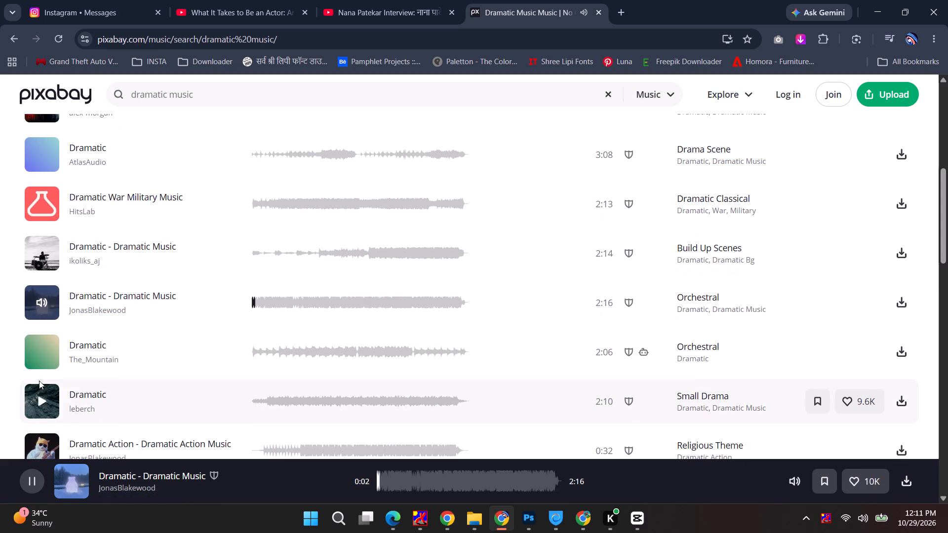
{"action": "left_click", "coordinate": [41, 351]}
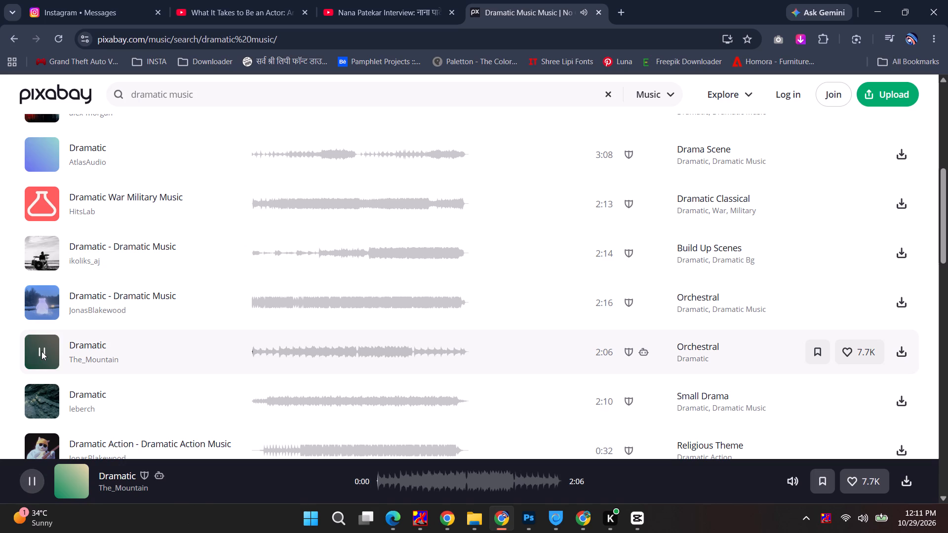
{"action": "scroll", "coordinate": [39, 398], "scroll_direction": "down", "scroll_amount": 1}
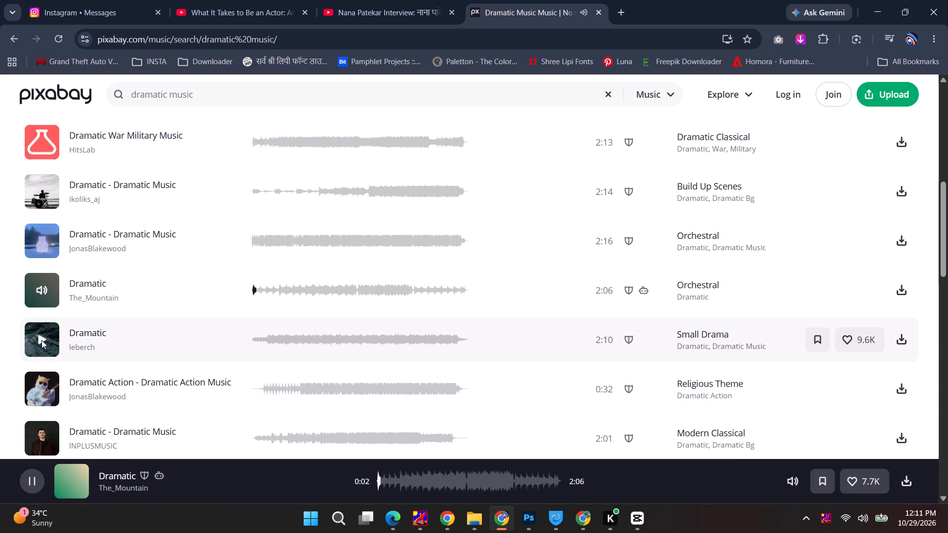
{"action": "left_click", "coordinate": [41, 339]}
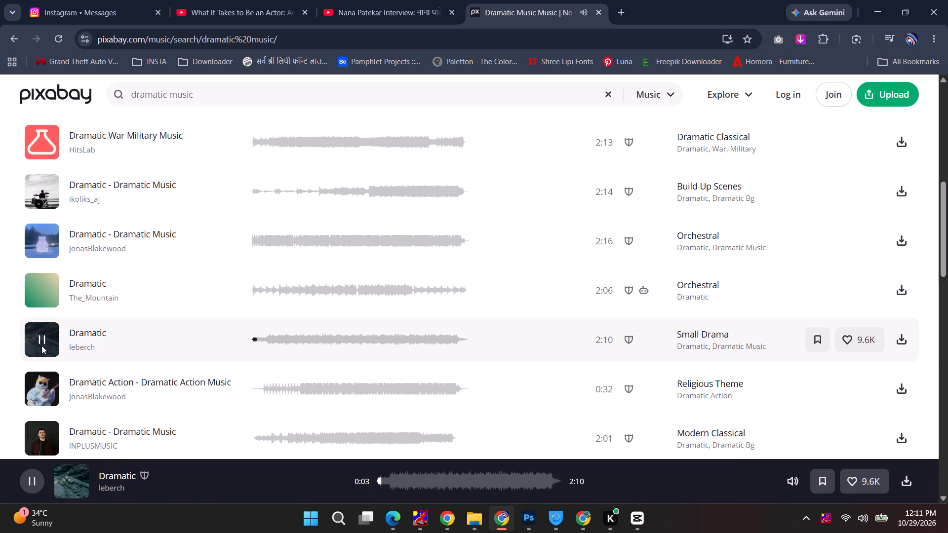
{"action": "scroll", "coordinate": [40, 373], "scroll_direction": "down", "scroll_amount": 1}
{"action": "left_click", "coordinate": [39, 332]}
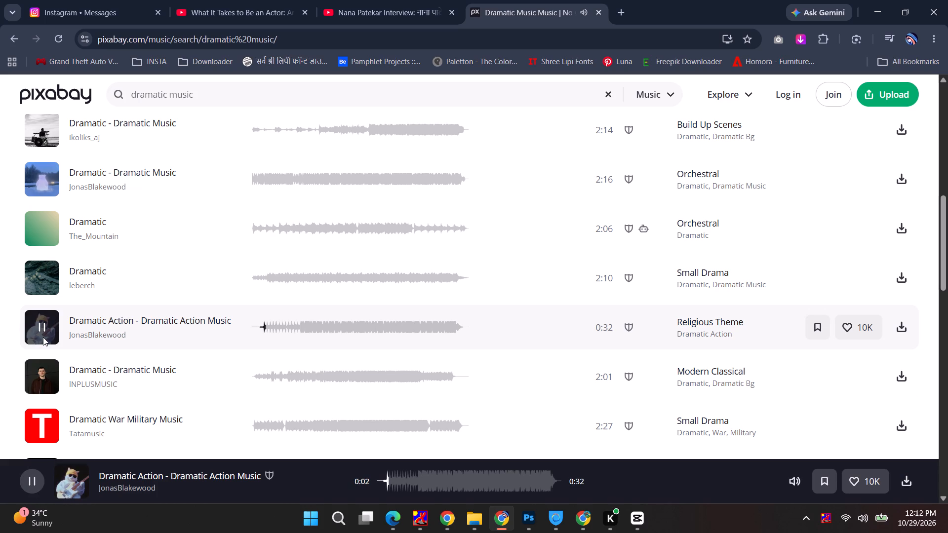
Audition further dramatic tracks by INPLUSMUSIC, Tatamusic, SolarFLEX and Tunetank in the Pixabay results.
{"action": "scroll", "coordinate": [43, 337], "scroll_direction": "down", "scroll_amount": 1}
{"action": "left_click", "coordinate": [38, 314]}
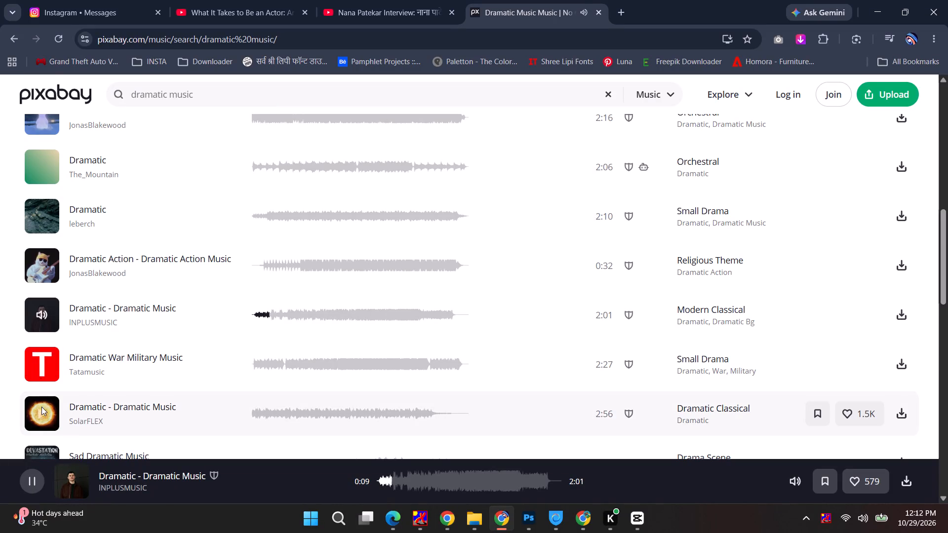
{"action": "left_click", "coordinate": [37, 371]}
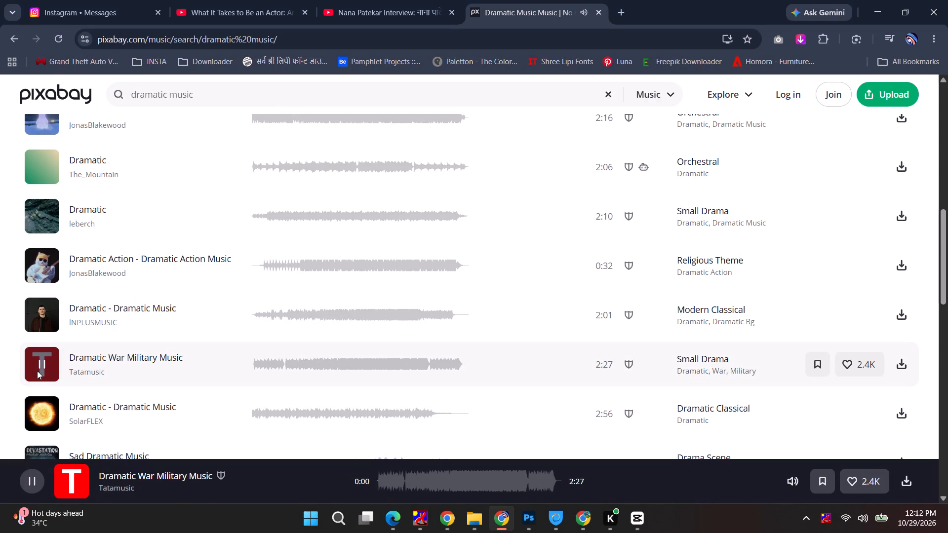
{"action": "scroll", "coordinate": [37, 371], "scroll_direction": "down", "scroll_amount": 1}
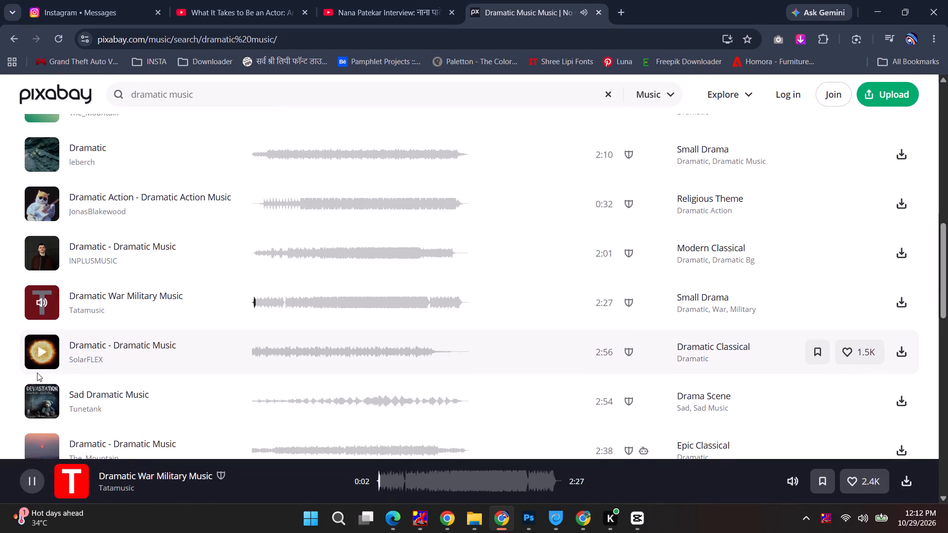
{"action": "left_click", "coordinate": [39, 355]}
{"action": "scroll", "coordinate": [39, 355], "scroll_direction": "down", "scroll_amount": 1}
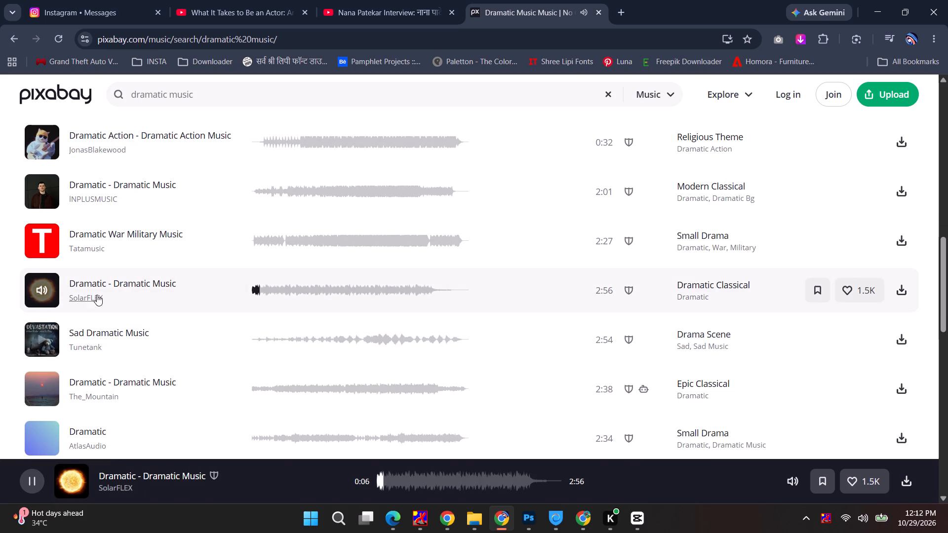
{"action": "scroll", "coordinate": [95, 298], "scroll_direction": "down", "scroll_amount": 1}
{"action": "left_click", "coordinate": [36, 280]}
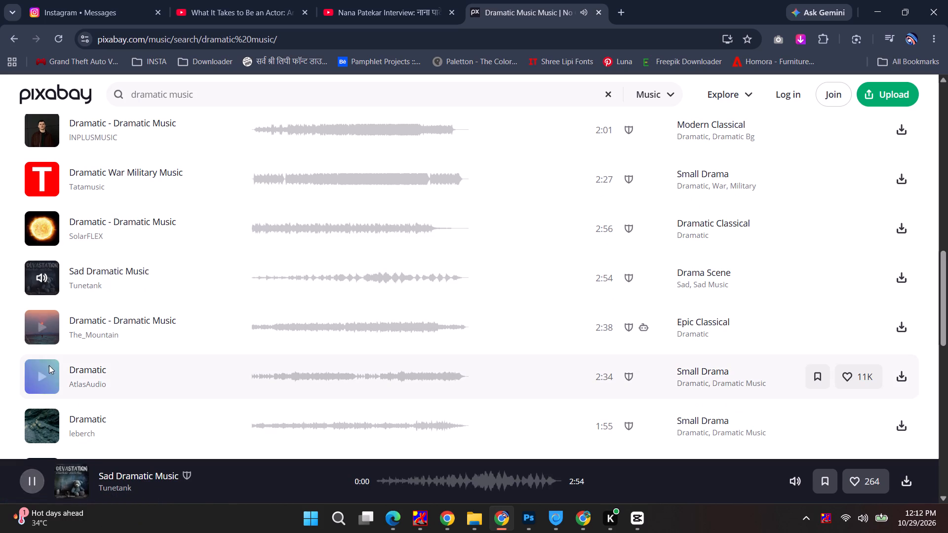
Start The_Mountain's 2:38 "Dramatic - Dramatic Music" track and play the CapCut timeline from the beginning alongside it.
{"action": "left_click", "coordinate": [40, 322]}
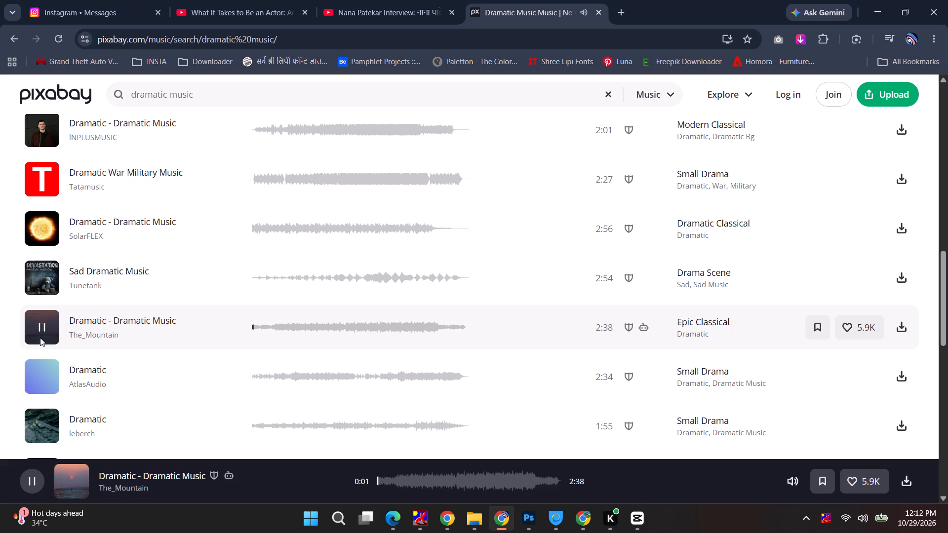
{"action": "key", "text": "alt+Tab"}
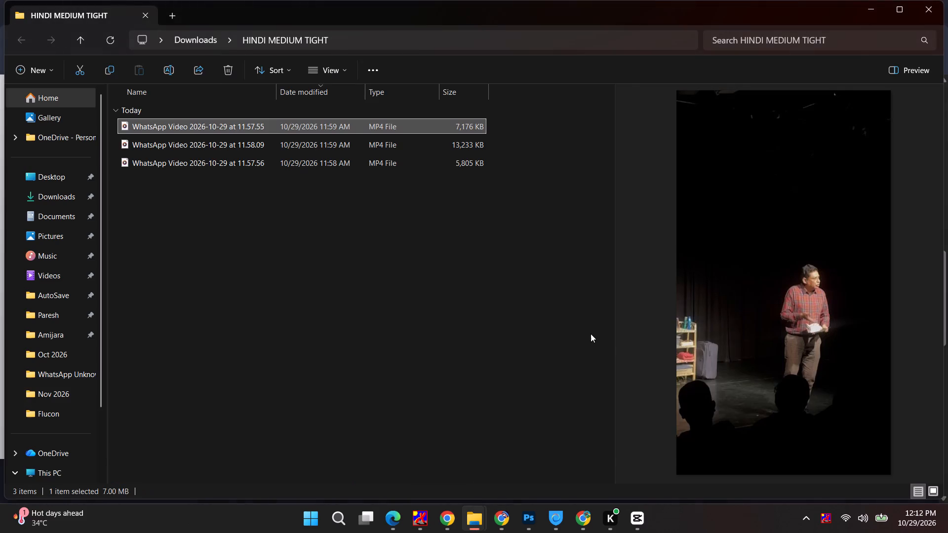
{"action": "key", "text": "alt+Tab"}
{"action": "left_click", "coordinate": [709, 143], "text": "alt"}
{"action": "left_click_drag", "start_coordinate": [501, 291], "coordinate": [422, 291]}
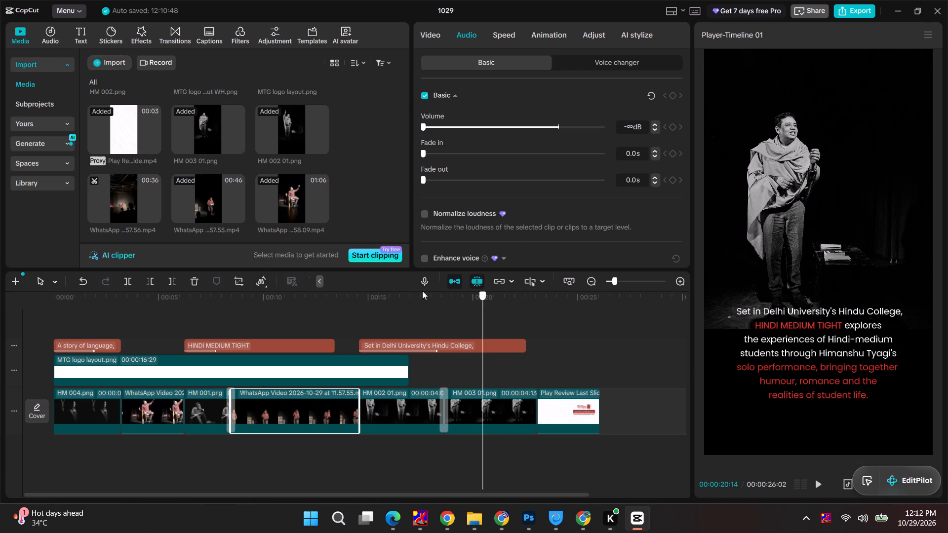
{"action": "left_click_drag", "start_coordinate": [422, 291], "coordinate": [12, 304]}
{"action": "key", "text": "space"}
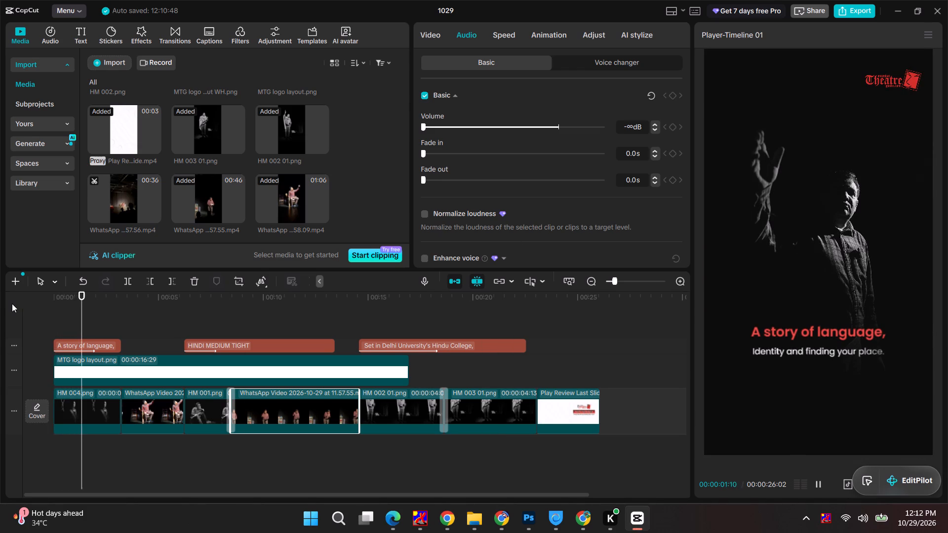
Return to Pixabay, start SolarFLEX's "Dramatic - Dramatic Music" track and replay the CapCut timeline from the beginning against it.
{"action": "key", "text": "alt+Tab"}
{"action": "key", "text": "alt+Tab"}
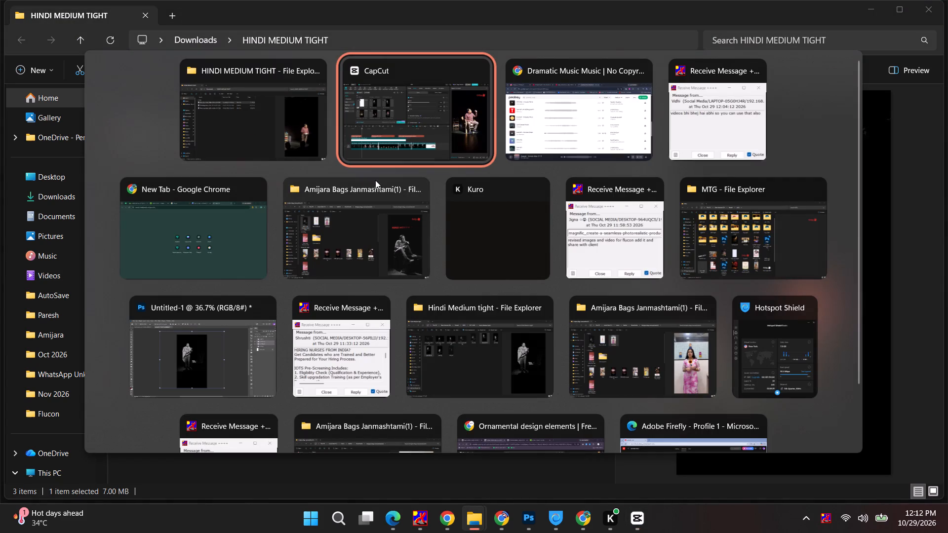
{"action": "left_click", "coordinate": [529, 127], "text": "alt"}
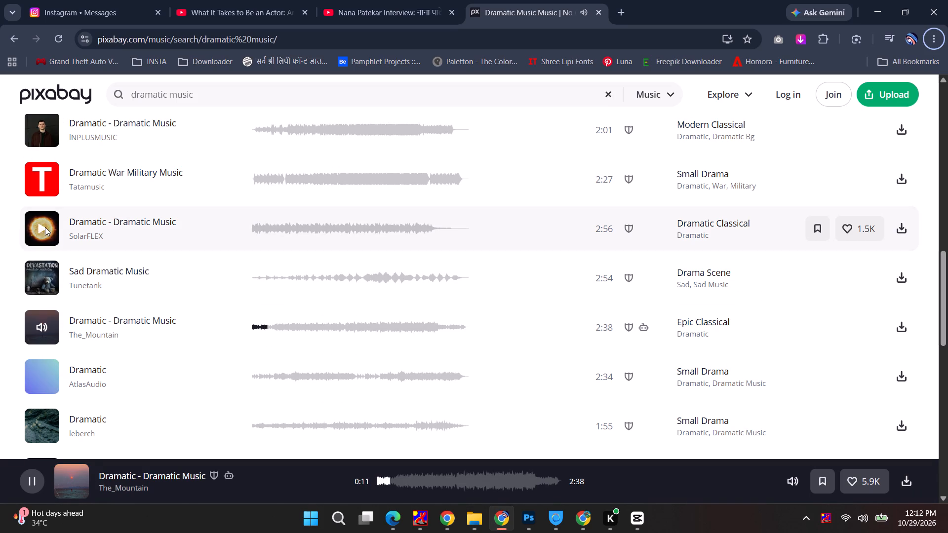
{"action": "left_click", "coordinate": [45, 227]}
{"action": "key", "text": "alt+Tab"}
{"action": "key", "text": "alt+Tab"}
{"action": "key", "text": "alt+Tab"}
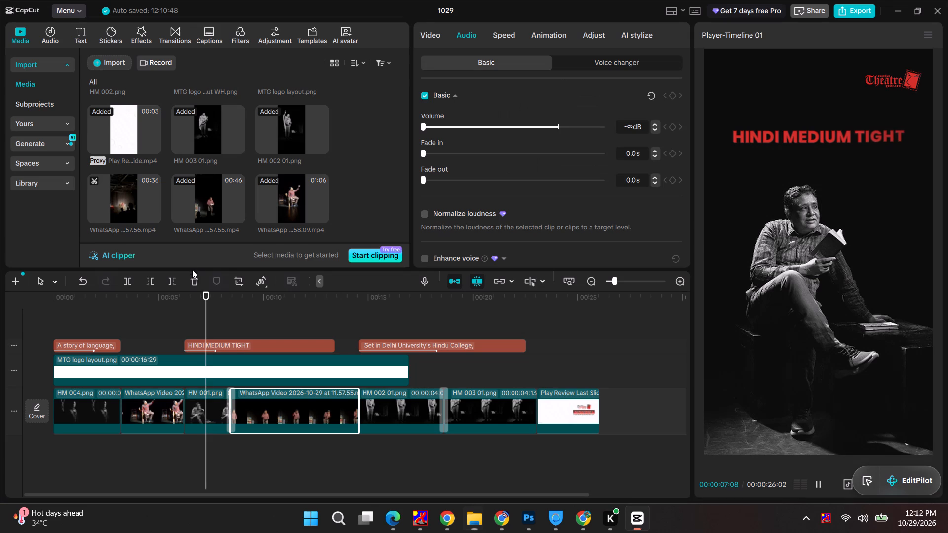
{"action": "left_click_drag", "start_coordinate": [213, 292], "coordinate": [25, 303]}
{"action": "key", "text": "space"}
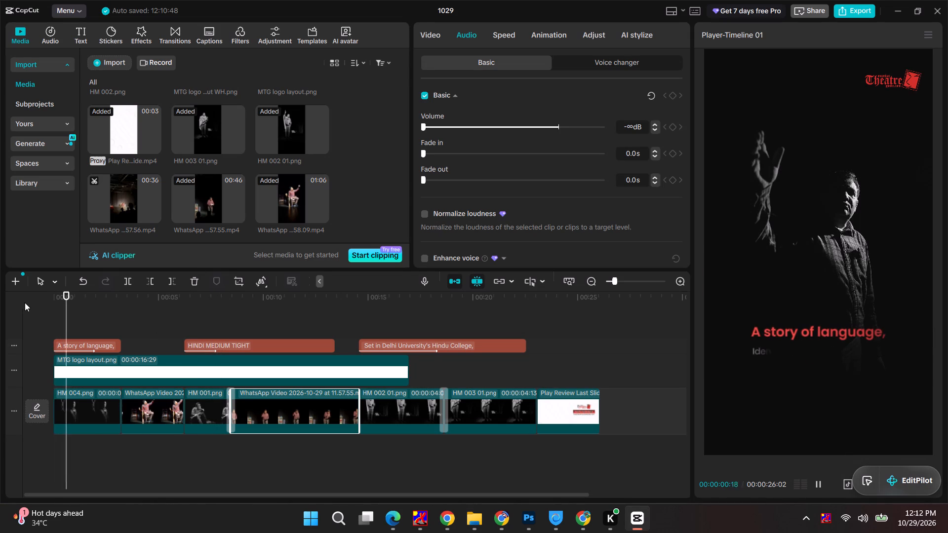
Preview AtlasAudio's 2:34 track on Pixabay, and audition leberch's 1:55 "Dramatic" track alongside the CapCut timeline played from the beginning.
{"action": "key", "text": "alt+Tab"}
{"action": "key", "text": "alt+Tab"}
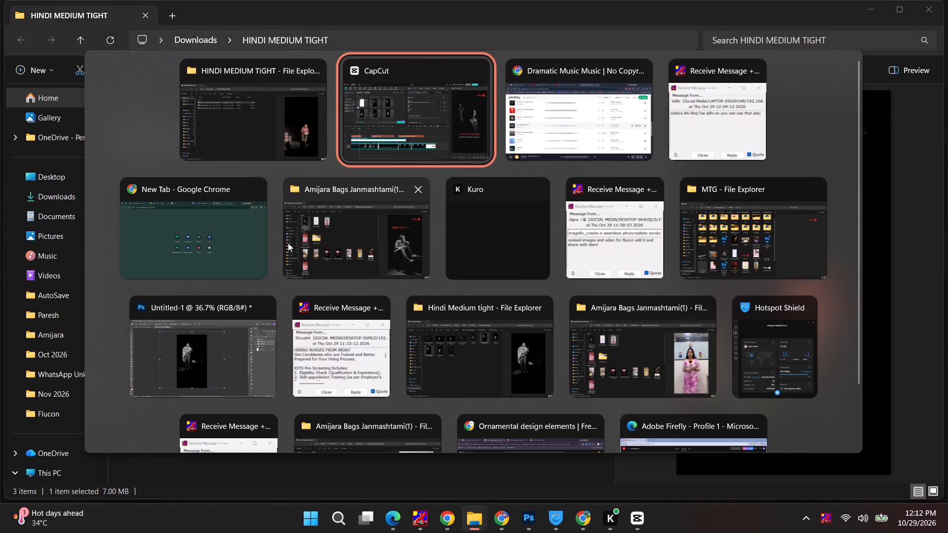
{"action": "key", "text": "alt+Tab"}
{"action": "scroll", "coordinate": [98, 371], "scroll_direction": "down", "scroll_amount": 2}
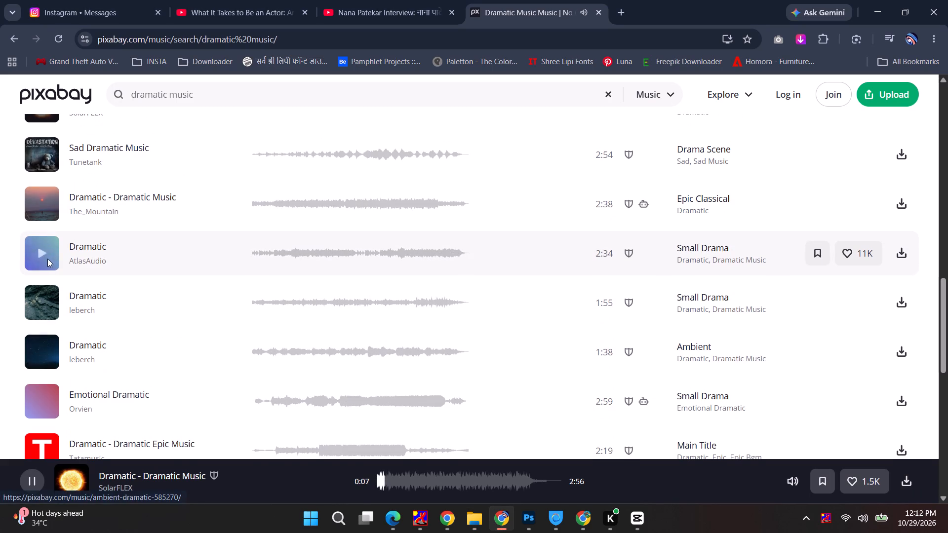
{"action": "left_click", "coordinate": [42, 255]}
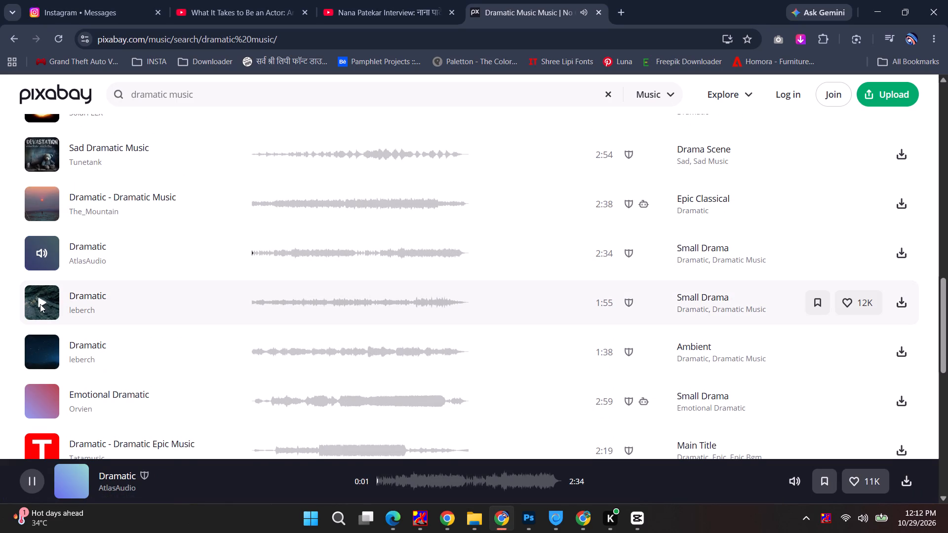
{"action": "left_click", "coordinate": [40, 305]}
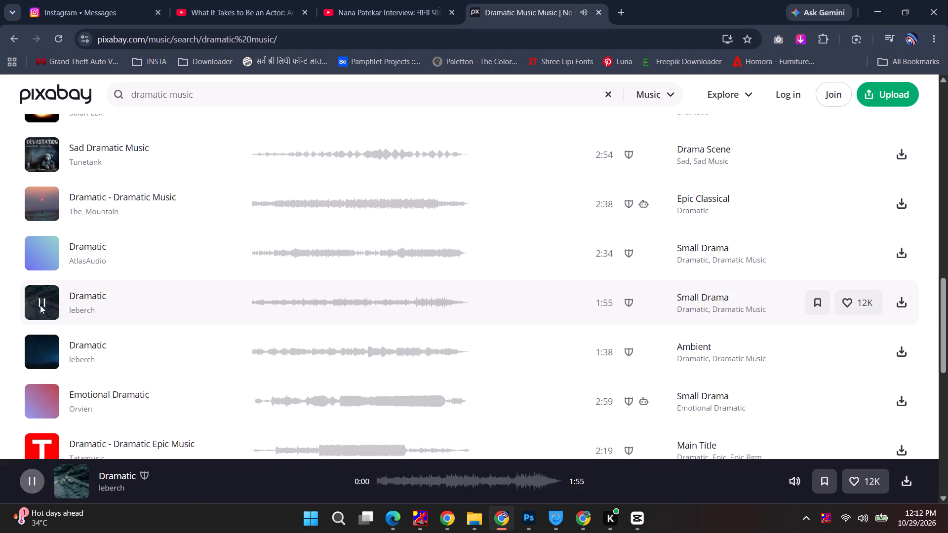
{"action": "key", "text": "alt+Tab"}
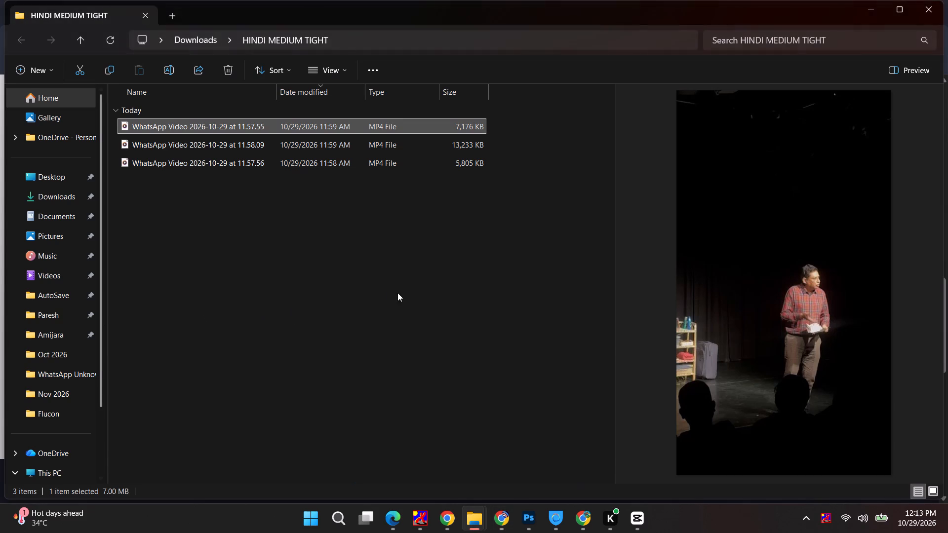
{"action": "key", "text": "alt+Tab"}
{"action": "key", "text": "alt+Tab"}
{"action": "left_click_drag", "start_coordinate": [303, 296], "coordinate": [0, 324]}
{"action": "key", "text": "space"}
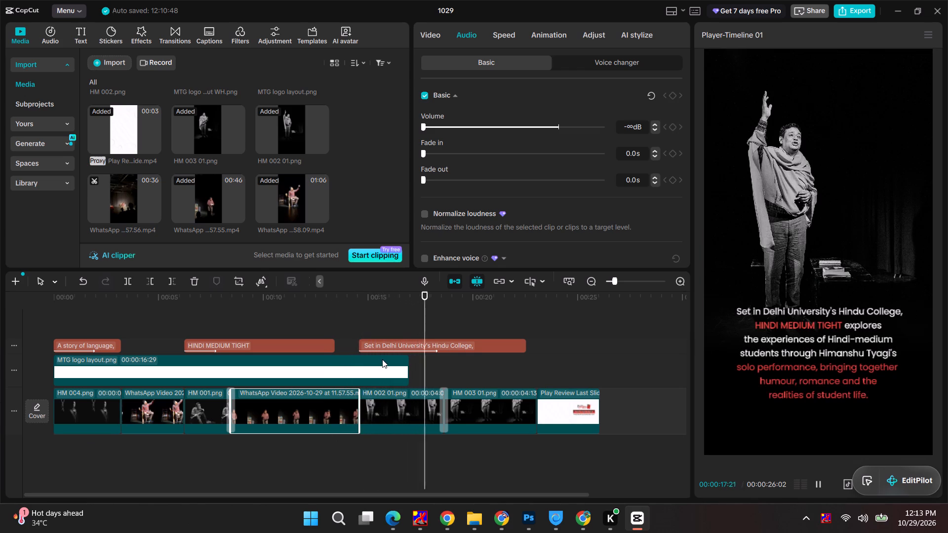
Extend the end of the HINDI MEDIUM TIGHT title to about 14 seconds on the timeline.
{"action": "left_click", "coordinate": [322, 345]}
{"action": "left_click_drag", "start_coordinate": [335, 347], "coordinate": [345, 347]}
Apply the Fade Out exit animation, 0.5 s long, to the HINDI MEDIUM TIGHT title.
{"action": "left_click", "coordinate": [481, 36]}
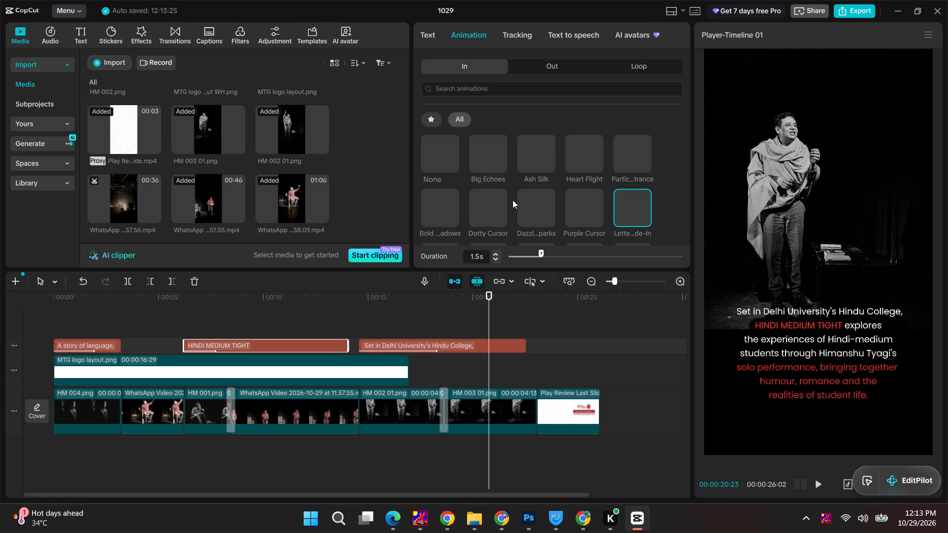
{"action": "left_click", "coordinate": [572, 55]}
{"action": "left_click", "coordinate": [569, 61]}
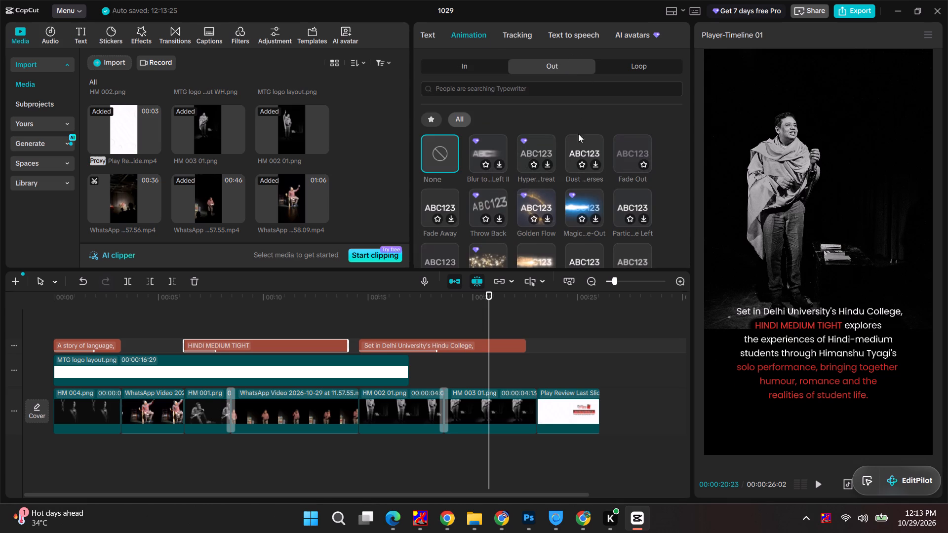
{"action": "left_click", "coordinate": [626, 147]}
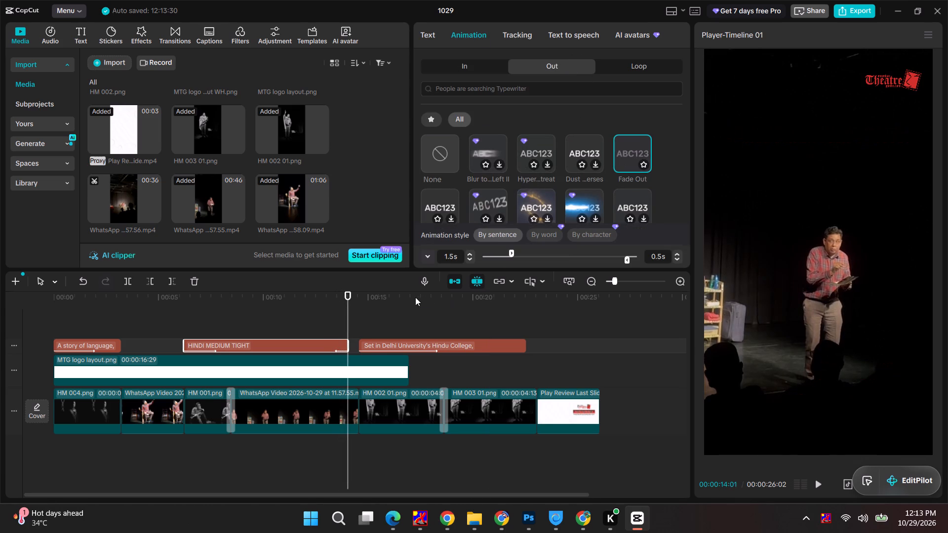
Replay the end of the HINDI MEDIUM TIGHT title and check its handover to the "Set in Delhi University's Hindu College" text.
{"action": "left_click_drag", "start_coordinate": [349, 293], "coordinate": [301, 297]}
{"action": "key", "text": "space"}
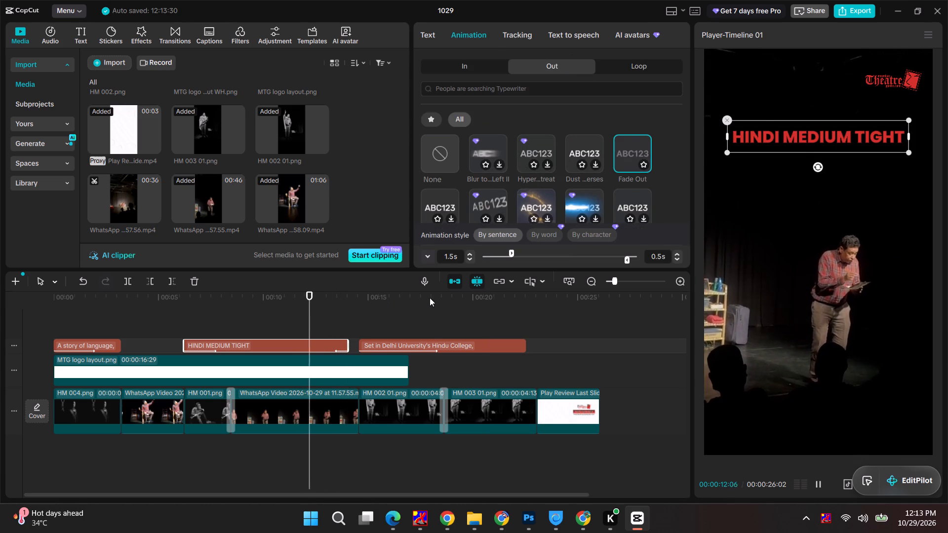
{"action": "left_click", "coordinate": [434, 298]}
{"action": "left_click", "coordinate": [263, 300]}
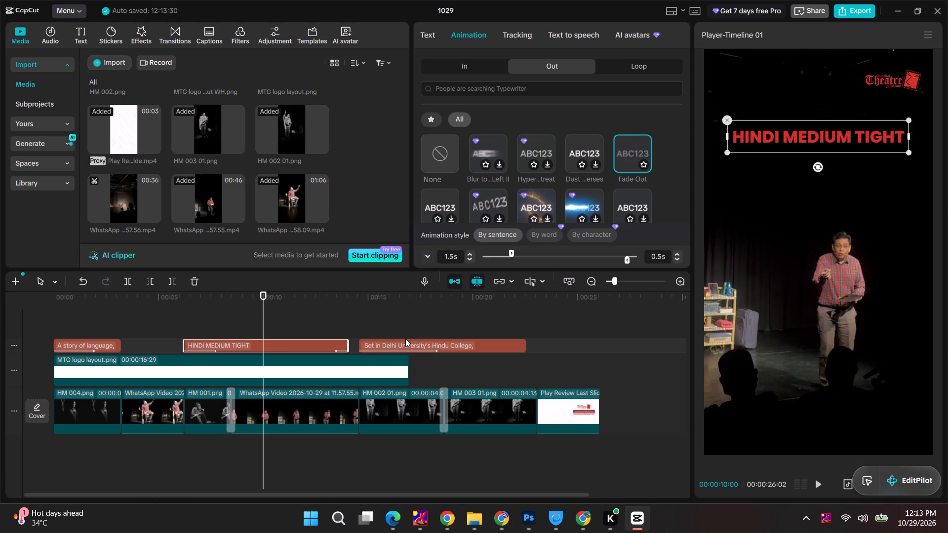
{"action": "left_click", "coordinate": [405, 339]}
{"action": "left_click", "coordinate": [414, 350]}
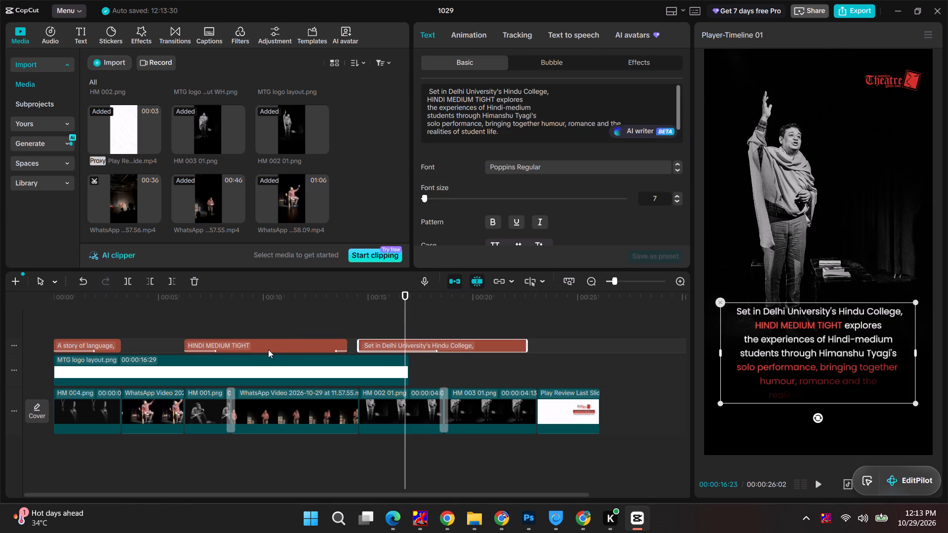
{"action": "left_click", "coordinate": [268, 349]}
{"action": "left_click", "coordinate": [383, 346]}
{"action": "left_click", "coordinate": [253, 296]}
{"action": "key", "text": "space"}
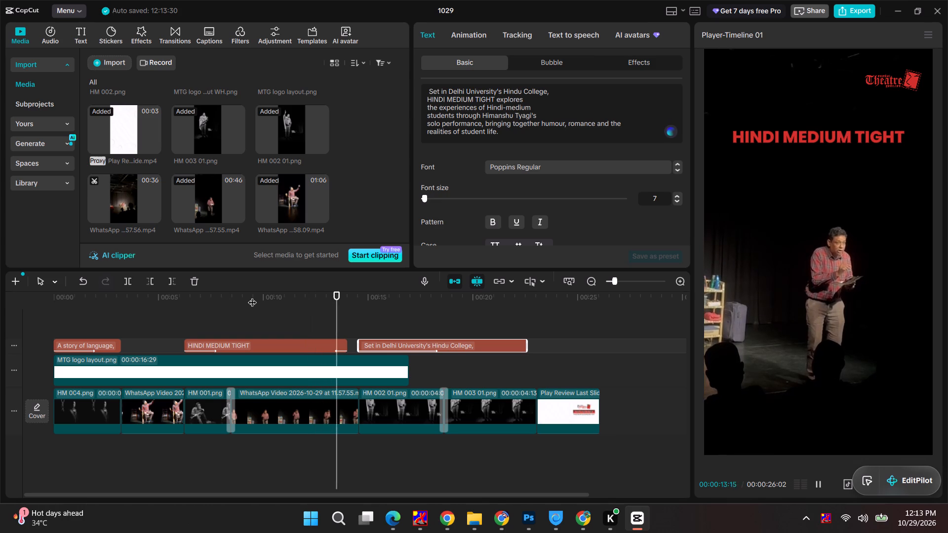
Audition leberch's 1:38 "Dramatic" track from Pixabay alongside the CapCut timeline played from the beginning.
{"action": "key", "text": "alt+Tab"}
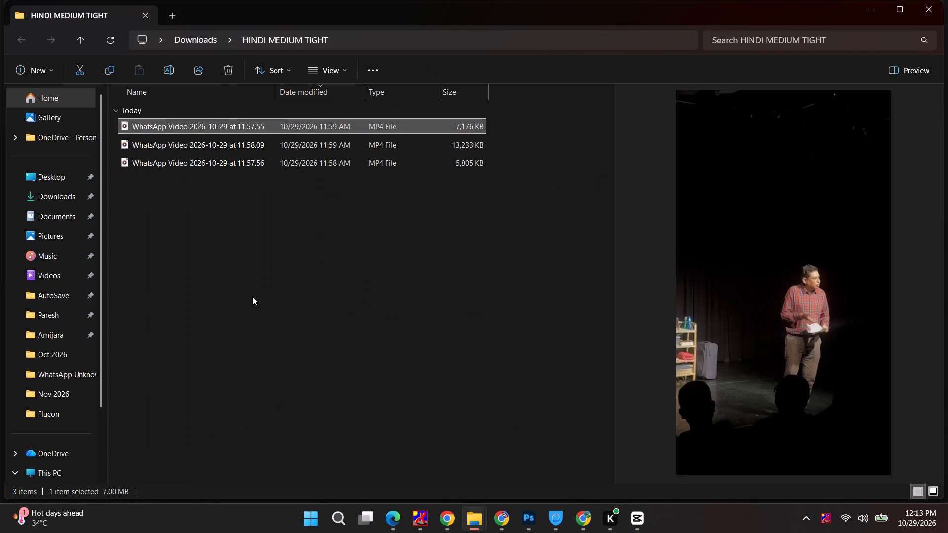
{"action": "key", "text": "alt+Tab"}
{"action": "left_click", "coordinate": [411, 129], "text": "alt"}
{"action": "key", "text": "alt+Tab"}
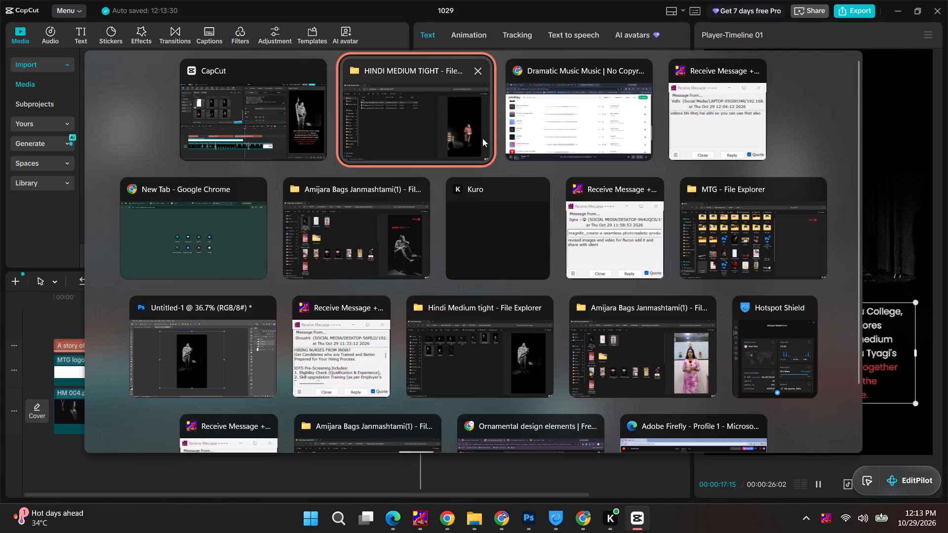
{"action": "left_click", "coordinate": [547, 121], "text": "alt"}
{"action": "left_click", "coordinate": [38, 354]}
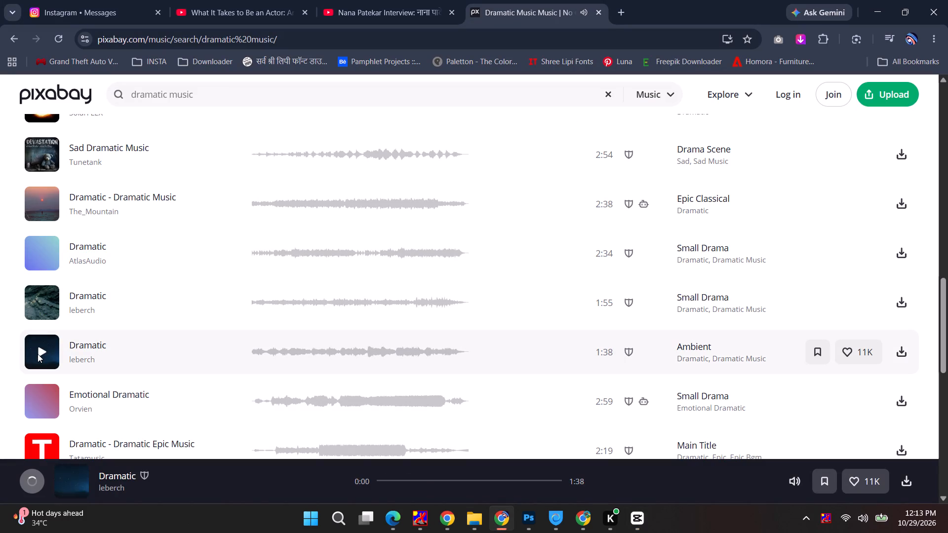
{"action": "left_click", "coordinate": [39, 352]}
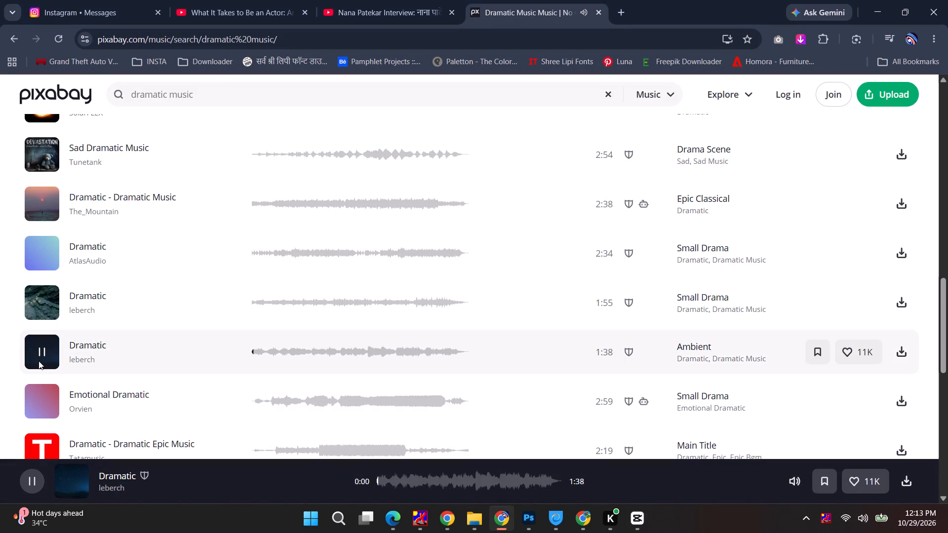
{"action": "key", "text": "alt+Tab"}
{"action": "left_click_drag", "start_coordinate": [259, 303], "coordinate": [18, 298]}
{"action": "key", "text": "space"}
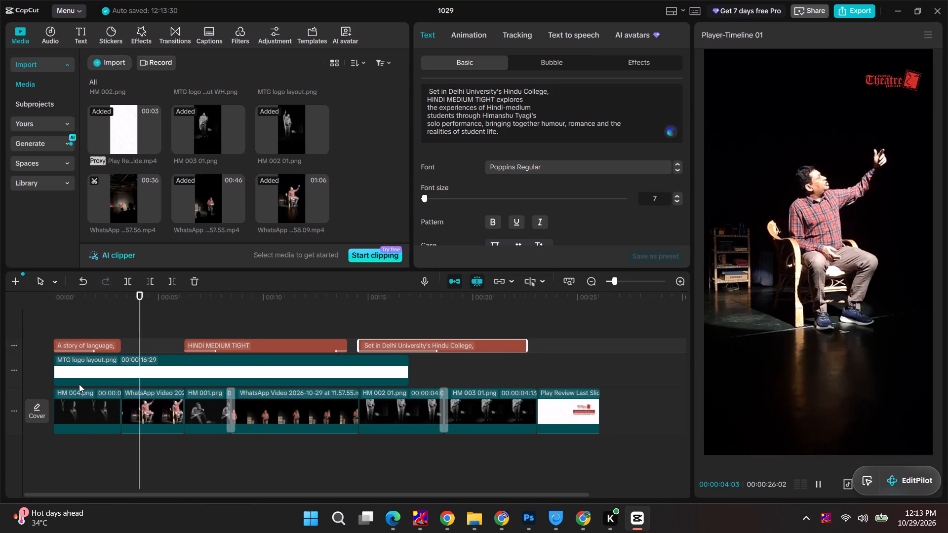
{"action": "key", "text": "alt+Tab"}
{"action": "key", "text": "alt+Tab"}
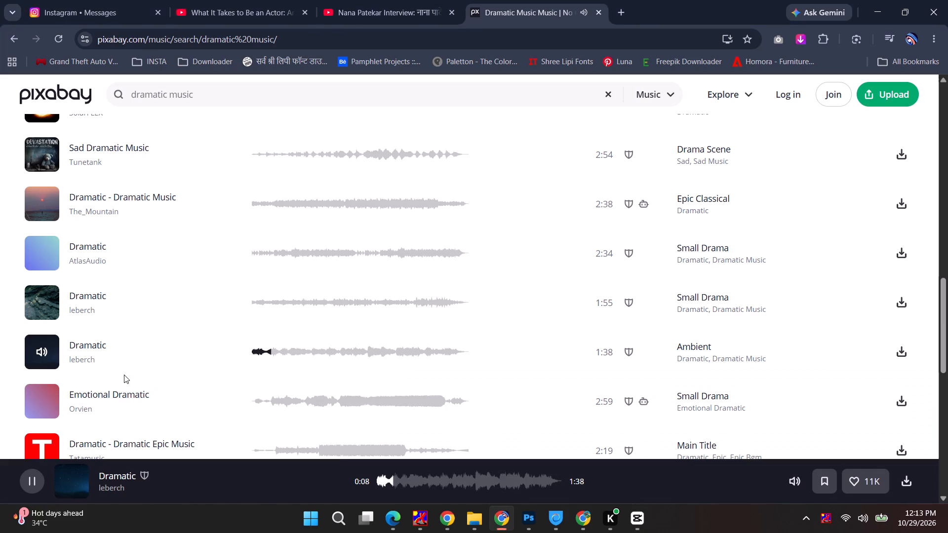
{"action": "key", "text": "alt+Tab"}
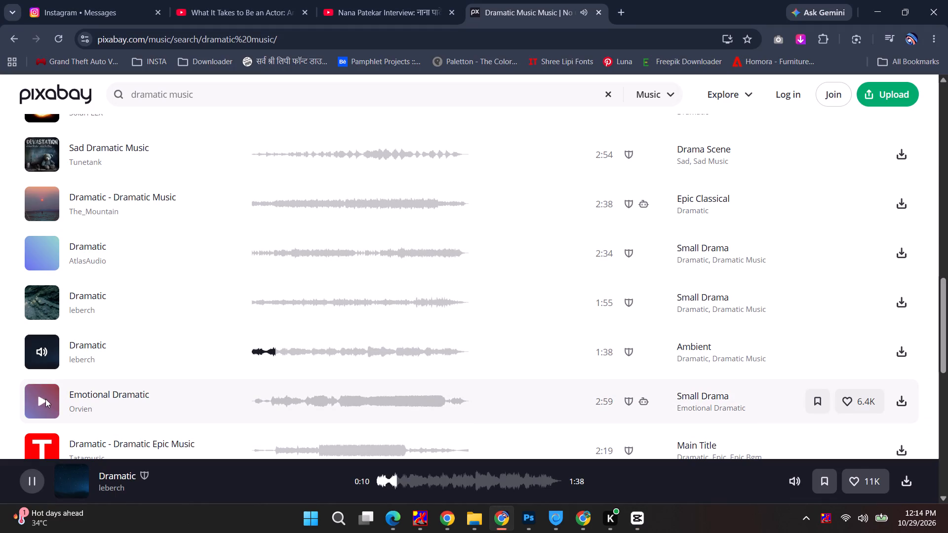
Audition Orvien's "Emotional Dramatic" and AtlasAudio's 2:16 "Epic Dramatic" on Pixabay against the running CapCut timeline.
{"action": "left_click", "coordinate": [45, 399]}
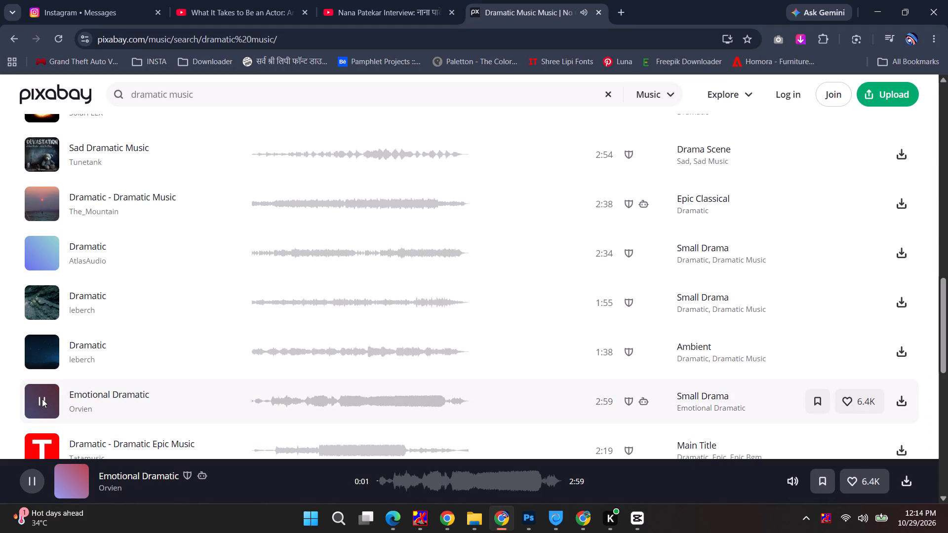
{"action": "key", "text": "alt+Tab"}
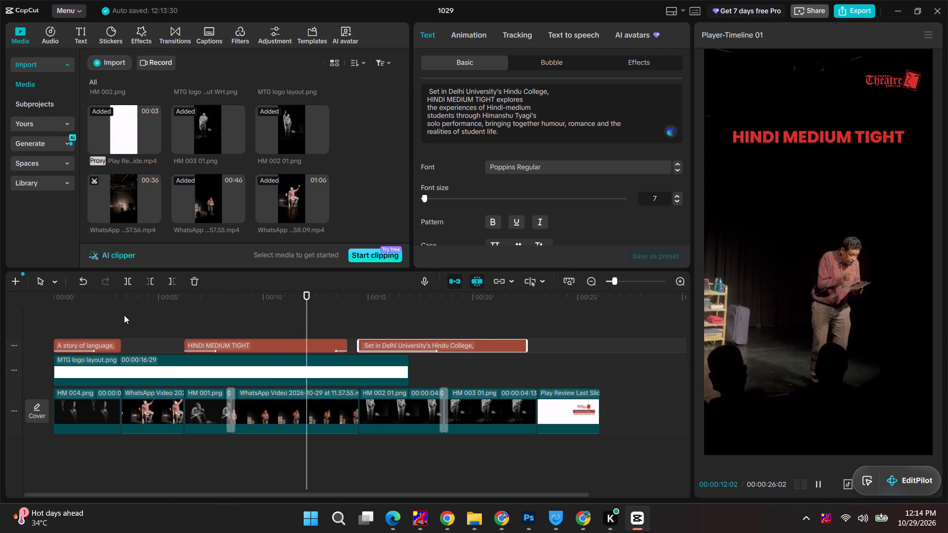
{"action": "key", "text": "alt+Tab"}
{"action": "scroll", "coordinate": [126, 326], "scroll_direction": "down", "scroll_amount": 1}
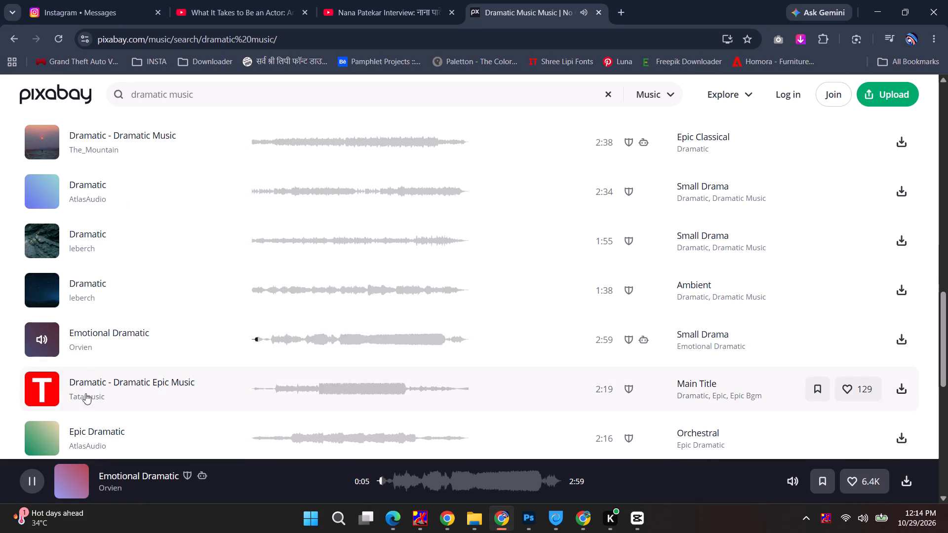
{"action": "scroll", "coordinate": [82, 396], "scroll_direction": "down", "scroll_amount": 1}
{"action": "left_click", "coordinate": [47, 374]}
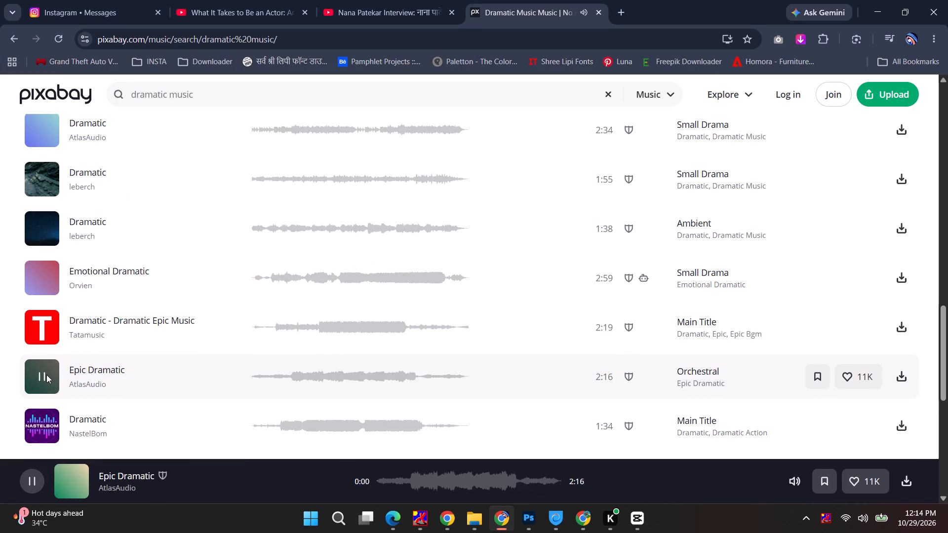
{"action": "key", "text": "alt+Tab"}
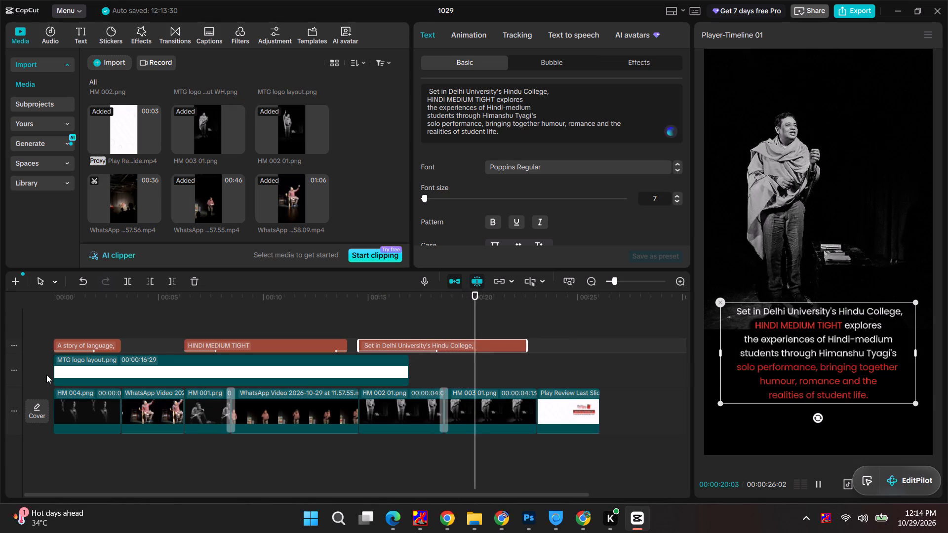
{"action": "key", "text": "alt+Tab"}
Preview NastelBom's 1:34 "Dramatic" track on Pixabay and download it.
{"action": "scroll", "coordinate": [46, 375], "scroll_direction": "down", "scroll_amount": 2}
{"action": "left_click", "coordinate": [44, 297]}
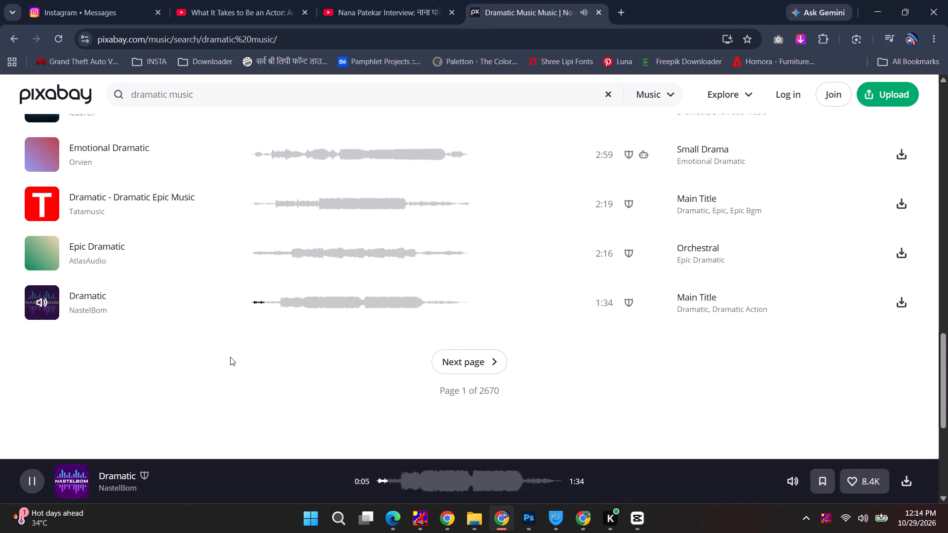
{"action": "key", "text": "alt+Tab"}
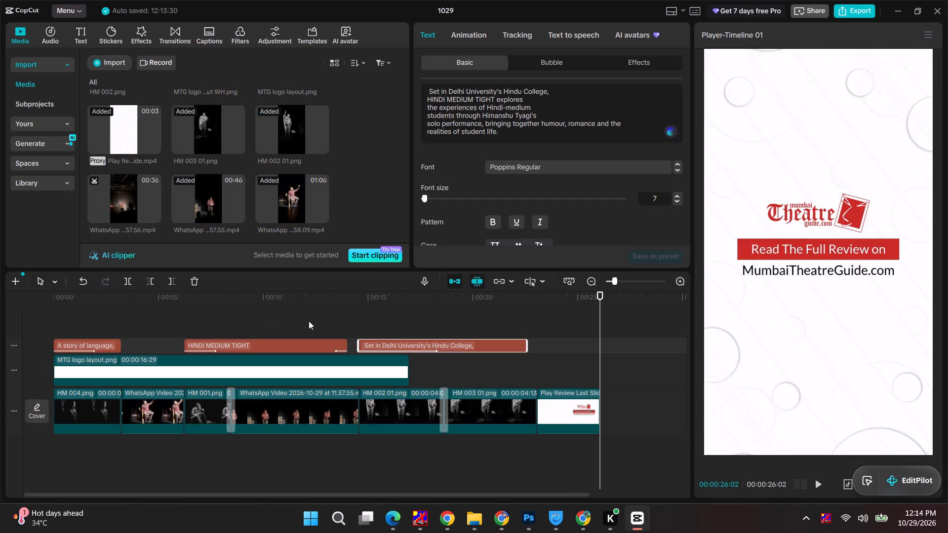
{"action": "key", "text": "alt+Tab"}
{"action": "left_click", "coordinate": [897, 302]}
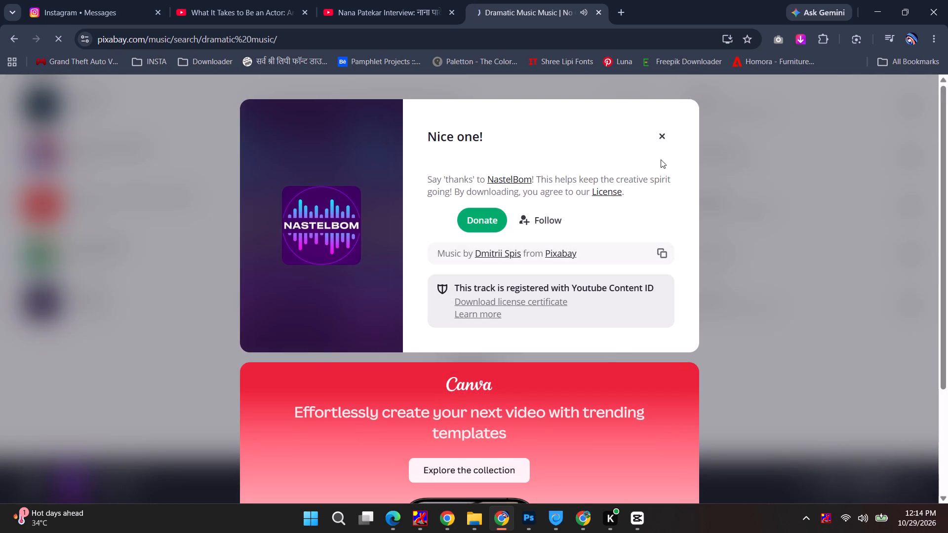
{"action": "left_click", "coordinate": [662, 135]}
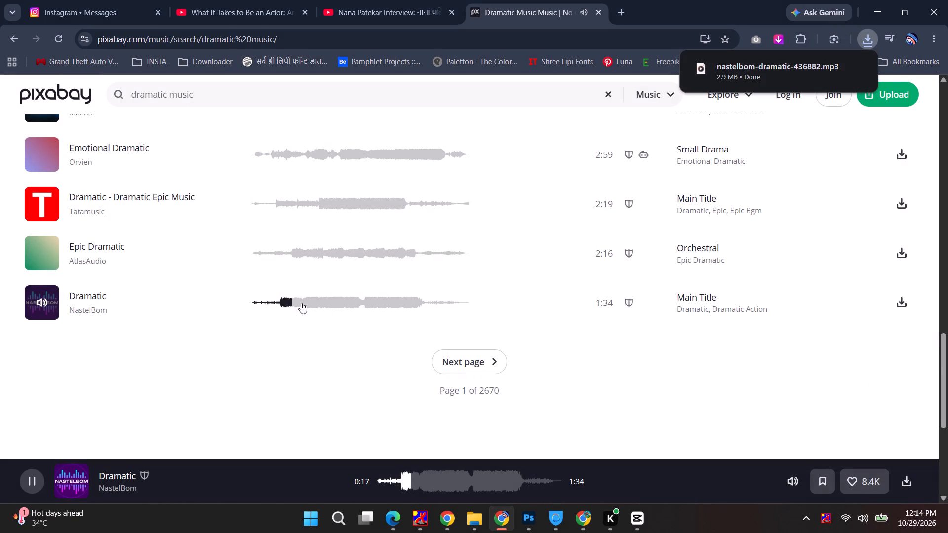
{"action": "left_click_drag", "start_coordinate": [718, 78], "coordinate": [719, 115]}
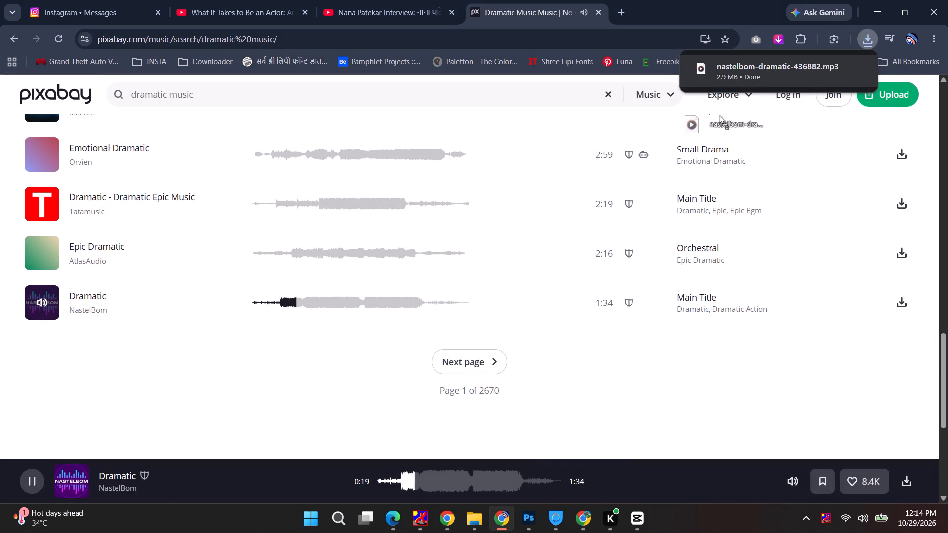
{"action": "left_click_drag", "start_coordinate": [719, 115], "coordinate": [755, 74]}
Replay NastelBom's "Dramatic" track from near its beginning alongside the CapCut timeline played from the start.
{"action": "left_click_drag", "start_coordinate": [260, 307], "coordinate": [243, 305]}
{"action": "key", "text": "alt+Tab"}
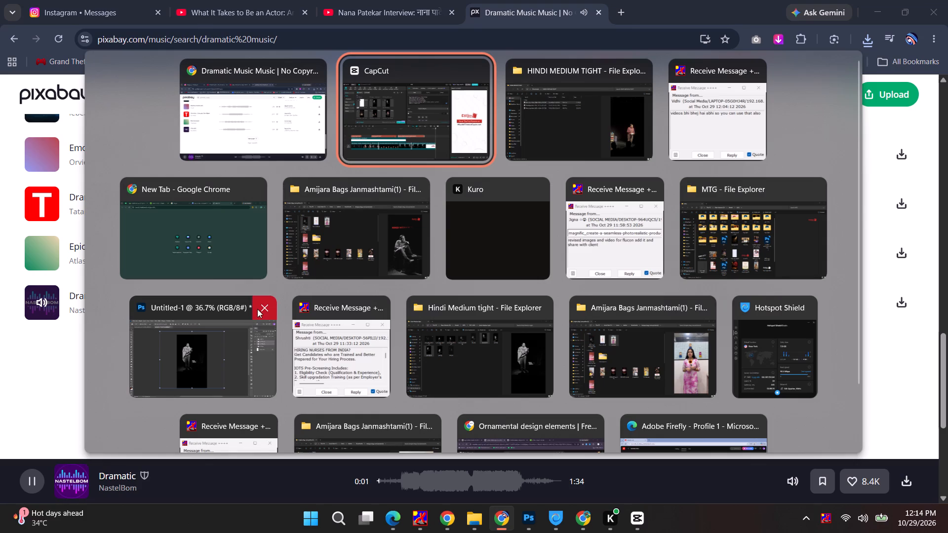
{"action": "left_click_drag", "start_coordinate": [237, 299], "coordinate": [1, 299]}
{"action": "key", "text": "space"}
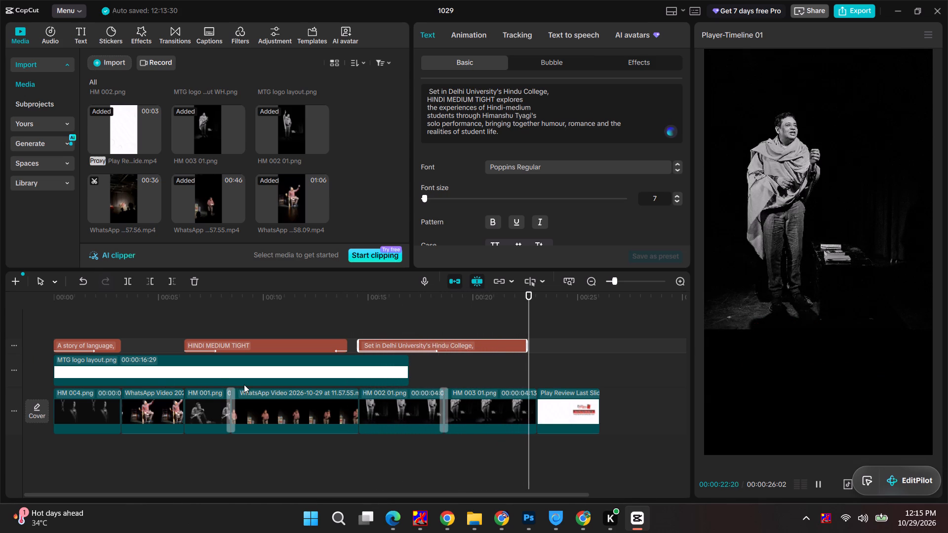
Stop the CapCut timeline playback and pause NastelBom's "Dramatic" track on Pixabay in Chrome.
{"action": "left_click", "coordinate": [852, 11]}
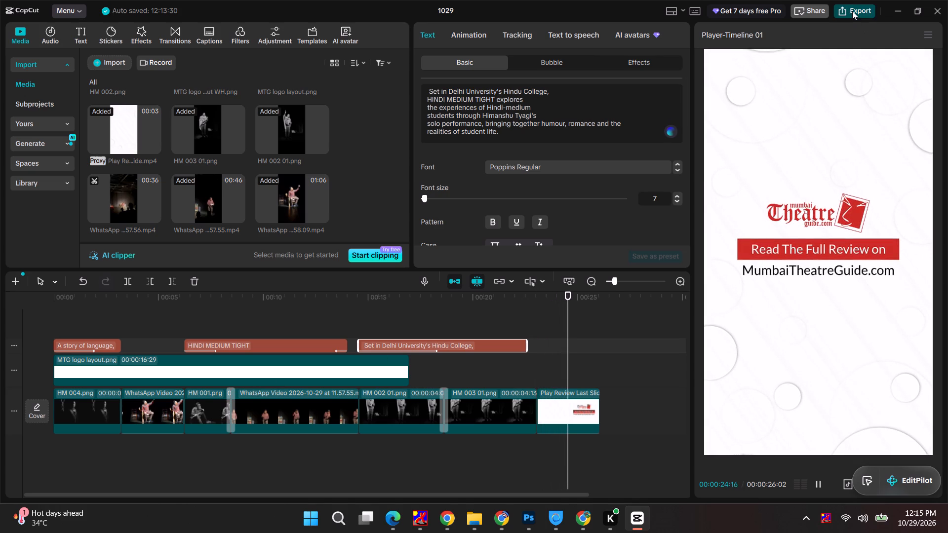
{"action": "key", "text": "Escape"}
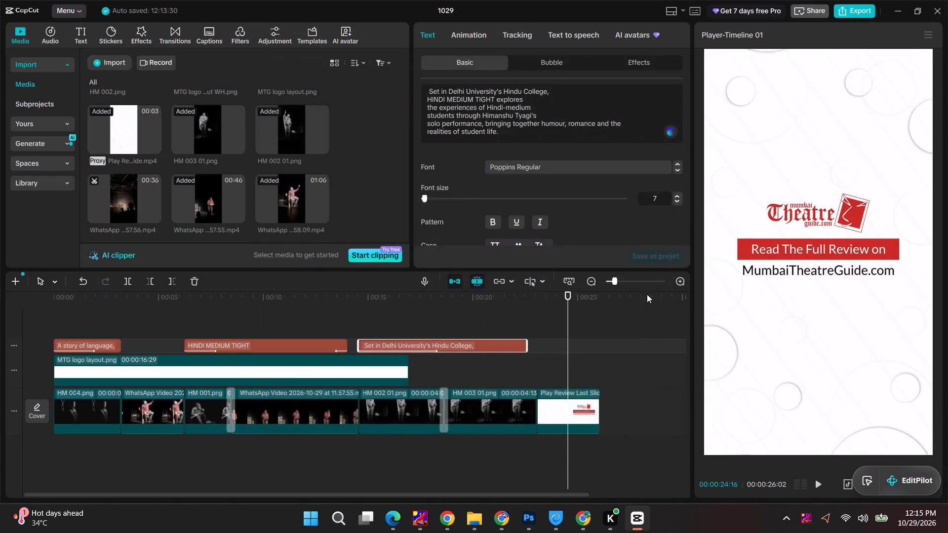
{"action": "key", "text": "alt+Tab"}
{"action": "left_click", "coordinate": [528, 133], "text": "alt"}
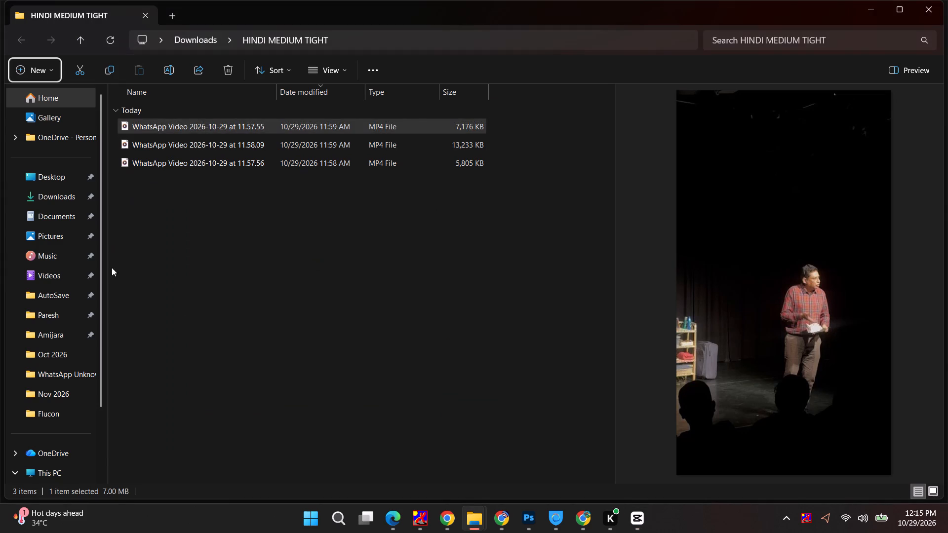
{"action": "key", "text": "alt+Tab"}
{"action": "left_click", "coordinate": [543, 131], "text": "alt"}
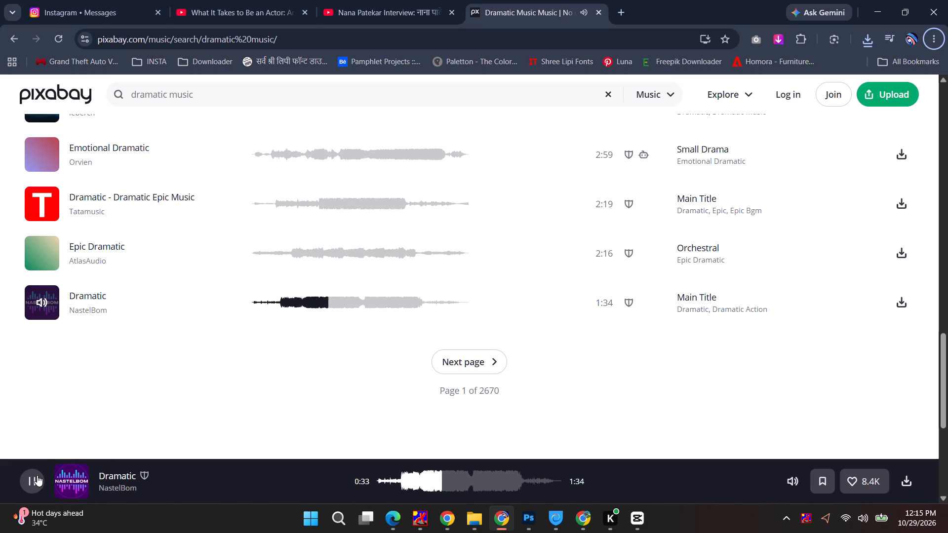
{"action": "left_click", "coordinate": [36, 477]}
Bring the downloaded nastelbom-dramatic-436882 track from Chrome's recent downloads over to the CapCut project.
{"action": "left_click", "coordinate": [861, 38]}
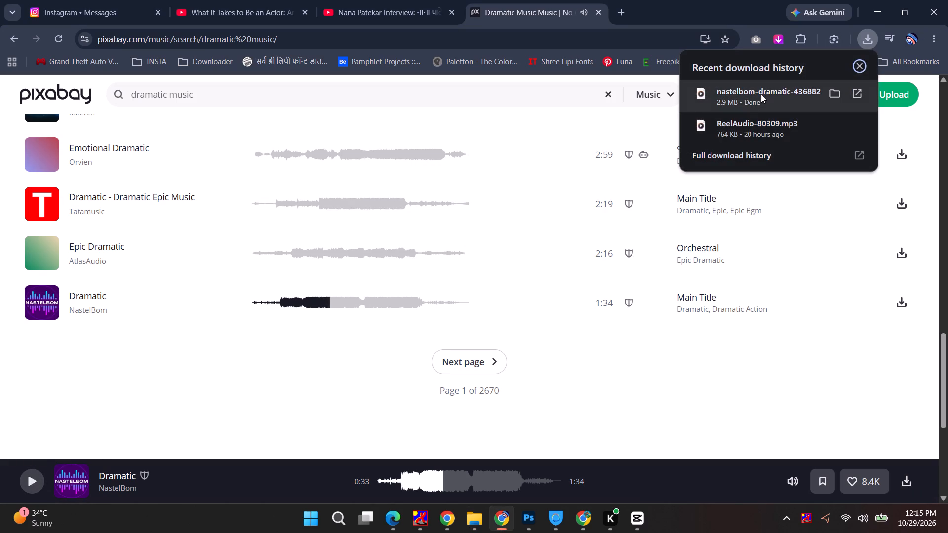
{"action": "left_click_drag", "start_coordinate": [761, 95], "coordinate": [709, 206]}
{"action": "key", "text": "alt+Tab"}
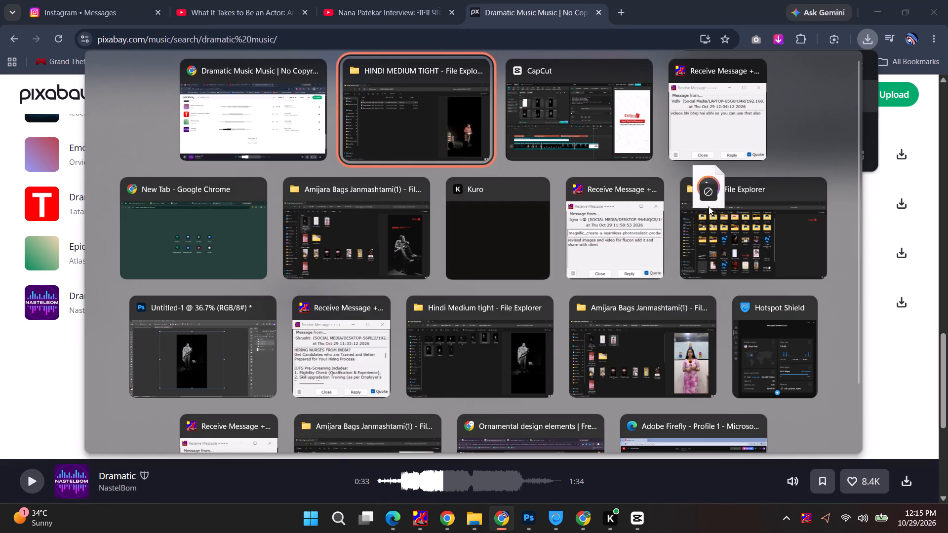
Bring the downloaded nastelbom-dramatic-436882.mp3 into the CapCut project and place it under the video clips, starting at 0:00.
{"action": "left_click_drag", "start_coordinate": [709, 206], "coordinate": [370, 172]}
{"action": "key", "text": "alt+Tab"}
{"action": "left_click_drag", "start_coordinate": [133, 202], "coordinate": [76, 460]}
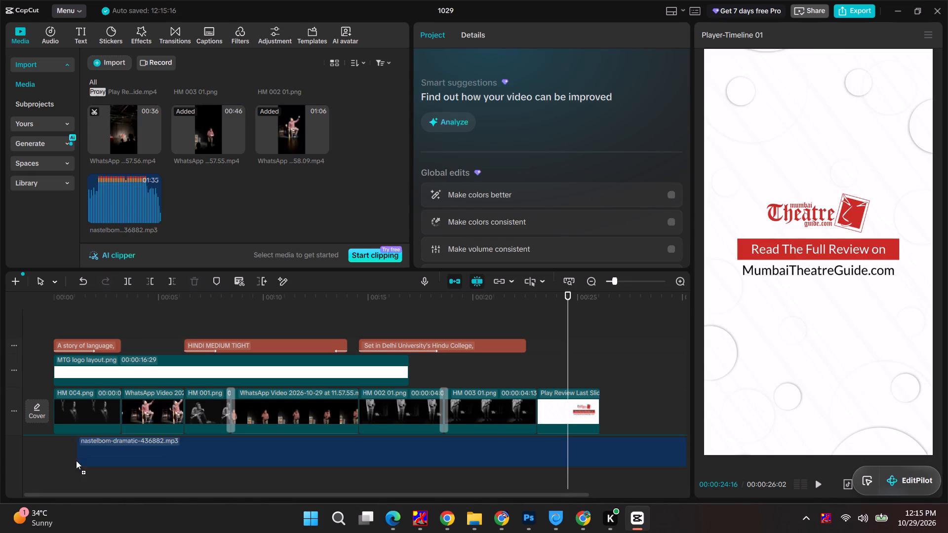
{"action": "left_click_drag", "start_coordinate": [76, 460], "coordinate": [52, 453]}
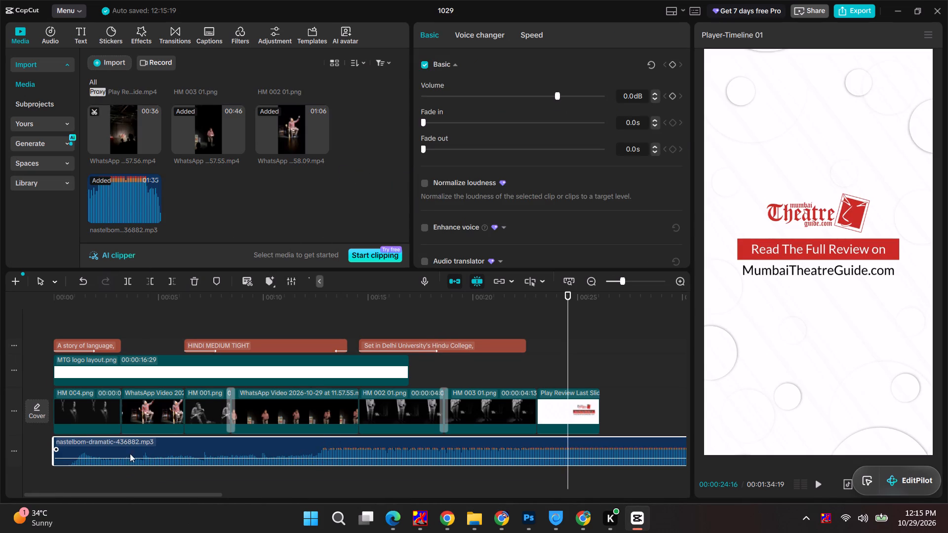
Trim about 4 seconds off the music's start, realign it to 0:00 so its loud section begins at the first transition, and play it back.
{"action": "left_click_drag", "start_coordinate": [569, 293], "coordinate": [290, 301]}
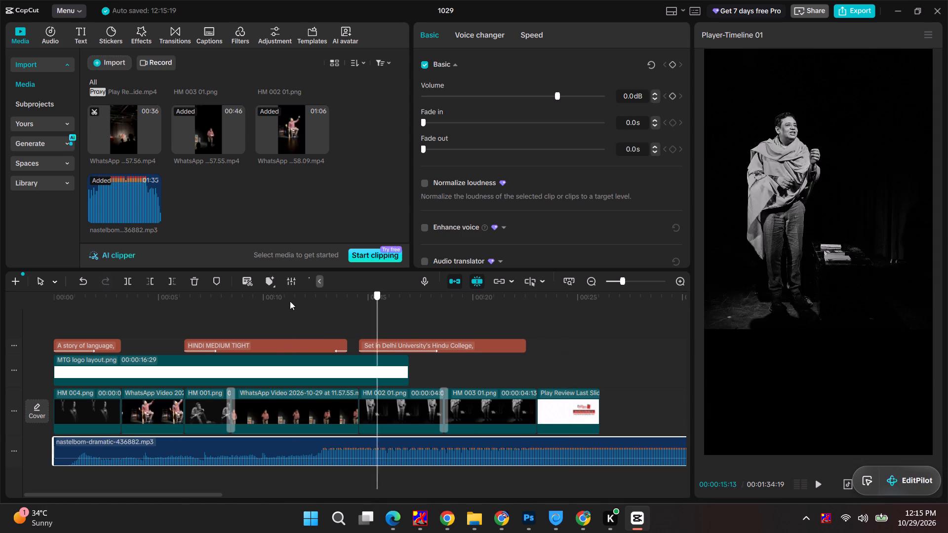
{"action": "left_click_drag", "start_coordinate": [290, 301], "coordinate": [311, 302]}
{"action": "key", "text": "space"}
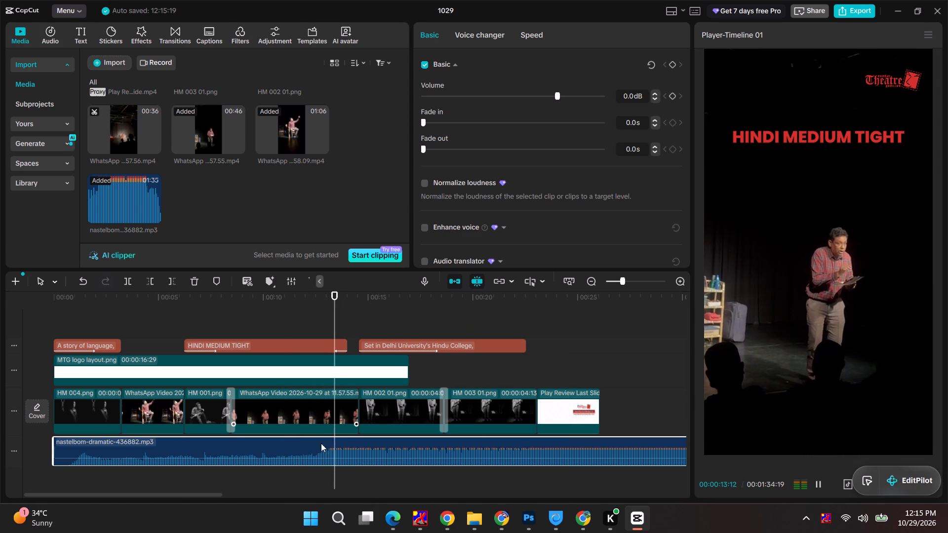
{"action": "left_click_drag", "start_coordinate": [52, 457], "coordinate": [113, 456]}
{"action": "left_click_drag", "start_coordinate": [296, 447], "coordinate": [279, 447]}
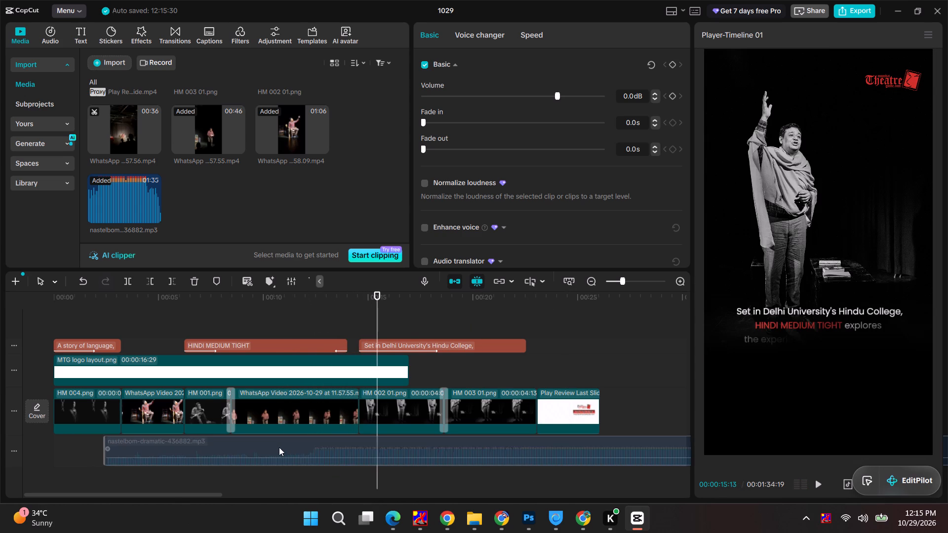
{"action": "left_click_drag", "start_coordinate": [279, 447], "coordinate": [204, 445]}
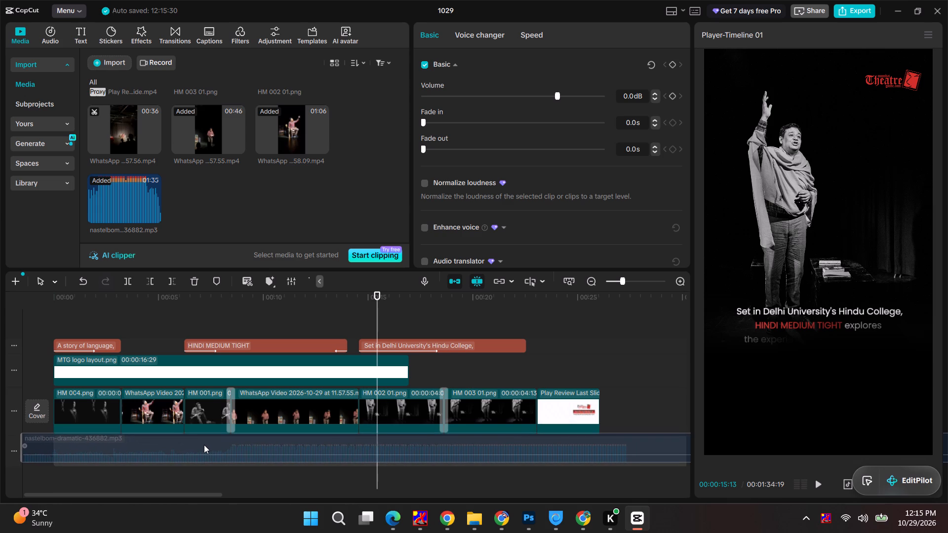
{"action": "left_click_drag", "start_coordinate": [204, 445], "coordinate": [274, 447]}
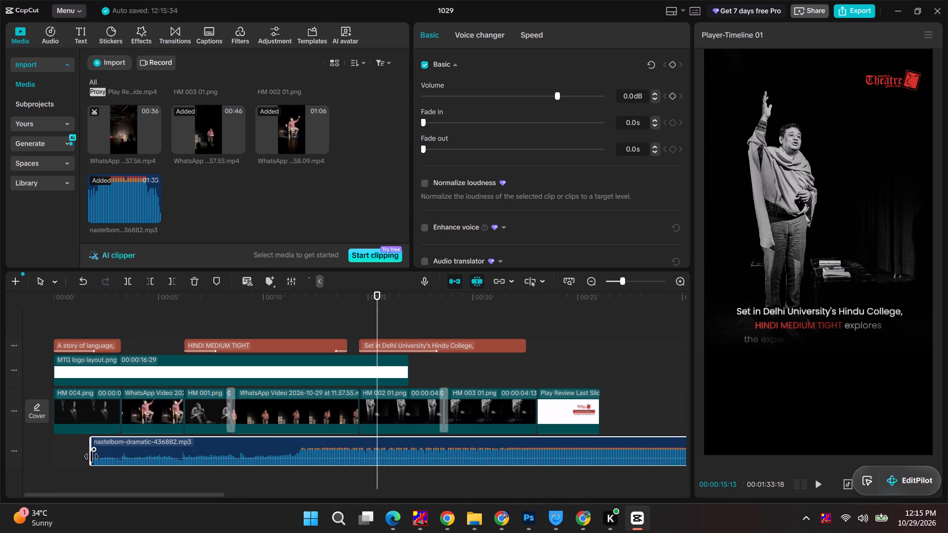
{"action": "left_click_drag", "start_coordinate": [91, 456], "coordinate": [122, 456]}
{"action": "left_click_drag", "start_coordinate": [267, 446], "coordinate": [210, 449]}
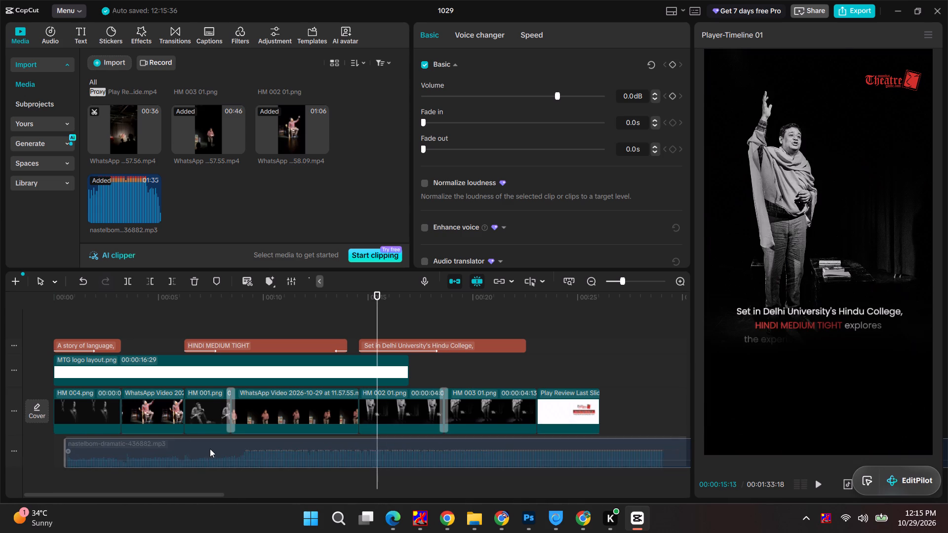
{"action": "left_click_drag", "start_coordinate": [210, 449], "coordinate": [200, 446]}
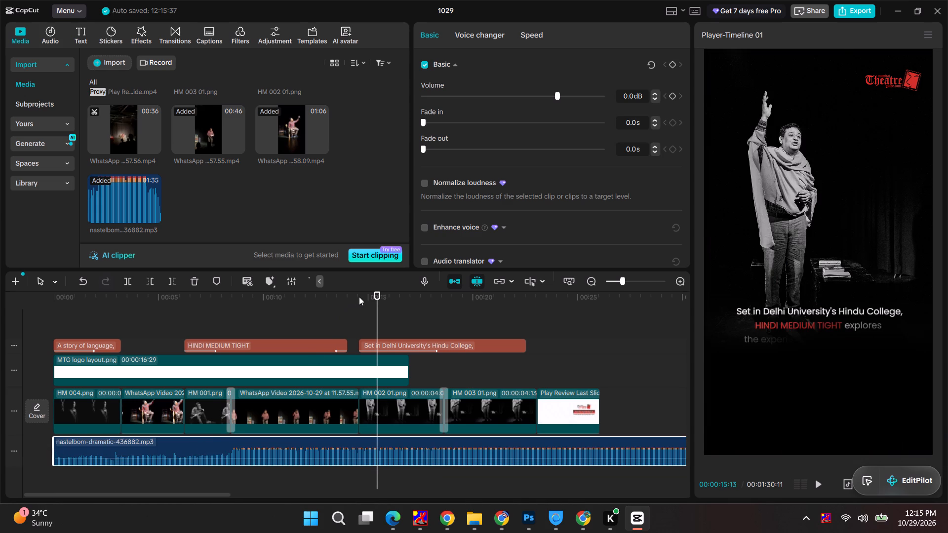
{"action": "left_click_drag", "start_coordinate": [375, 294], "coordinate": [43, 310]}
{"action": "key", "text": "space"}
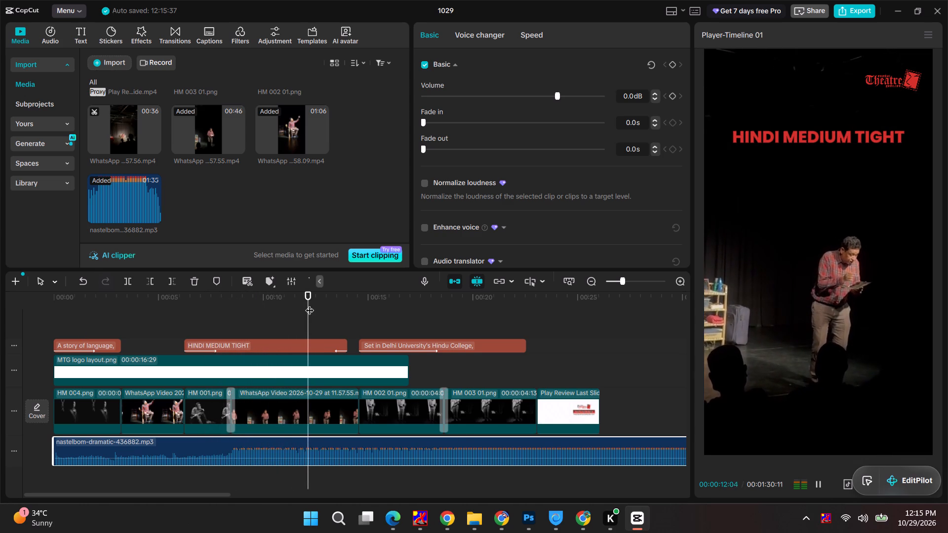
Split the music at the video's end, 00:00:26:02, and delete the remainder beyond it.
{"action": "left_click_drag", "start_coordinate": [315, 294], "coordinate": [601, 299]}
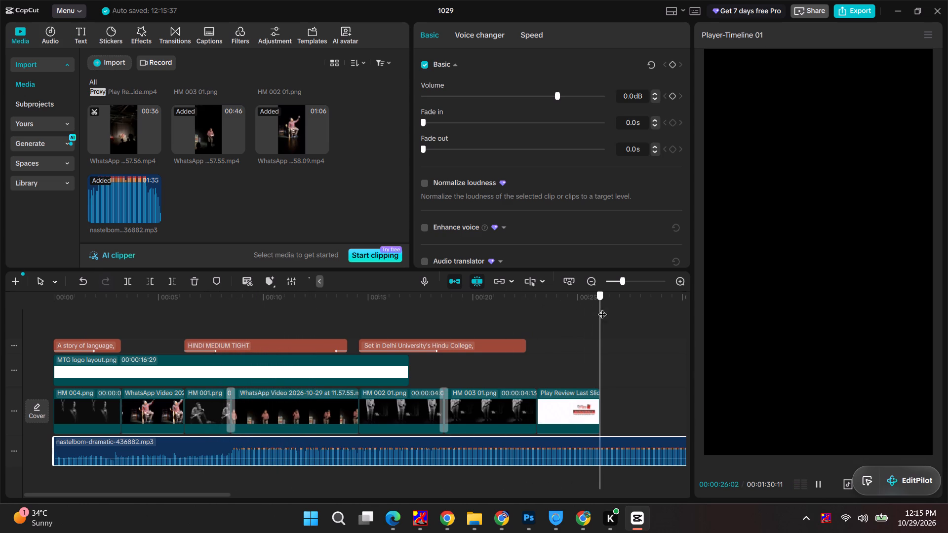
{"action": "key", "text": "ctrl+b"}
{"action": "key", "text": "BackSpace"}
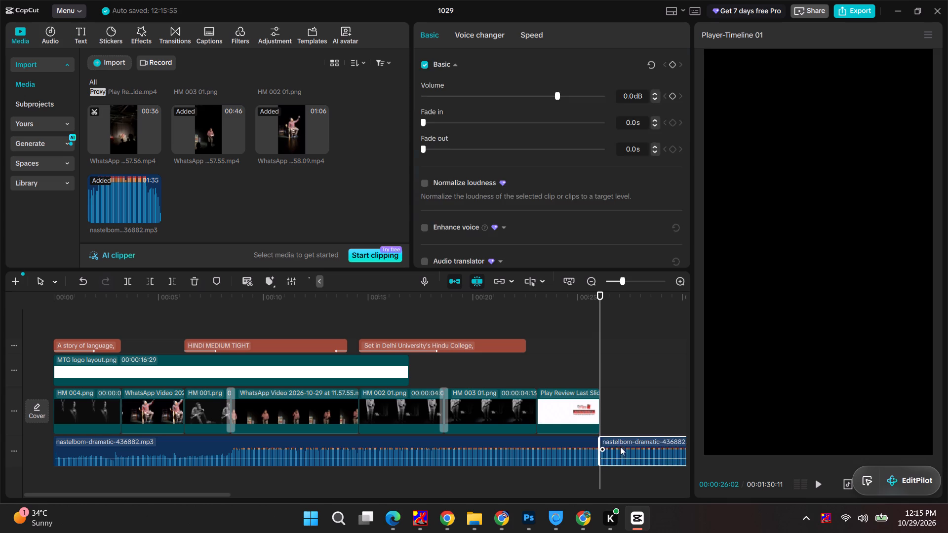
Play the video from the beginning and lower the music clip's volume to -14.0 dB.
{"action": "left_click_drag", "start_coordinate": [603, 295], "coordinate": [125, 312]}
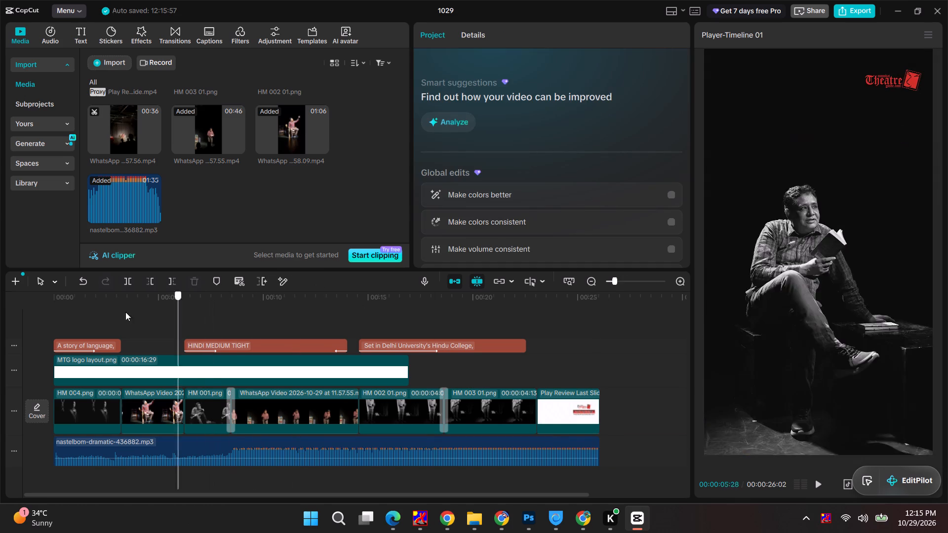
{"action": "left_click_drag", "start_coordinate": [125, 312], "coordinate": [45, 313]}
{"action": "key", "text": "space"}
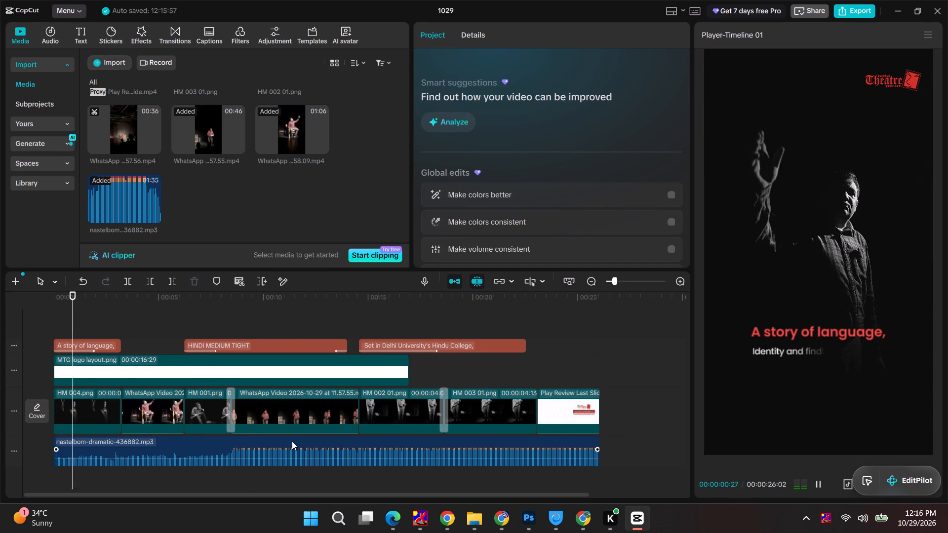
{"action": "left_click", "coordinate": [292, 441]}
{"action": "left_click", "coordinate": [523, 98]}
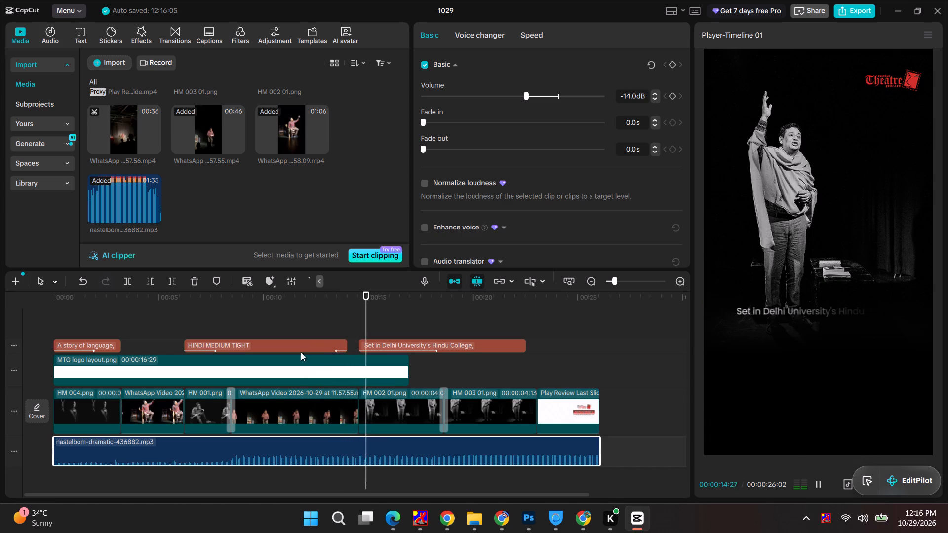
Split the WhatsApp video clip under the HINDI MEDIUM TIGHT title at 00:00:11:20.
{"action": "left_click", "coordinate": [300, 422]}
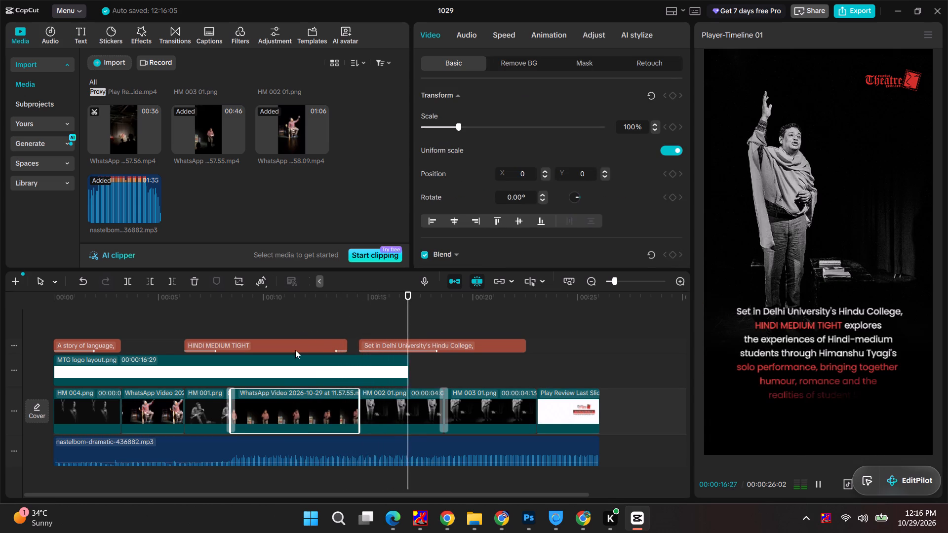
{"action": "left_click_drag", "start_coordinate": [295, 295], "coordinate": [264, 291]}
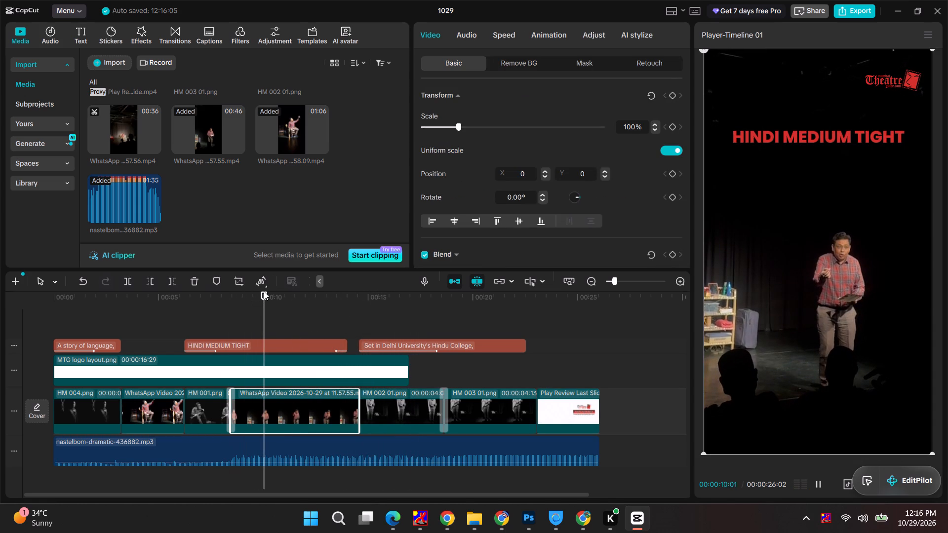
{"action": "key", "text": "space"}
{"action": "key", "text": "space"}
{"action": "key", "text": "space"}
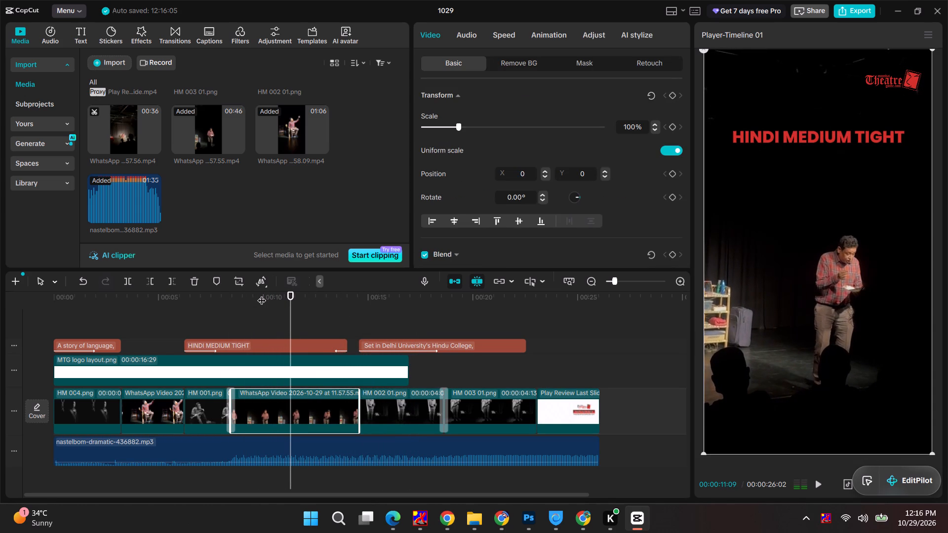
{"action": "key", "text": "space"}
{"action": "key", "text": "space"}
{"action": "key", "text": "space"}
{"action": "key", "text": "space"}
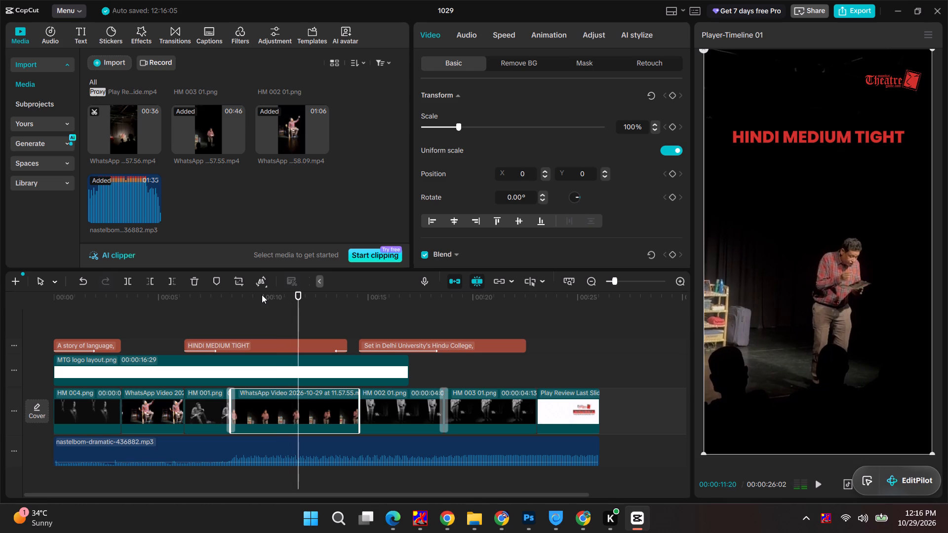
{"action": "key", "text": "ctrl+b"}
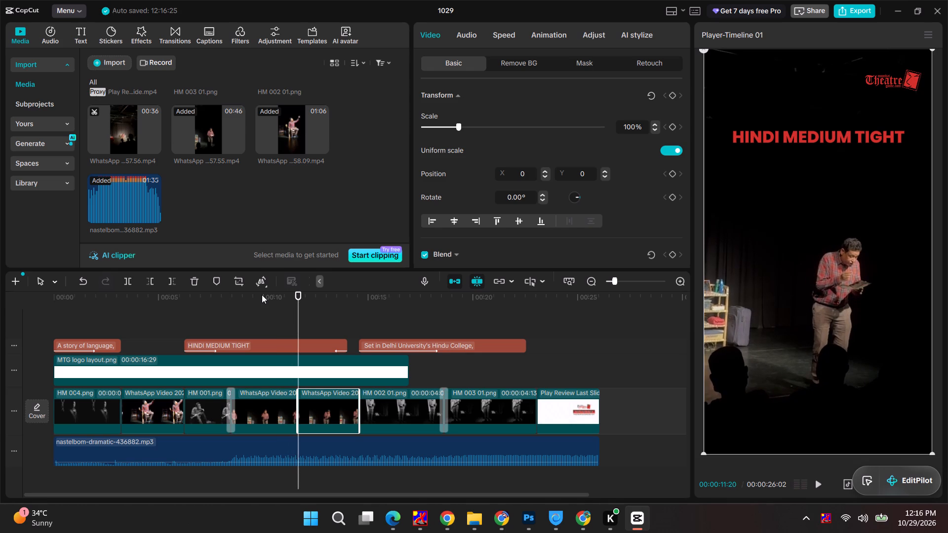
Preview the three imported WhatsApp videos in the media library as candidate replacement footage.
{"action": "left_click", "coordinate": [212, 135]}
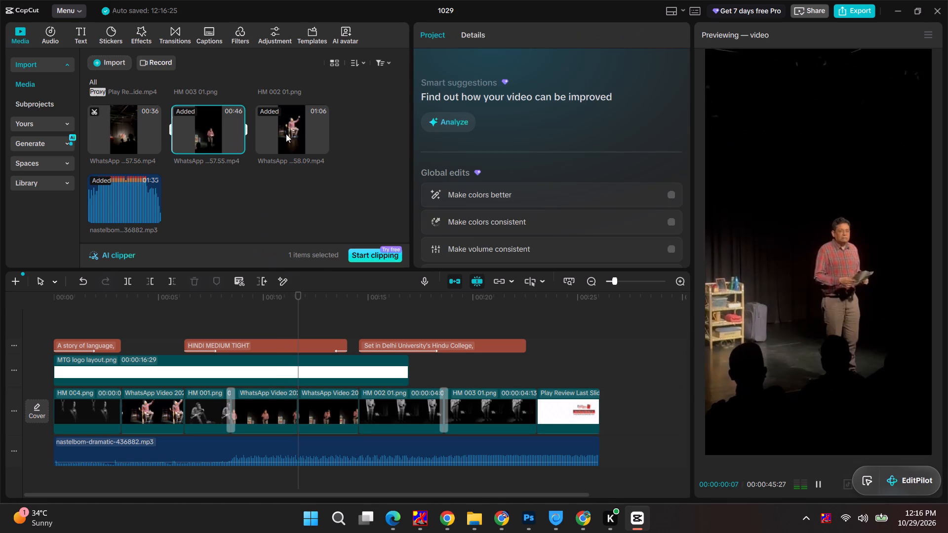
{"action": "left_click", "coordinate": [294, 133]}
{"action": "left_click", "coordinate": [132, 134]}
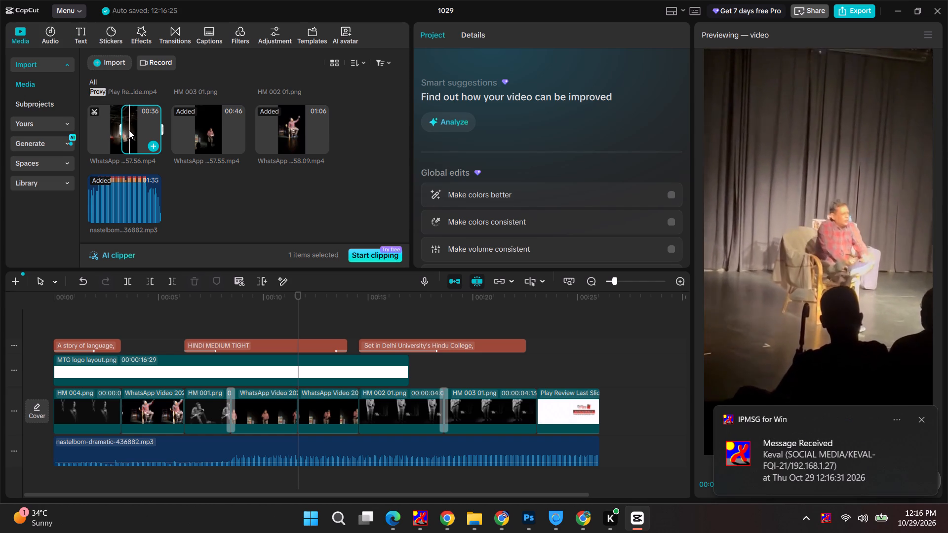
Open the incoming IP Messenger message, read it and close it.
{"action": "left_click", "coordinate": [787, 452]}
{"action": "left_click", "coordinate": [362, 178]}
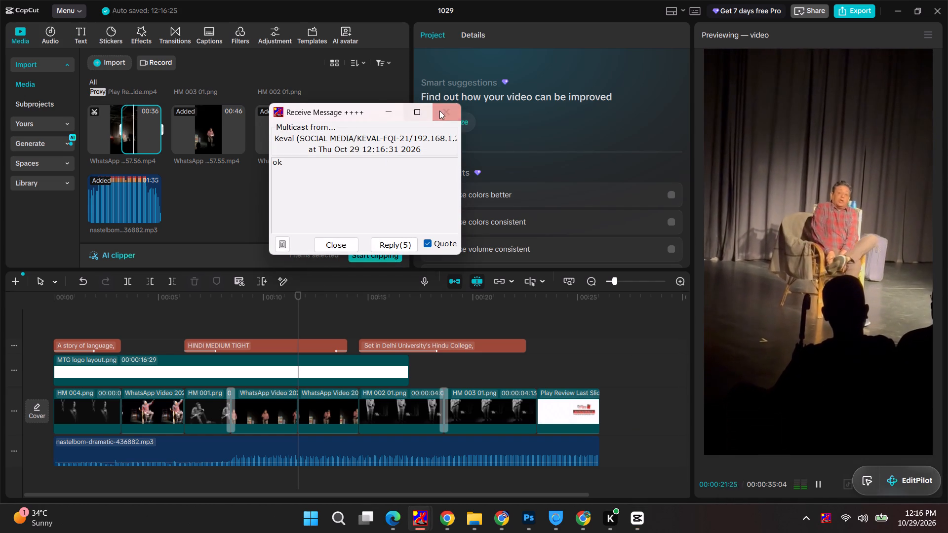
{"action": "left_click", "coordinate": [441, 109]}
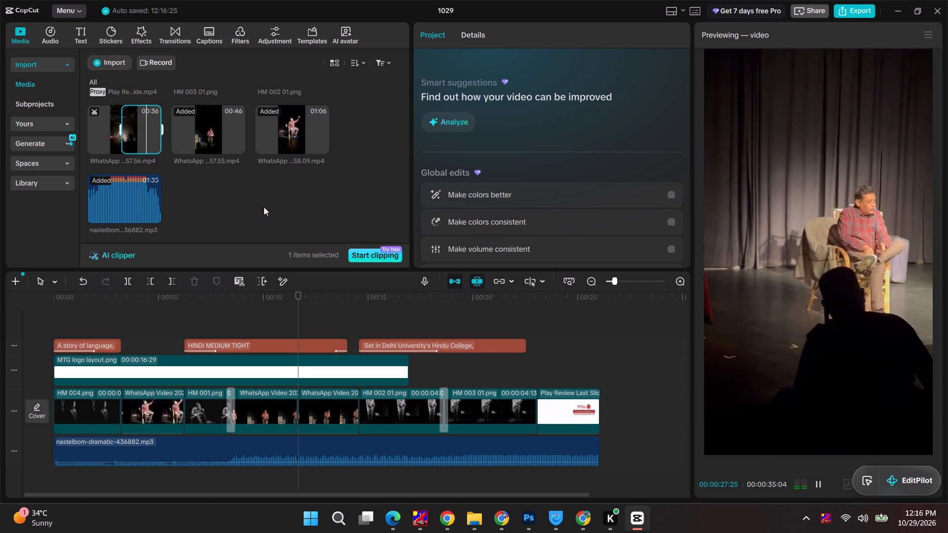
Preview the 46-second WhatsApp video in the media library and scan through it with its start trim point.
{"action": "left_click", "coordinate": [225, 138]}
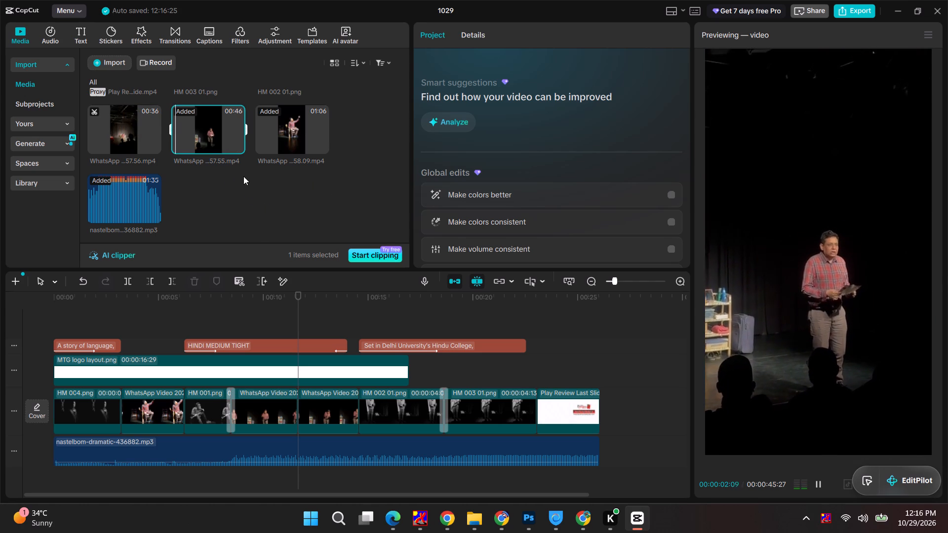
{"action": "left_click_drag", "start_coordinate": [178, 131], "coordinate": [192, 130]}
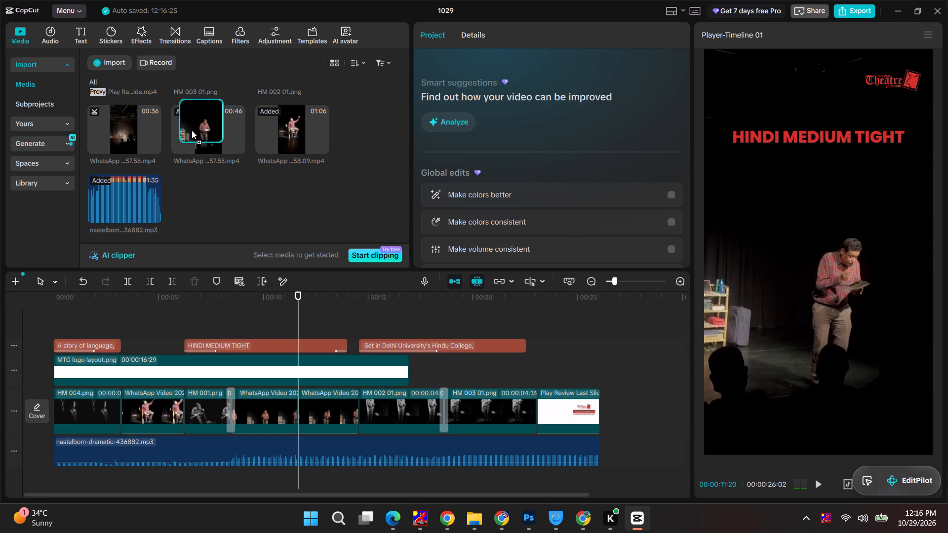
{"action": "left_click_drag", "start_coordinate": [192, 130], "coordinate": [197, 130]}
{"action": "left_click", "coordinate": [179, 136]}
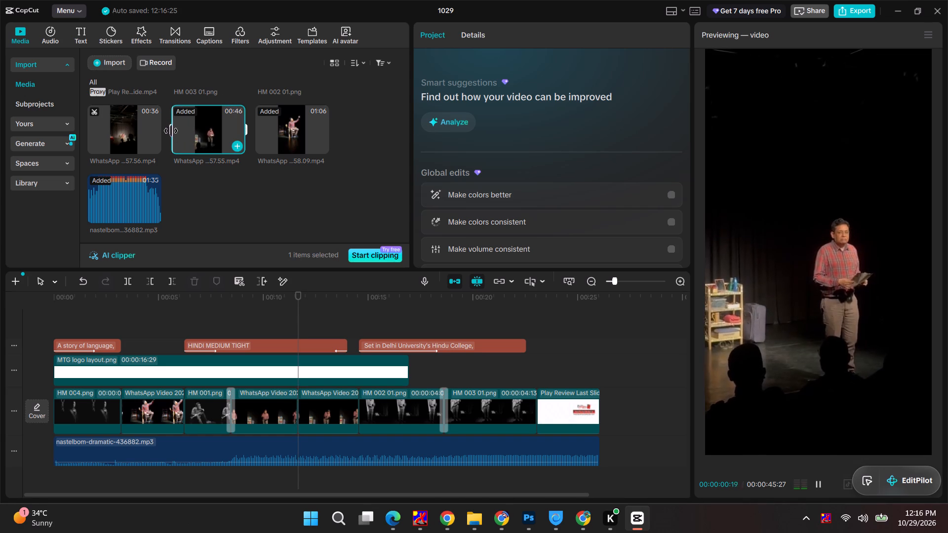
{"action": "left_click_drag", "start_coordinate": [171, 130], "coordinate": [219, 130]}
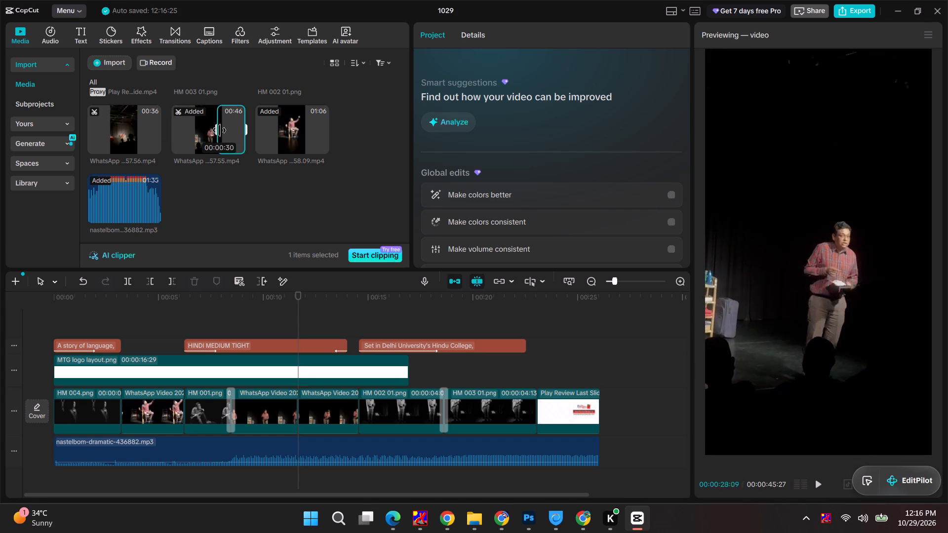
{"action": "left_click_drag", "start_coordinate": [219, 130], "coordinate": [251, 130]}
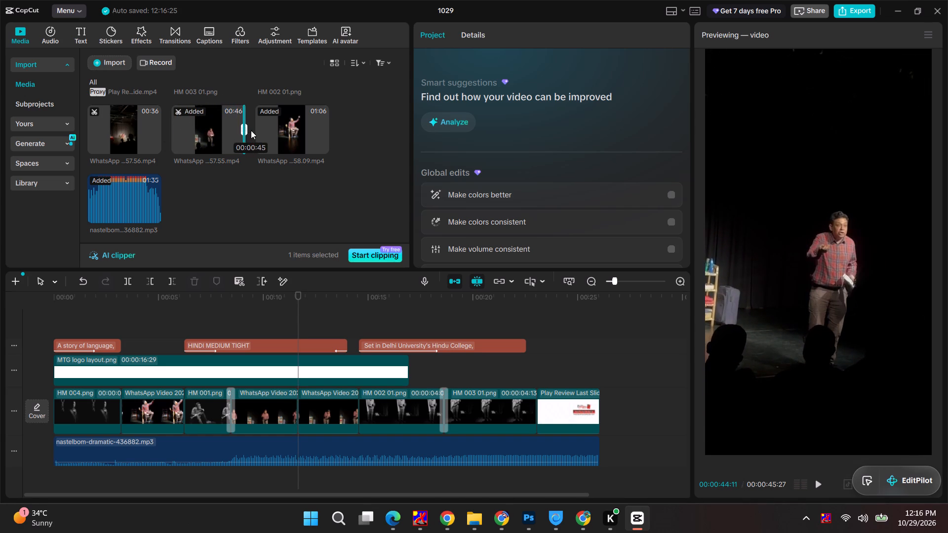
{"action": "left_click_drag", "start_coordinate": [251, 130], "coordinate": [215, 132]}
Start replacing the split clip's second half with the 01:06 WhatsApp video from the media library.
{"action": "left_click", "coordinate": [279, 128]}
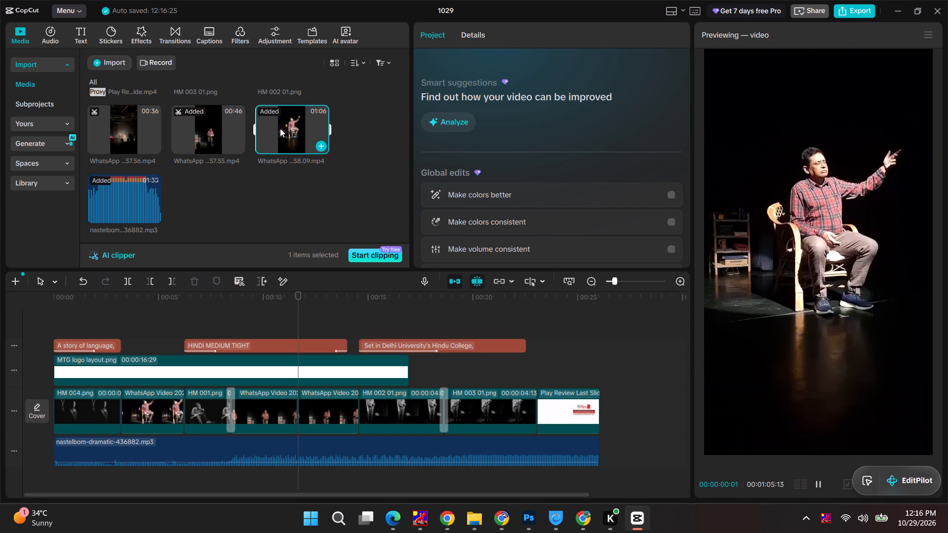
{"action": "left_click_drag", "start_coordinate": [291, 128], "coordinate": [324, 400]}
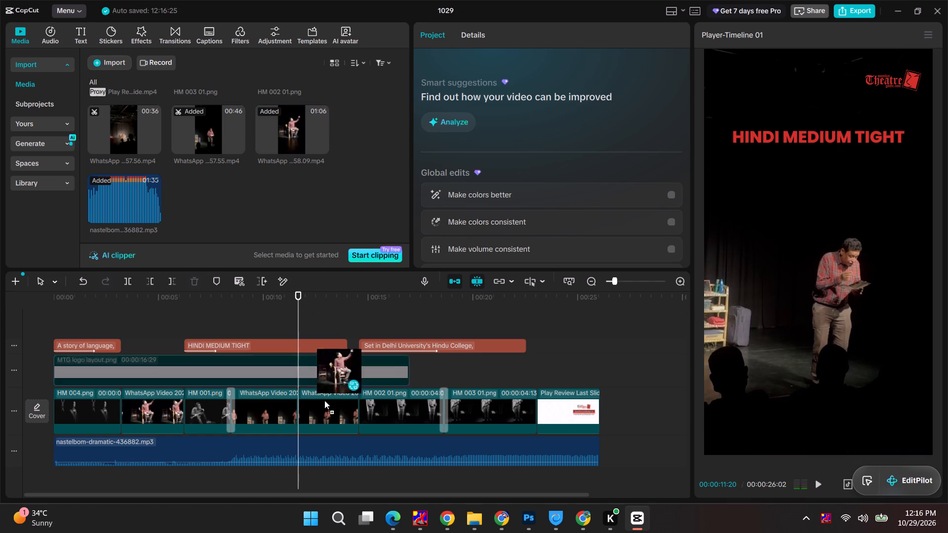
{"action": "left_click_drag", "start_coordinate": [324, 400], "coordinate": [322, 402]}
Move the replacement range past the opening seated passage to where the performer stands in front of the wicker chair.
{"action": "left_click_drag", "start_coordinate": [513, 333], "coordinate": [341, 333]}
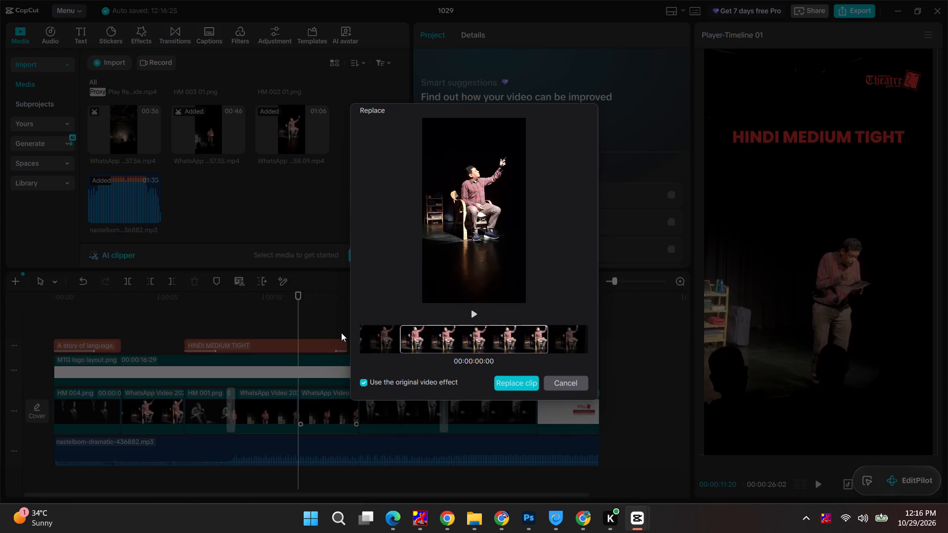
{"action": "left_click_drag", "start_coordinate": [341, 333], "coordinate": [330, 333]}
{"action": "left_click_drag", "start_coordinate": [481, 340], "coordinate": [297, 333]}
{"action": "left_click_drag", "start_coordinate": [478, 342], "coordinate": [408, 338]}
{"action": "left_click_drag", "start_coordinate": [470, 341], "coordinate": [413, 339]}
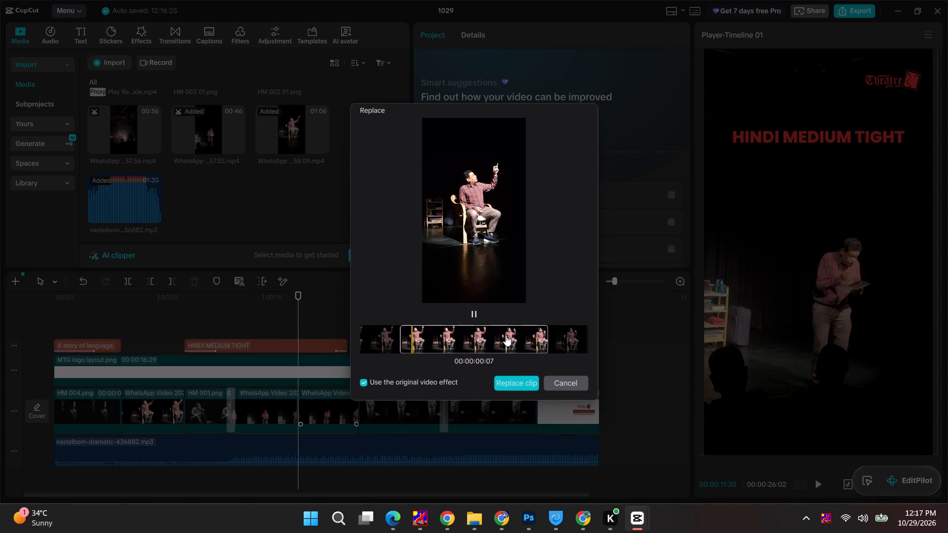
{"action": "left_click_drag", "start_coordinate": [489, 338], "coordinate": [416, 336]}
{"action": "left_click_drag", "start_coordinate": [505, 338], "coordinate": [434, 339]}
{"action": "left_click_drag", "start_coordinate": [470, 342], "coordinate": [420, 342]}
{"action": "left_click_drag", "start_coordinate": [497, 339], "coordinate": [315, 340]}
{"action": "left_click_drag", "start_coordinate": [481, 341], "coordinate": [368, 343]}
{"action": "left_click_drag", "start_coordinate": [456, 342], "coordinate": [408, 342]}
{"action": "left_click_drag", "start_coordinate": [489, 343], "coordinate": [408, 343]}
{"action": "left_click_drag", "start_coordinate": [503, 343], "coordinate": [415, 345]}
{"action": "left_click_drag", "start_coordinate": [485, 344], "coordinate": [375, 346]}
{"action": "left_click_drag", "start_coordinate": [478, 345], "coordinate": [403, 346]}
{"action": "left_click_drag", "start_coordinate": [494, 341], "coordinate": [320, 350]}
{"action": "left_click_drag", "start_coordinate": [504, 340], "coordinate": [465, 341]}
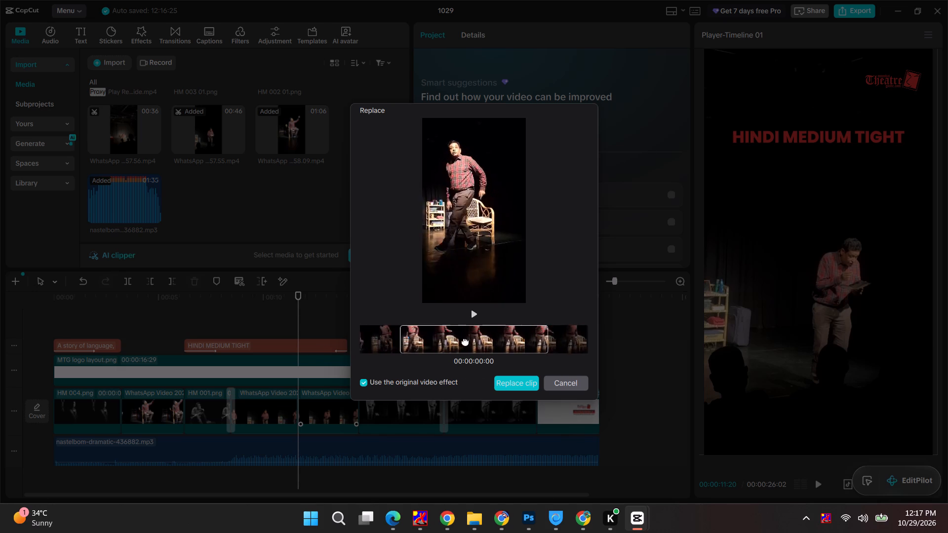
Adjust the replacement range to the passage where the performer stands with a hand on the chair, and play it back.
{"action": "left_click_drag", "start_coordinate": [465, 341], "coordinate": [400, 343]}
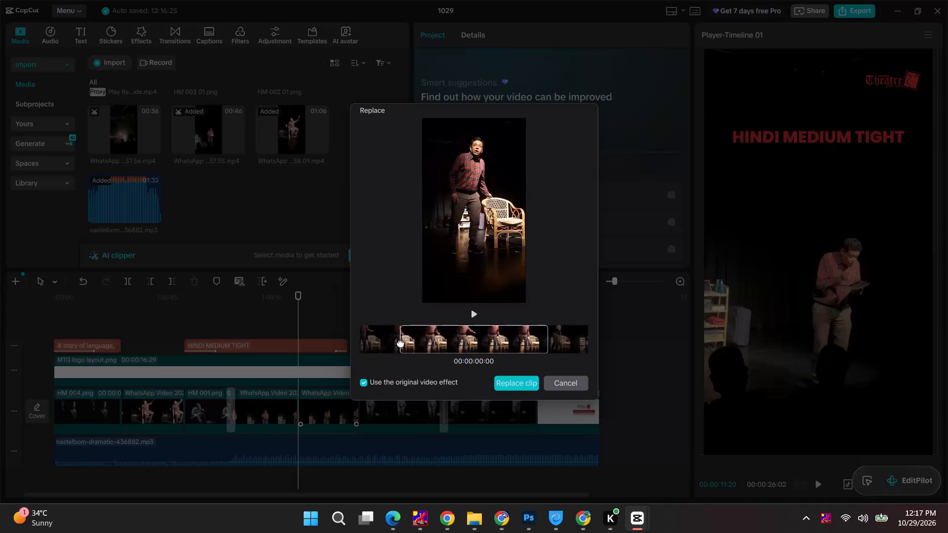
{"action": "left_click_drag", "start_coordinate": [400, 343], "coordinate": [356, 345]}
{"action": "left_click_drag", "start_coordinate": [417, 340], "coordinate": [396, 341]}
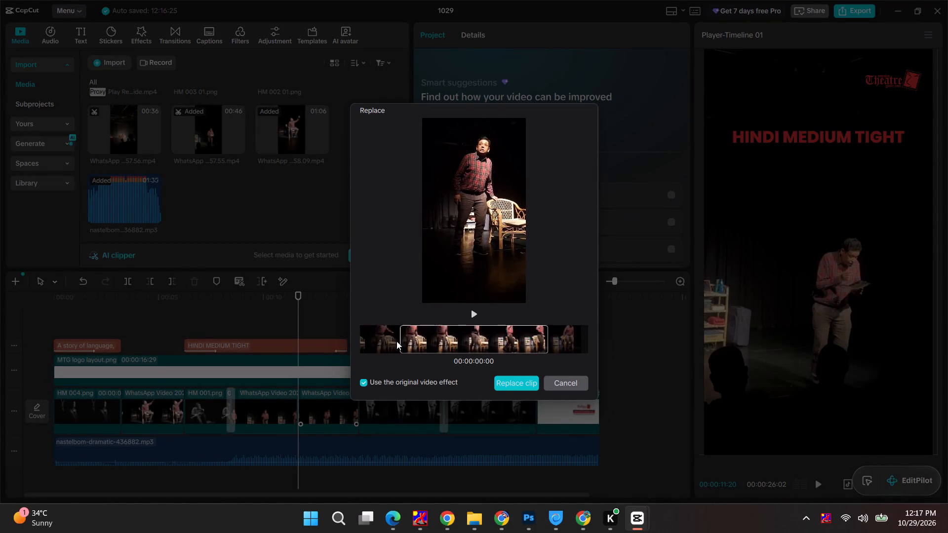
{"action": "left_click_drag", "start_coordinate": [396, 341], "coordinate": [403, 341]}
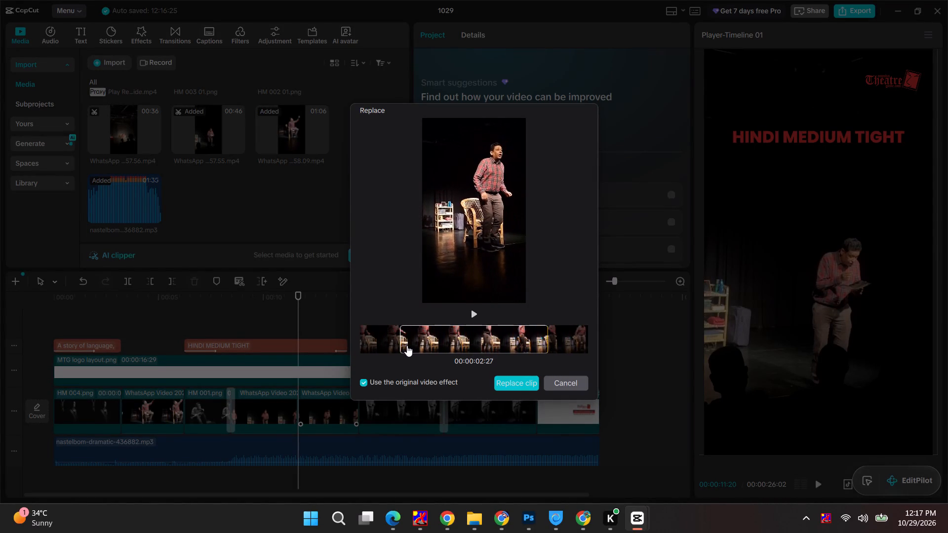
{"action": "left_click_drag", "start_coordinate": [407, 345], "coordinate": [450, 345]}
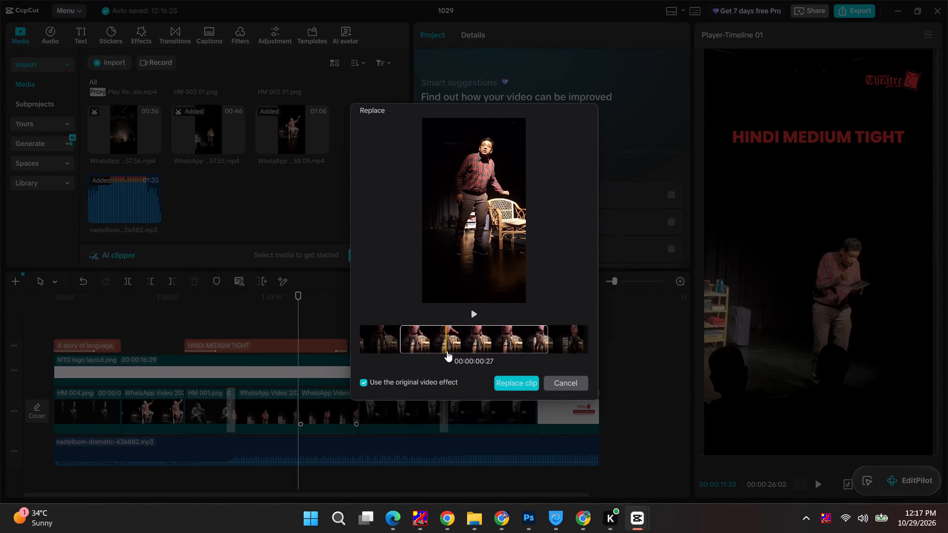
{"action": "left_click", "coordinate": [474, 314]}
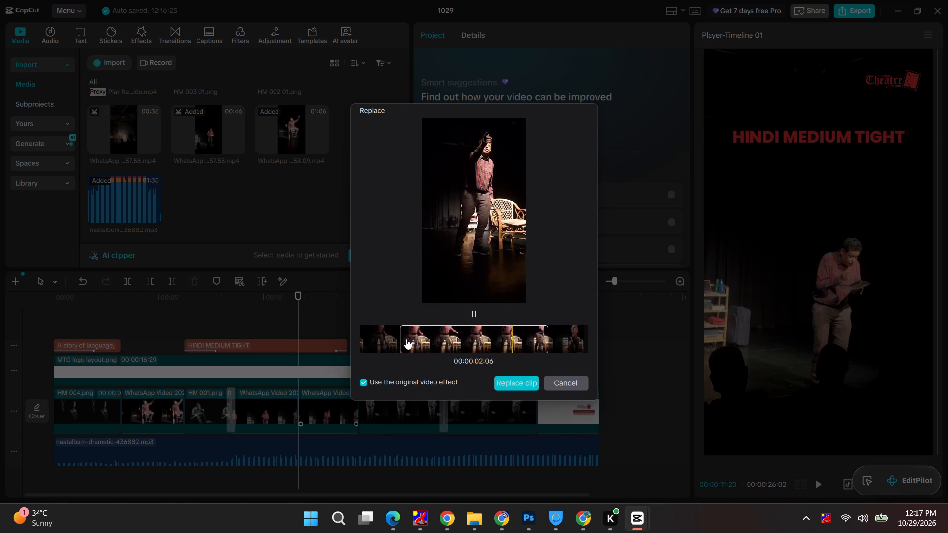
{"action": "left_click", "coordinate": [474, 313]}
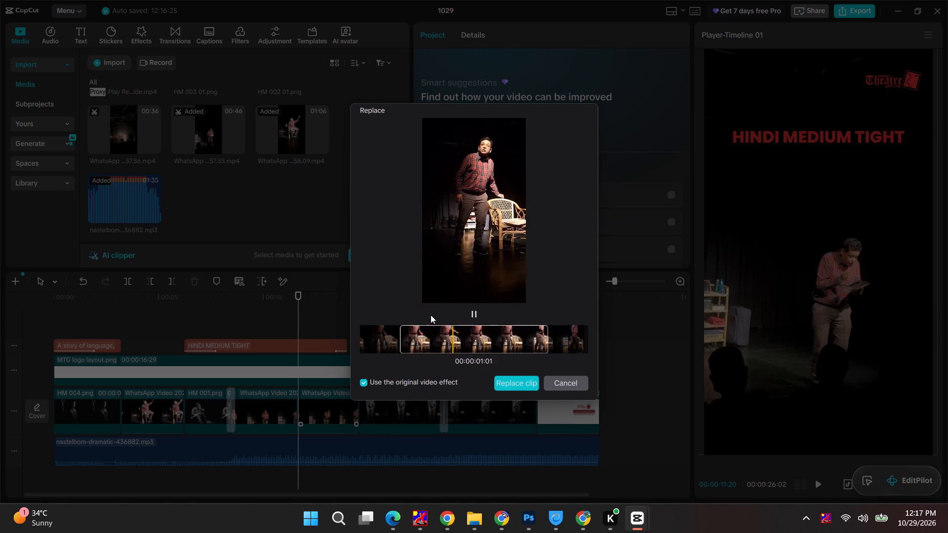
{"action": "left_click_drag", "start_coordinate": [431, 315], "coordinate": [388, 318]}
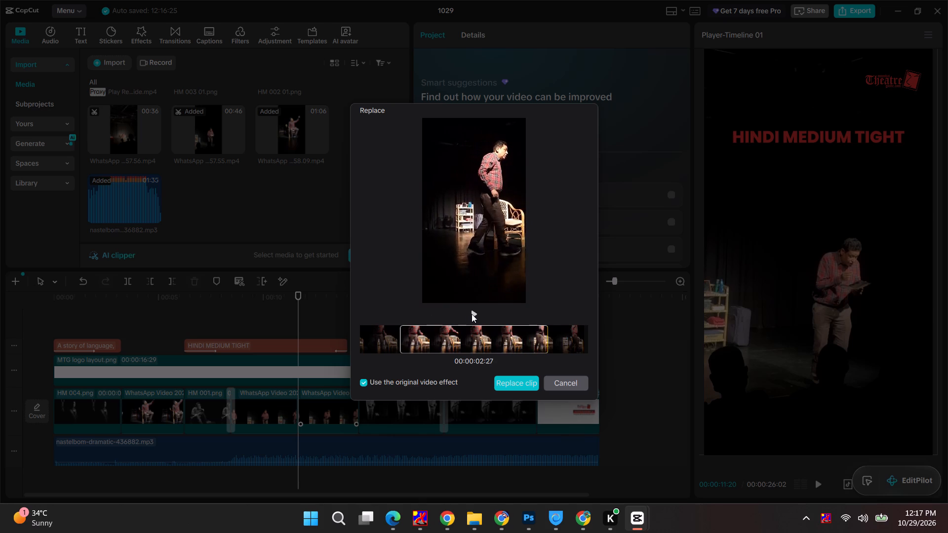
{"action": "left_click", "coordinate": [477, 314]}
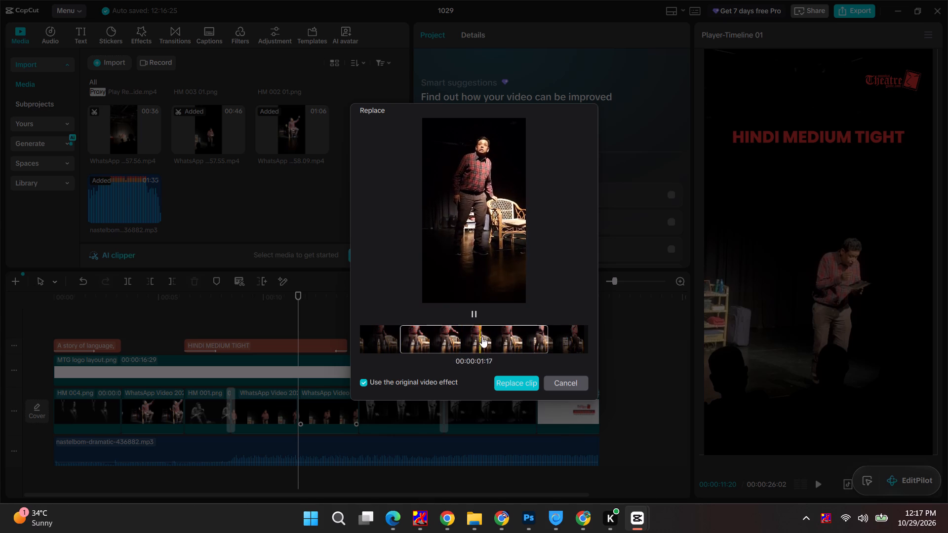
Move the replacement range past the standing passages to the close-up of the performer seated in the wicker chair, checking it in playback.
{"action": "left_click_drag", "start_coordinate": [500, 340], "coordinate": [428, 339]}
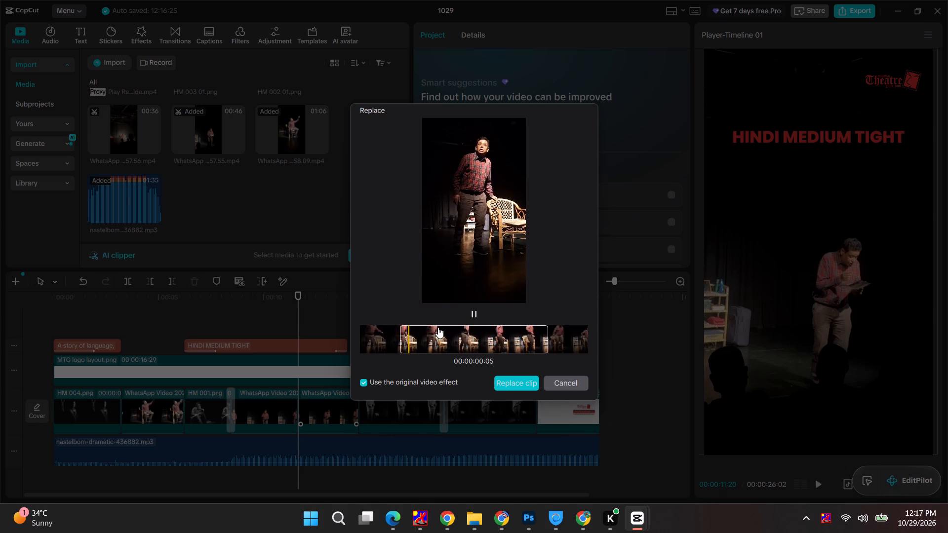
{"action": "left_click_drag", "start_coordinate": [485, 339], "coordinate": [425, 340]}
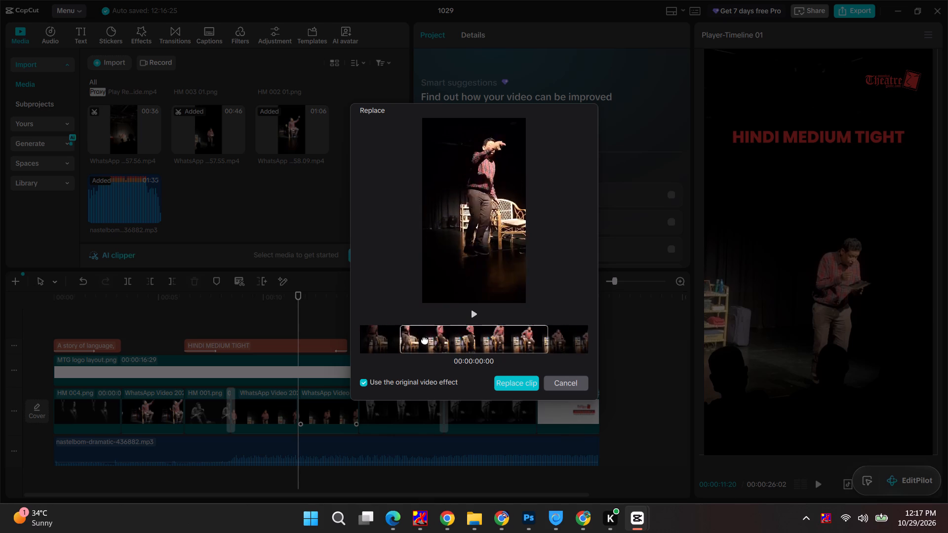
{"action": "left_click_drag", "start_coordinate": [425, 340], "coordinate": [421, 340]}
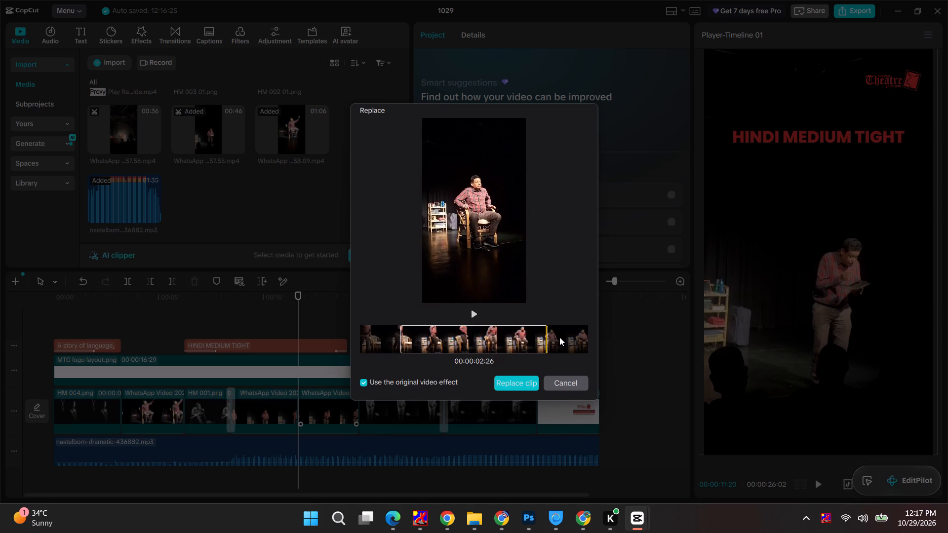
{"action": "left_click_drag", "start_coordinate": [513, 341], "coordinate": [408, 344]}
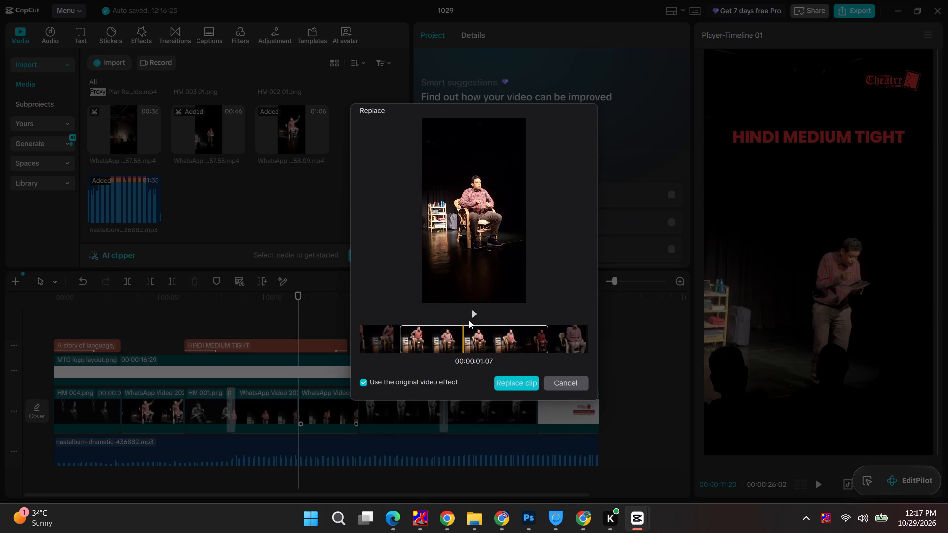
{"action": "left_click", "coordinate": [469, 319]}
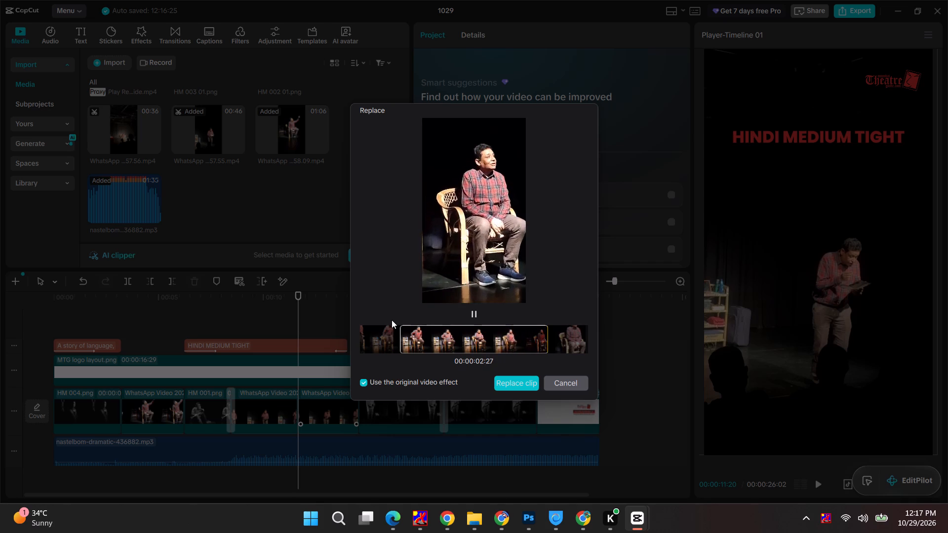
{"action": "left_click_drag", "start_coordinate": [451, 333], "coordinate": [377, 335]}
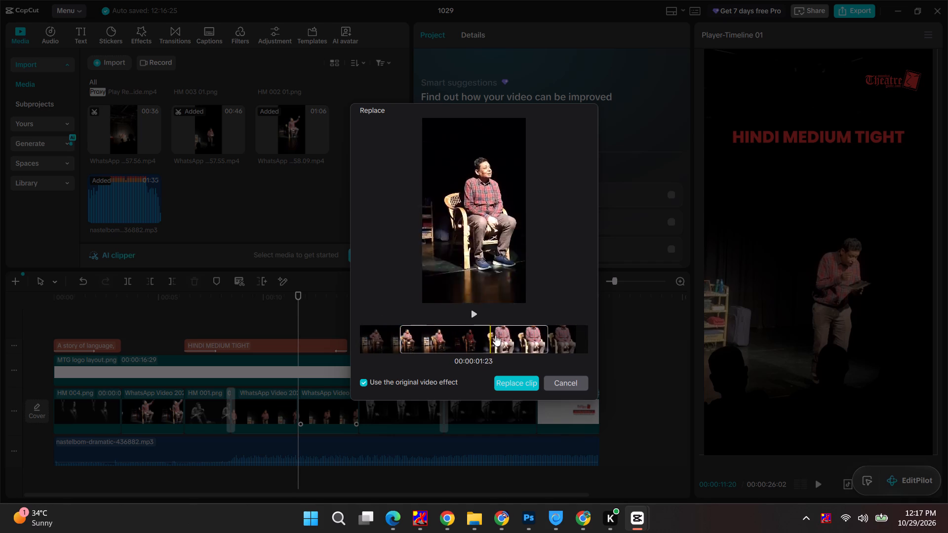
{"action": "left_click_drag", "start_coordinate": [492, 336], "coordinate": [380, 345]}
{"action": "left_click", "coordinate": [475, 309]}
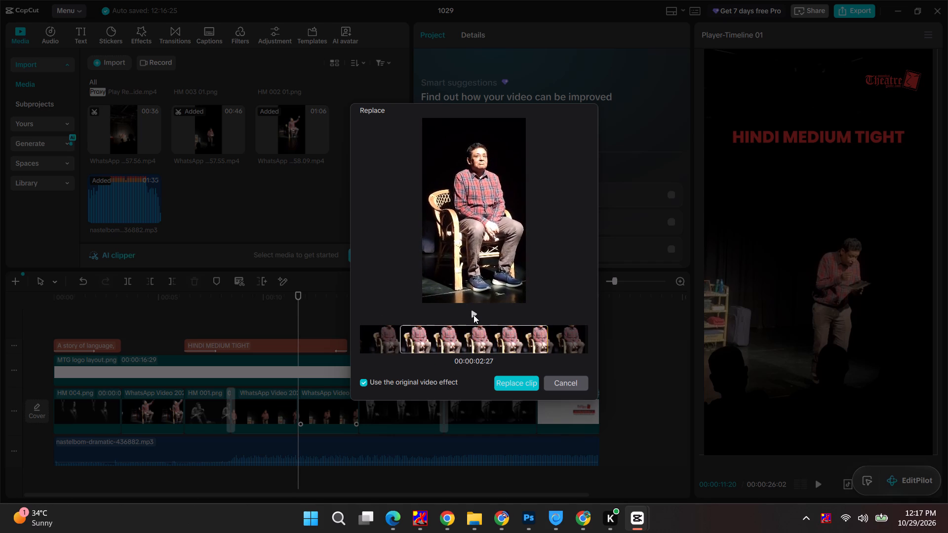
Fine-tune the replacement range within the seated close-up, play it back and replace the clip with that passage.
{"action": "left_click_drag", "start_coordinate": [511, 344], "coordinate": [445, 351]}
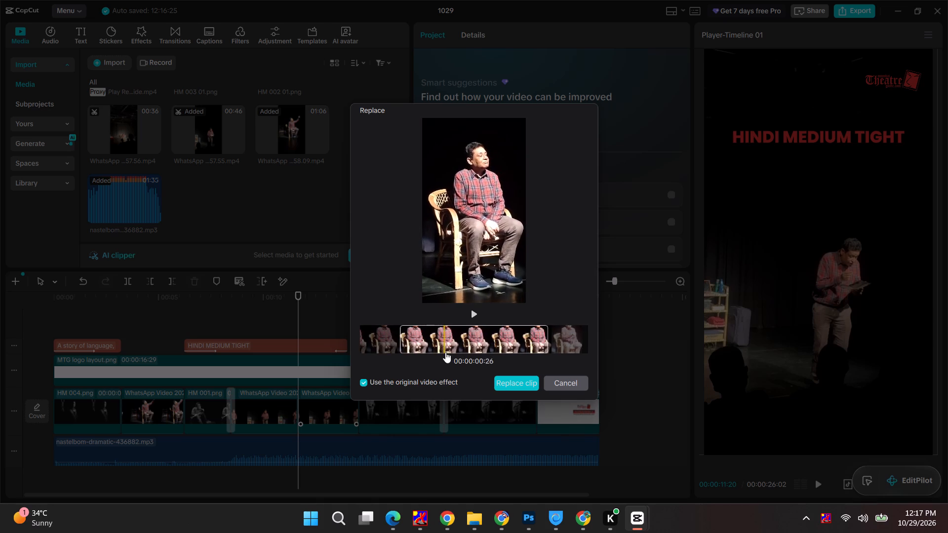
{"action": "left_click", "coordinate": [470, 316]}
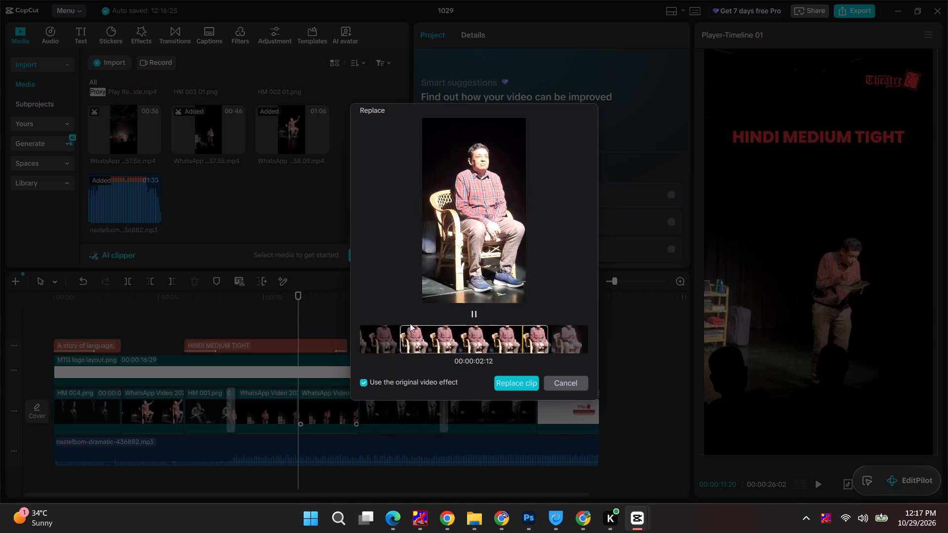
{"action": "left_click_drag", "start_coordinate": [468, 337], "coordinate": [493, 336]}
{"action": "left_click", "coordinate": [397, 319]}
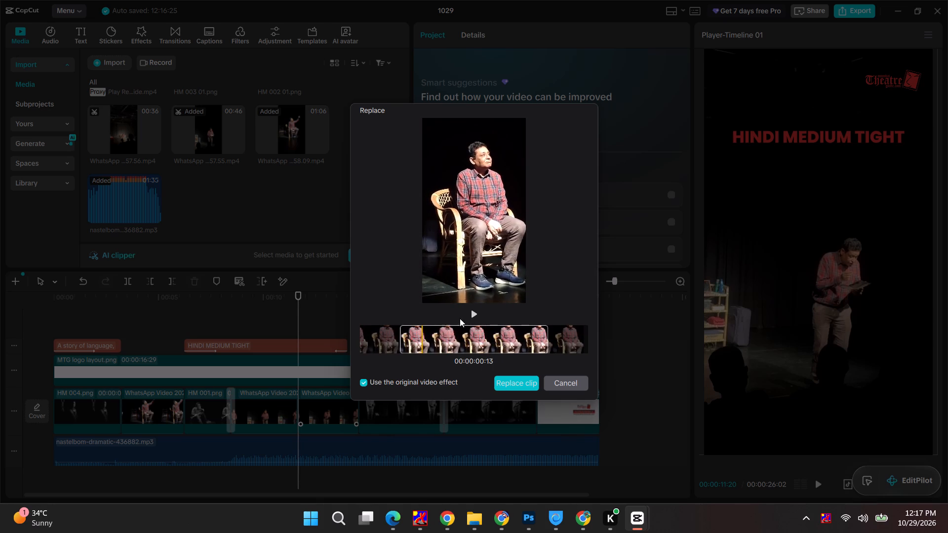
{"action": "left_click", "coordinate": [469, 315]}
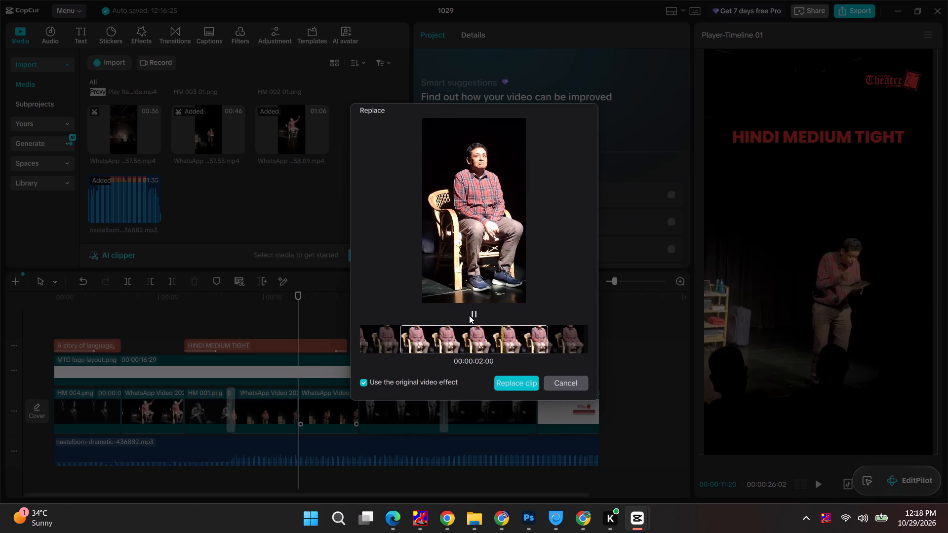
{"action": "left_click", "coordinate": [510, 385]}
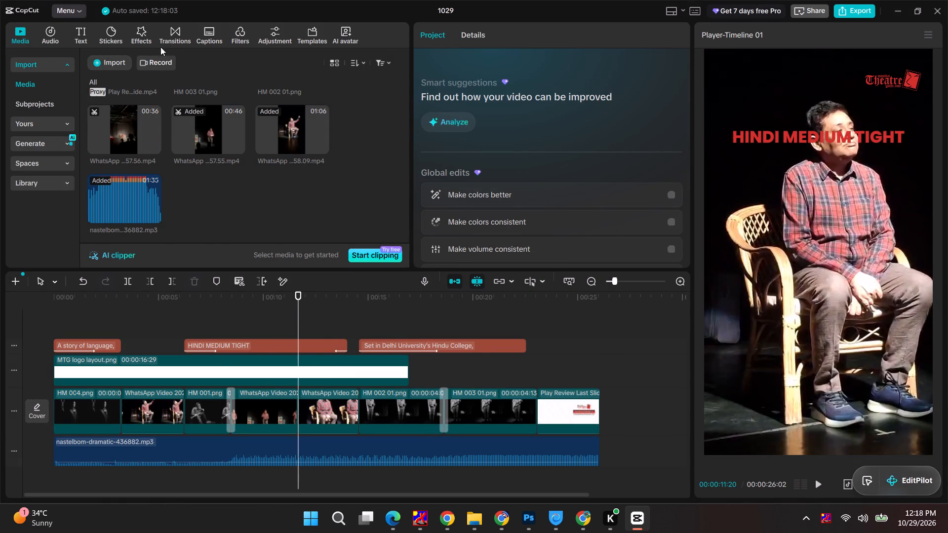
Add the Pull in transition between the replaced WhatsApp clip and HM 002 01.png.
{"action": "left_click", "coordinate": [176, 40]}
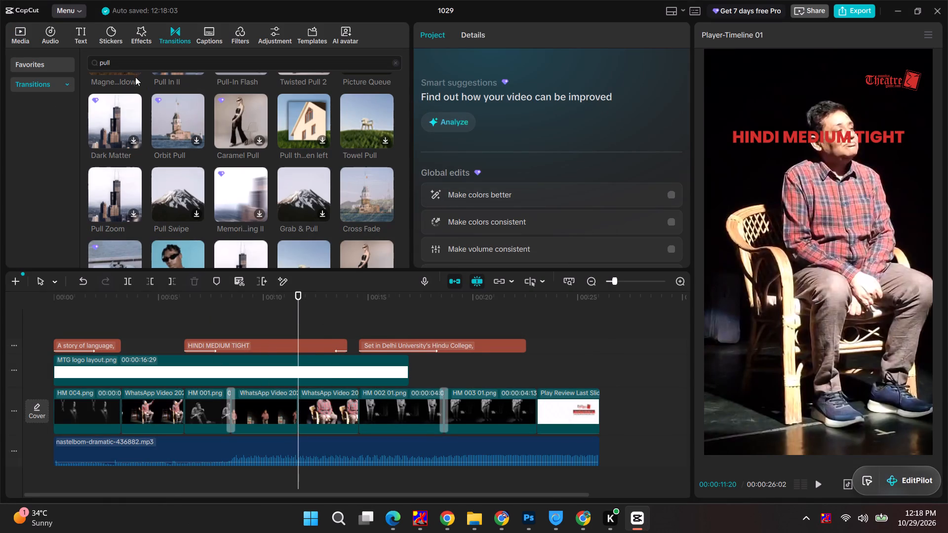
{"action": "scroll", "coordinate": [172, 109], "scroll_direction": "up", "scroll_amount": 4}
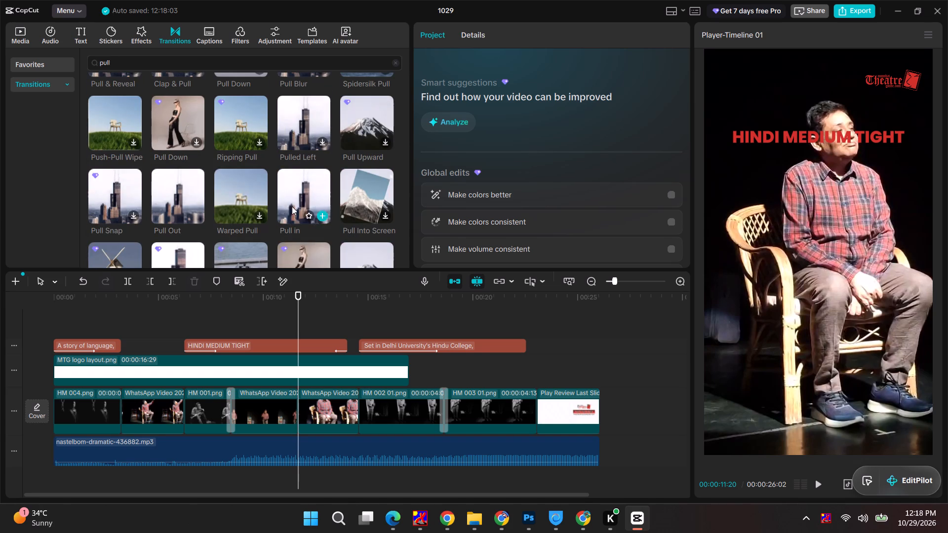
{"action": "left_click_drag", "start_coordinate": [300, 194], "coordinate": [359, 419]}
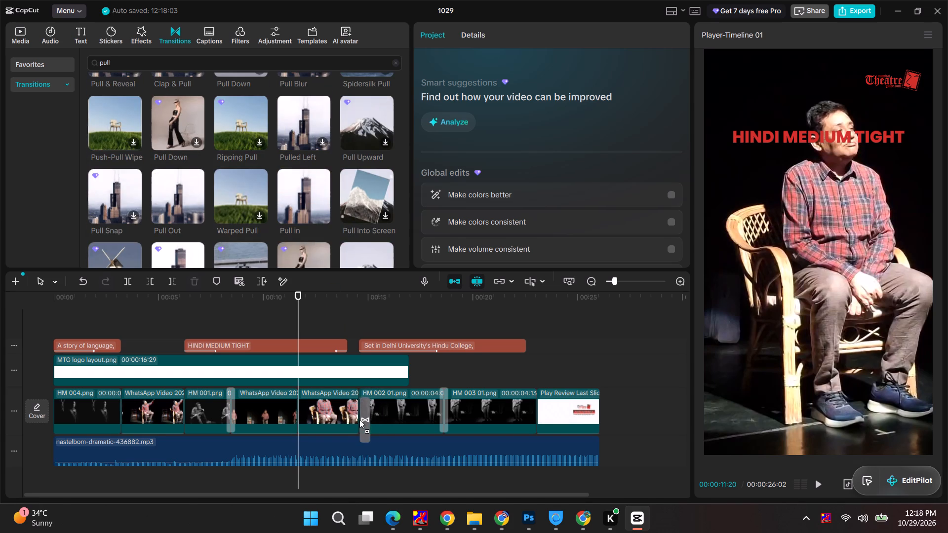
{"action": "left_click_drag", "start_coordinate": [359, 419], "coordinate": [354, 413]}
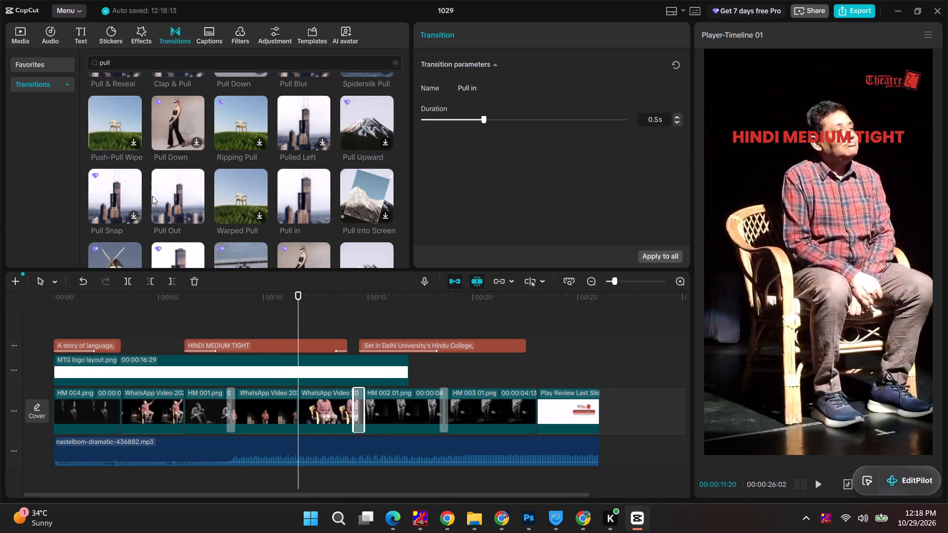
Add the Pull Out transition between the first WhatsApp clip and HM 001.png, and play the video from the start.
{"action": "left_click_drag", "start_coordinate": [173, 190], "coordinate": [182, 413]}
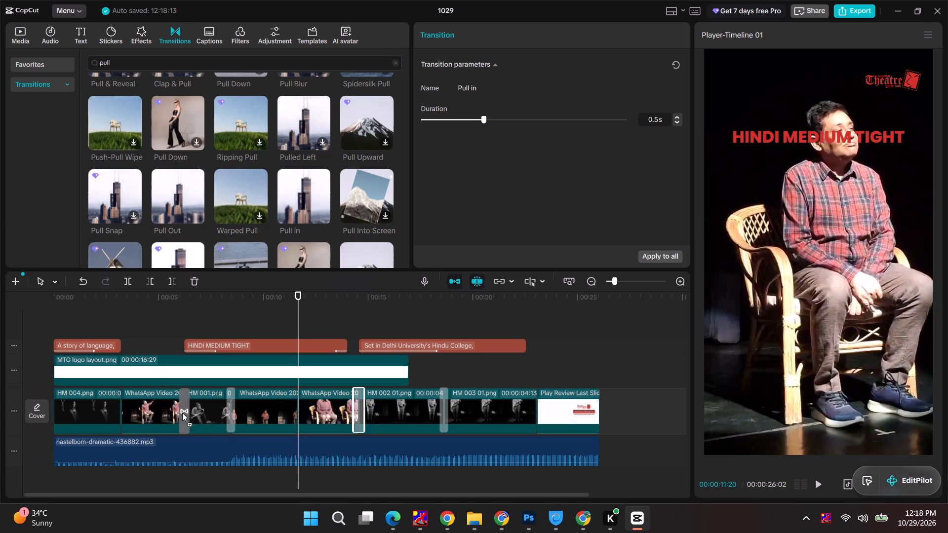
{"action": "left_click_drag", "start_coordinate": [182, 413], "coordinate": [180, 409]}
{"action": "left_click_drag", "start_coordinate": [238, 295], "coordinate": [22, 303]}
{"action": "key", "text": "space"}
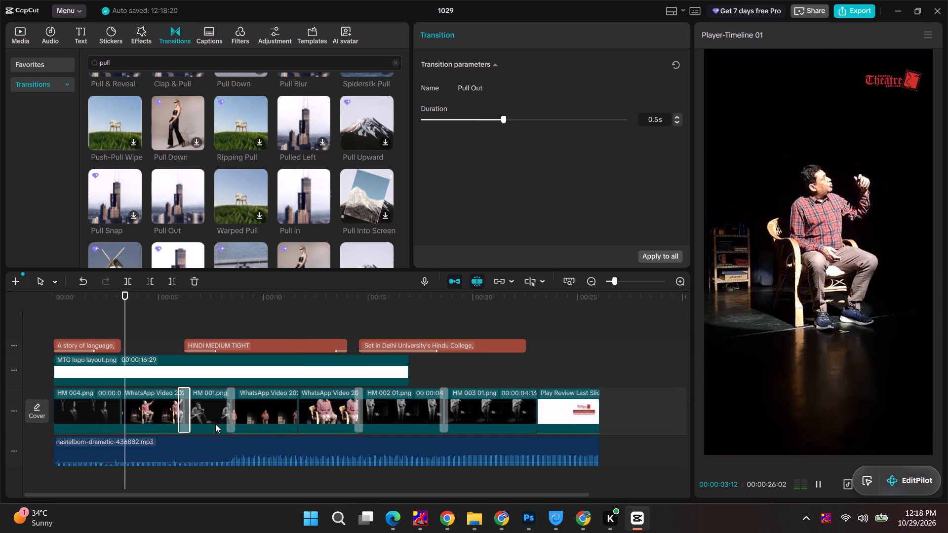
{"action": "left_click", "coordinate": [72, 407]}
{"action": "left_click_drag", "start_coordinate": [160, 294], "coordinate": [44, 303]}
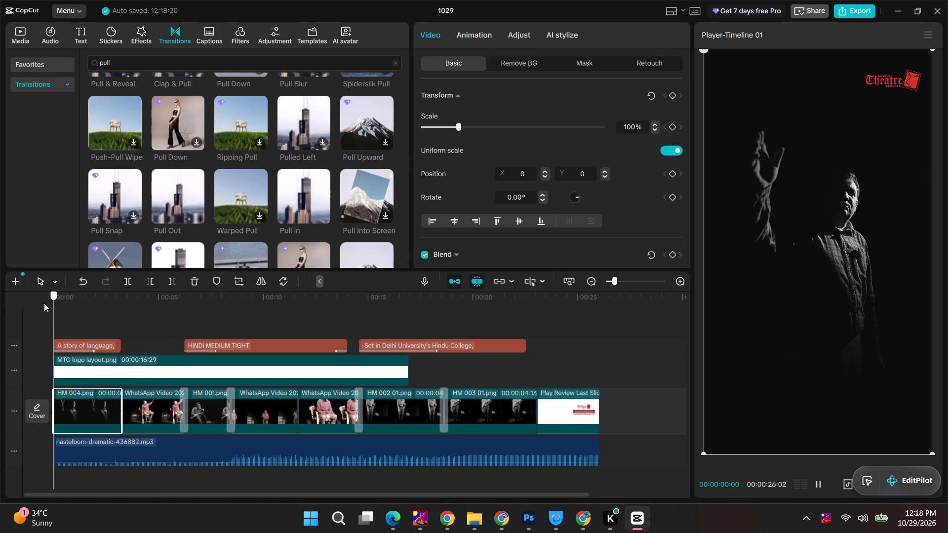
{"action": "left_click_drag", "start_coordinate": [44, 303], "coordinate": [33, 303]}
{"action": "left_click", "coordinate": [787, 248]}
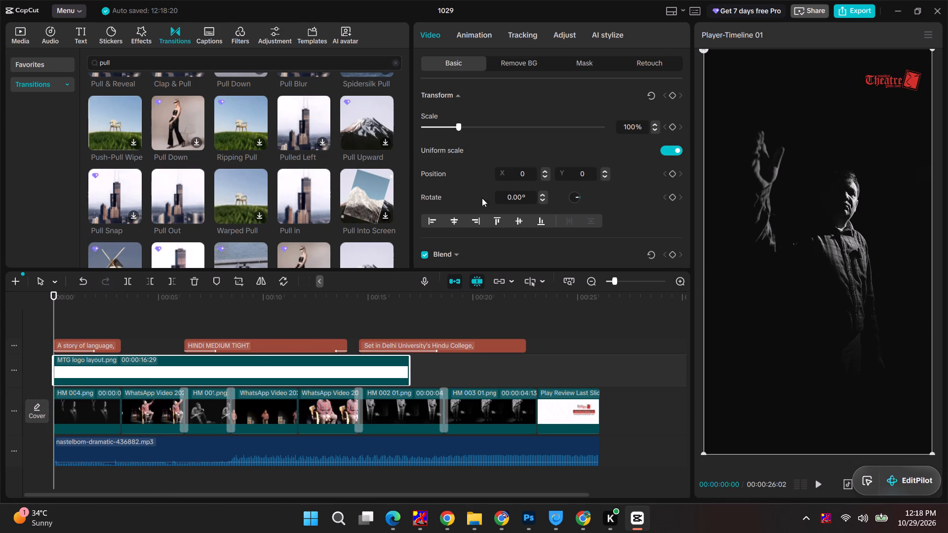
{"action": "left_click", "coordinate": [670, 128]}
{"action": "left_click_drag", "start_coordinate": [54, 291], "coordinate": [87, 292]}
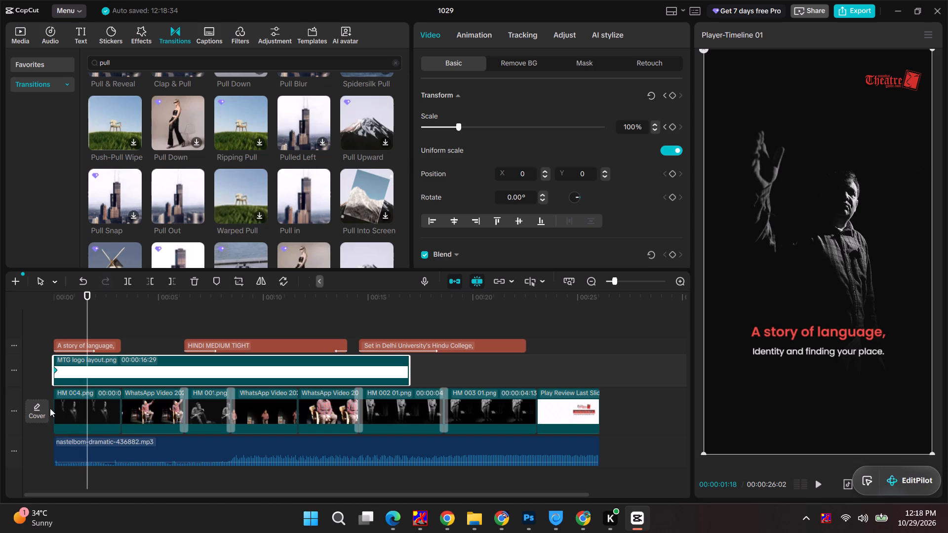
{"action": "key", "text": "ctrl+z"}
Animate HM 004.png with scale keyframes from 100% at the start to about 111% at 00:00:02:29, and play it back.
{"action": "left_click", "coordinate": [60, 422]}
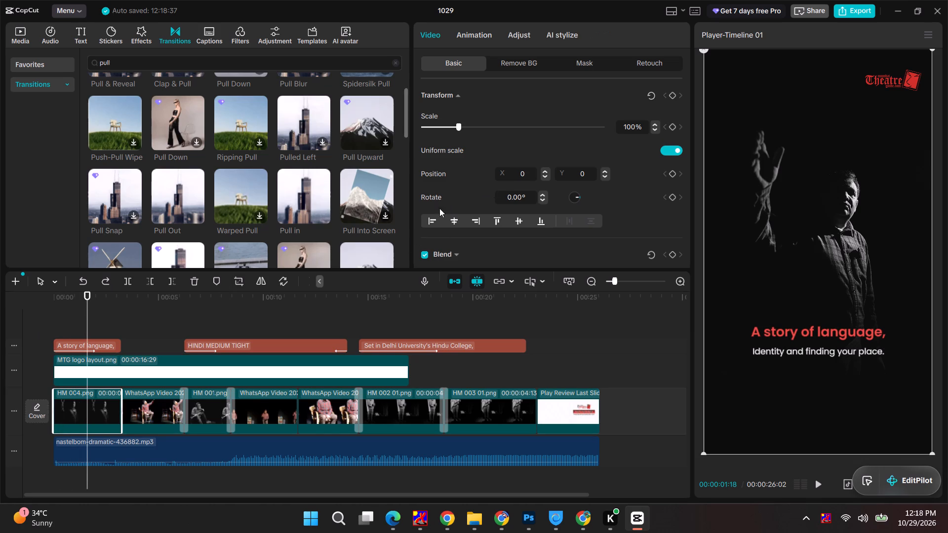
{"action": "left_click_drag", "start_coordinate": [88, 294], "coordinate": [2, 302]}
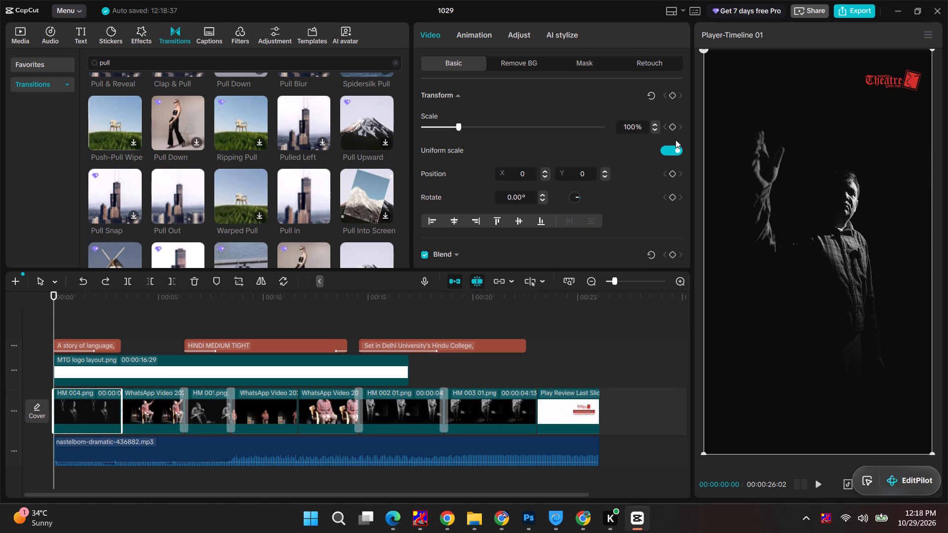
{"action": "left_click", "coordinate": [673, 129]}
{"action": "left_click_drag", "start_coordinate": [55, 290], "coordinate": [57, 292]}
{"action": "left_click_drag", "start_coordinate": [57, 292], "coordinate": [79, 294]}
{"action": "left_click_drag", "start_coordinate": [54, 293], "coordinate": [119, 297]}
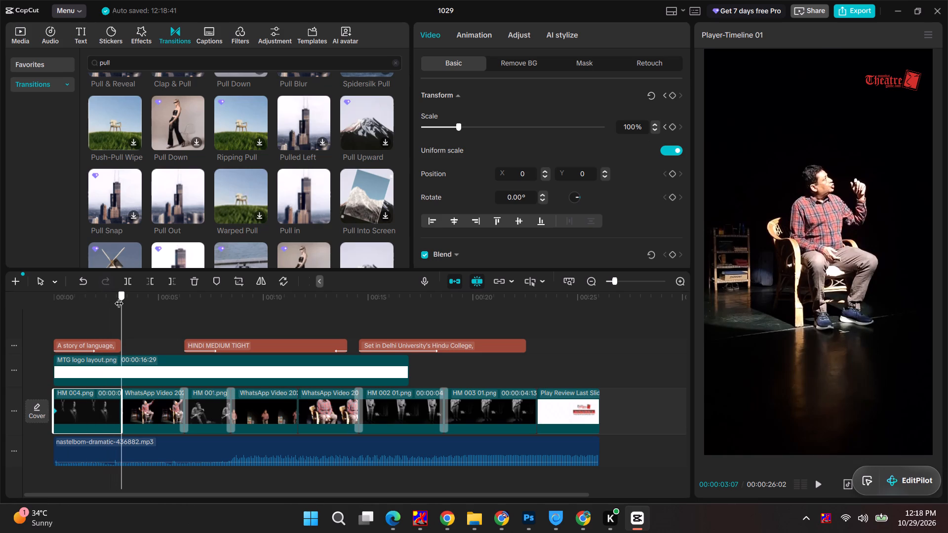
{"action": "left_click_drag", "start_coordinate": [119, 297], "coordinate": [119, 297]}
{"action": "left_click", "coordinate": [121, 291]}
{"action": "left_click_drag", "start_coordinate": [121, 295], "coordinate": [116, 295]}
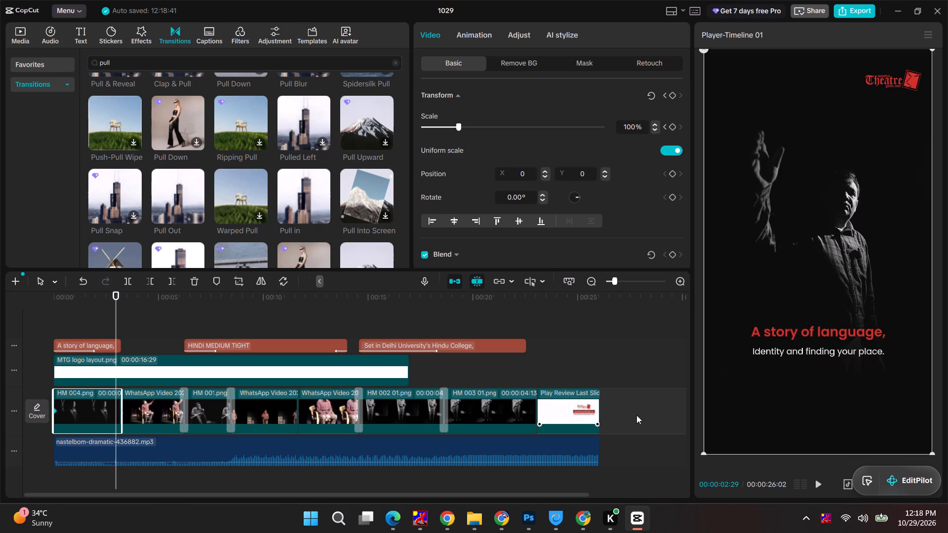
{"action": "scroll", "coordinate": [708, 423], "scroll_direction": "down", "scroll_amount": 3, "text": "ctrl"}
{"action": "left_click_drag", "start_coordinate": [738, 394], "coordinate": [732, 397], "text": "alt"}
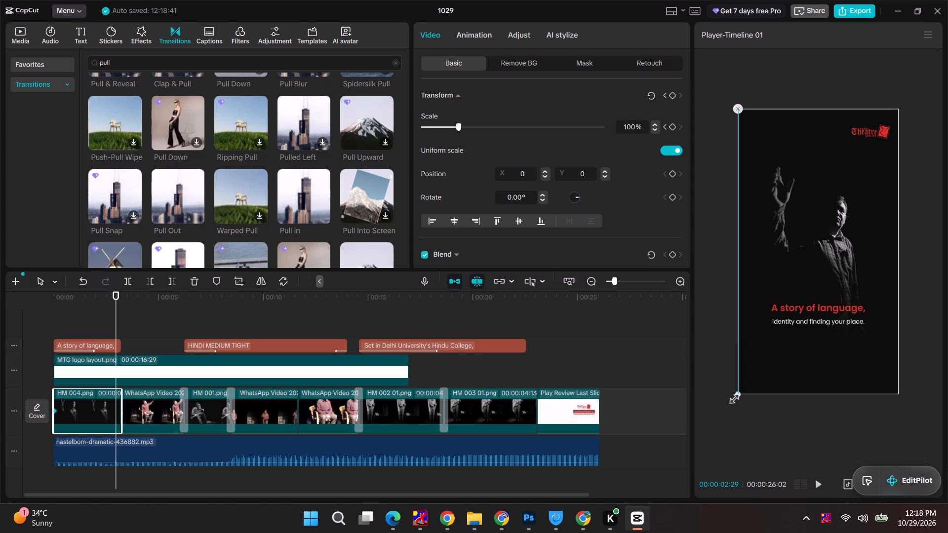
{"action": "left_click_drag", "start_coordinate": [732, 397], "coordinate": [711, 408], "text": "alt"}
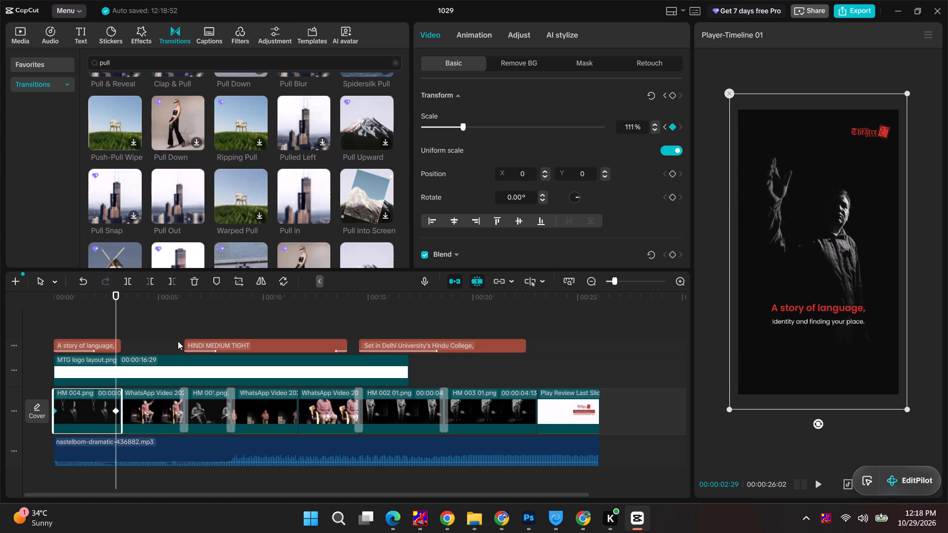
{"action": "left_click_drag", "start_coordinate": [116, 292], "coordinate": [0, 301]}
{"action": "key", "text": "space"}
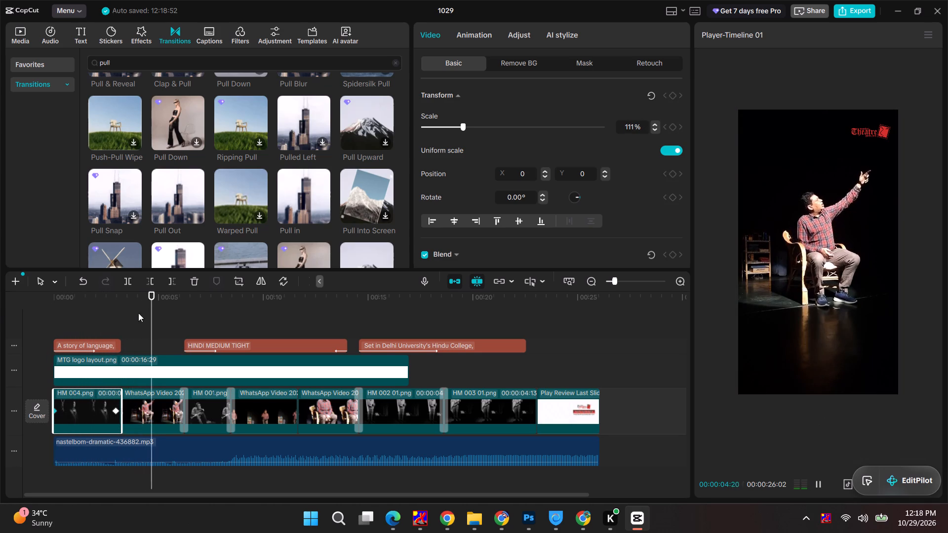
Add the Pull Out transition between HM 004.png and the first WhatsApp clip, and play the video from the start.
{"action": "left_click_drag", "start_coordinate": [157, 296], "coordinate": [129, 295]}
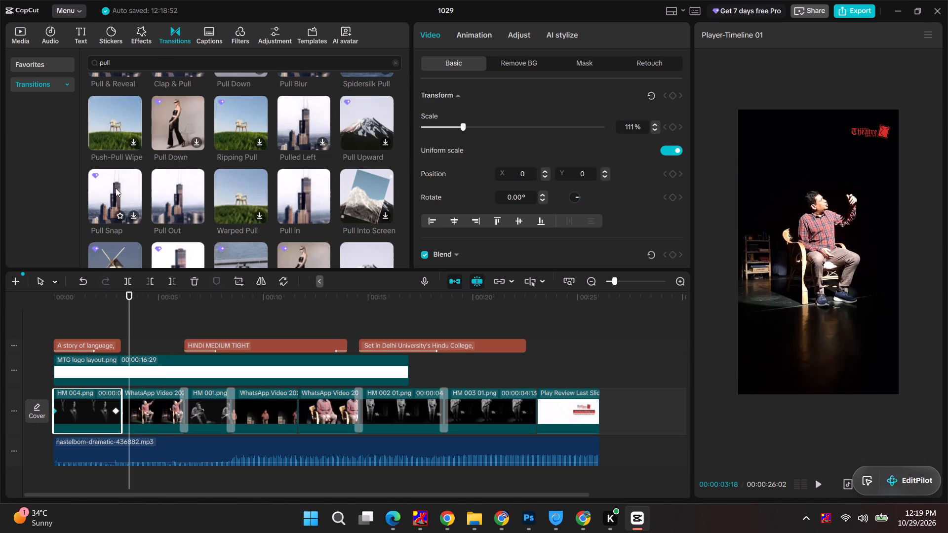
{"action": "left_click_drag", "start_coordinate": [170, 185], "coordinate": [121, 412]}
{"action": "left_click_drag", "start_coordinate": [121, 412], "coordinate": [118, 411]}
{"action": "left_click_drag", "start_coordinate": [127, 292], "coordinate": [33, 292]}
{"action": "key", "text": "space"}
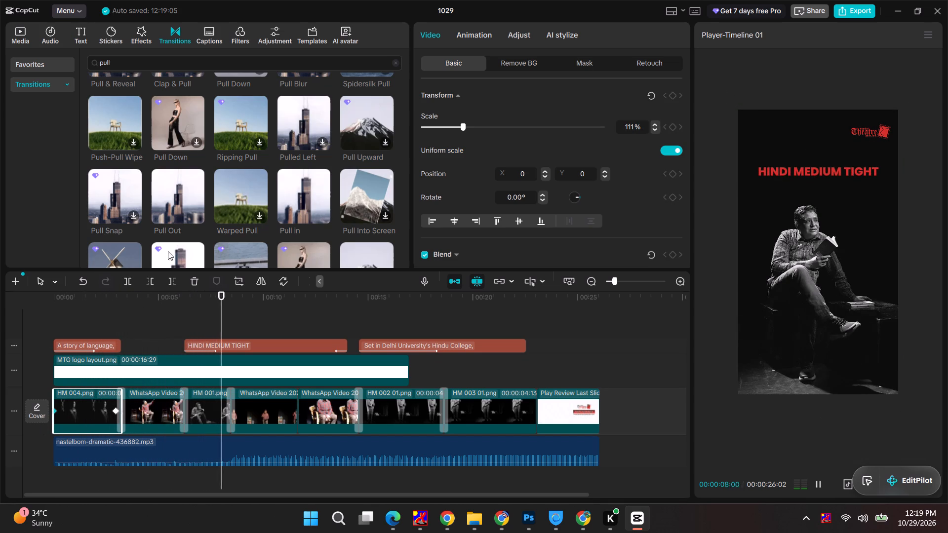
{"action": "scroll", "coordinate": [288, 169], "scroll_direction": "up", "scroll_amount": 1}
{"action": "scroll", "coordinate": [296, 224], "scroll_direction": "down", "scroll_amount": 1}
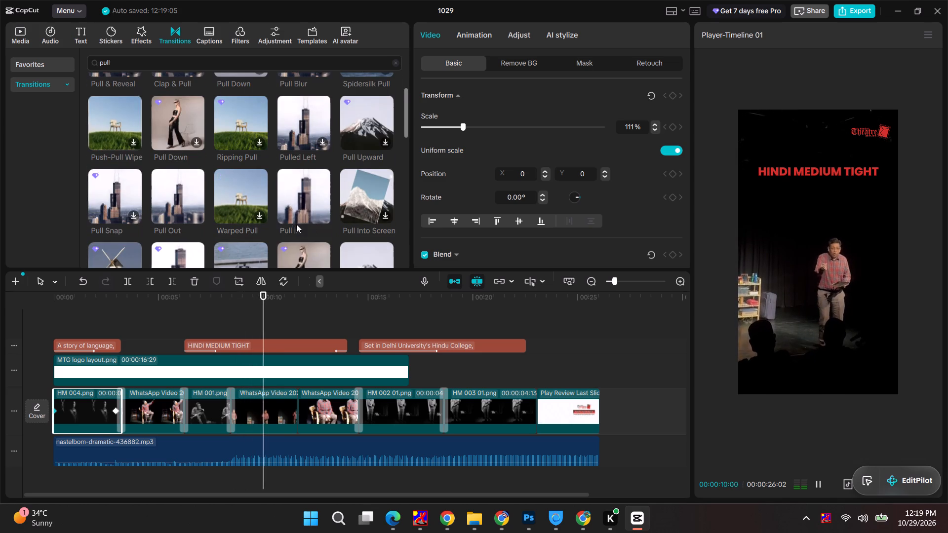
Replace the transition between HM 004.png and the first WhatsApp clip with Pull in, and play it back.
{"action": "left_click_drag", "start_coordinate": [297, 203], "coordinate": [117, 414]}
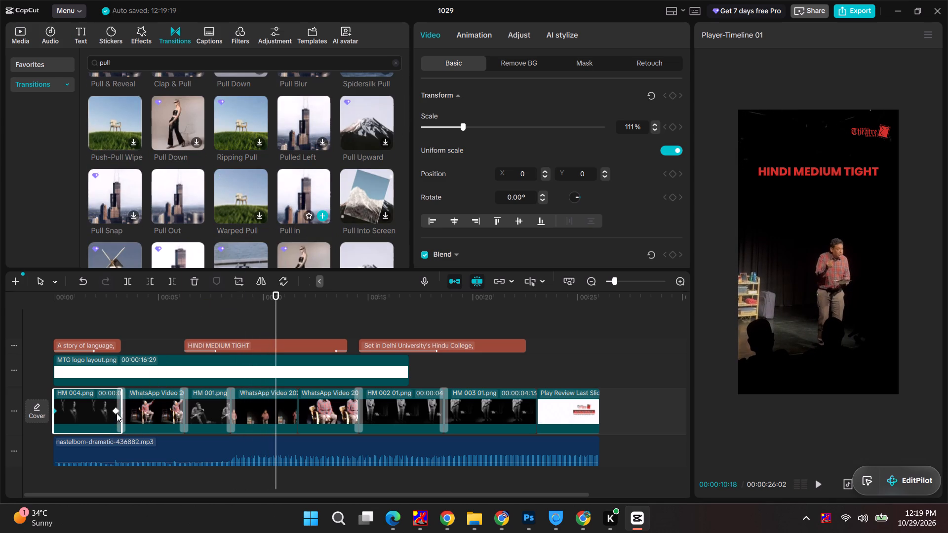
{"action": "left_click_drag", "start_coordinate": [276, 293], "coordinate": [111, 319]}
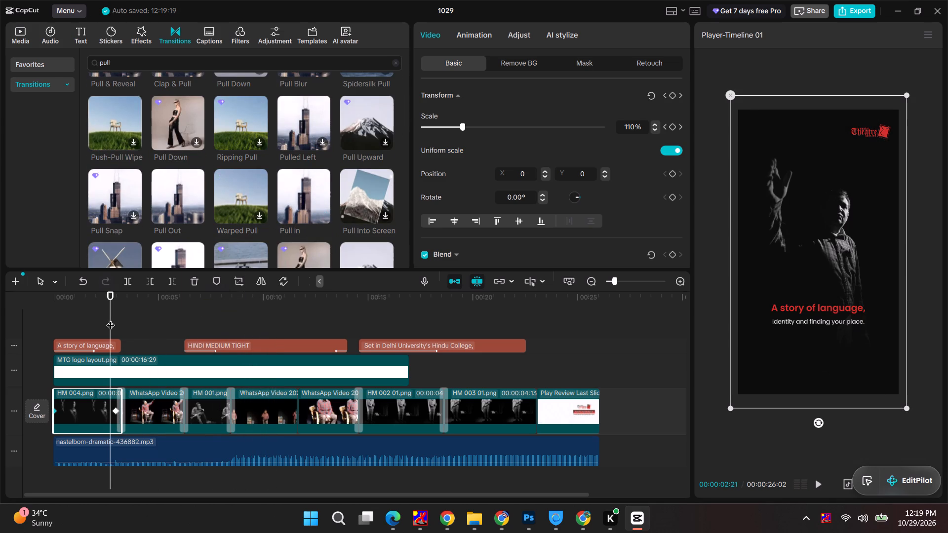
{"action": "key", "text": "space"}
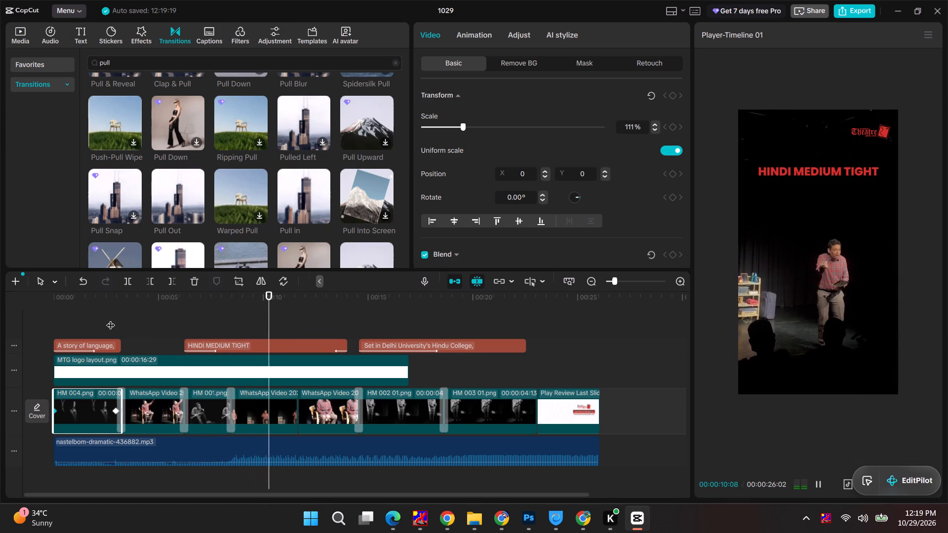
Trim the end of the first WhatsApp clip slightly, before HM 001.png, and play the video from about five seconds.
{"action": "left_click", "coordinate": [176, 304]}
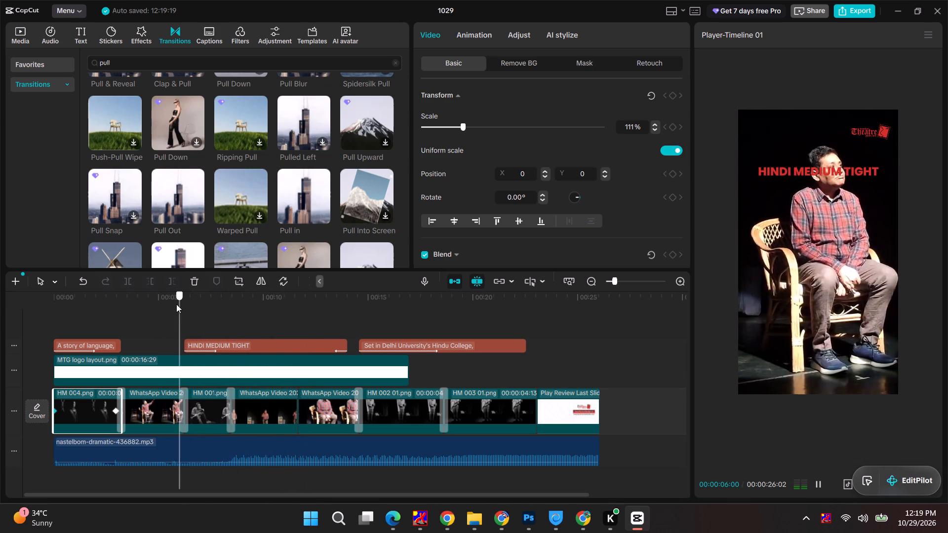
{"action": "left_click_drag", "start_coordinate": [171, 303], "coordinate": [162, 303]}
{"action": "key", "text": "space"}
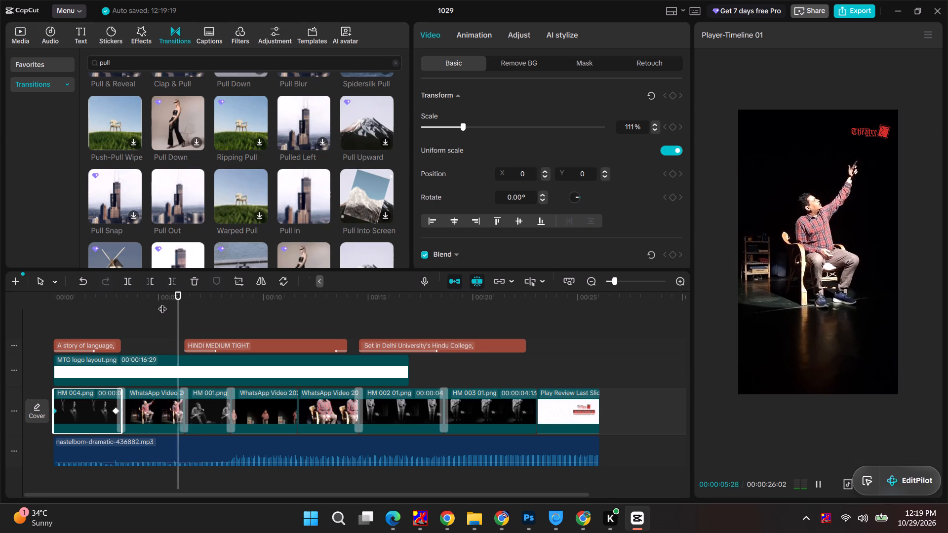
{"action": "left_click", "coordinate": [159, 408]}
{"action": "scroll", "coordinate": [179, 428], "scroll_direction": "up", "scroll_amount": 3, "text": "ctrl"}
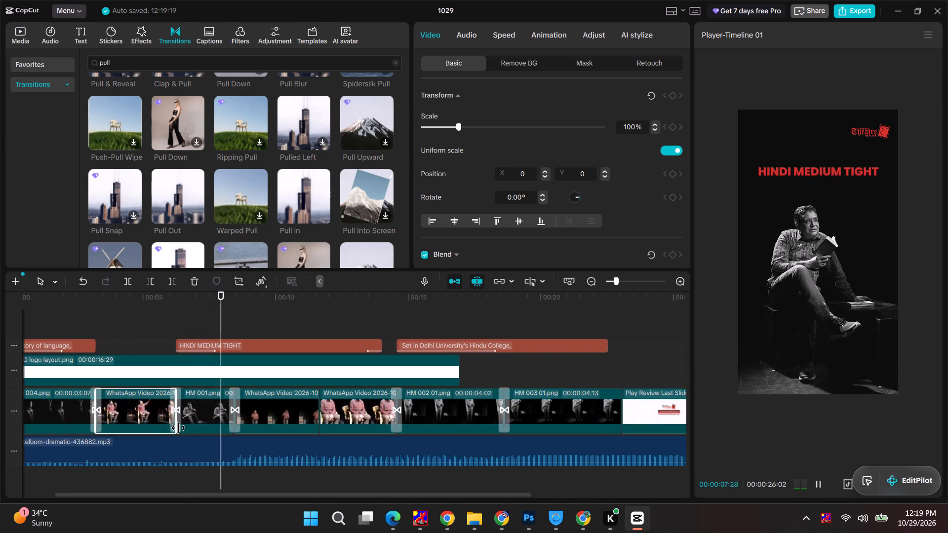
{"action": "scroll", "coordinate": [178, 428], "scroll_direction": "up", "scroll_amount": 2, "text": "ctrl"}
{"action": "left_click_drag", "start_coordinate": [170, 419], "coordinate": [154, 419]}
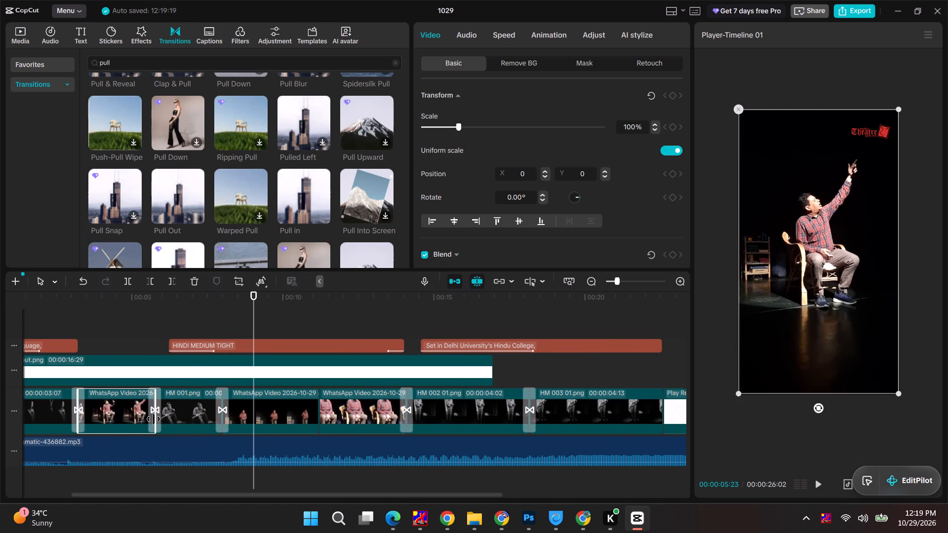
{"action": "left_click_drag", "start_coordinate": [154, 419], "coordinate": [152, 419]}
{"action": "left_click", "coordinate": [142, 295]}
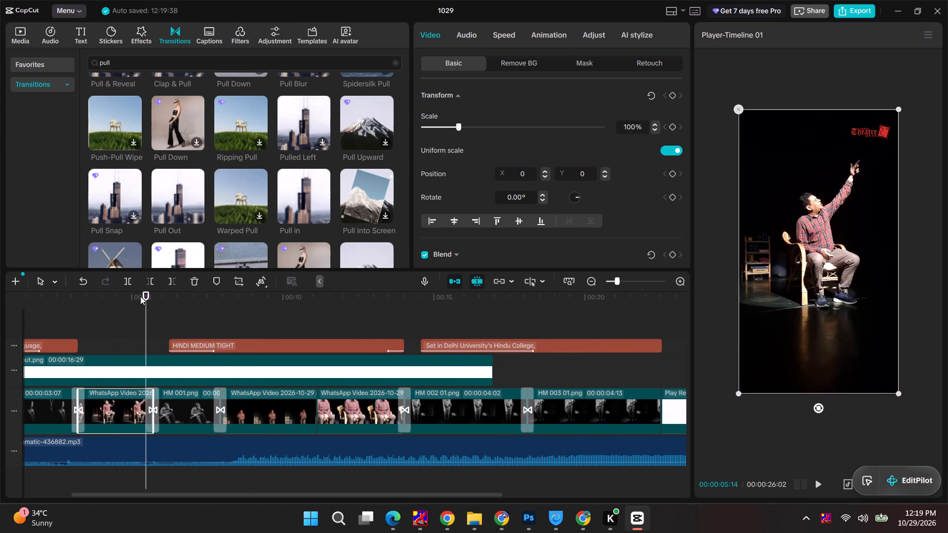
{"action": "key", "text": "space"}
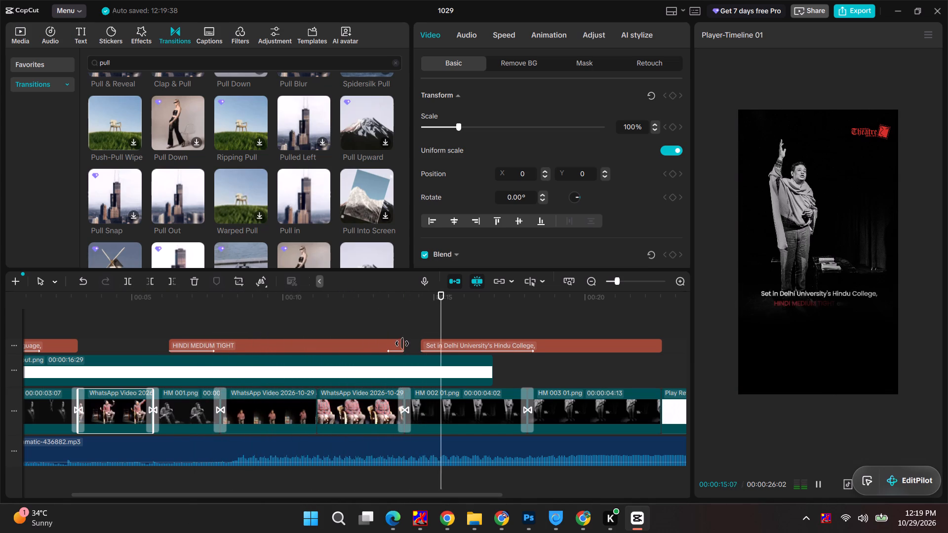
Shorten the HINDI MEDIUM TIGHT title to end with the second WhatsApp clip, and play the video from about six seconds.
{"action": "left_click_drag", "start_coordinate": [402, 344], "coordinate": [316, 353]}
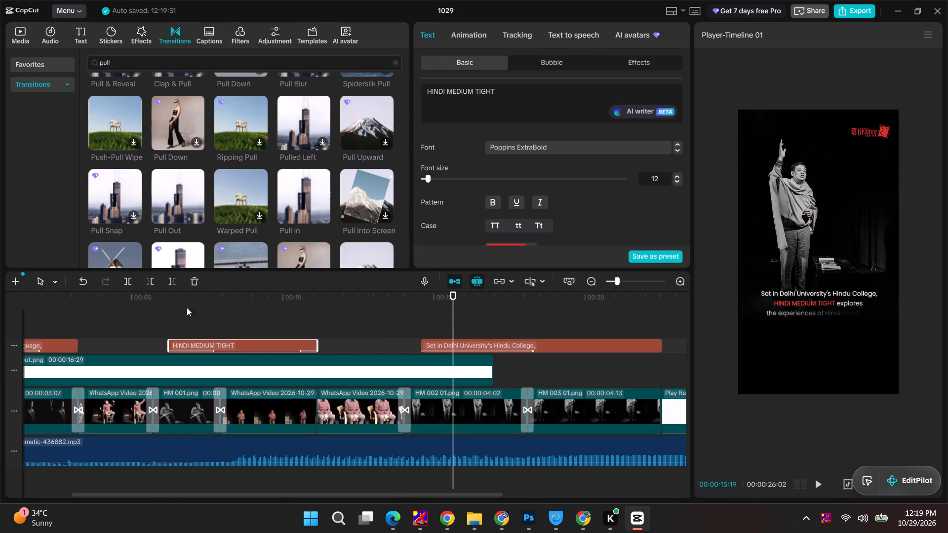
{"action": "left_click", "coordinate": [176, 307]}
{"action": "key", "text": "space"}
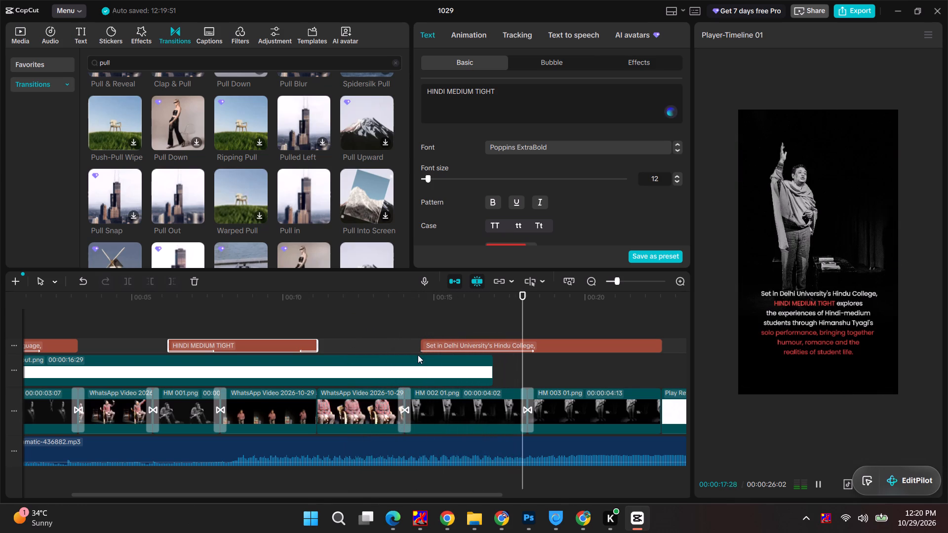
Extend the start of the "Set in Delhi University's Hindu College" text back to the start of HM 002 01.png, and play it.
{"action": "left_click_drag", "start_coordinate": [423, 344], "coordinate": [410, 344]}
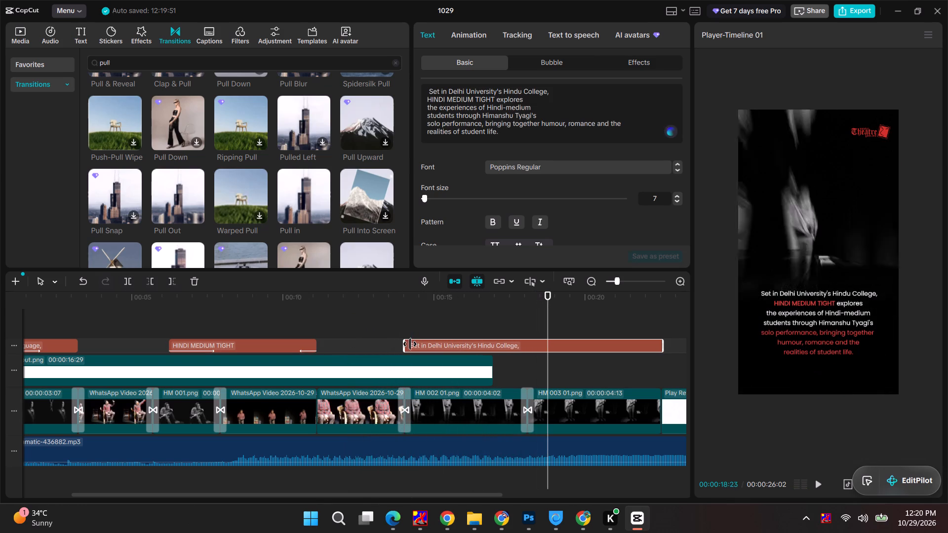
{"action": "left_click", "coordinate": [405, 315]}
{"action": "key", "text": "space"}
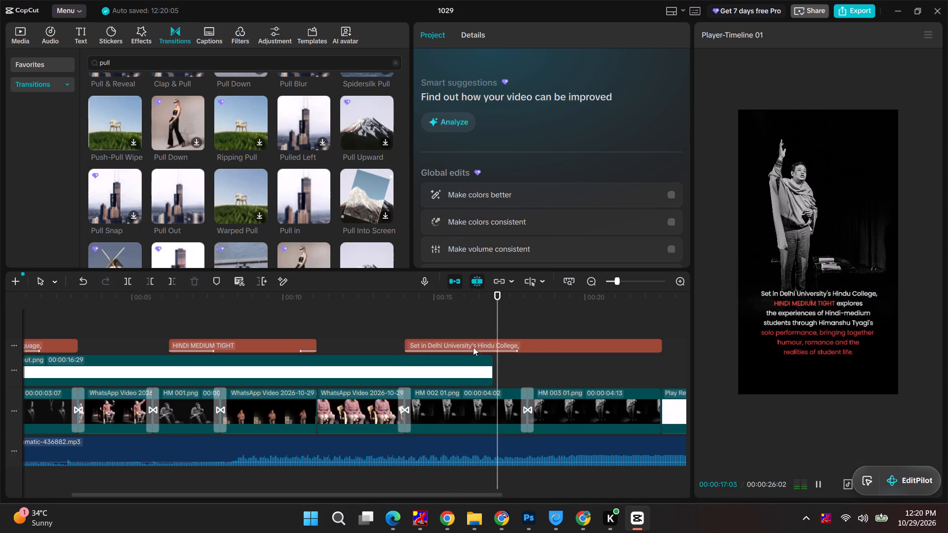
Trim the background music to end with Play Review Last Slide.mp4, and play the ending.
{"action": "left_click_drag", "start_coordinate": [332, 494], "coordinate": [497, 489]}
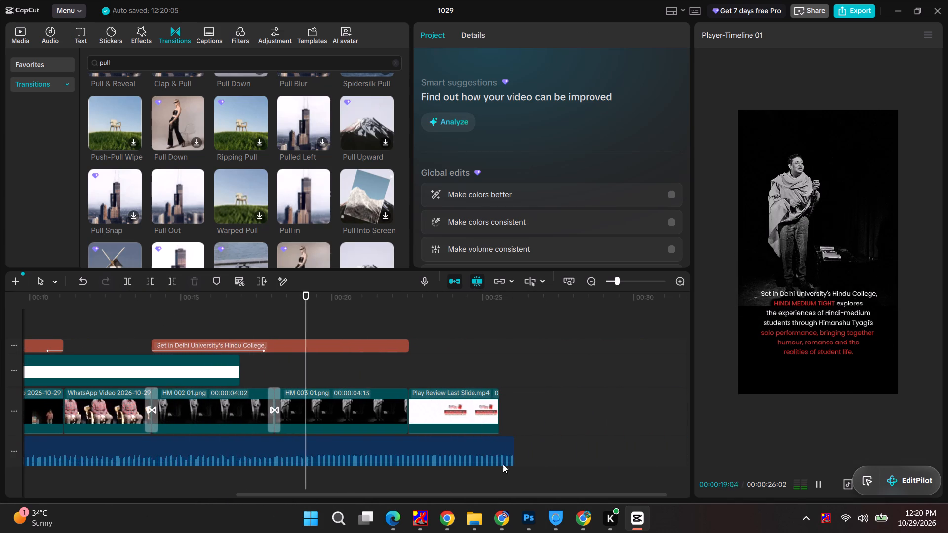
{"action": "left_click_drag", "start_coordinate": [512, 453], "coordinate": [474, 453]}
{"action": "left_click_drag", "start_coordinate": [517, 452], "coordinate": [500, 451]}
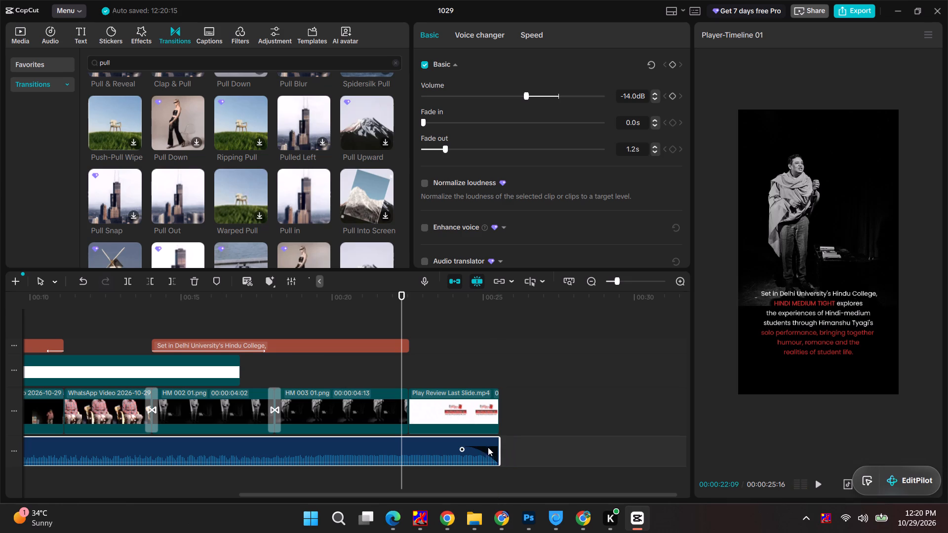
{"action": "key", "text": "space"}
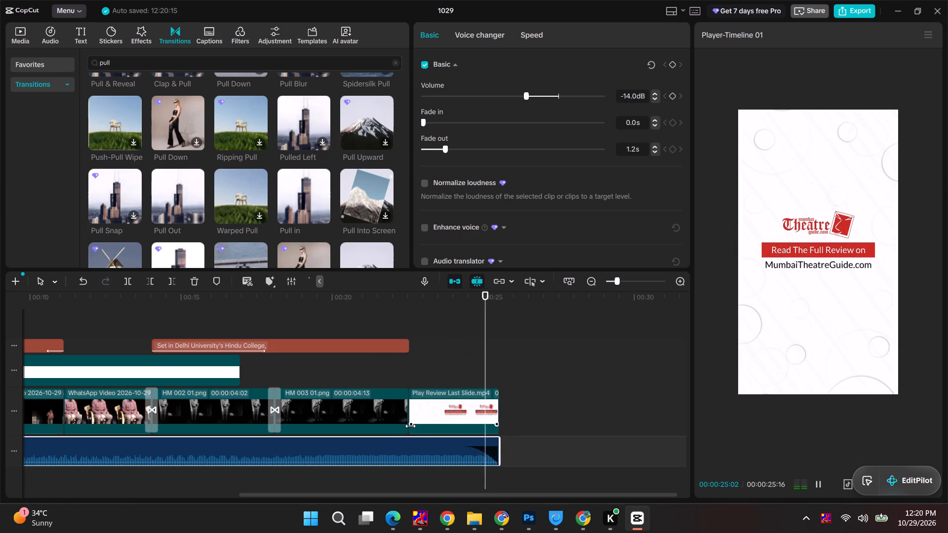
Lengthen the background music's fade-out to about 1.9 s, and play back the ending.
{"action": "left_click_drag", "start_coordinate": [462, 449], "coordinate": [439, 449]}
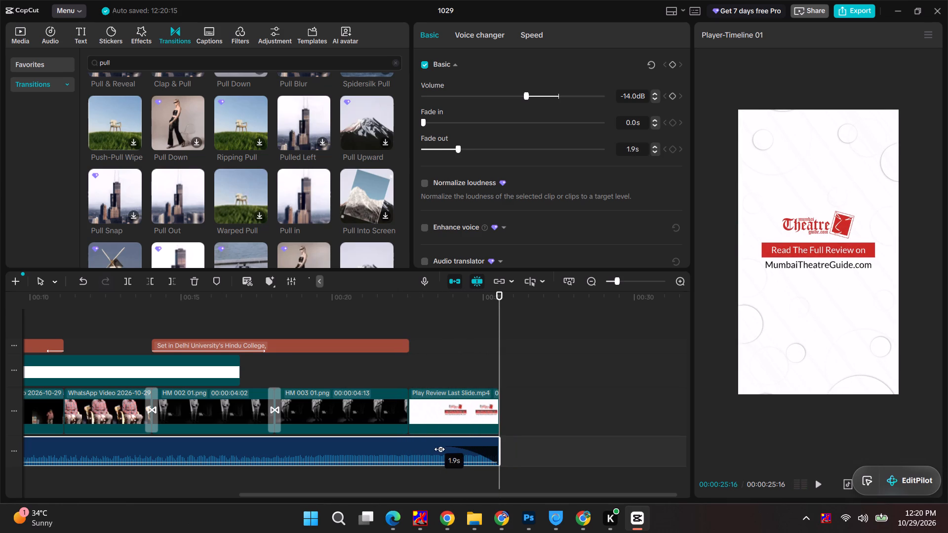
{"action": "left_click_drag", "start_coordinate": [439, 449], "coordinate": [439, 449]}
{"action": "left_click", "coordinate": [419, 319]}
{"action": "key", "text": "space"}
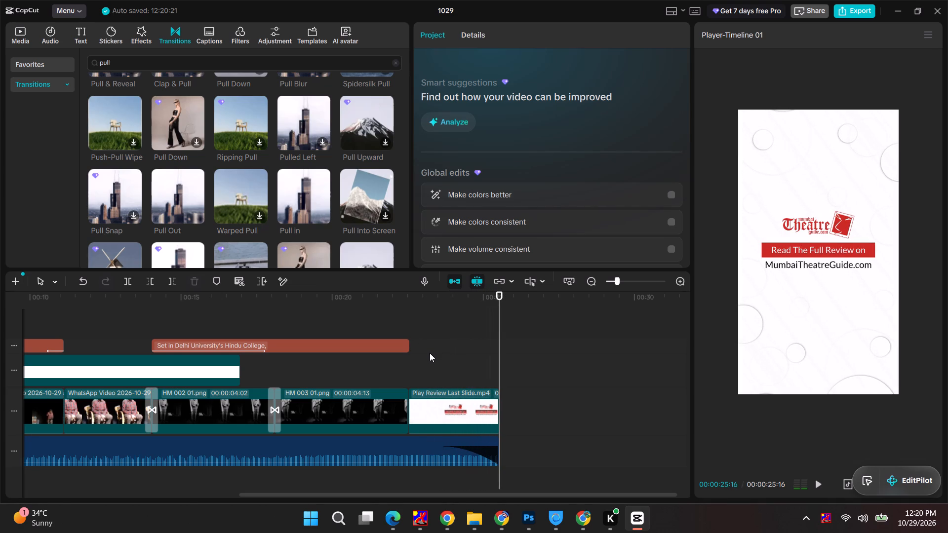
{"action": "left_click", "coordinate": [396, 310]}
{"action": "key", "text": "space"}
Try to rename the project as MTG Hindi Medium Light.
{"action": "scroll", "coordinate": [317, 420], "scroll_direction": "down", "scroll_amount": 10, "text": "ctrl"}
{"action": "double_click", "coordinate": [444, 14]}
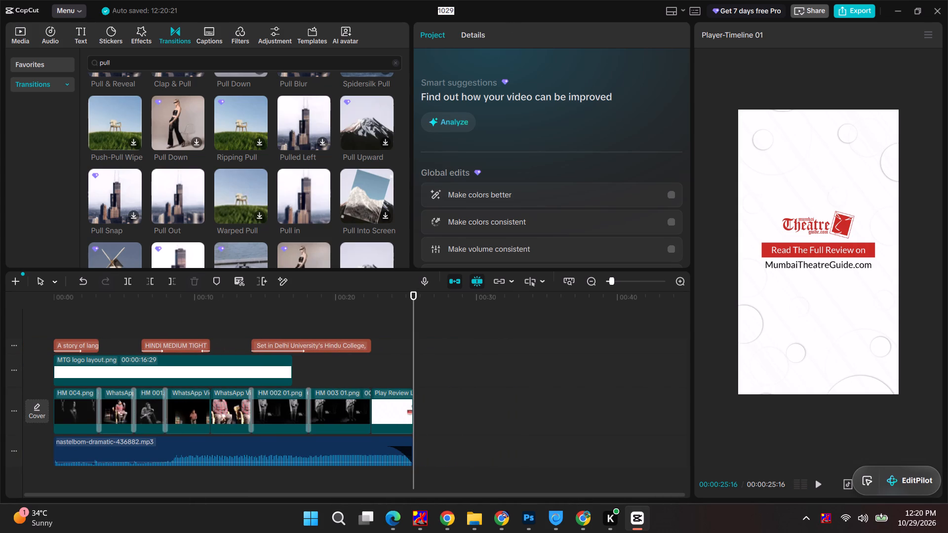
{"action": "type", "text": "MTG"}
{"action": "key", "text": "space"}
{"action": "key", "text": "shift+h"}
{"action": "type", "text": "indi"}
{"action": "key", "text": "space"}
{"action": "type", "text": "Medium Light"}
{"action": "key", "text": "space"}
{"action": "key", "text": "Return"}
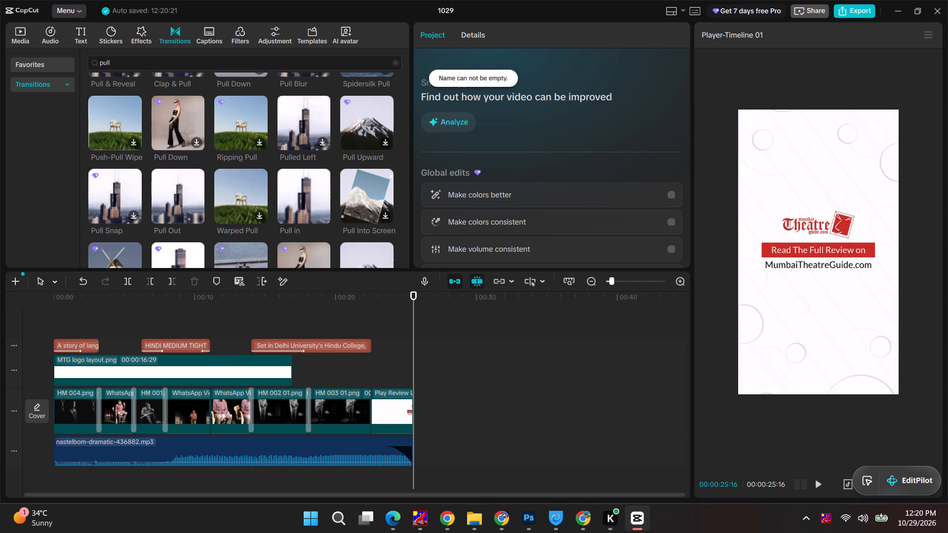
Rename the project as MTG- Hindi Medium Light.
{"action": "double_click", "coordinate": [444, 11]}
{"action": "type", "text": "Hindi Medium"}
{"action": "key", "text": "space"}
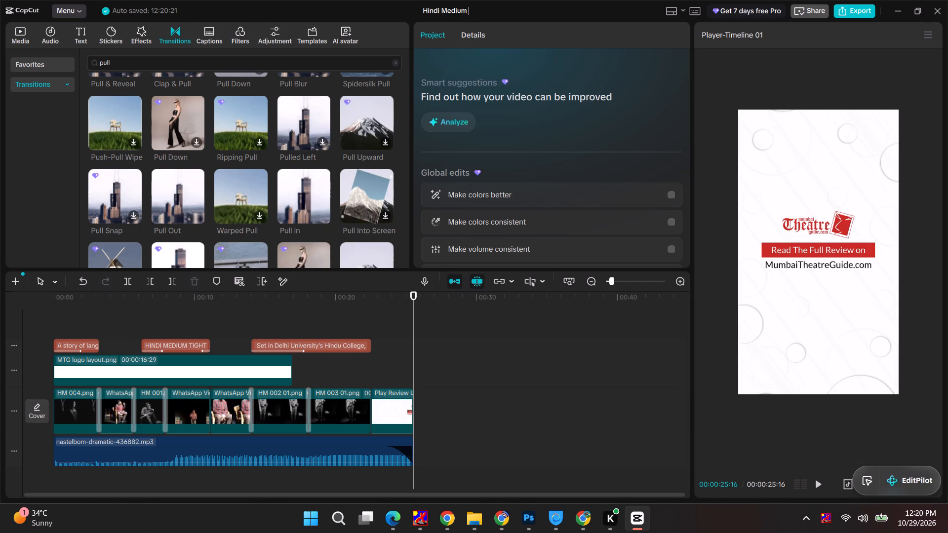
{"action": "type", "text": "Light"}
{"action": "left_click", "coordinate": [556, 39]}
{"action": "left_click", "coordinate": [414, 8]}
{"action": "left_click", "coordinate": [415, 10]}
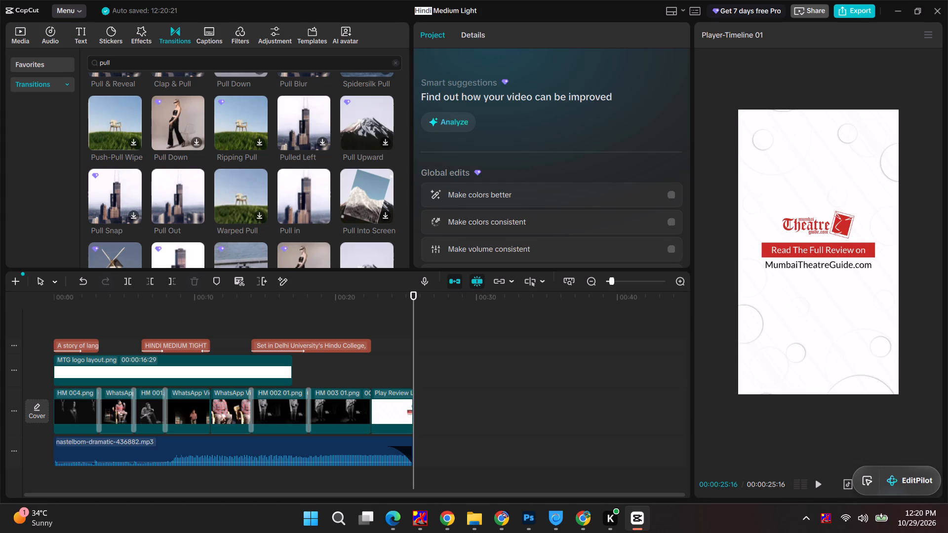
{"action": "left_click", "coordinate": [415, 9]}
{"action": "type", "text": "MTG-"}
{"action": "key", "text": "space"}
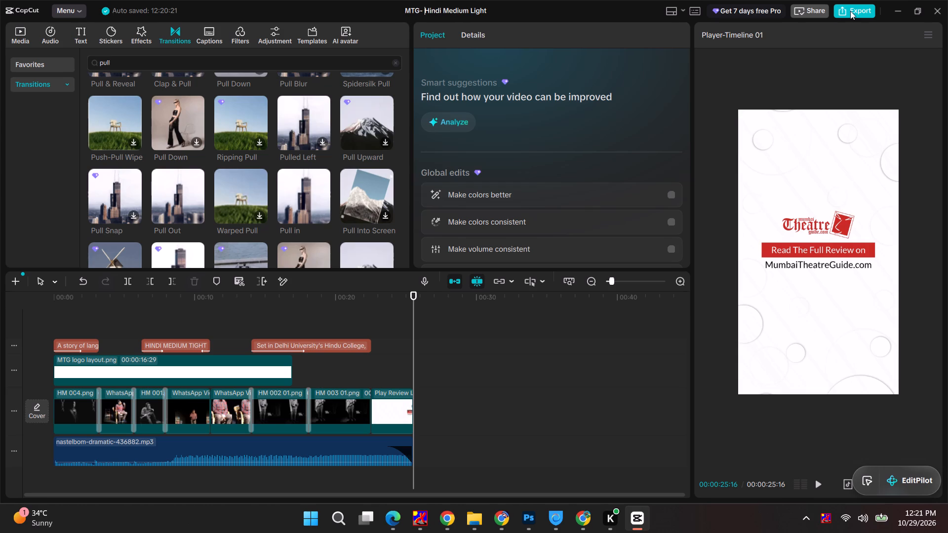
{"action": "key", "text": "ctrl+a"}
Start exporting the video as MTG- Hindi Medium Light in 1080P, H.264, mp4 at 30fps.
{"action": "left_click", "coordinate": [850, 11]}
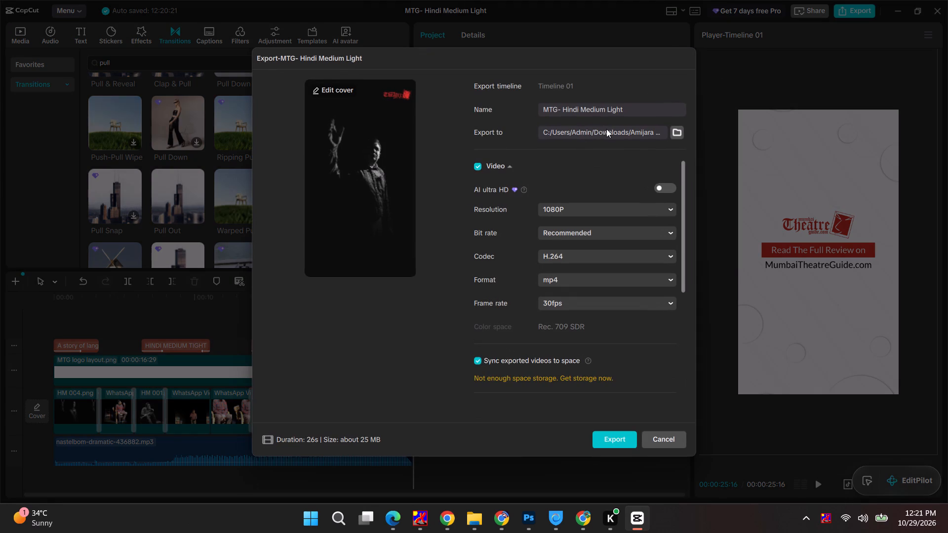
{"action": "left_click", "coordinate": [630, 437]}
Switch to File Explorer and preview the Flucon Diwali file in the Amijara Bags Janmashtami(1) folder.
{"action": "key", "text": "alt+Tab"}
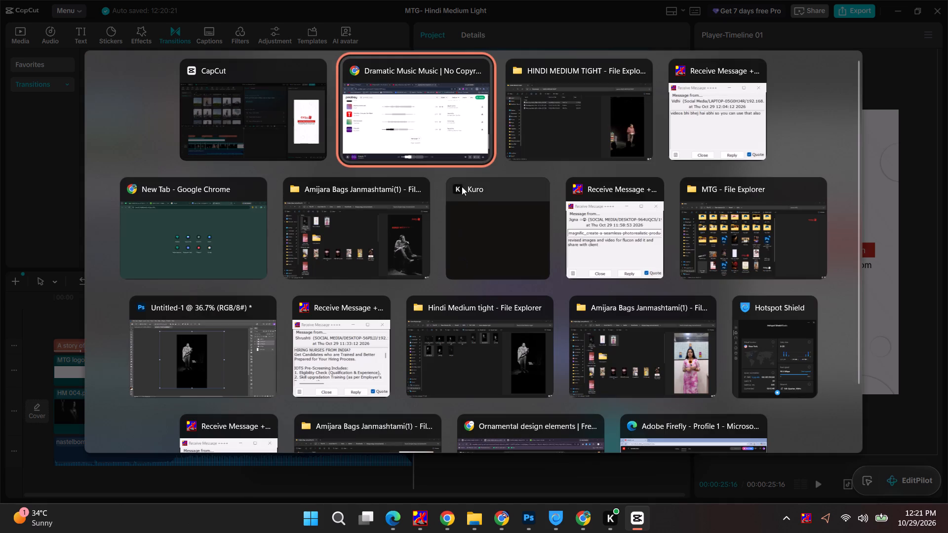
{"action": "left_click", "coordinate": [334, 231], "text": "alt"}
{"action": "left_click", "coordinate": [224, 163]}
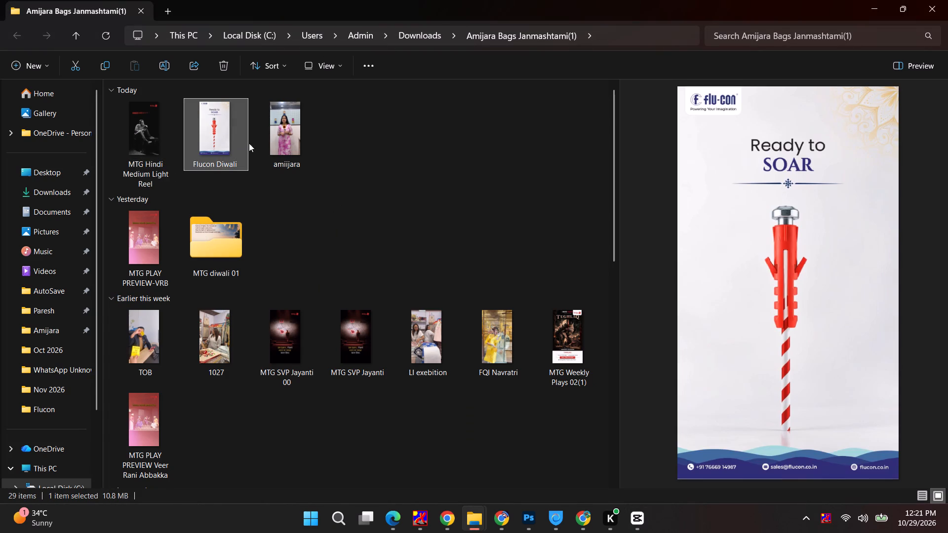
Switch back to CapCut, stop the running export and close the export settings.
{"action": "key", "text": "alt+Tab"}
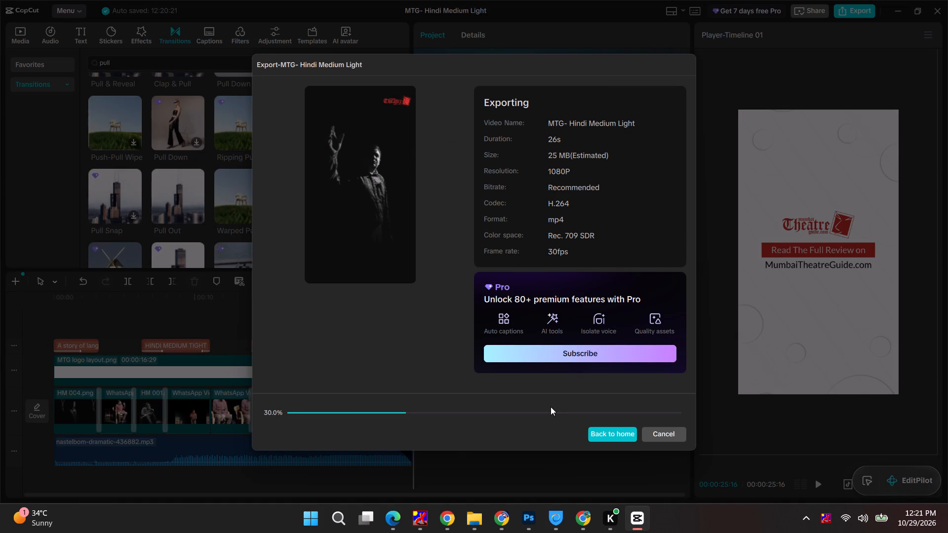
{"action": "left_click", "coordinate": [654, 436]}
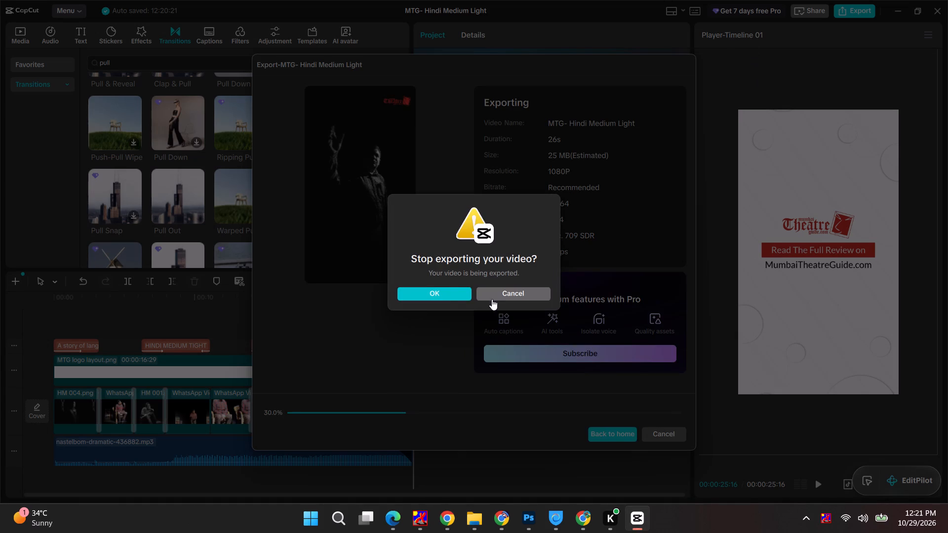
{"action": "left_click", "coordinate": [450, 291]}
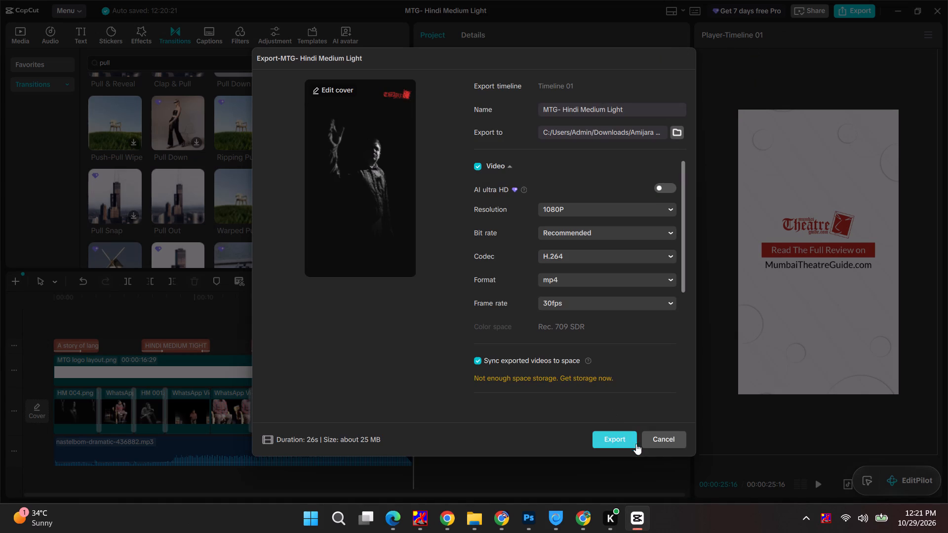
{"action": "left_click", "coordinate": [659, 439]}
Export the video again as MTG- Hindi Medium Light in 1080P, H.264, mp4 at 30fps.
{"action": "key", "text": "alt+Tab"}
{"action": "key", "text": "alt+Tab"}
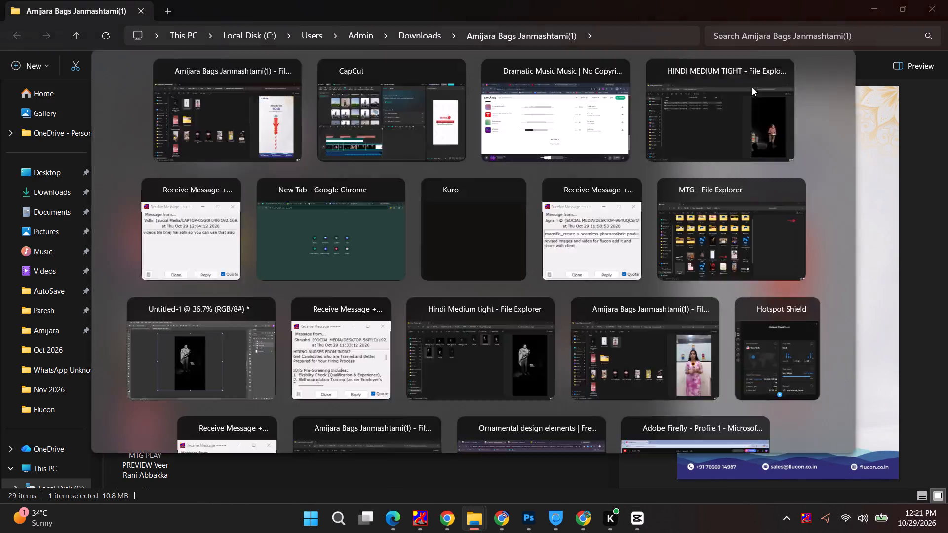
{"action": "left_click", "coordinate": [841, 10]}
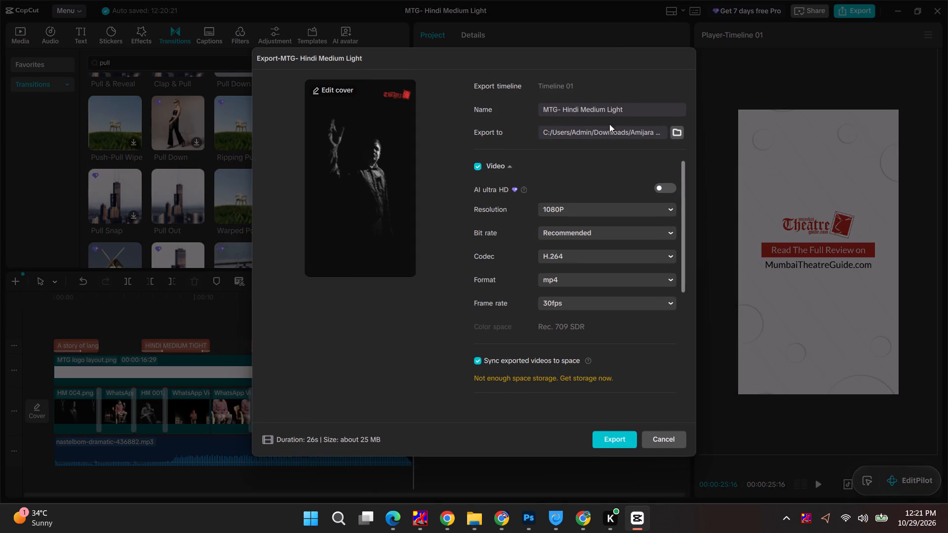
{"action": "left_click", "coordinate": [612, 438]}
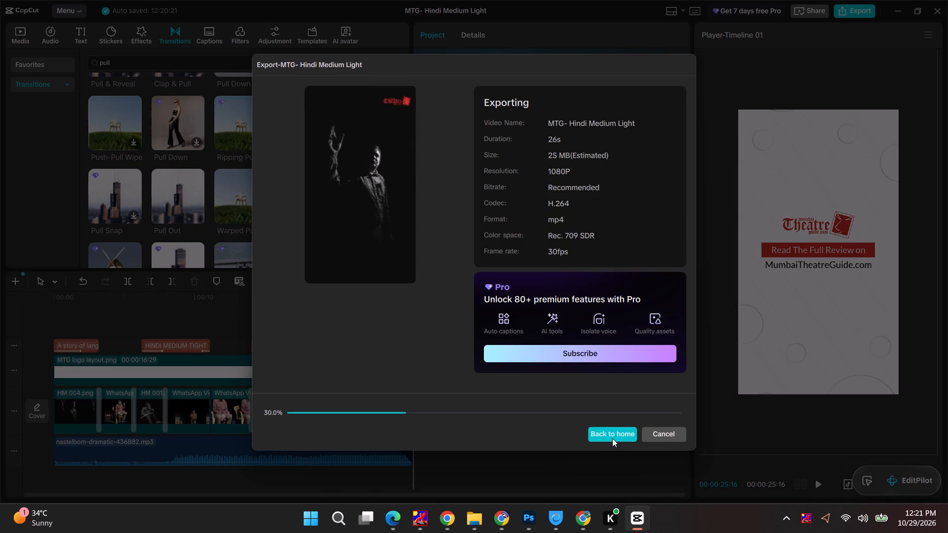
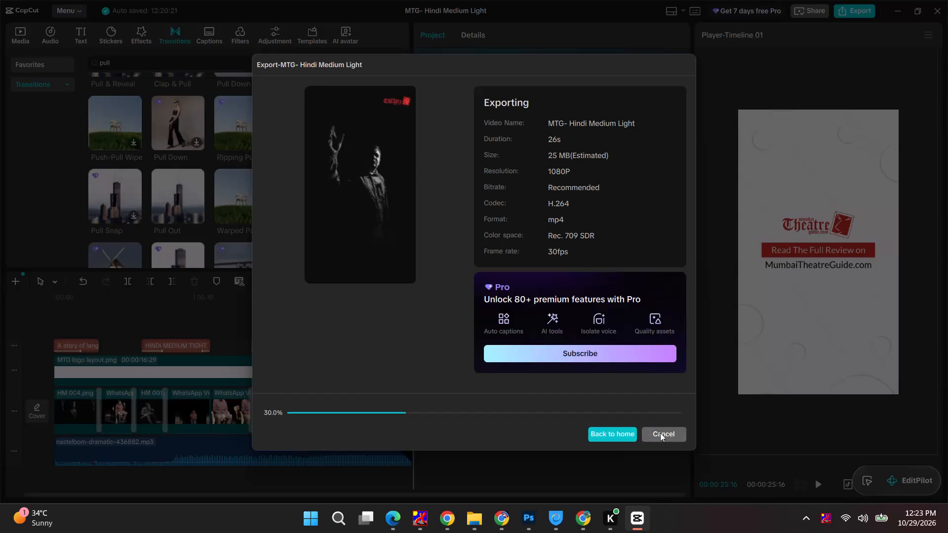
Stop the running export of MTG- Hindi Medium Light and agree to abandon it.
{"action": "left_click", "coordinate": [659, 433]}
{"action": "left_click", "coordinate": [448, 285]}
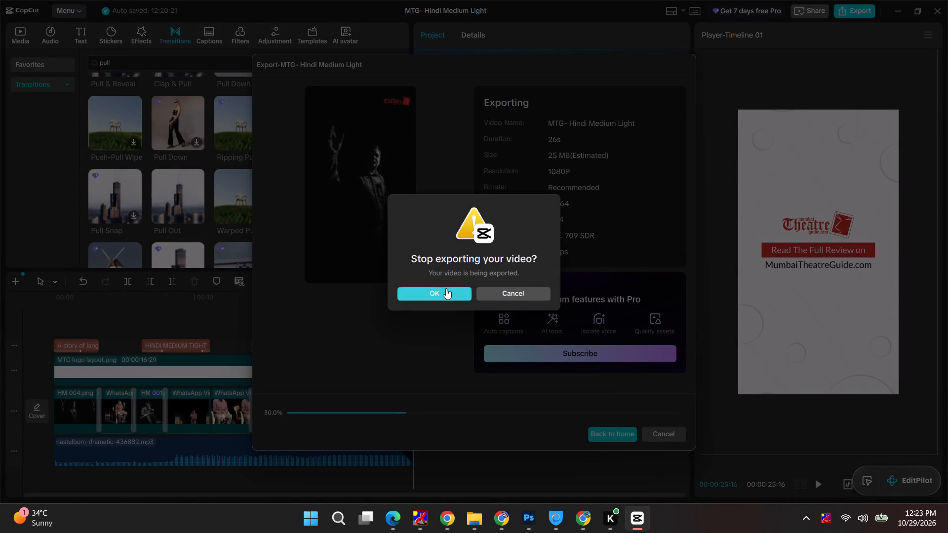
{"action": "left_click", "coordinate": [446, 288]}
Restart the export of the video under the name MTG- Hindi Medium Light and let it run through.
{"action": "left_click", "coordinate": [611, 439]}
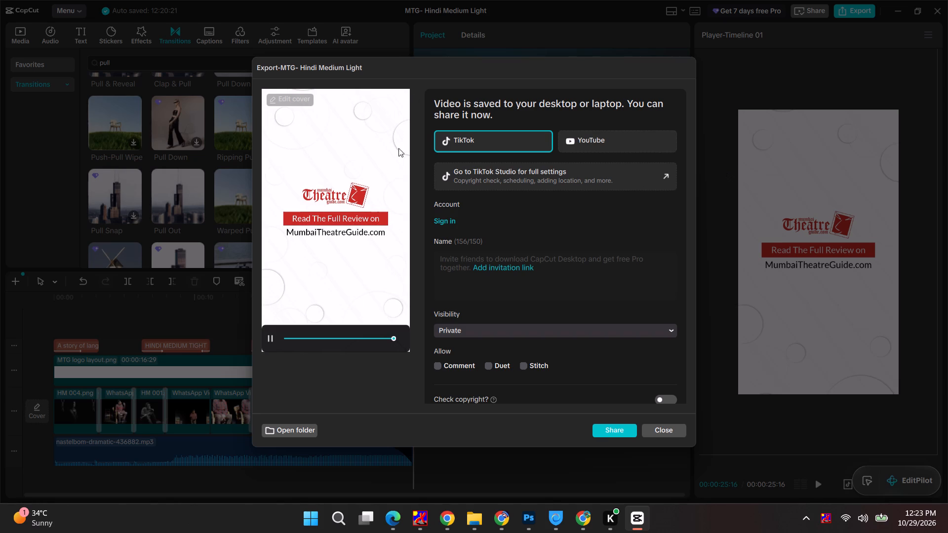
Open the exported video's folder and delete the MTG Hindi Medium Light Reel file.
{"action": "left_click", "coordinate": [296, 433]}
{"action": "left_click", "coordinate": [215, 154]}
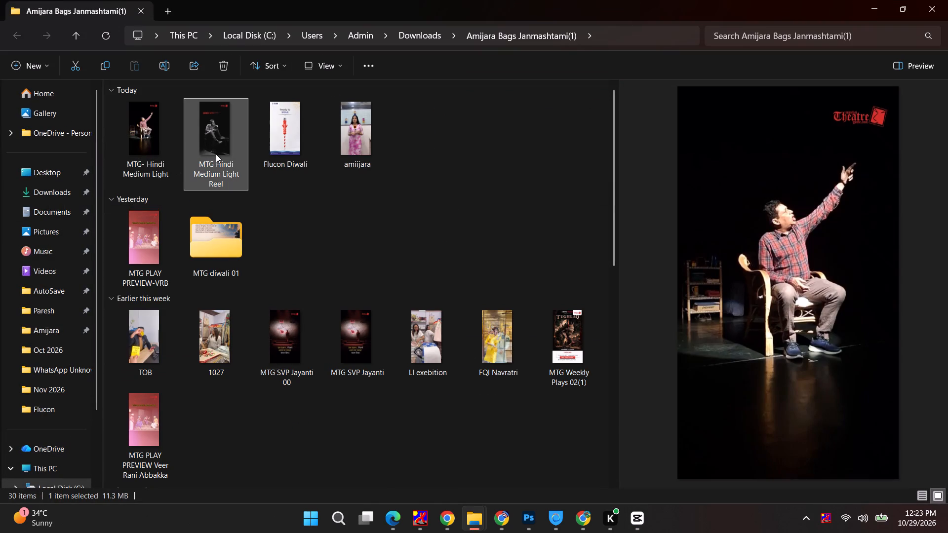
{"action": "key", "text": "Delete"}
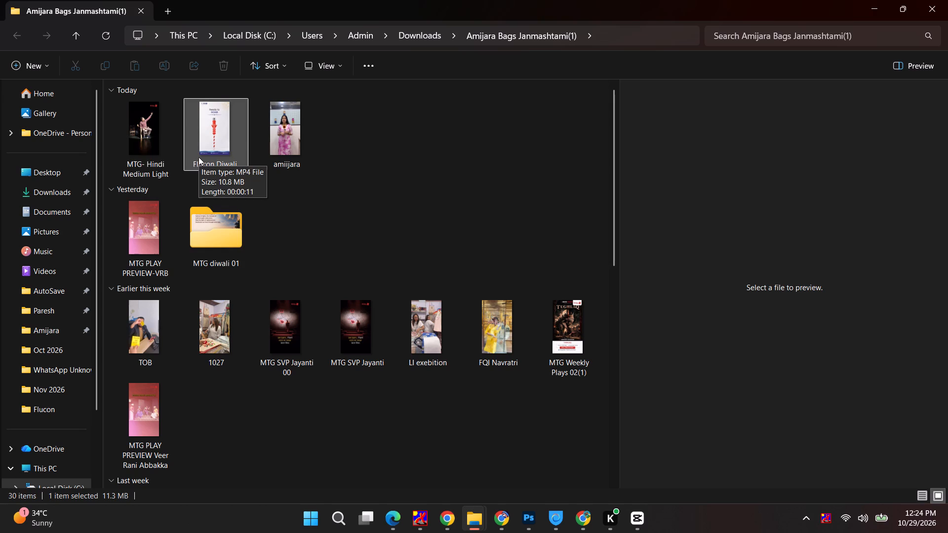
{"action": "left_click", "coordinate": [158, 124]}
{"action": "double_click", "coordinate": [829, 516]}
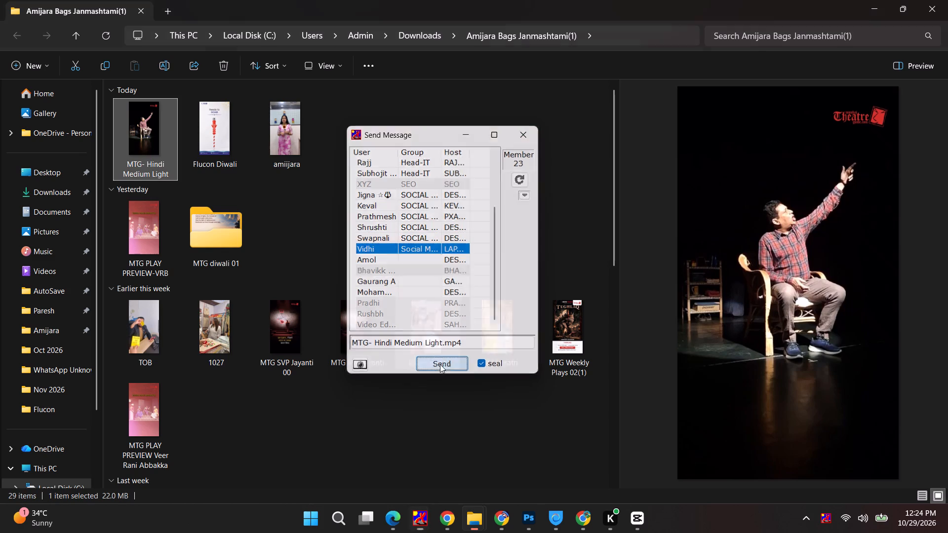
Switch back to CapCut and close the export window without sharing the video.
{"action": "left_click", "coordinate": [650, 519]}
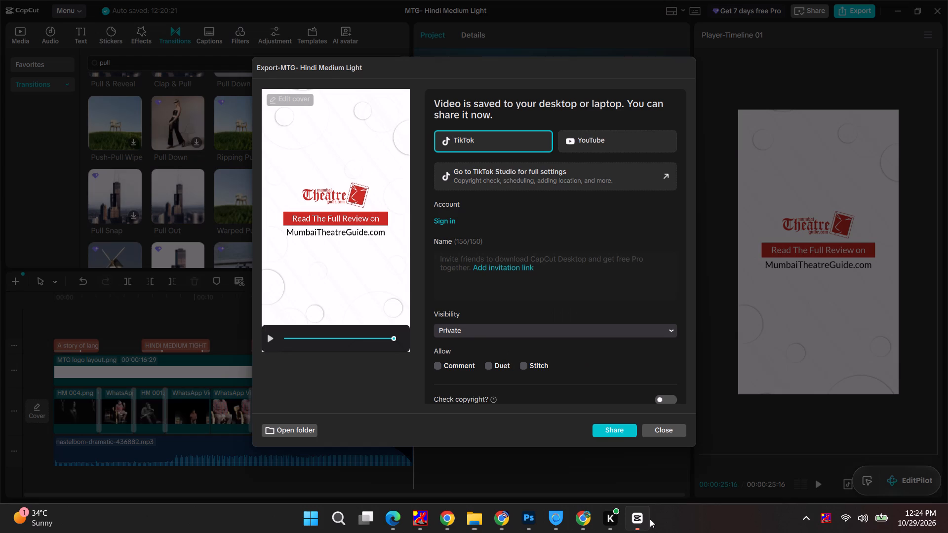
{"action": "left_click", "coordinate": [661, 424]}
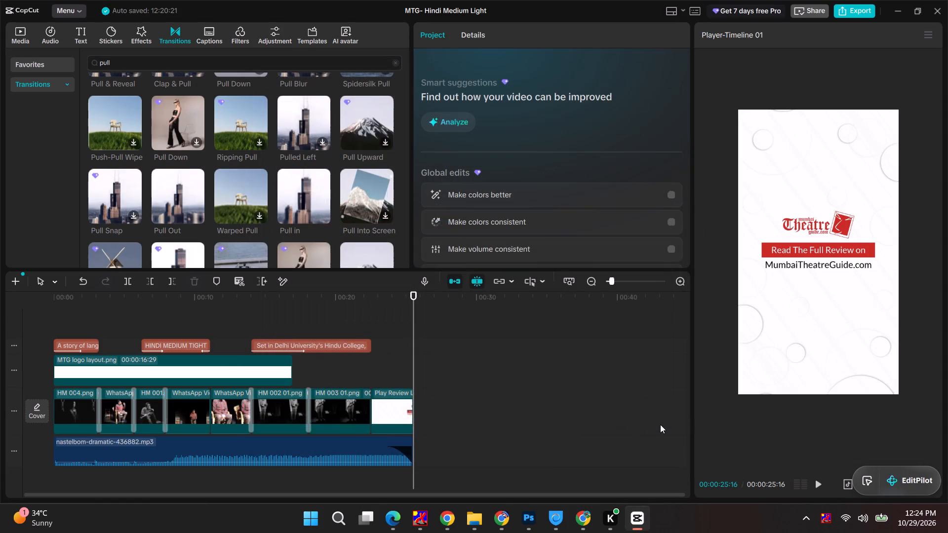